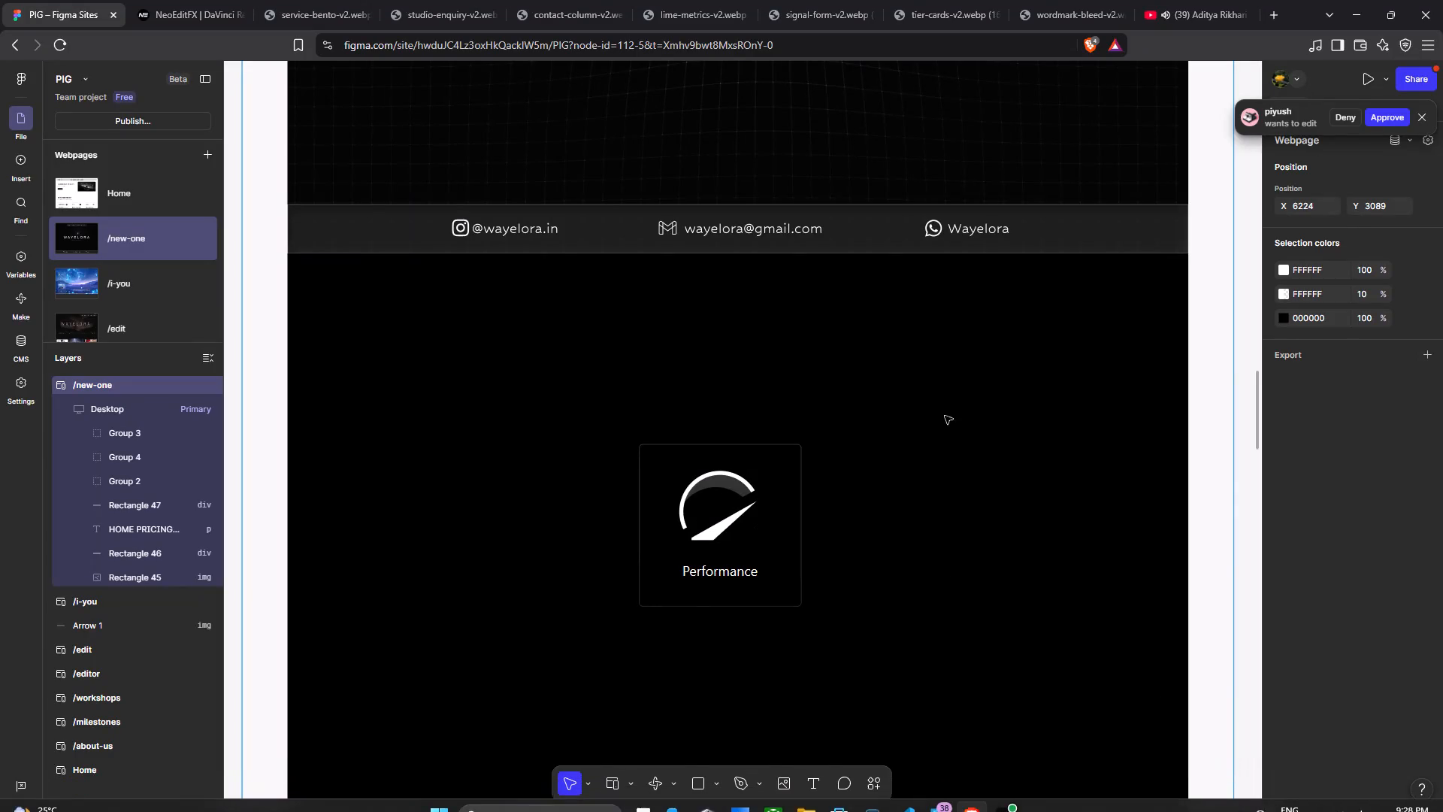
Review the open reference designs, including the footer, pricing, metrics, contact and service layouts, plus the product cards on the NeoEditFX homepage.
click(1042, 0)
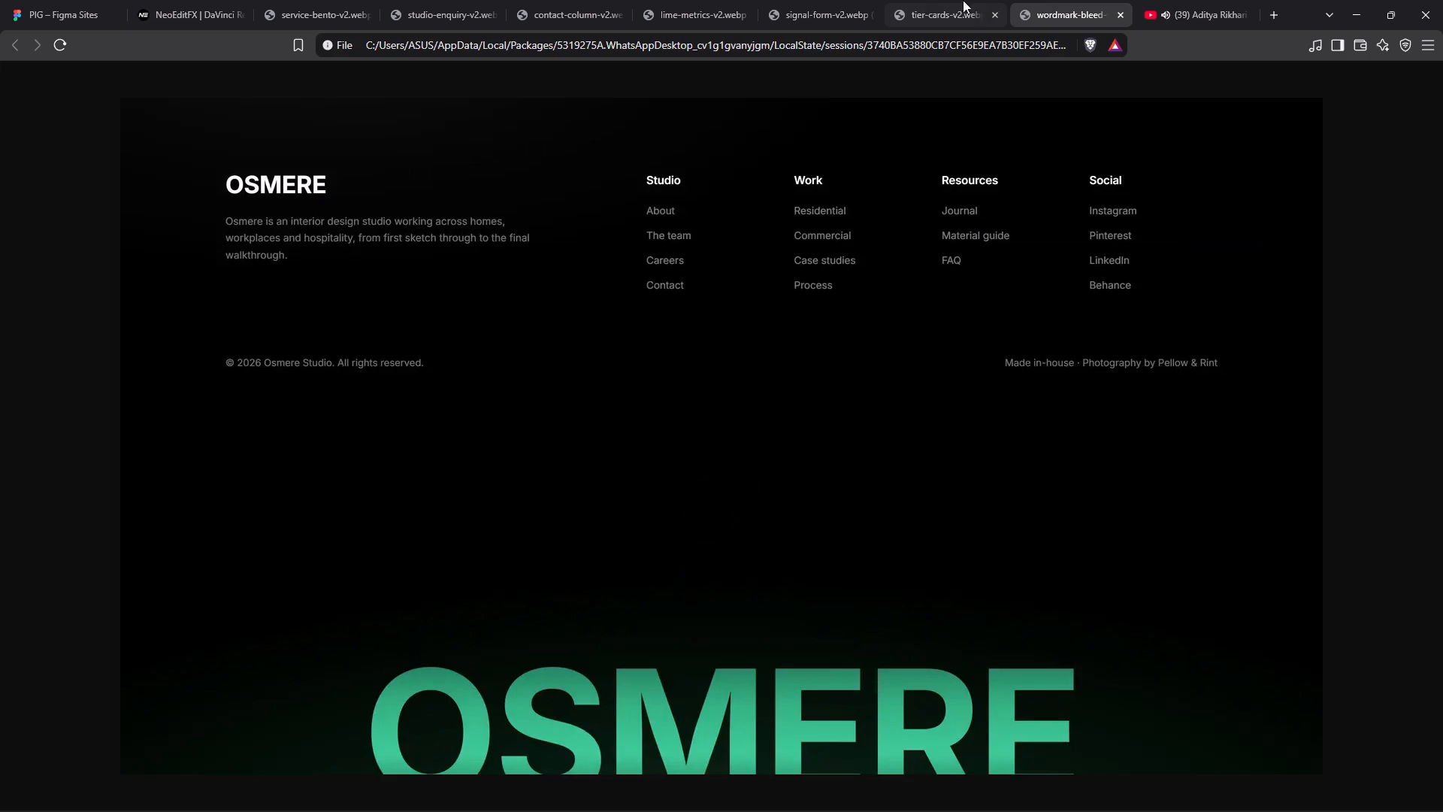
click(932, 0)
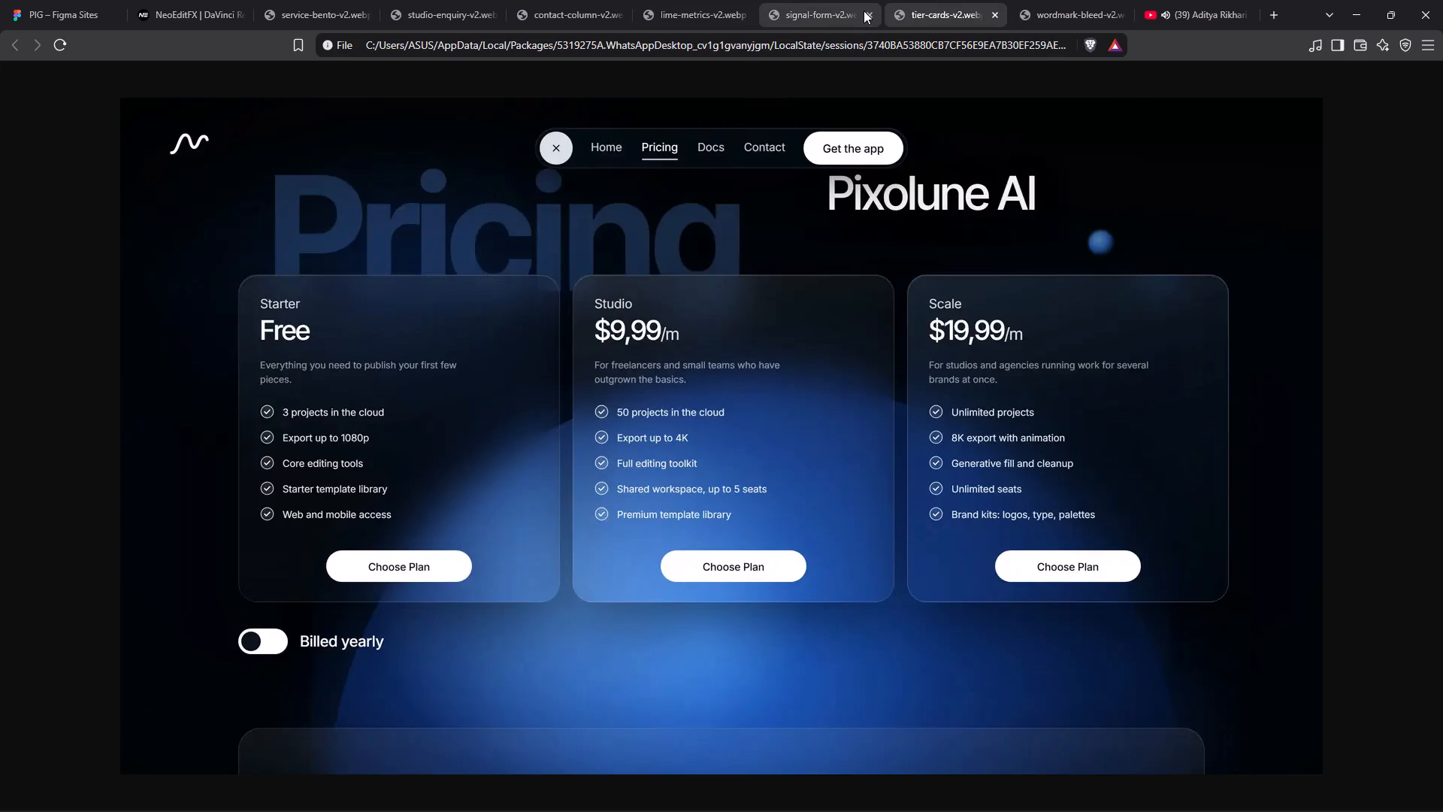
click(793, 4)
click(661, 0)
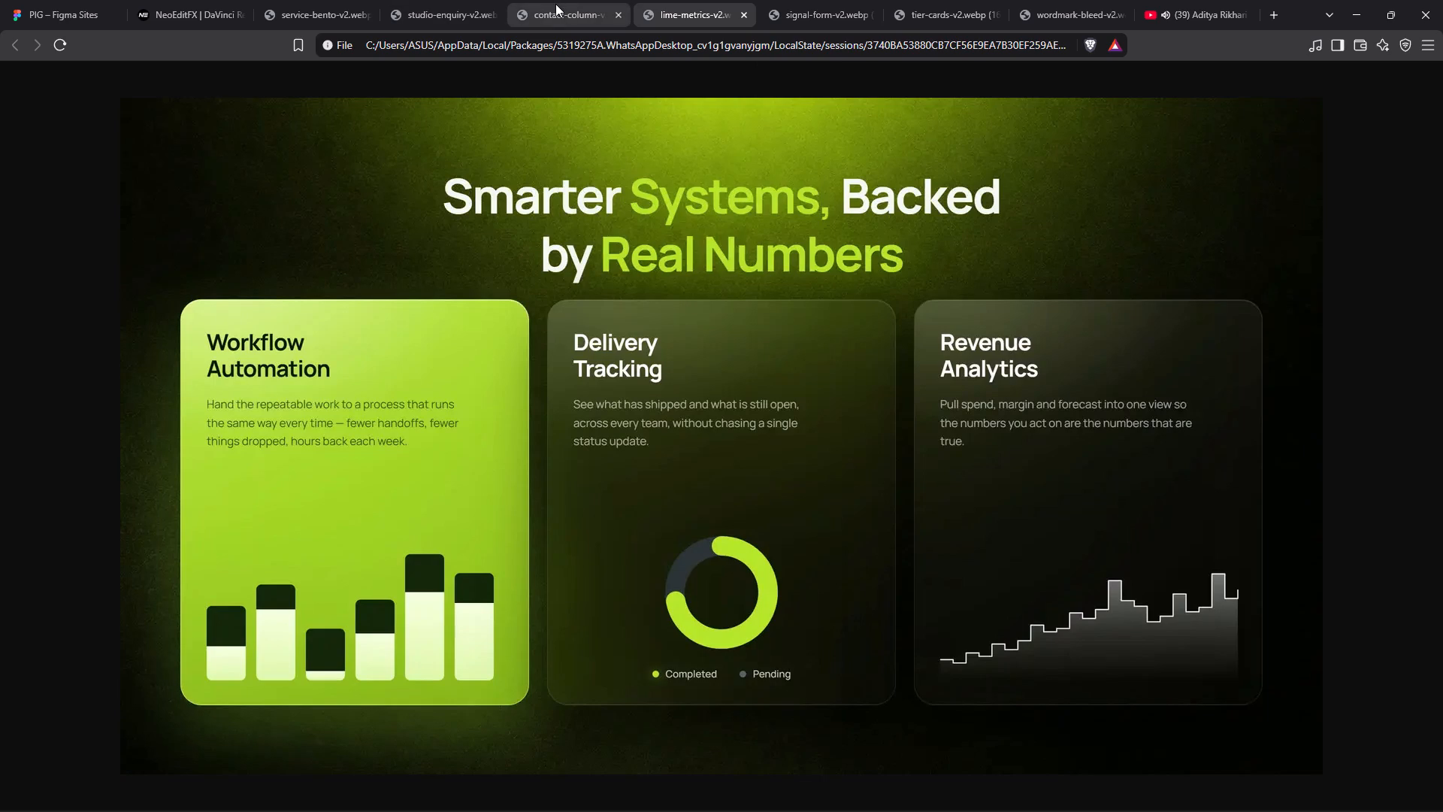
click(555, 4)
click(667, 2)
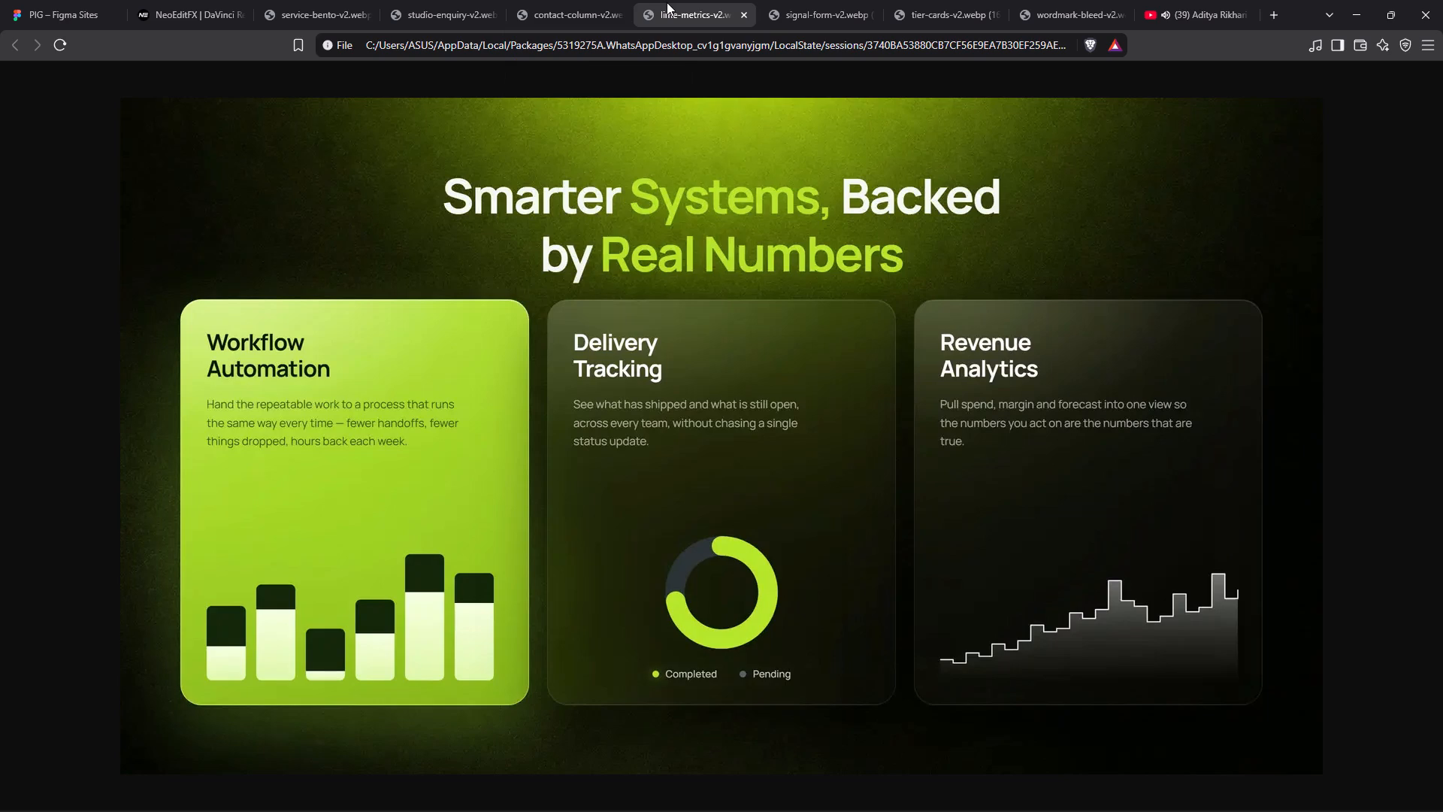
click(612, 0)
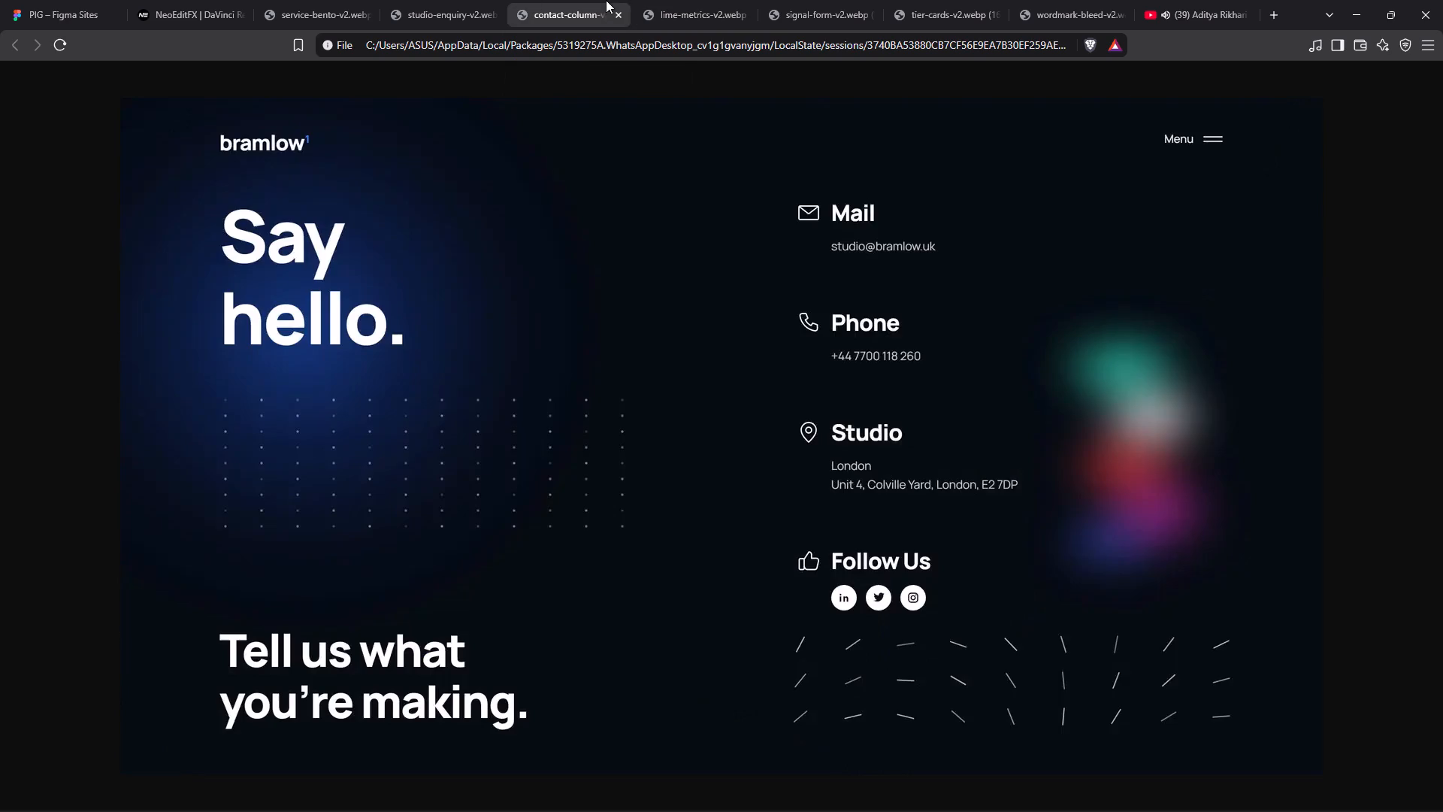
click(411, 0)
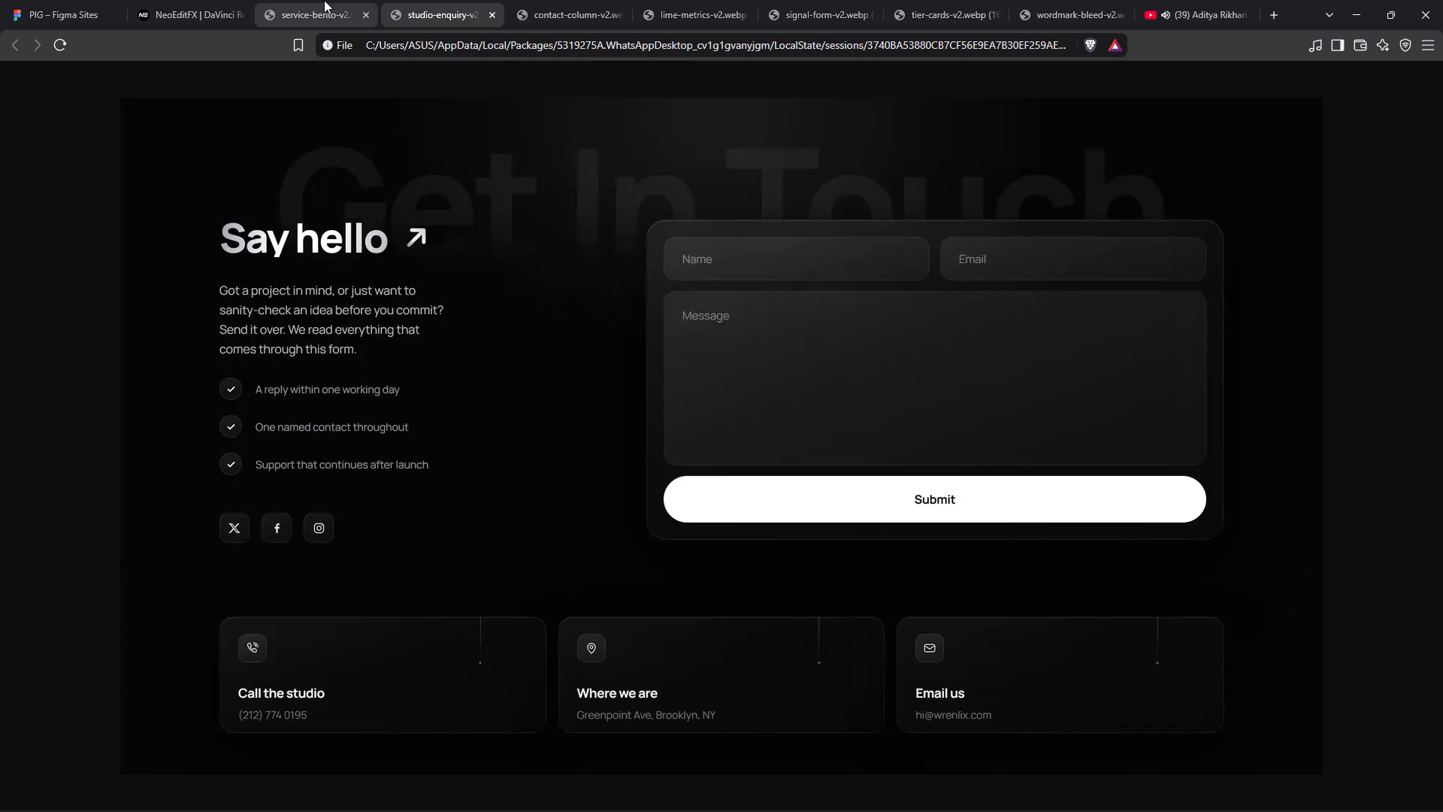
click(324, 0)
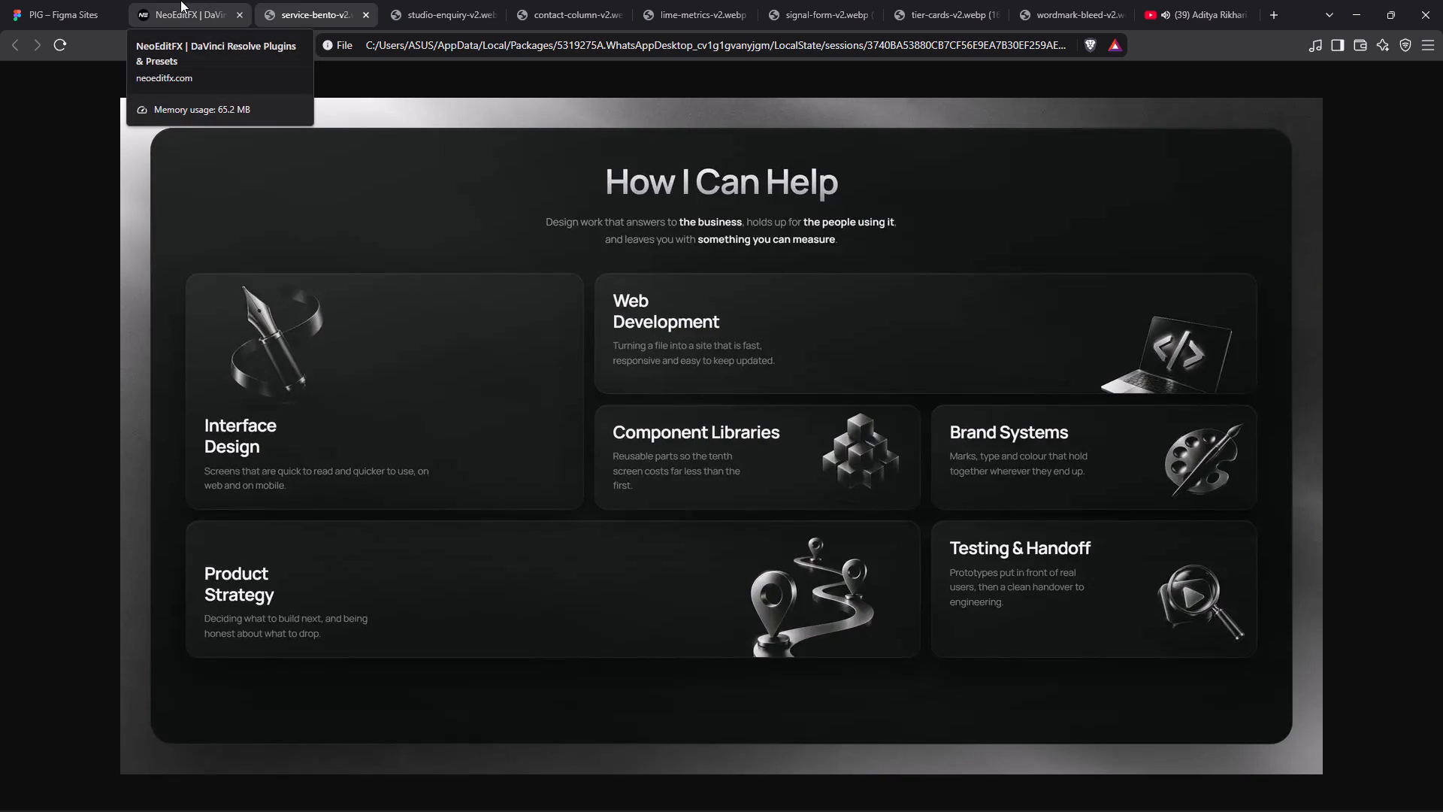
click(180, 0)
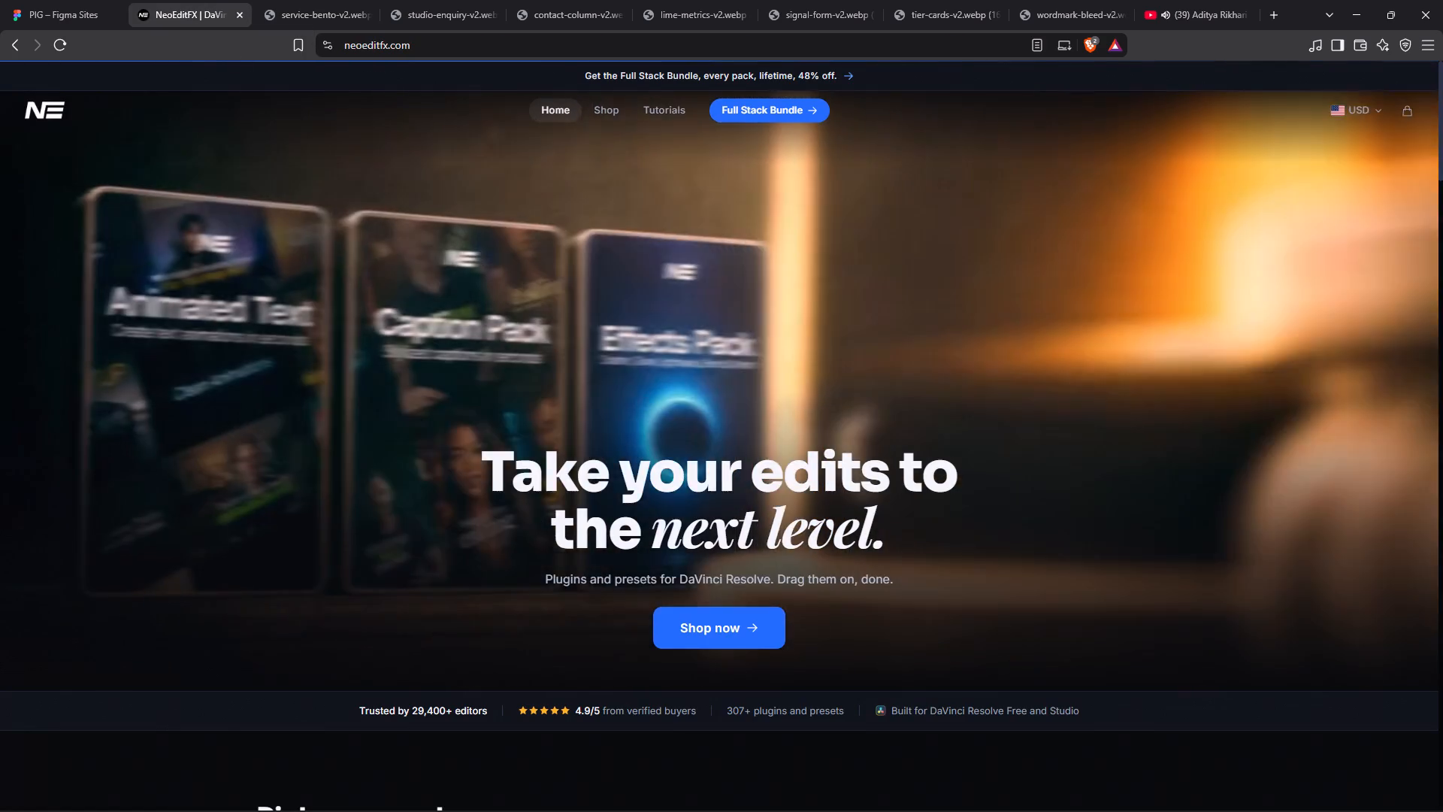
scroll(630, 511, down, 9)
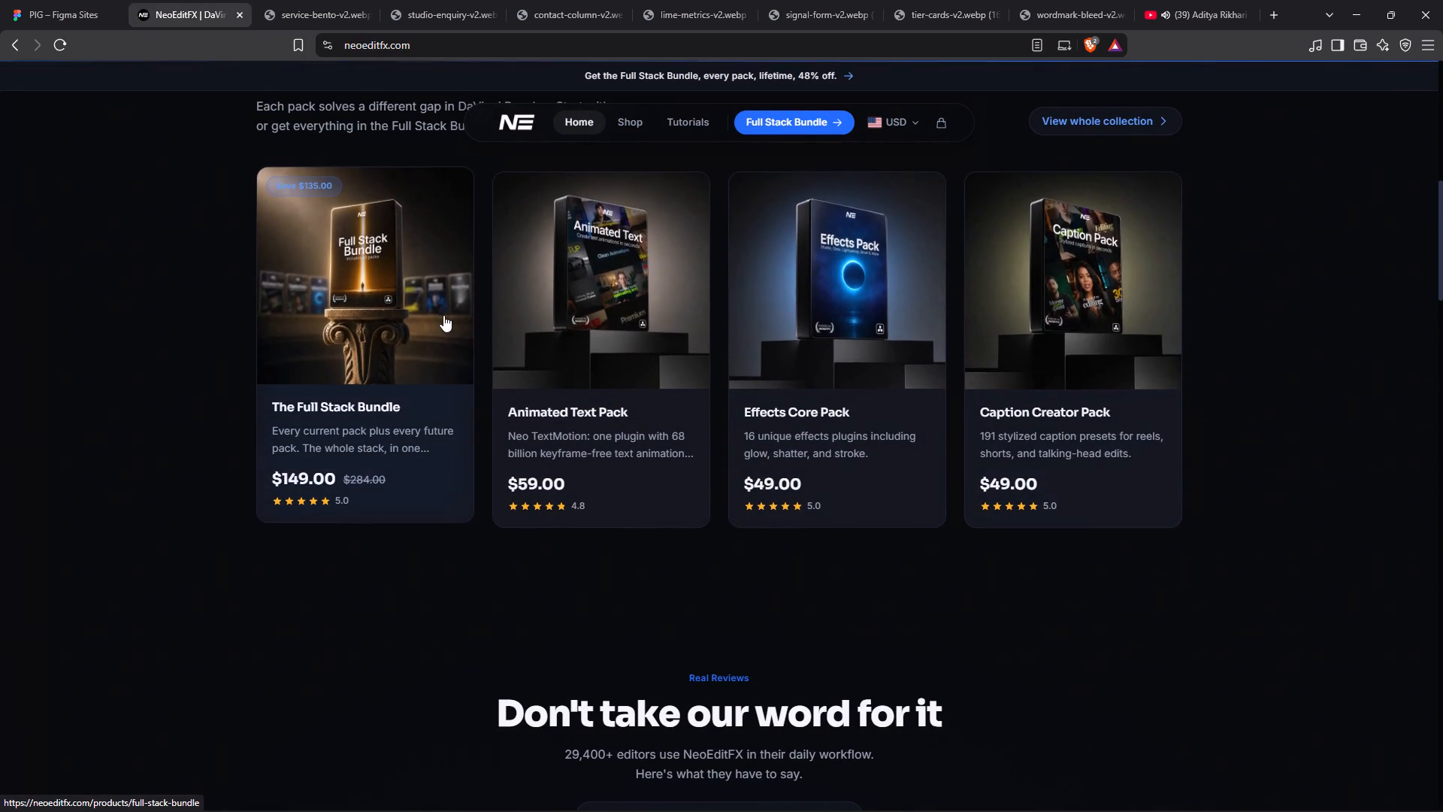
scroll(443, 315, up, 3)
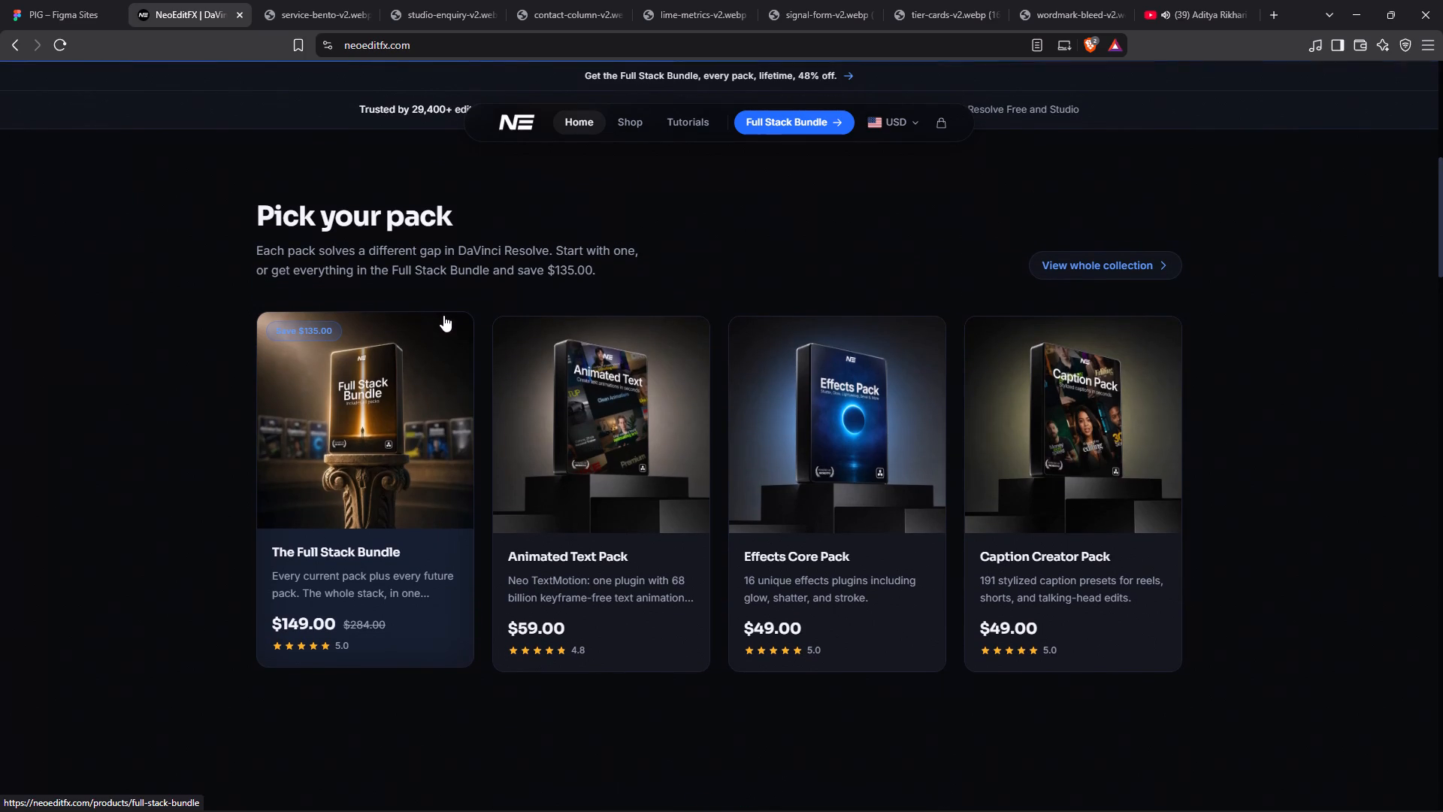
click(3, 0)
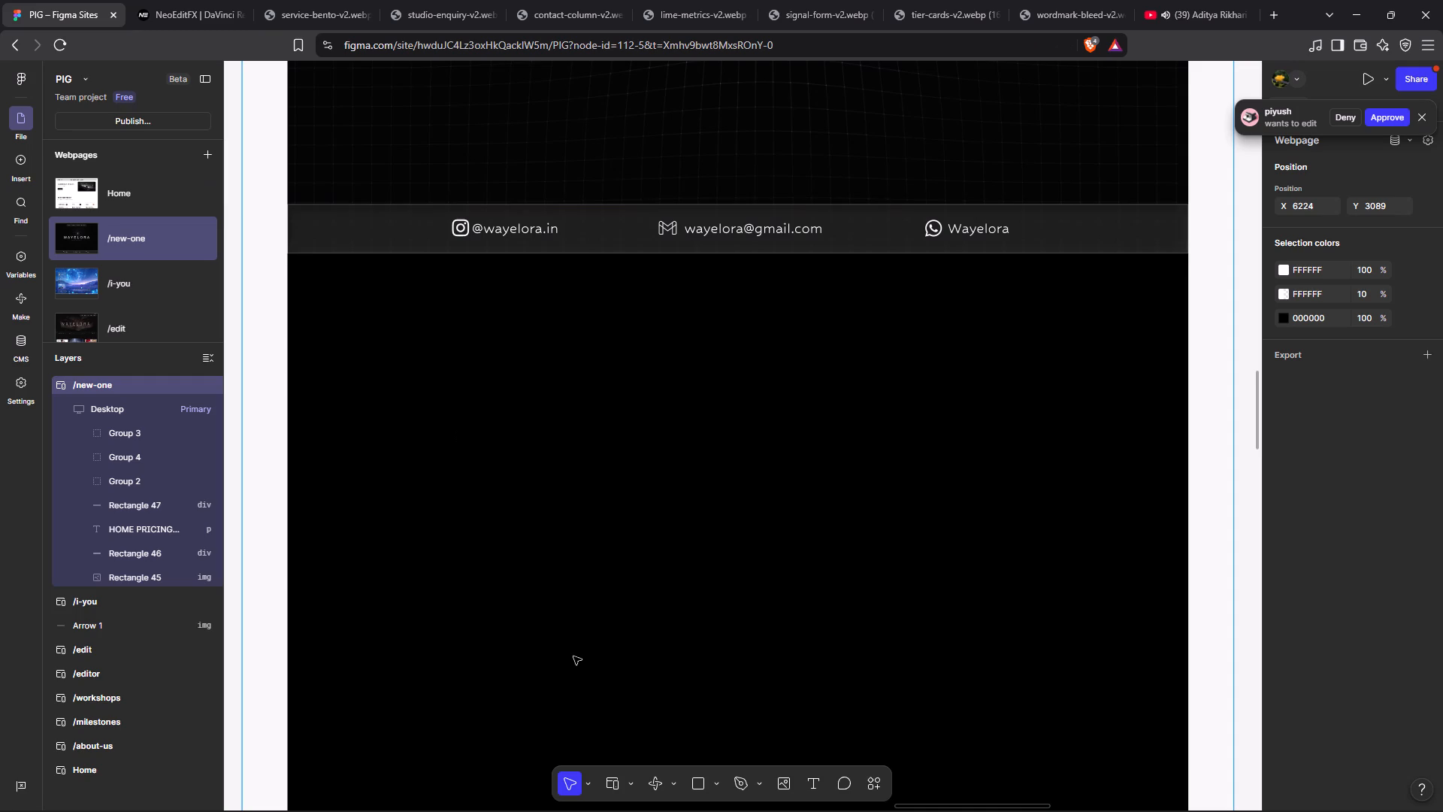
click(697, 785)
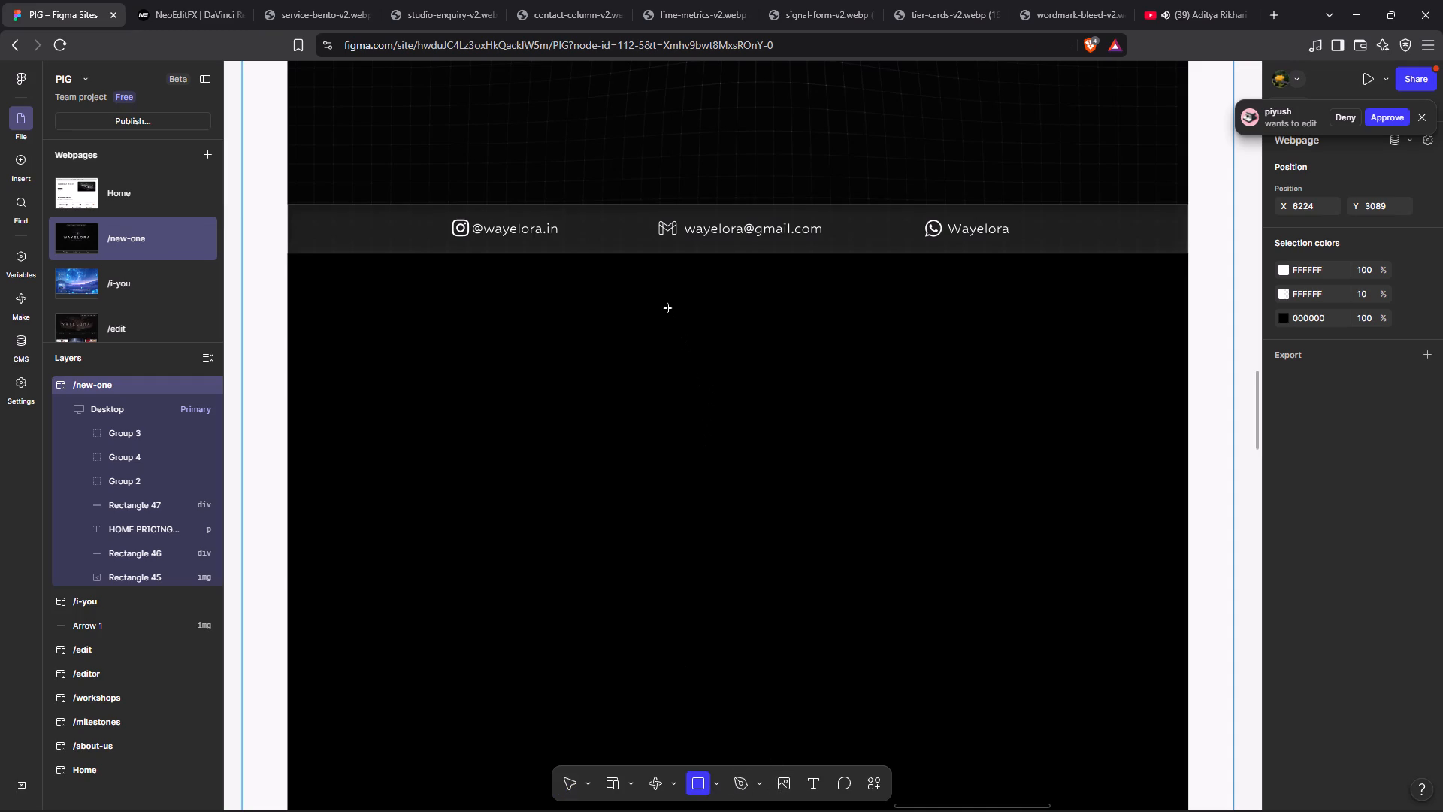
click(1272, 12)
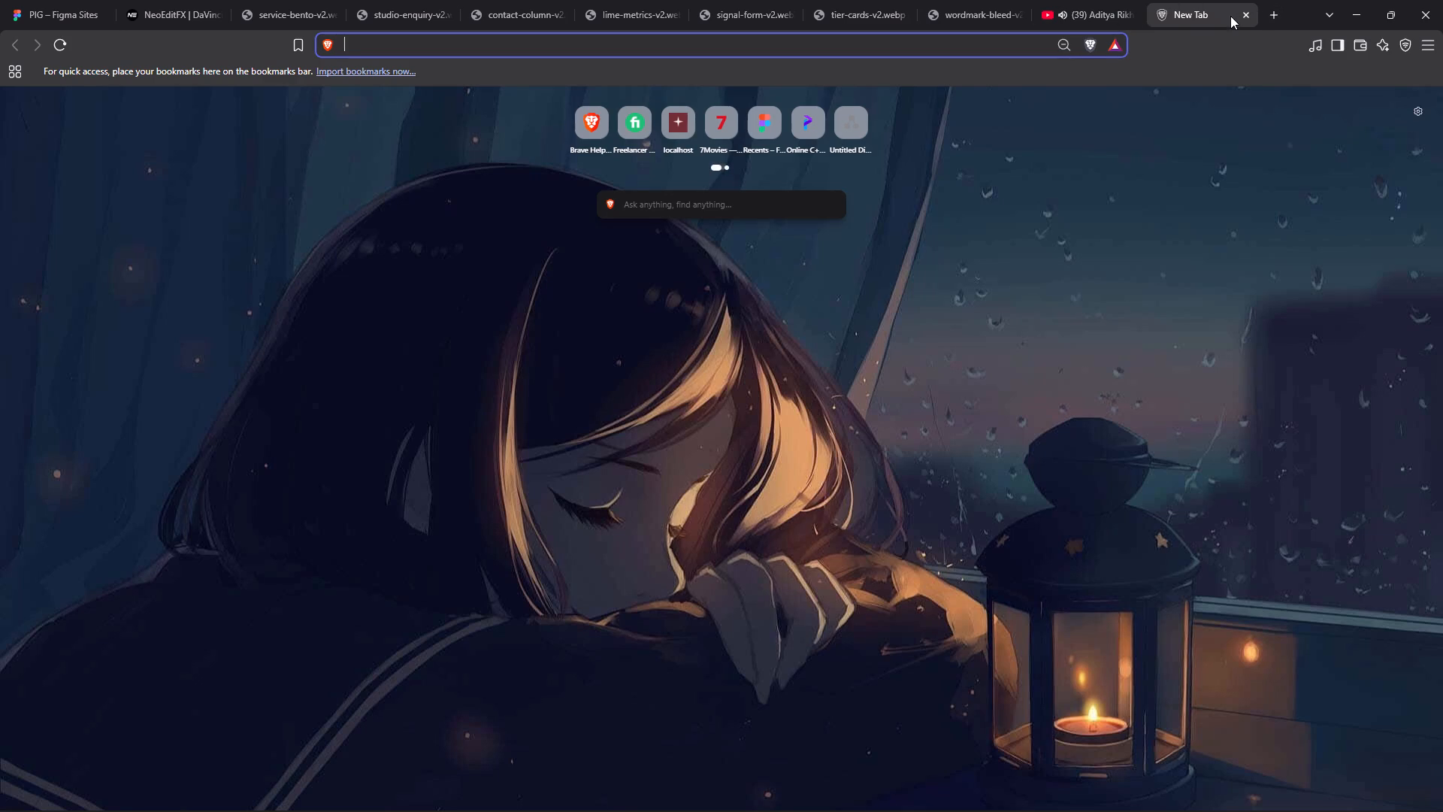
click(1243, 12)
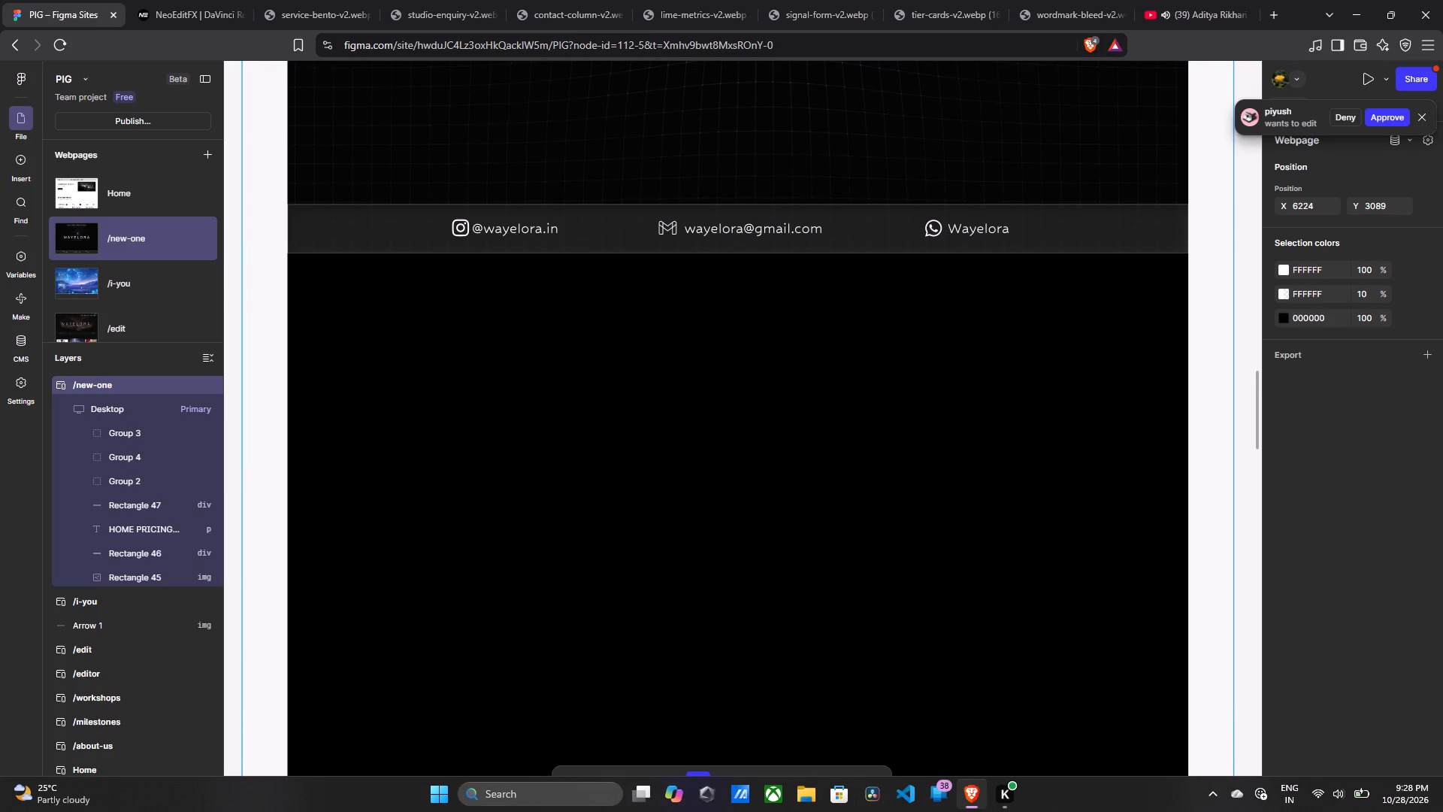
Switch to Microsoft Edge, search the web for "motion web ui" and open the Scrolltide website from the results.
click(443, 803)
click(446, 680)
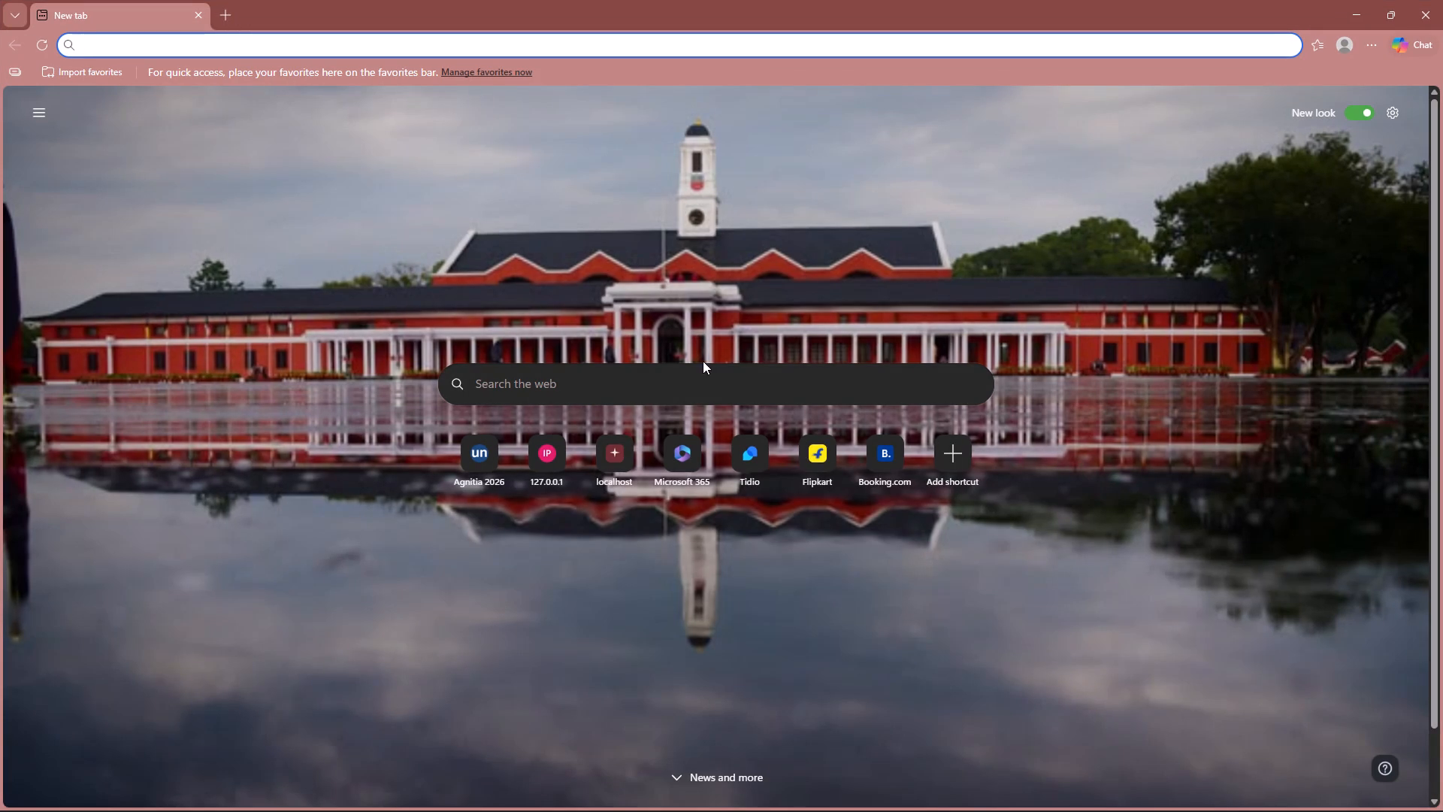
drag(703, 361, 700, 381)
click(700, 381)
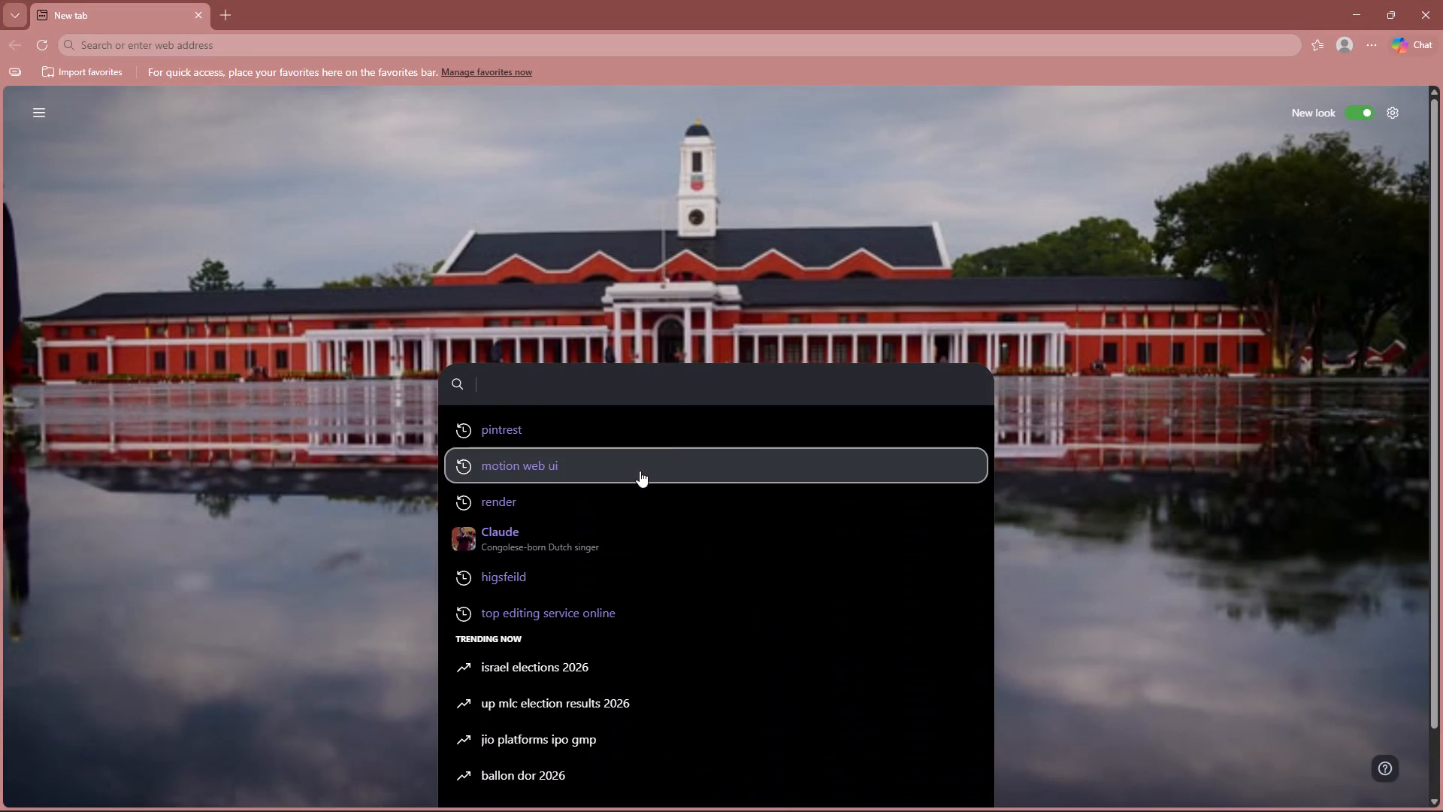
click(640, 471)
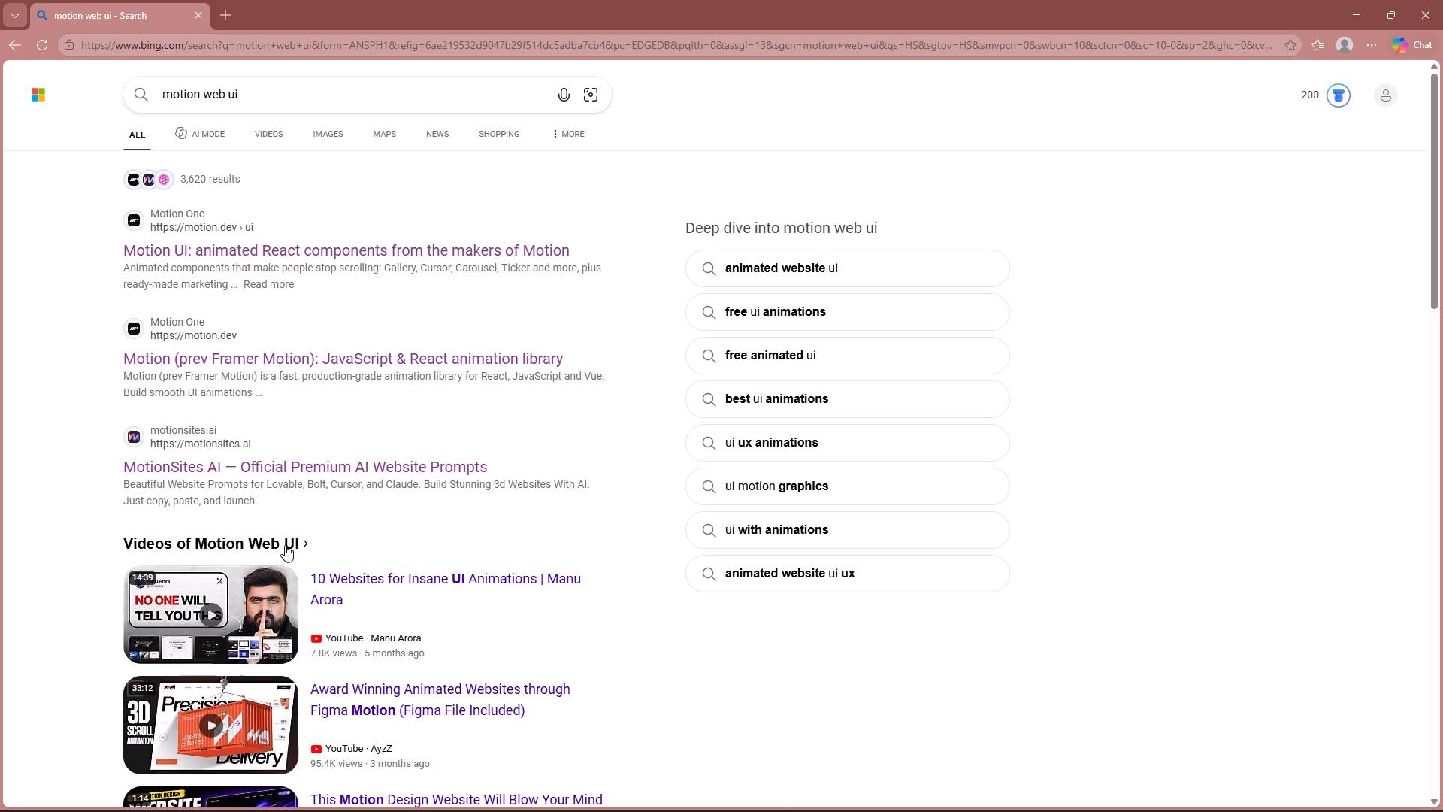
scroll(337, 567, down, 2)
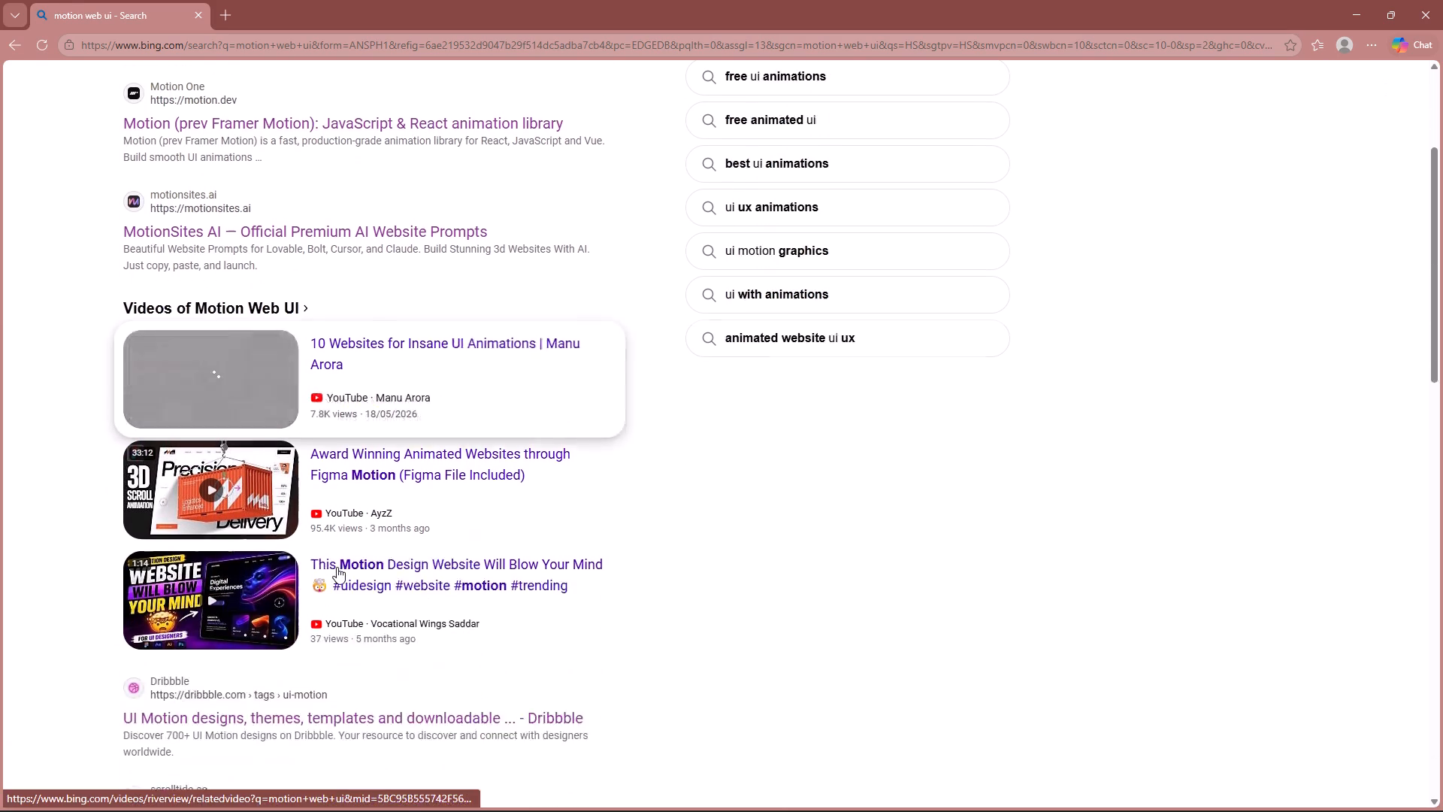
scroll(337, 567, down, 4)
click(292, 619)
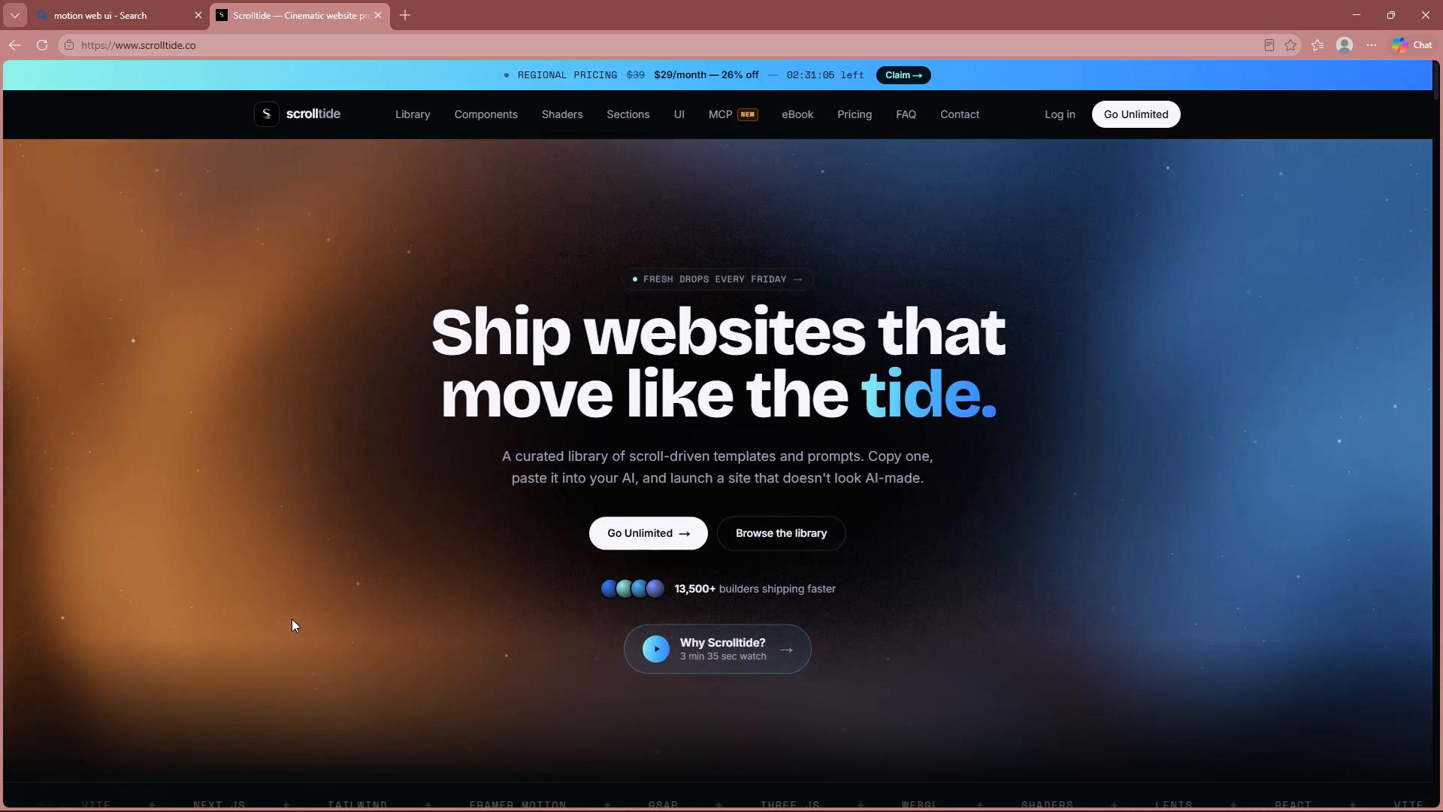
Examine the website template previews on the Scrolltide homepage for landing page, hero section and 3D website ideas.
scroll(527, 541, down, 13)
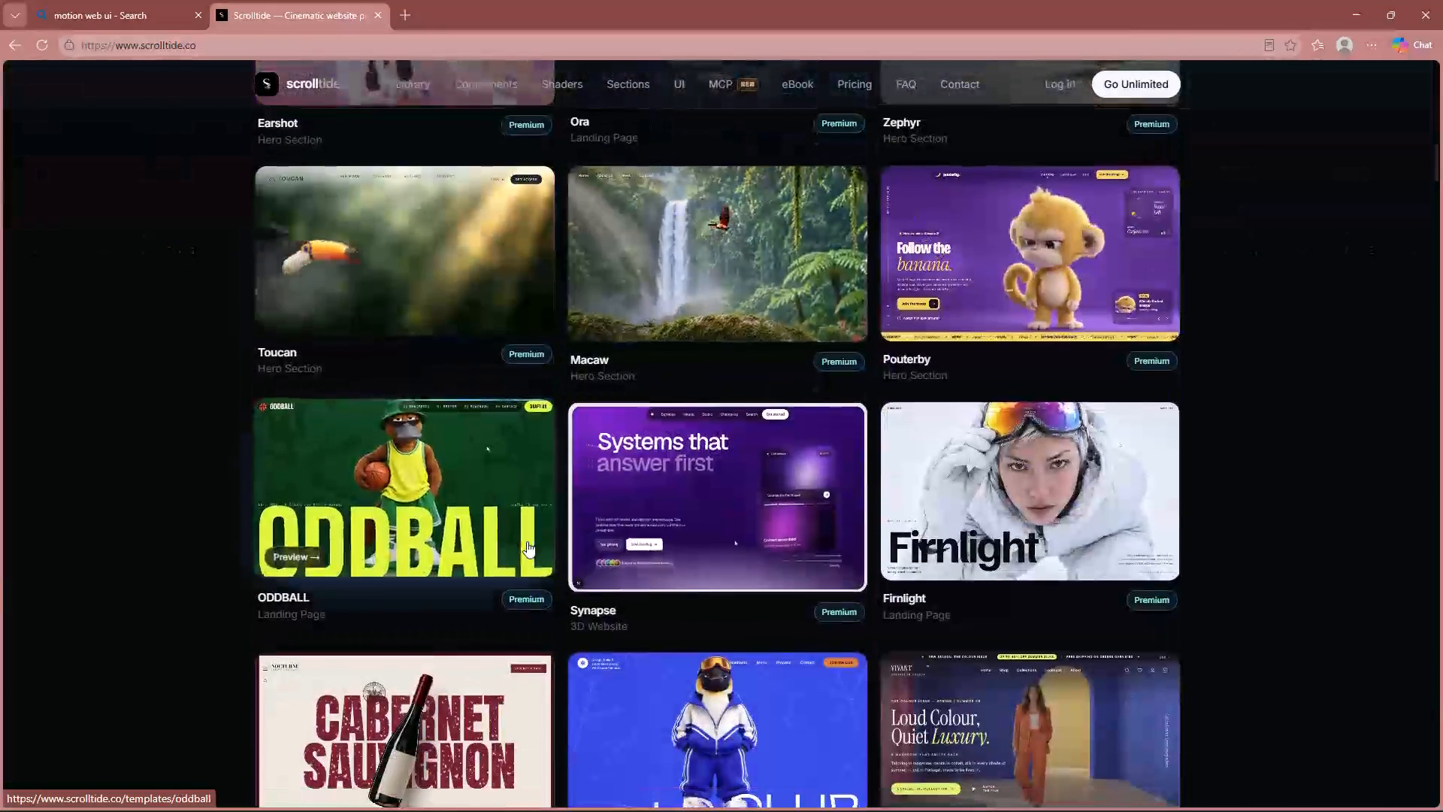
scroll(527, 541, down, 6)
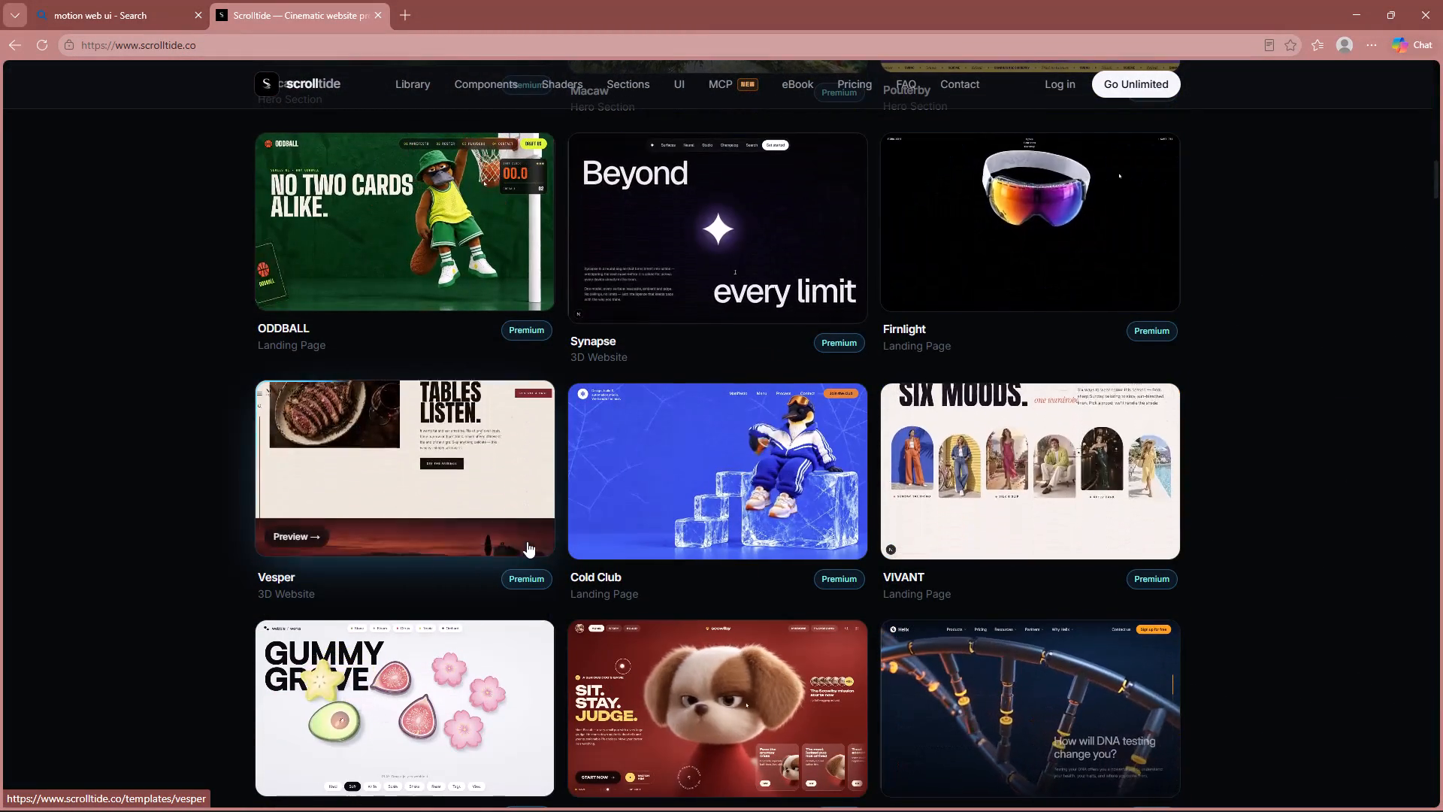
scroll(527, 541, down, 5)
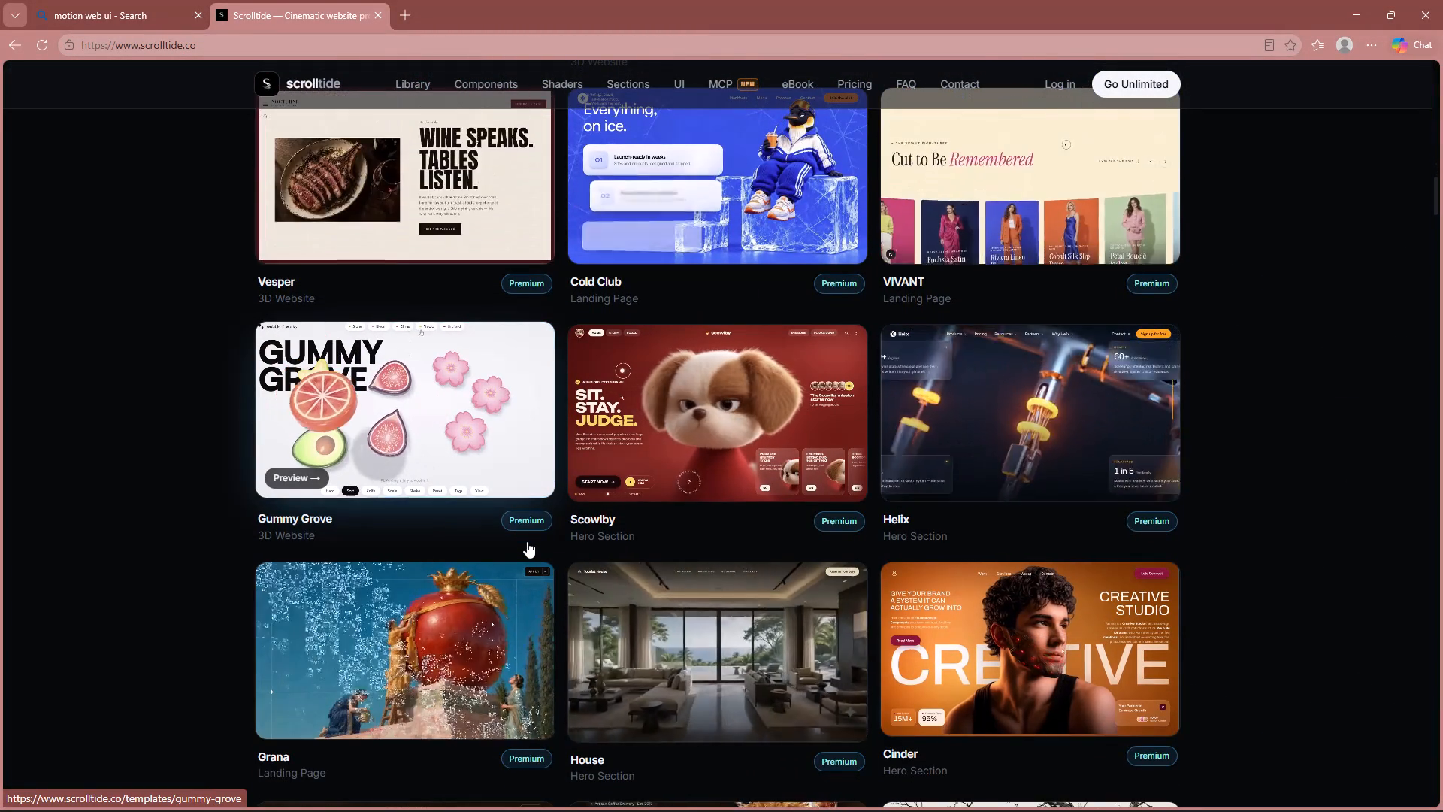
scroll(527, 541, down, 4)
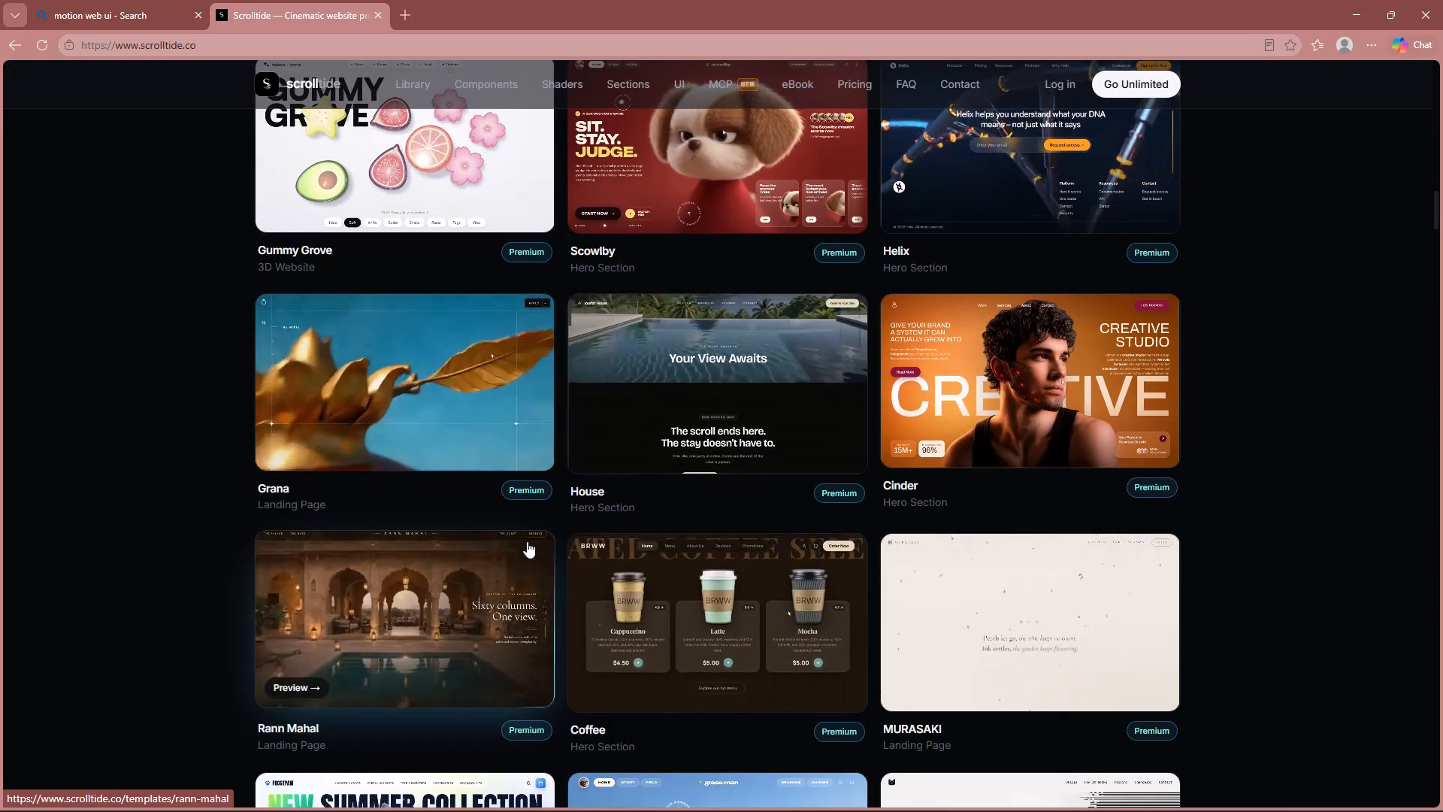
scroll(527, 541, down, 2)
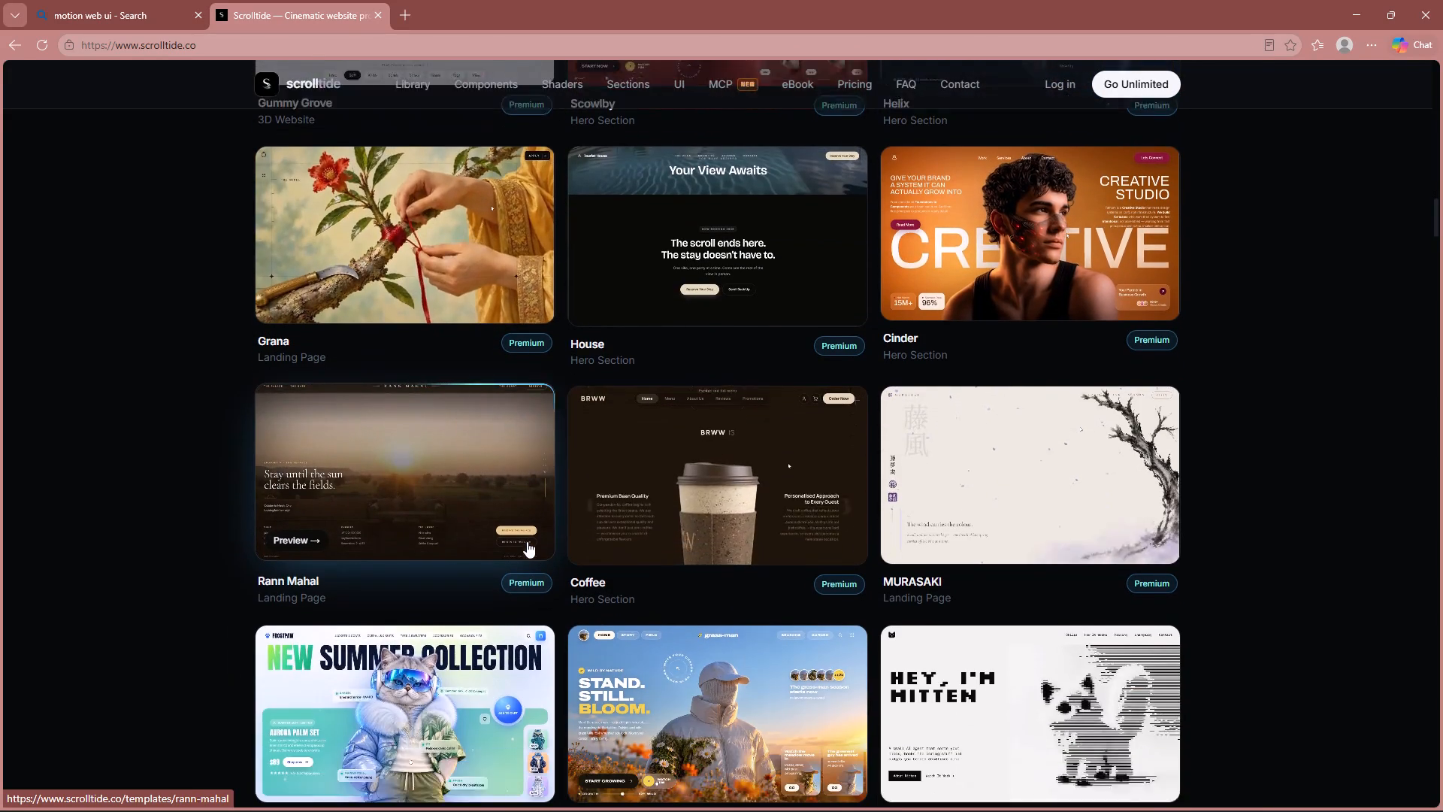
scroll(527, 541, down, 2)
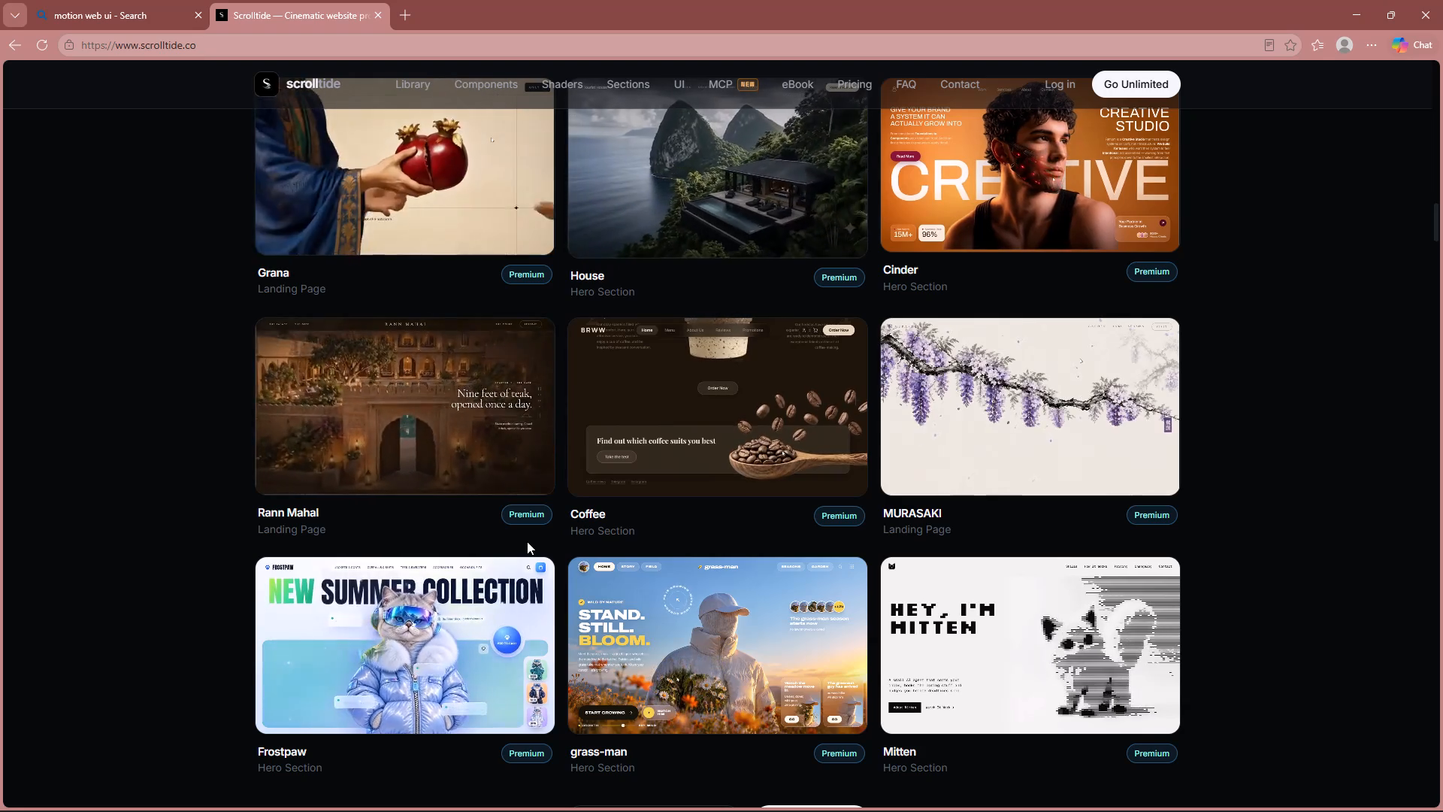
scroll(527, 541, down, 3)
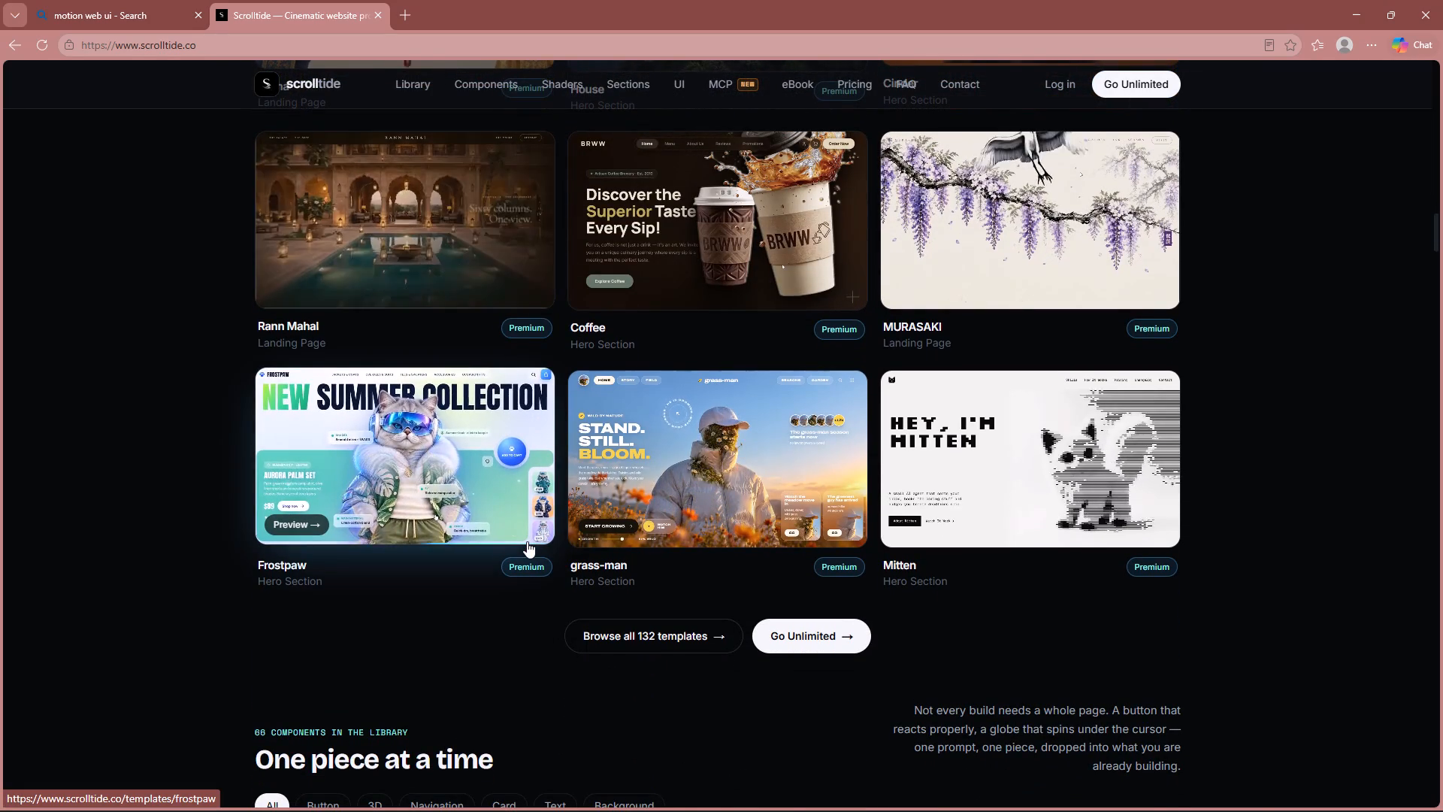
Examine the animated component previews in the "One piece at a time" section, including the carousels, cards, sliders and buttons.
scroll(527, 541, down, 4)
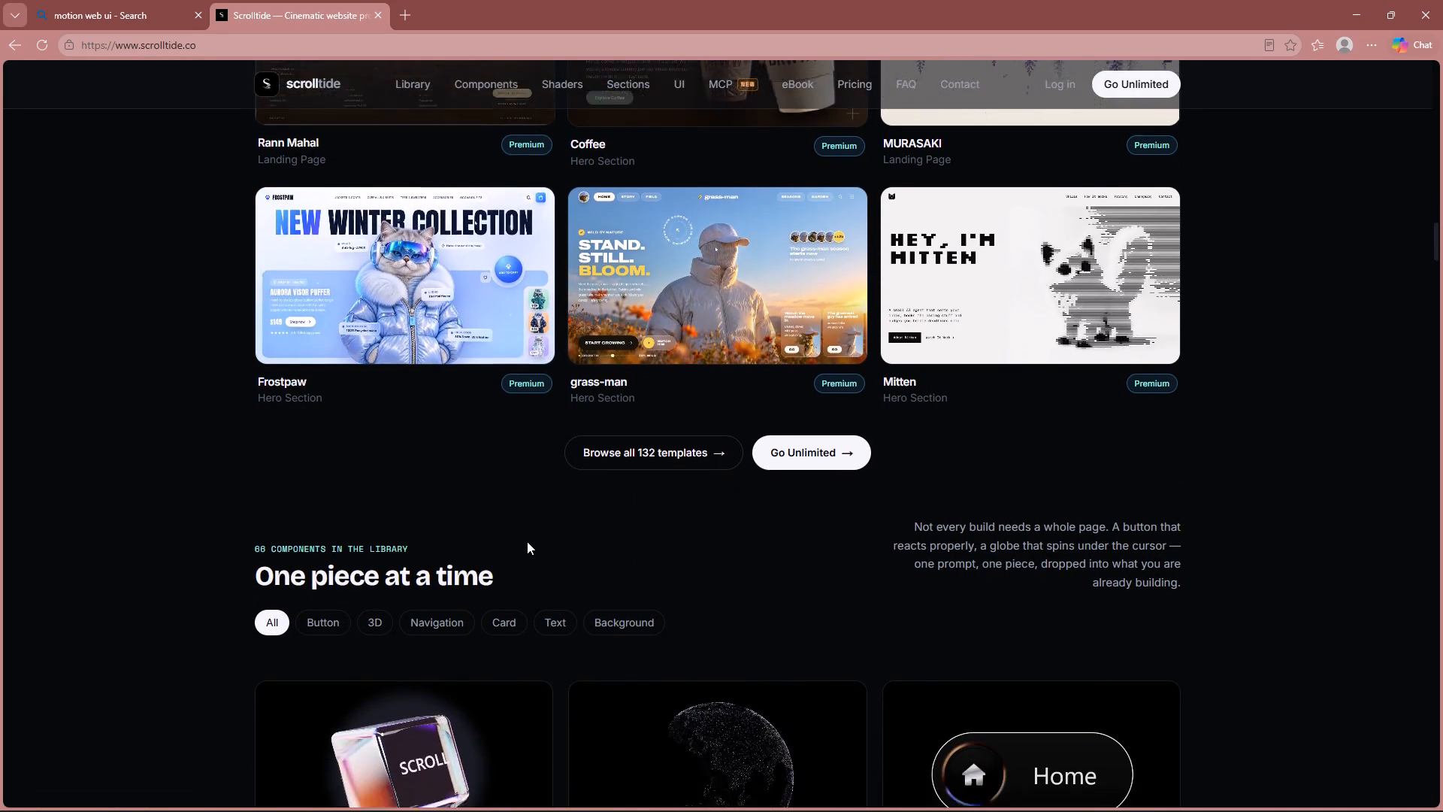
scroll(527, 541, down, 8)
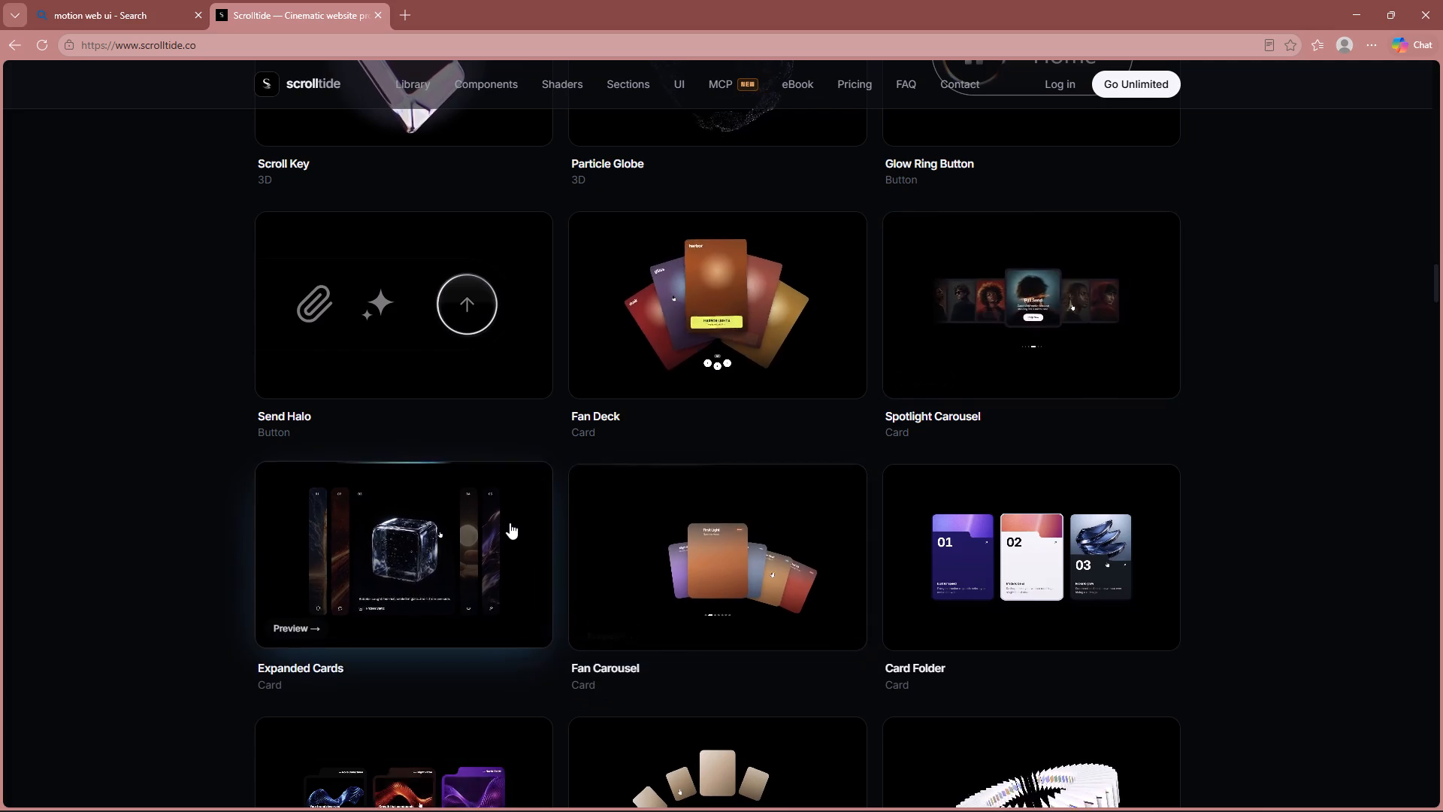
scroll(510, 523, down, 3)
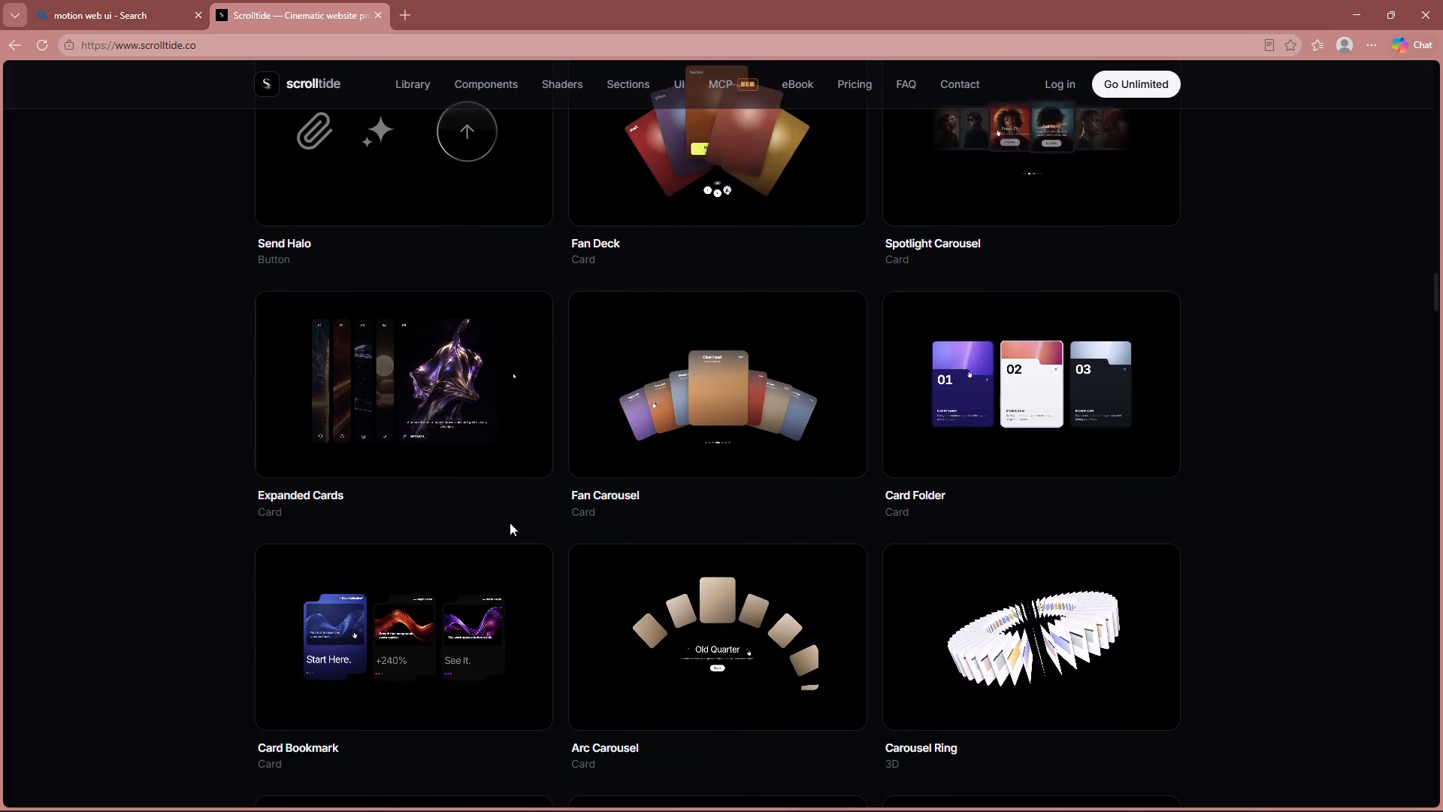
scroll(510, 523, down, 6)
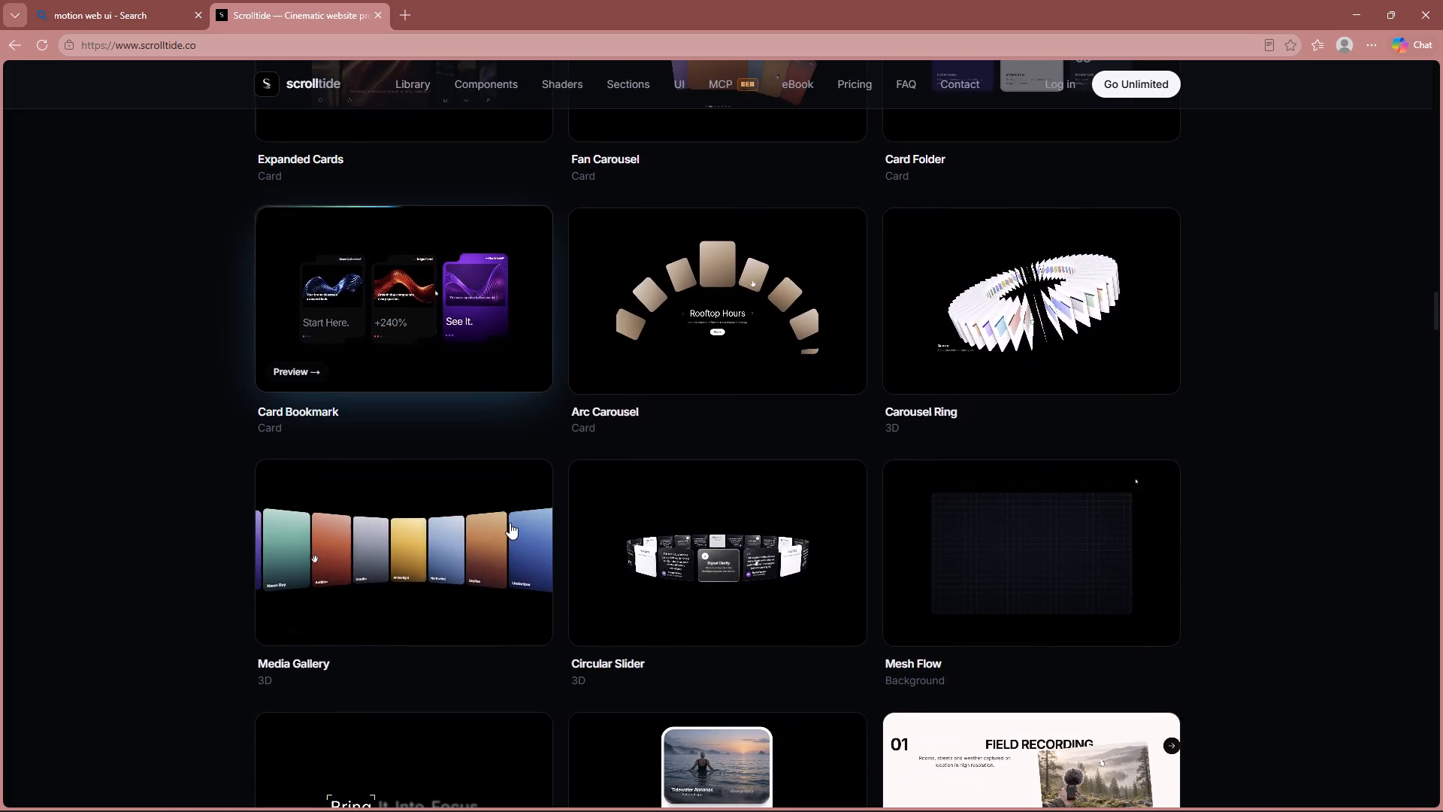
scroll(510, 523, down, 3)
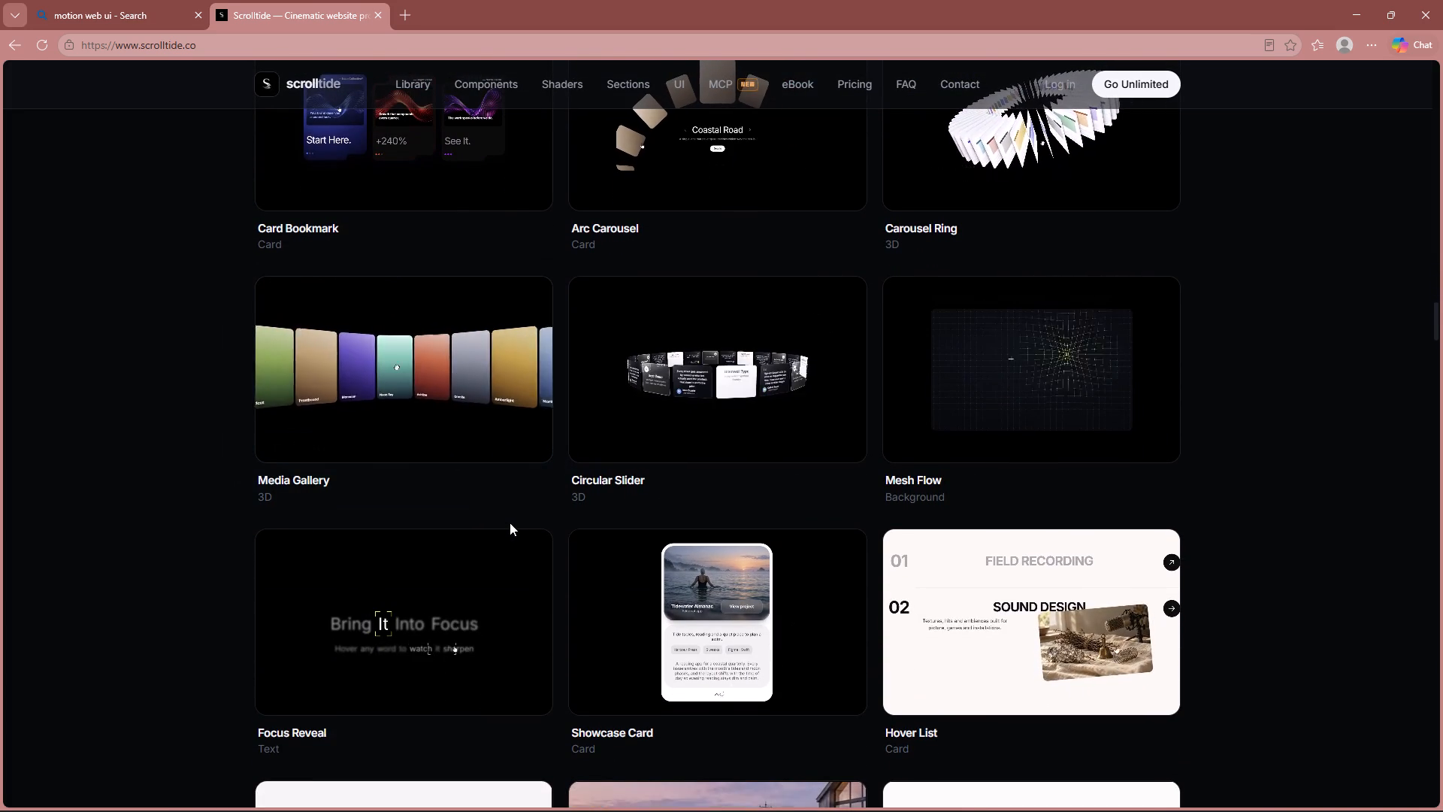
scroll(510, 523, down, 4)
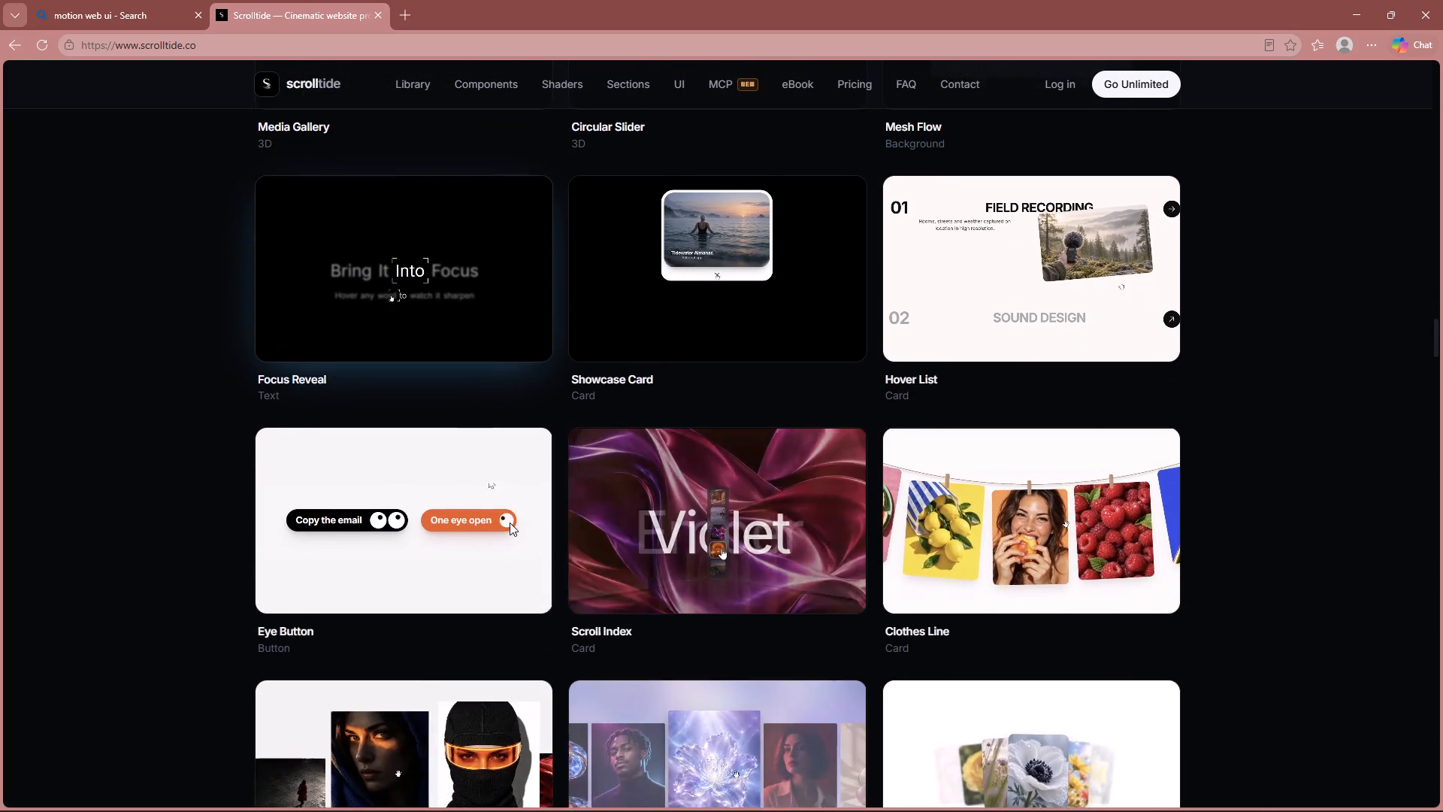
scroll(510, 523, down, 4)
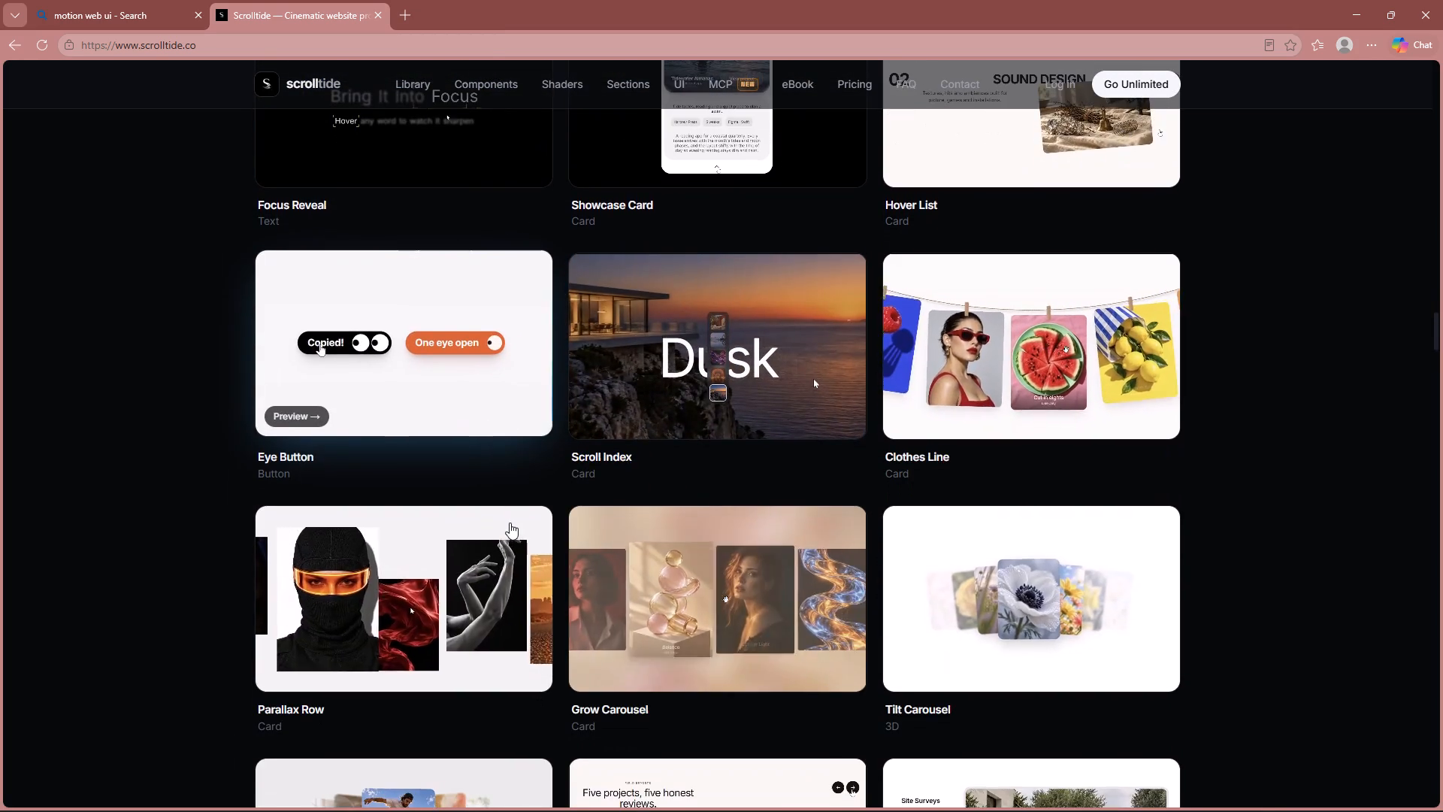
scroll(510, 523, down, 6)
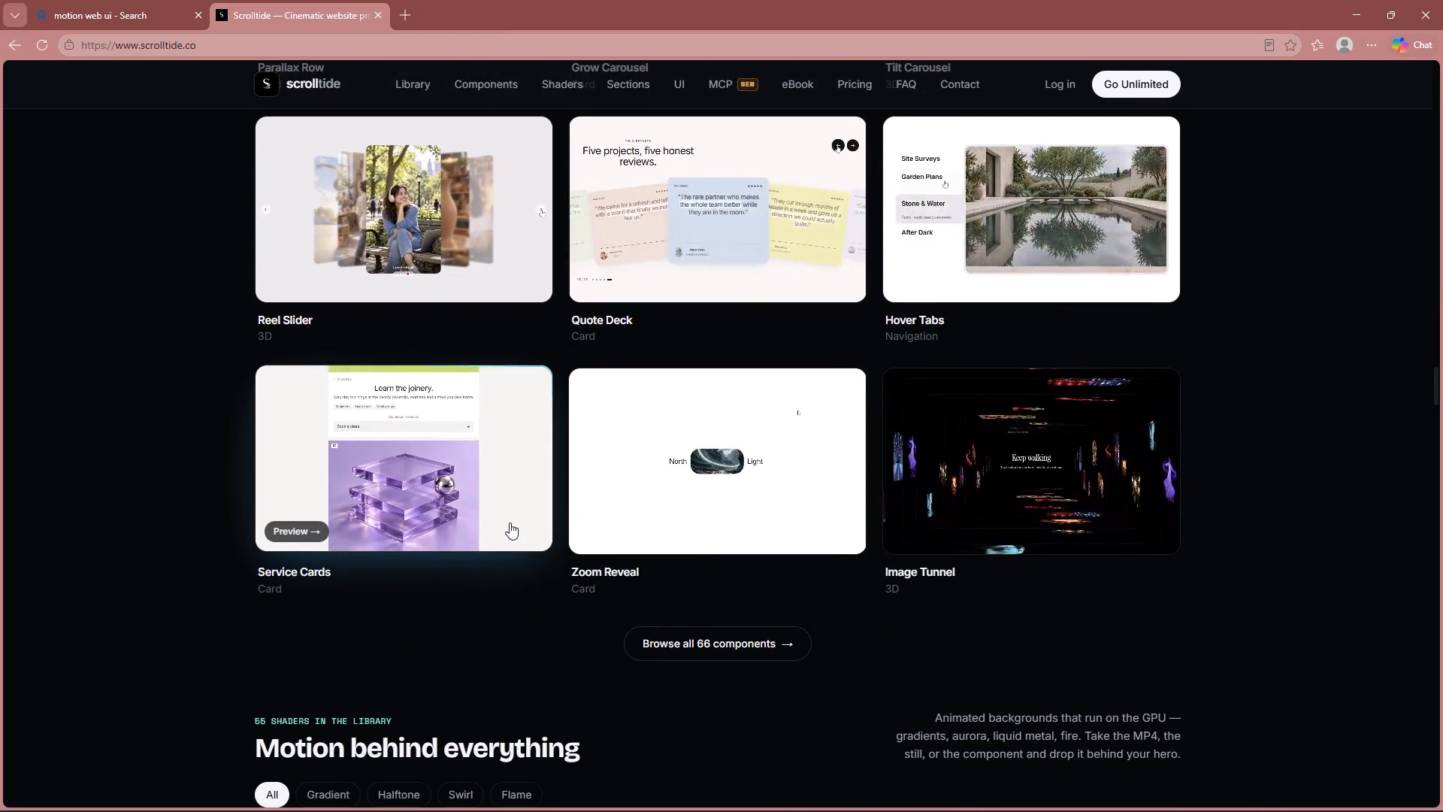
scroll(510, 523, up, 3)
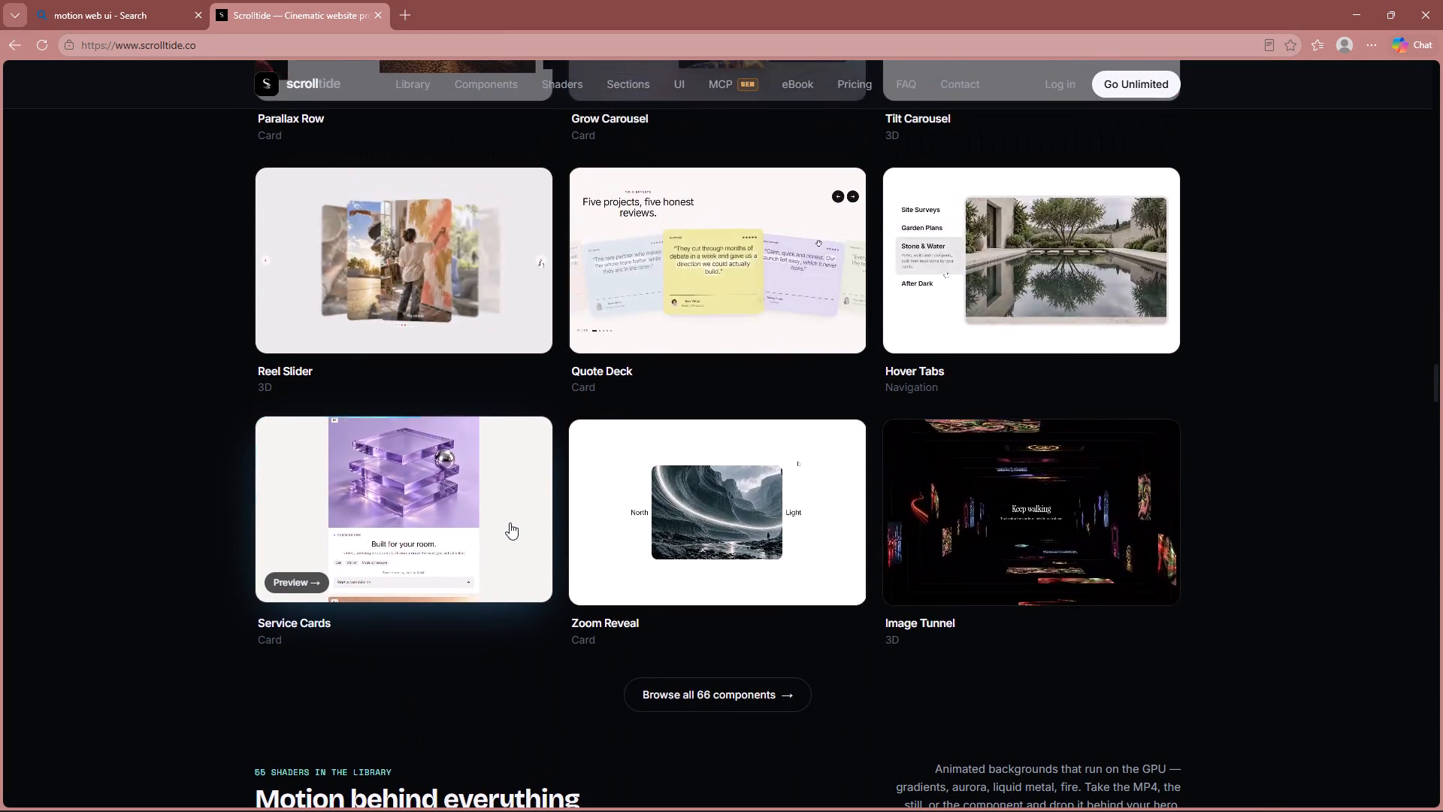
scroll(510, 523, up, 9)
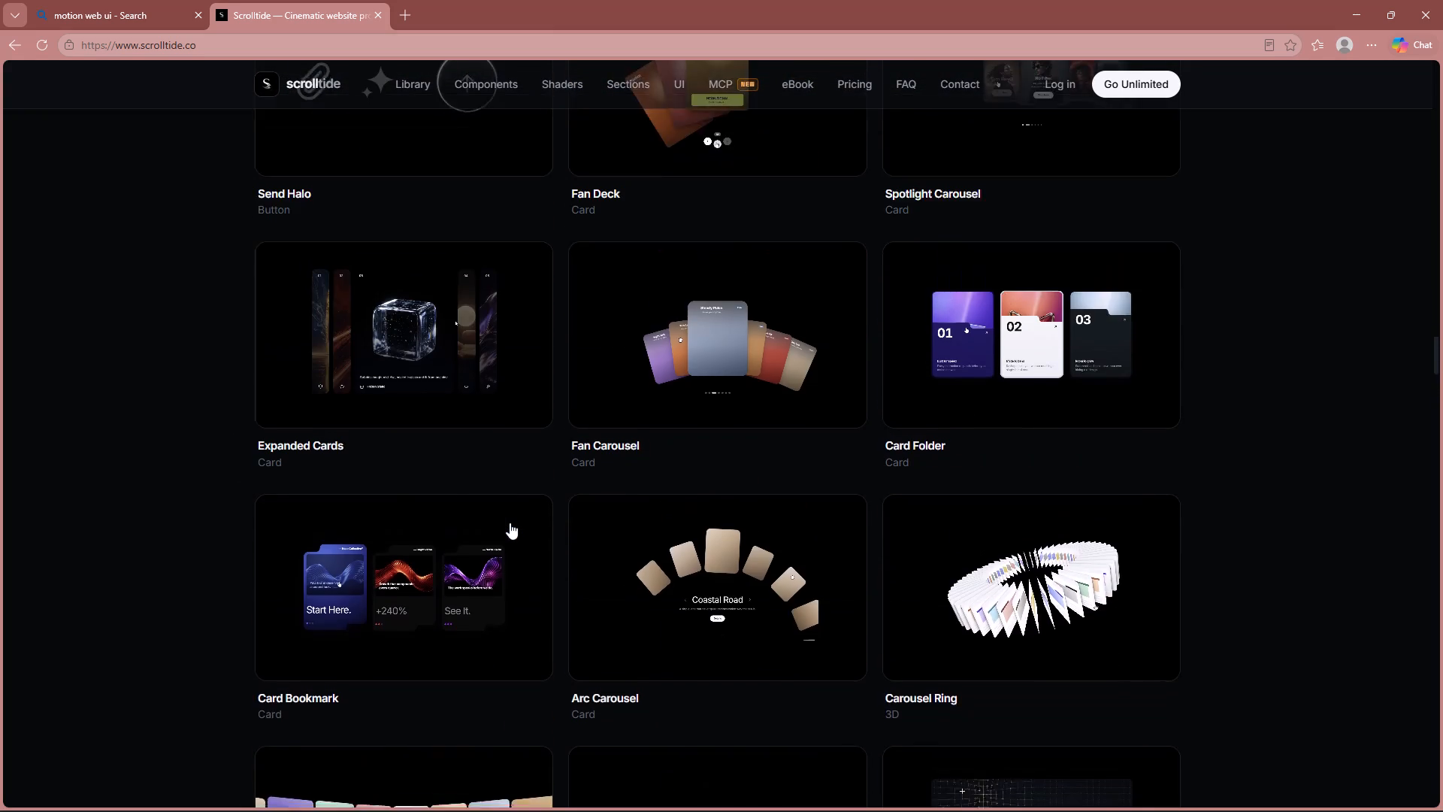
scroll(510, 523, right, 1)
scroll(510, 523, up, 3)
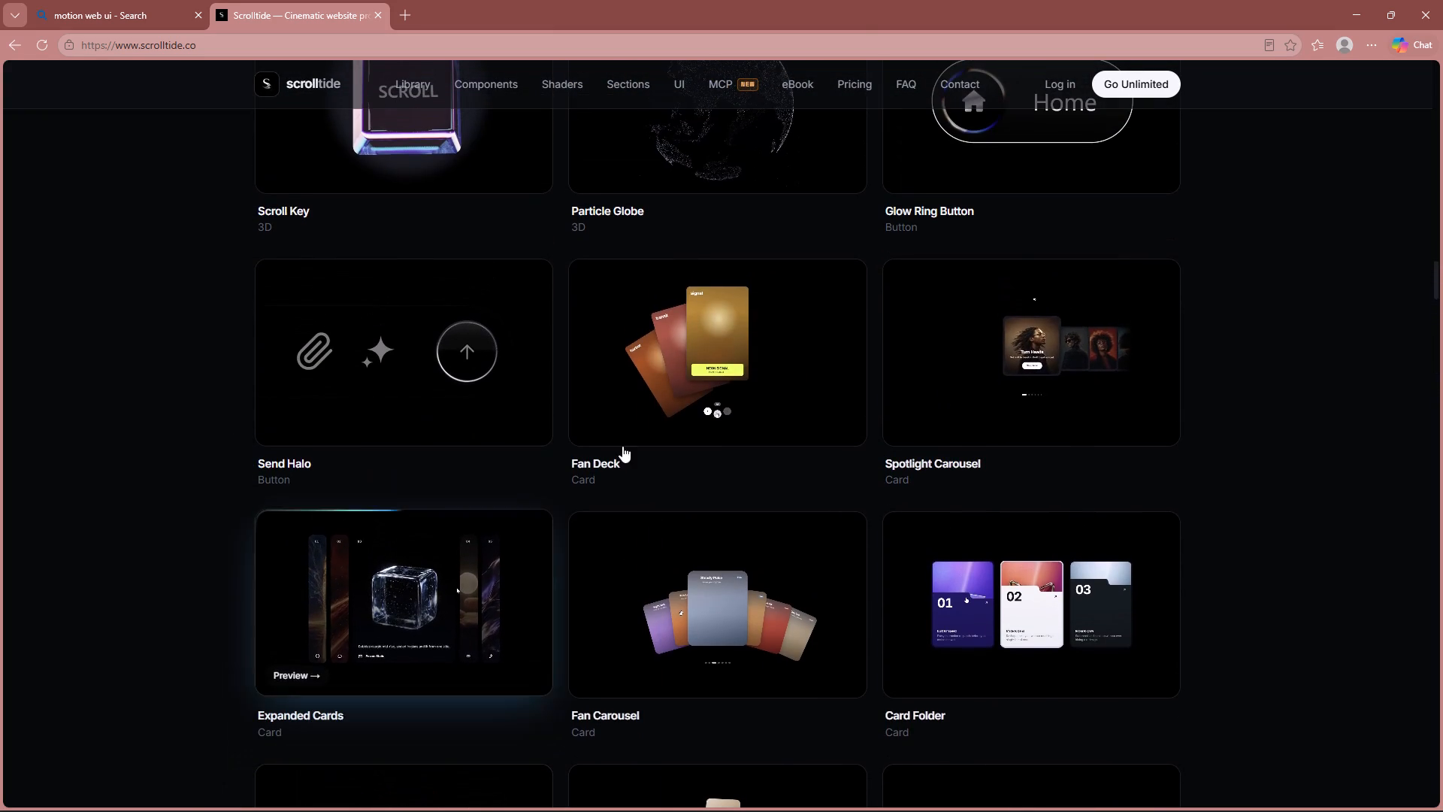
Open the Spotlight Carousel component and view its preview video in picture-in-picture, returning to its details page for a closer look.
click(1031, 340)
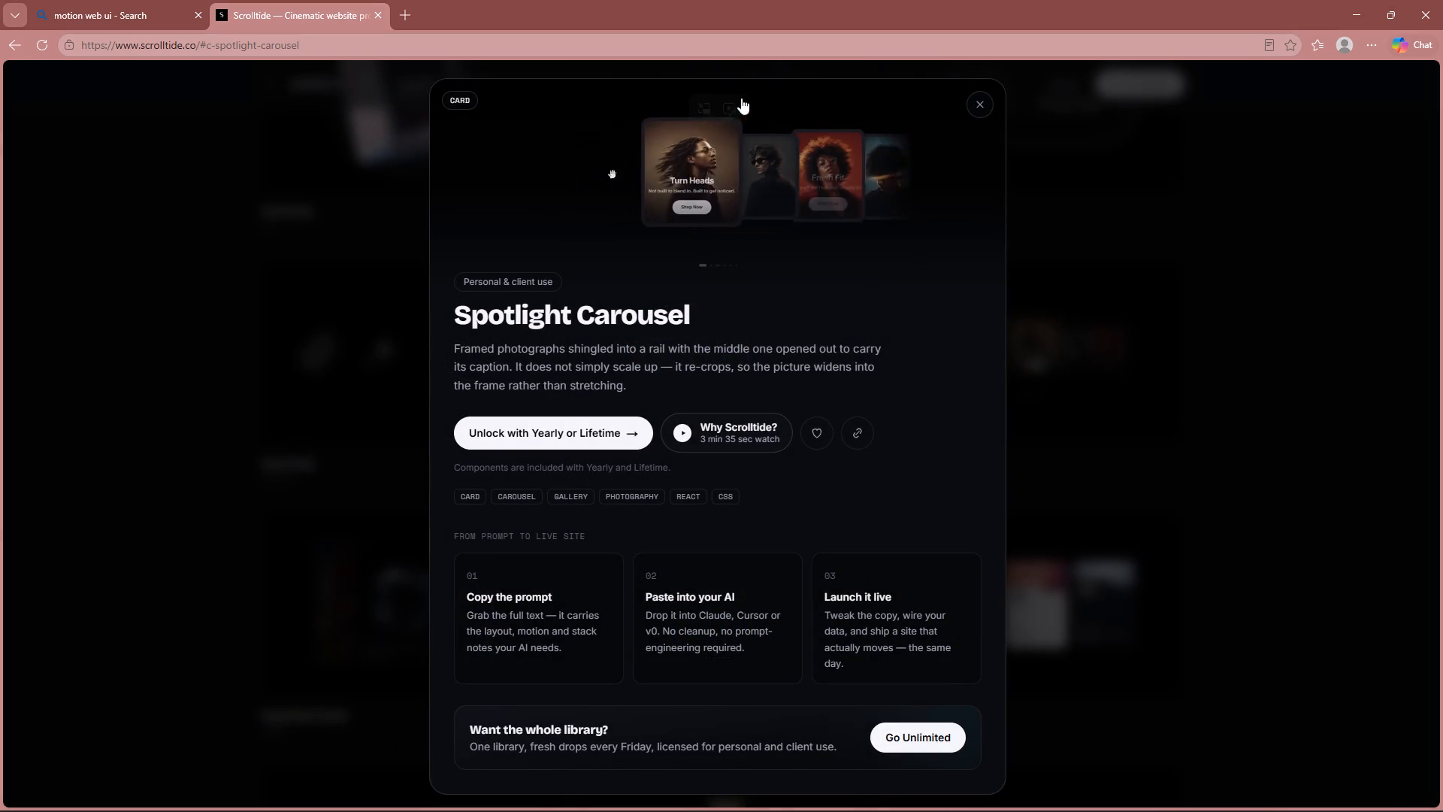
click(740, 158)
click(706, 105)
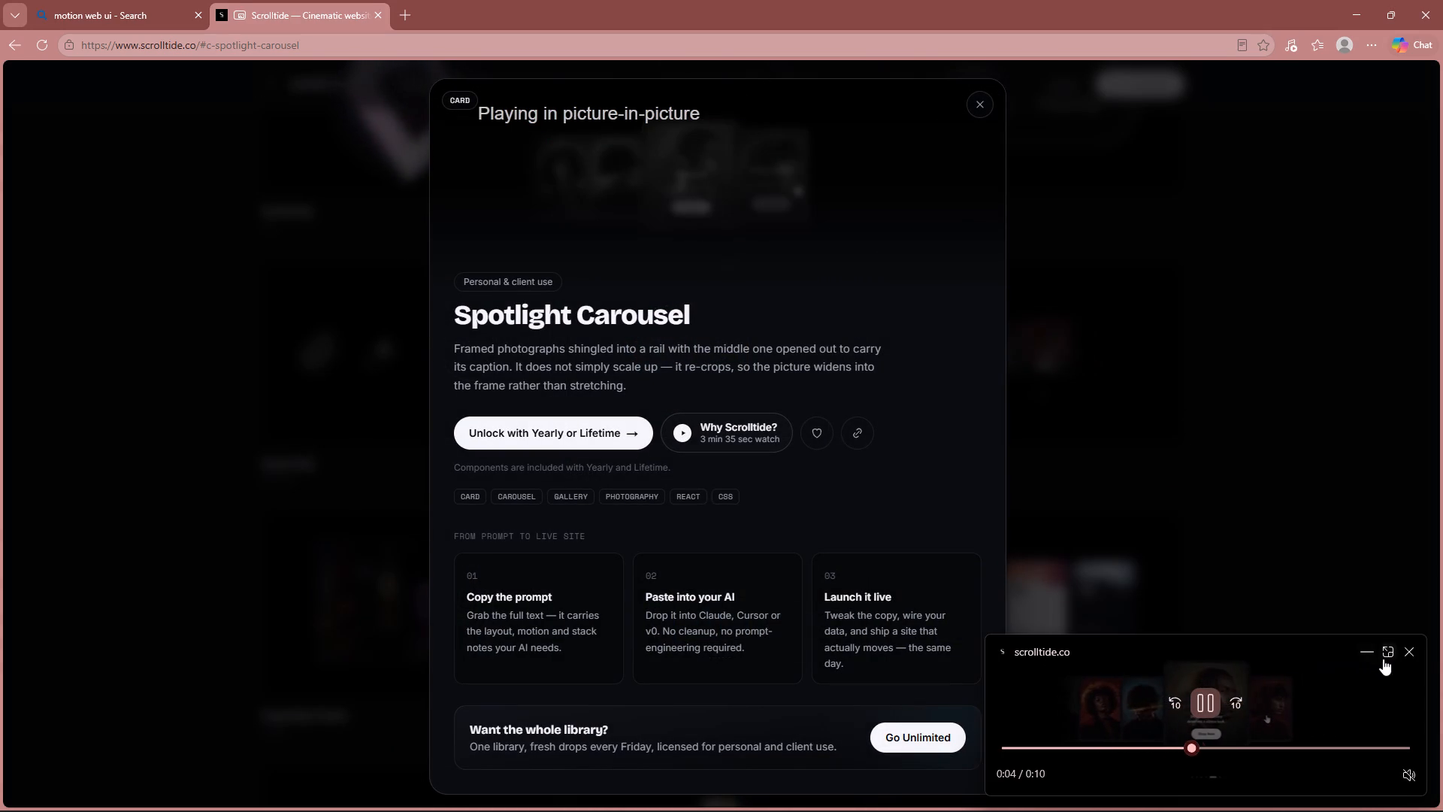
click(1389, 650)
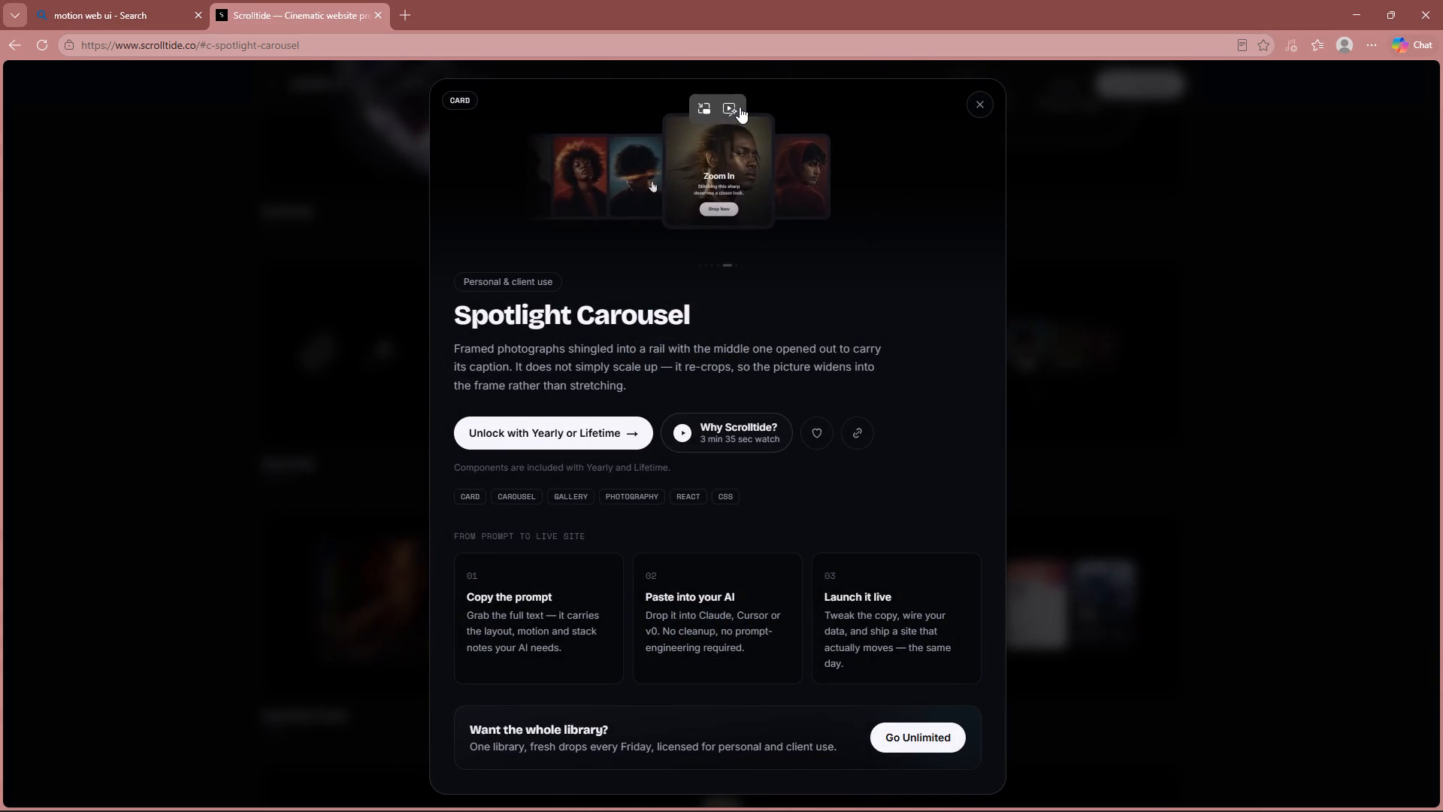
click(734, 106)
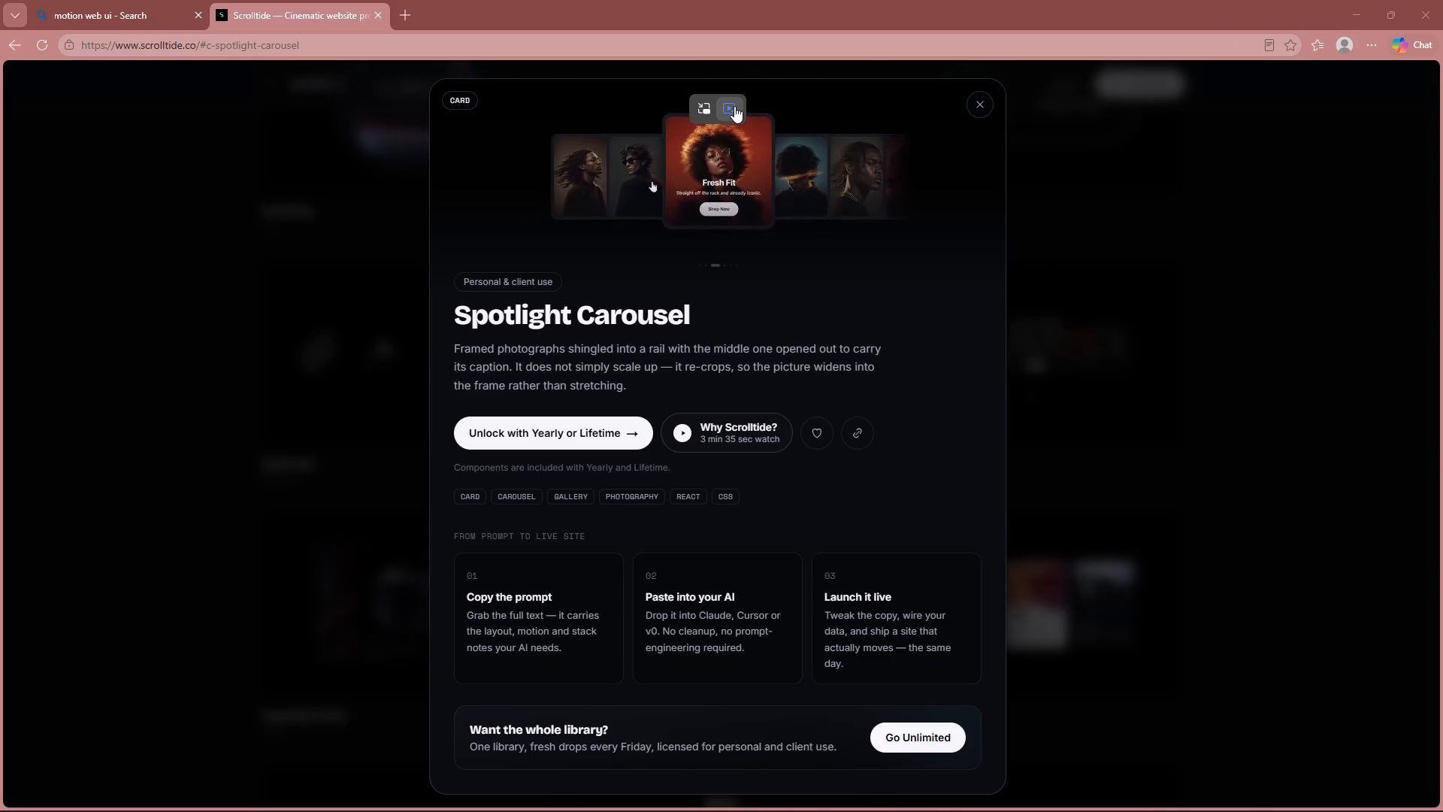
Finish viewing the Spotlight Carousel preview and close the Microsoft Edge window, returning to the Figma Sites project in Brave.
click(457, 100)
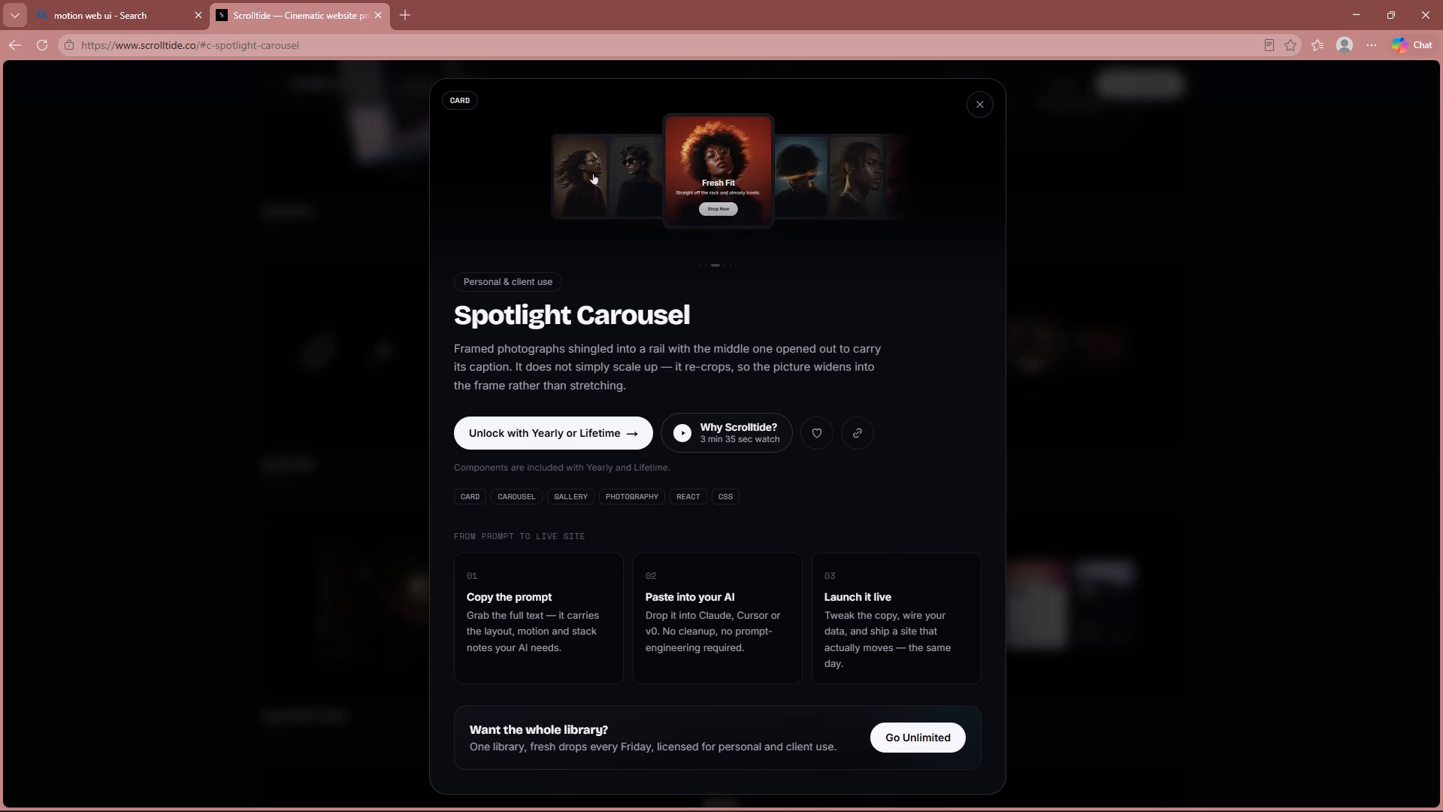
click(519, 227)
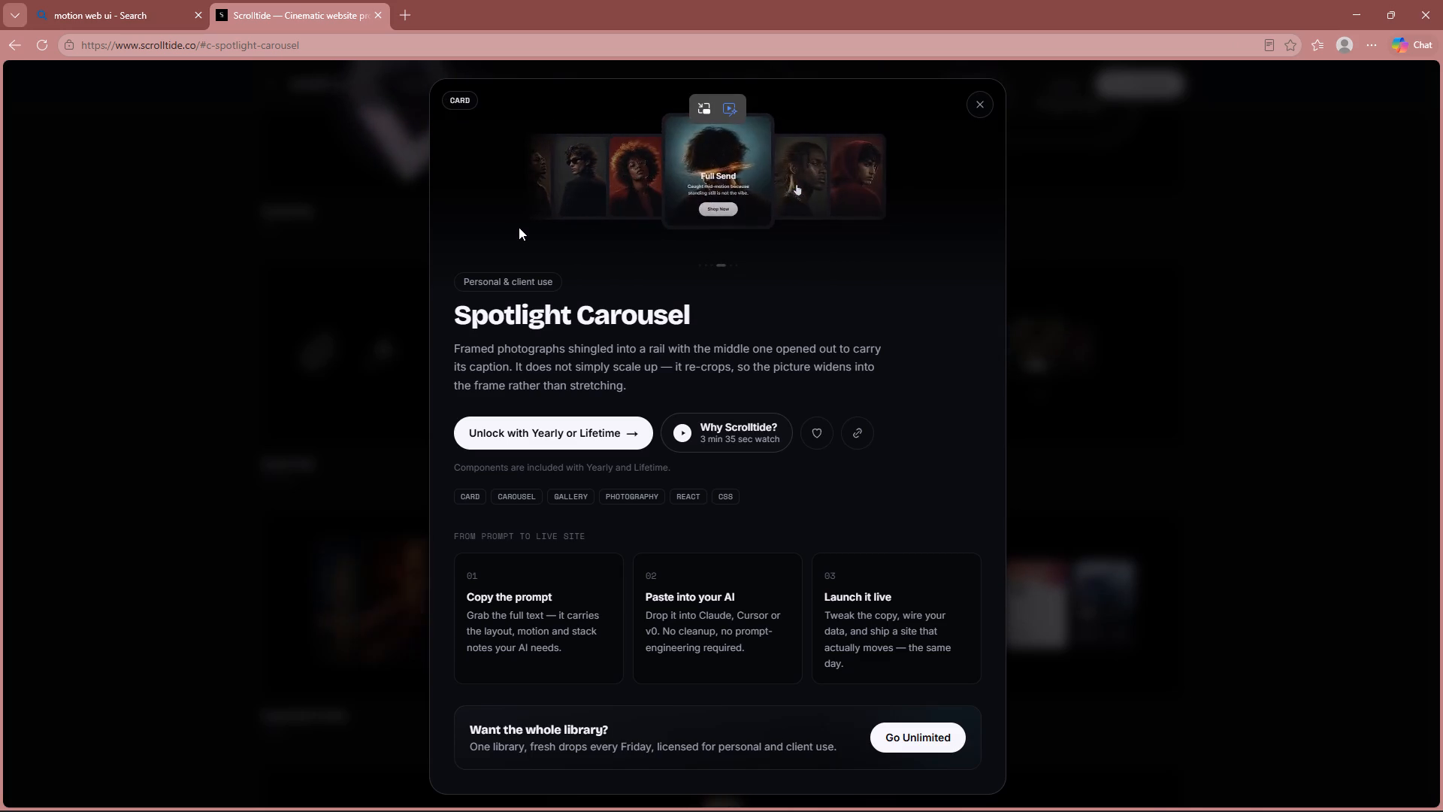
click(1442, 2)
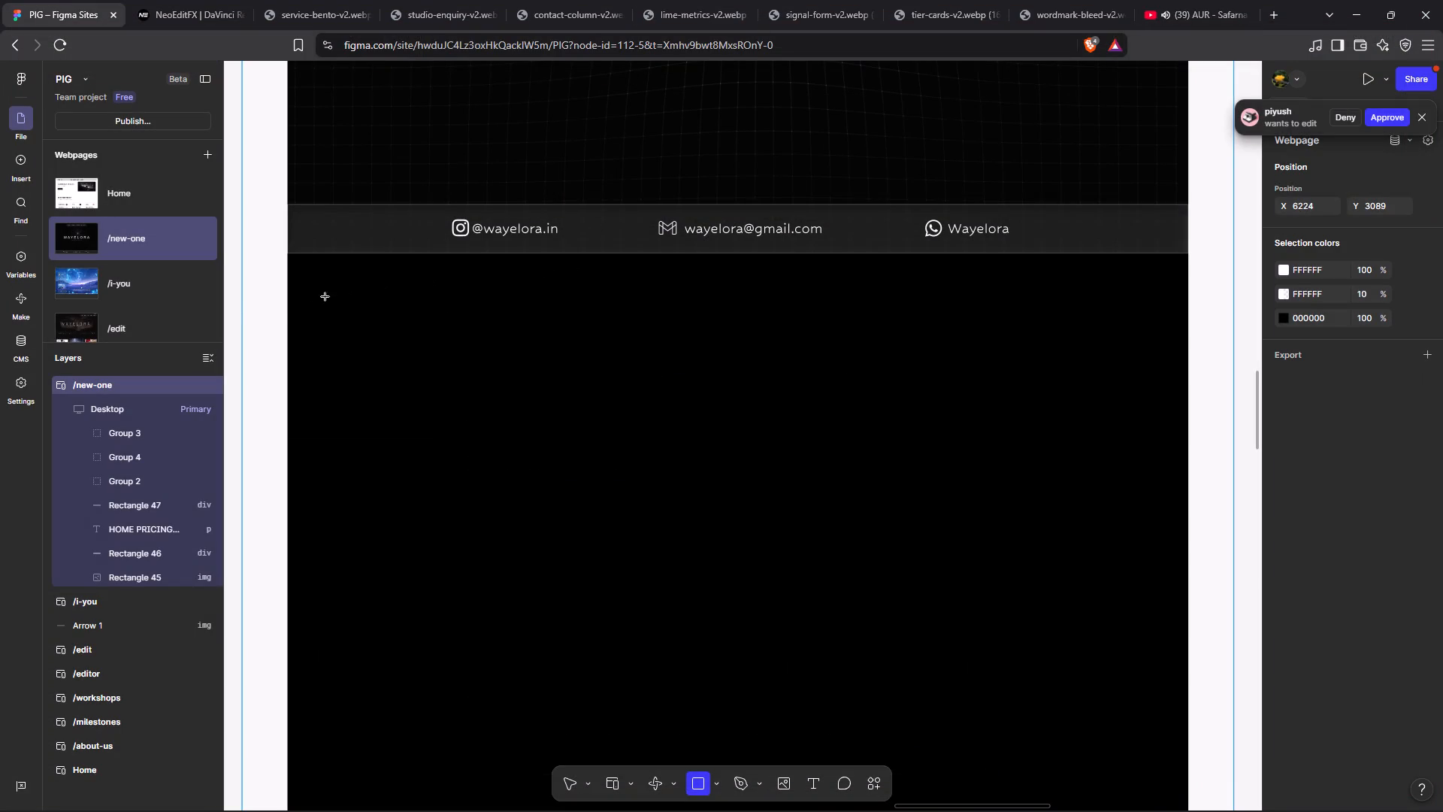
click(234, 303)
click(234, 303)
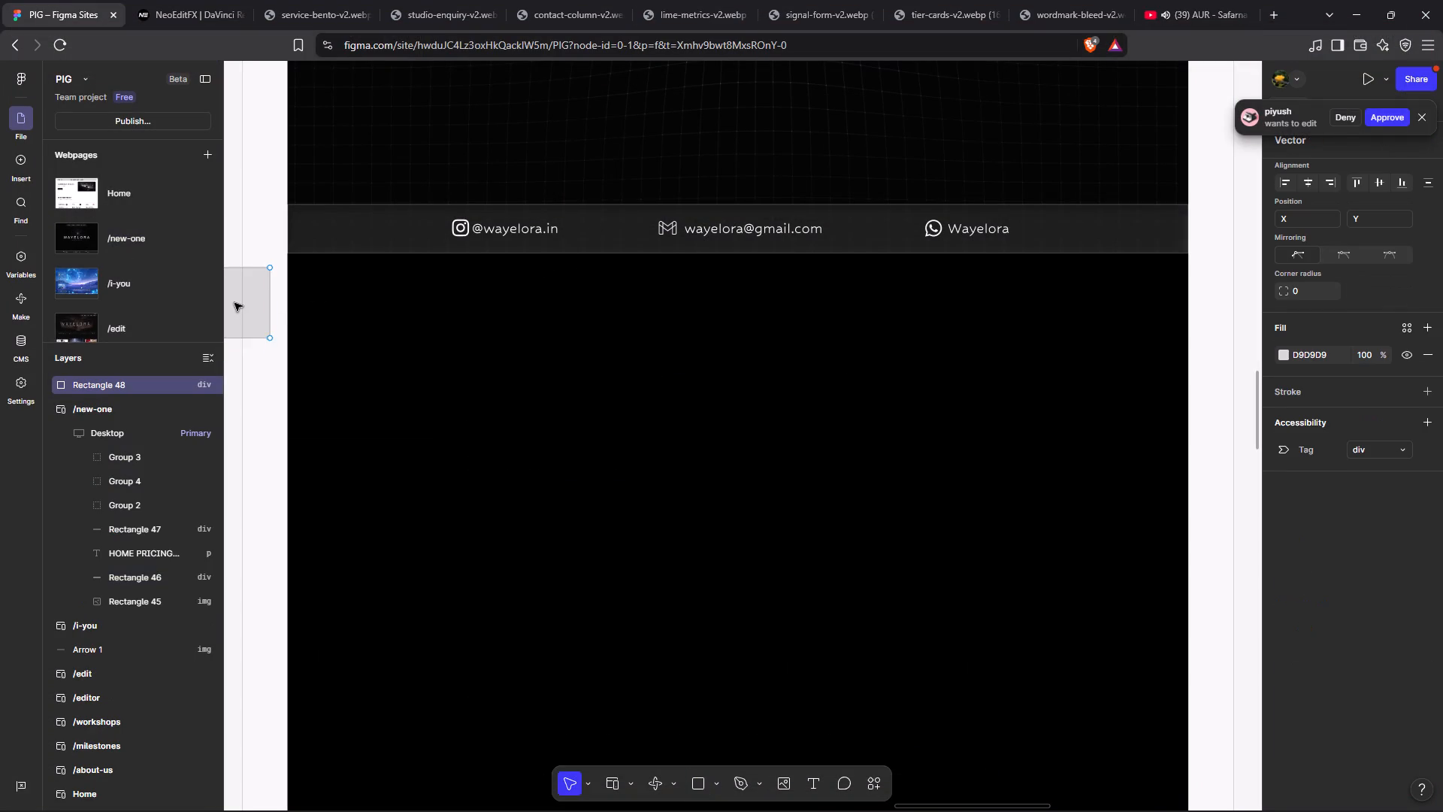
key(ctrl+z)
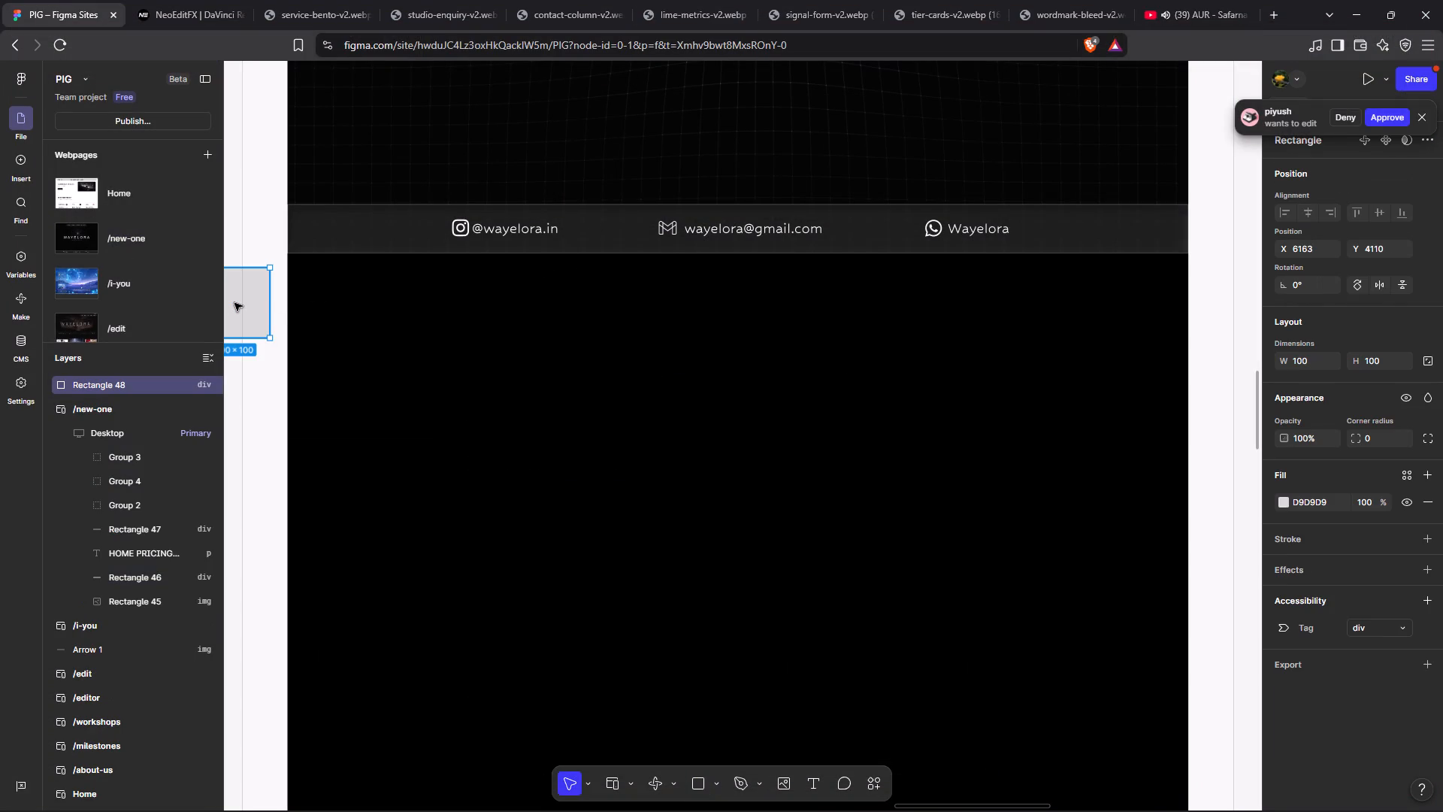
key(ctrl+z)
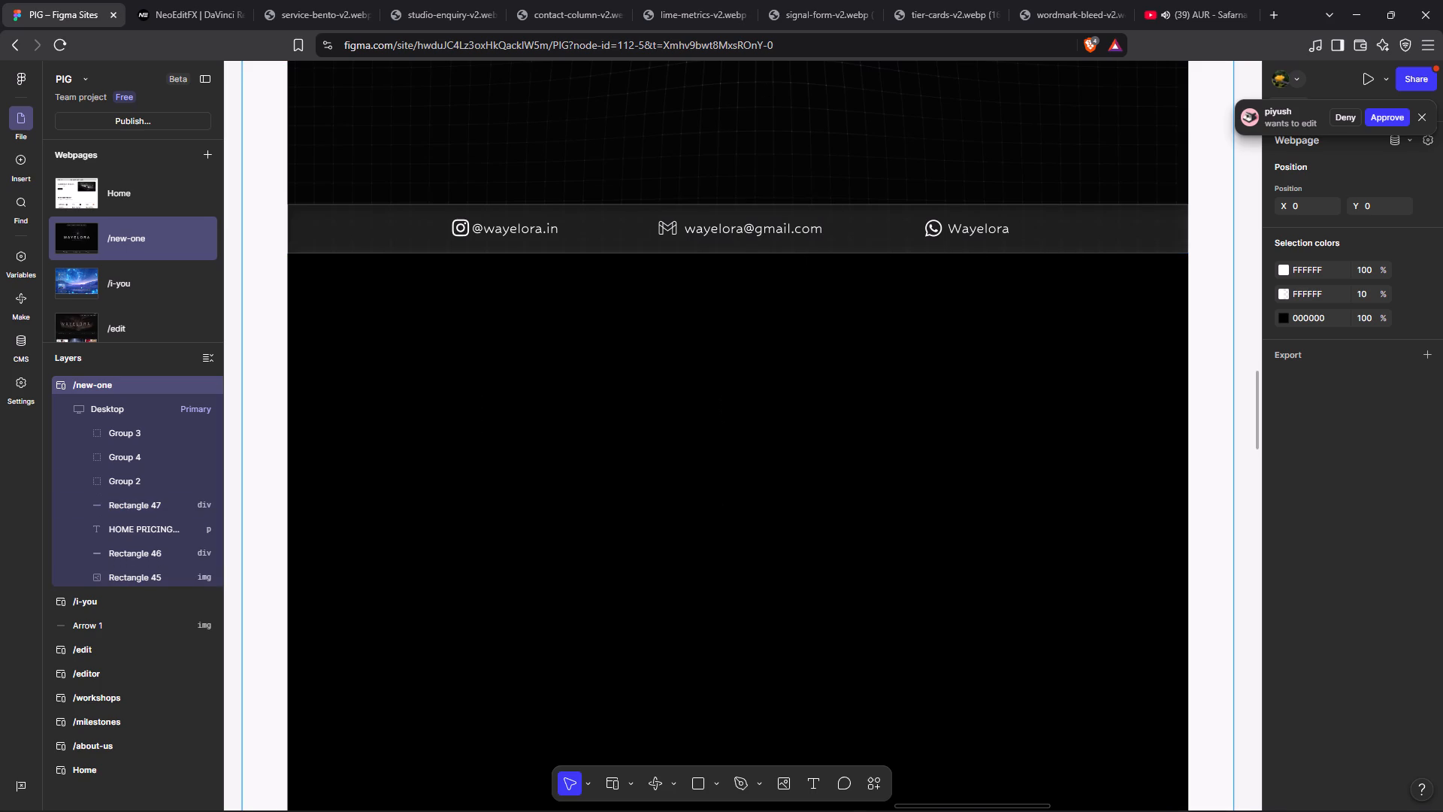
Reopen Microsoft Edge with a blank new tab.
click(440, 798)
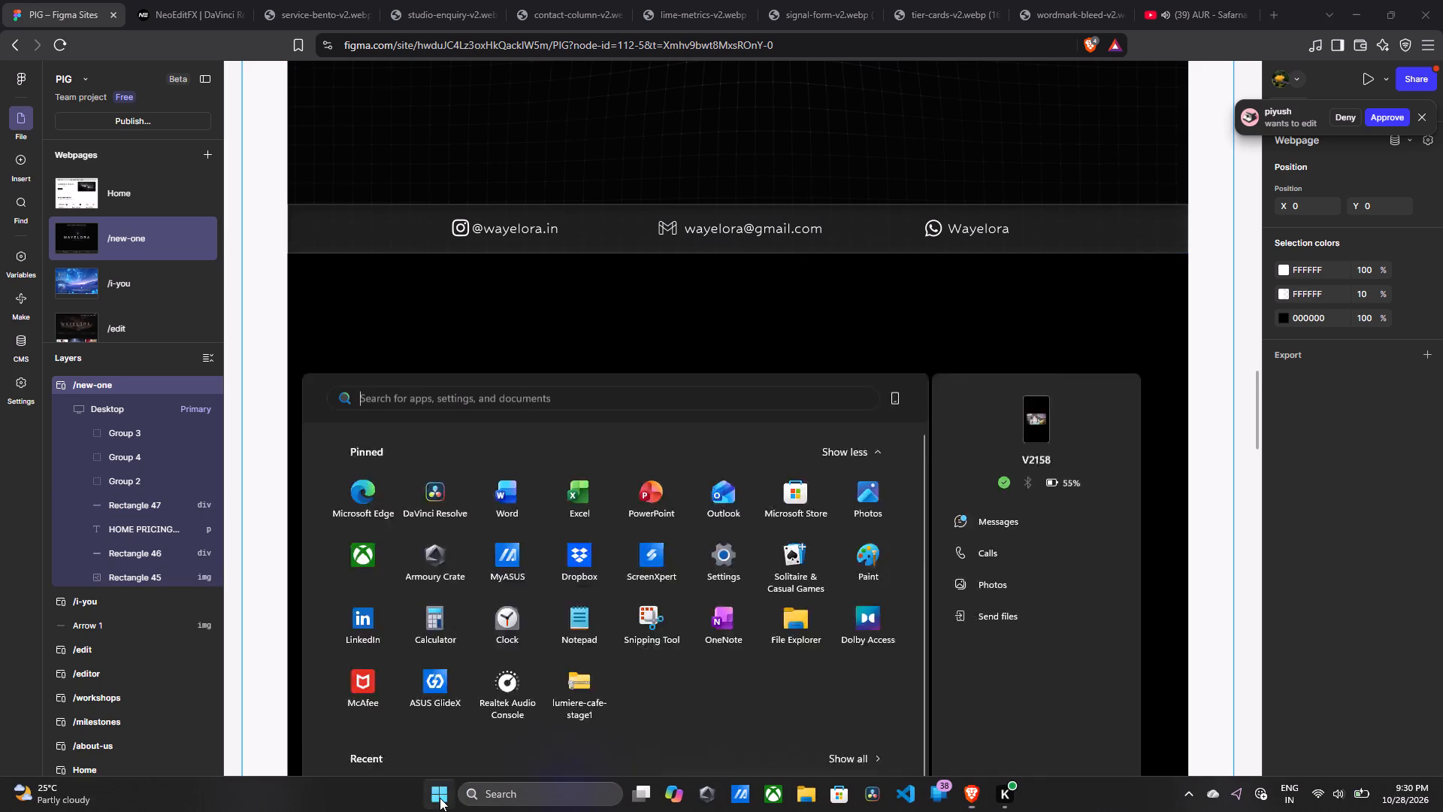
click(444, 681)
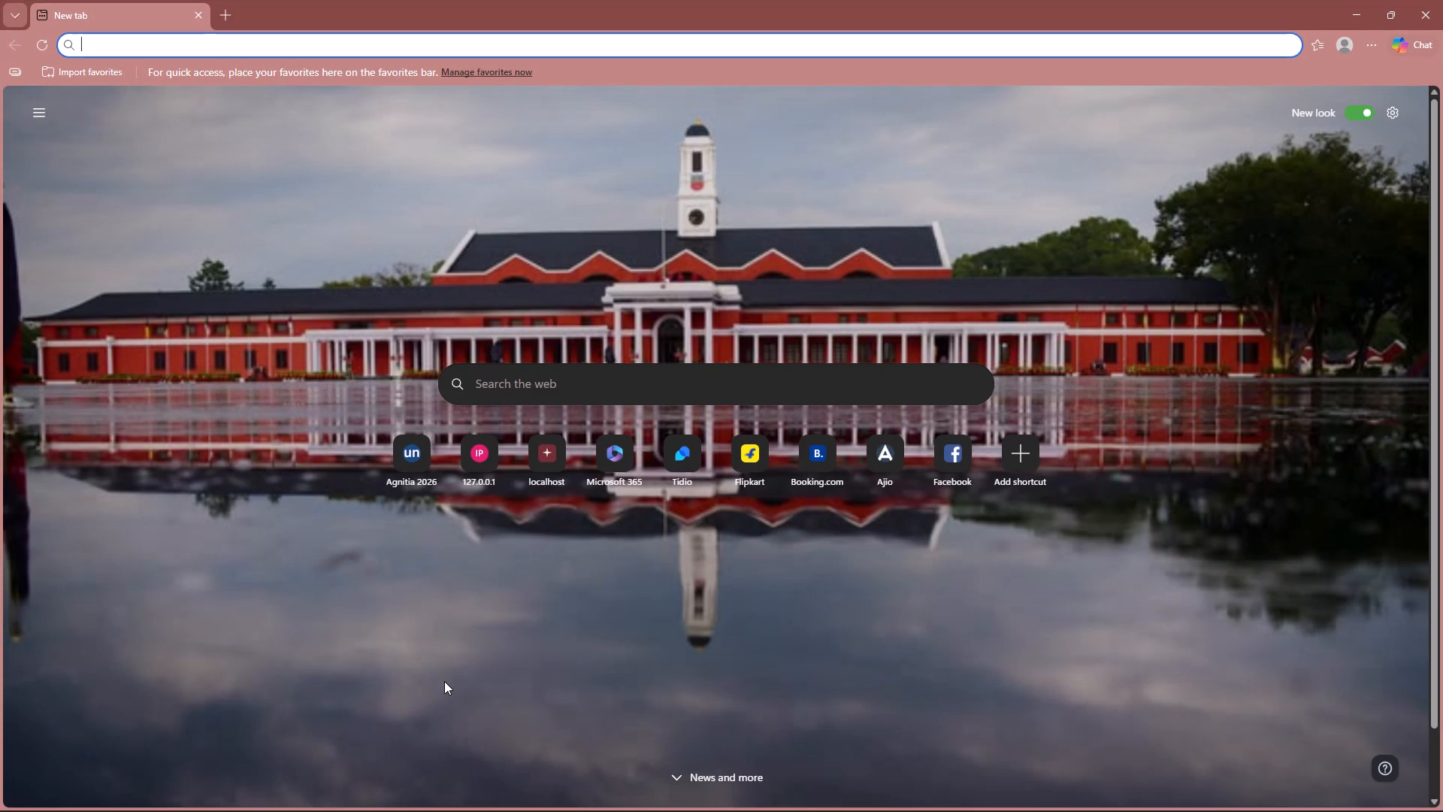
Search the web again for "motion web ui" from a new tab page and reopen the Scrolltide website.
click(599, 400)
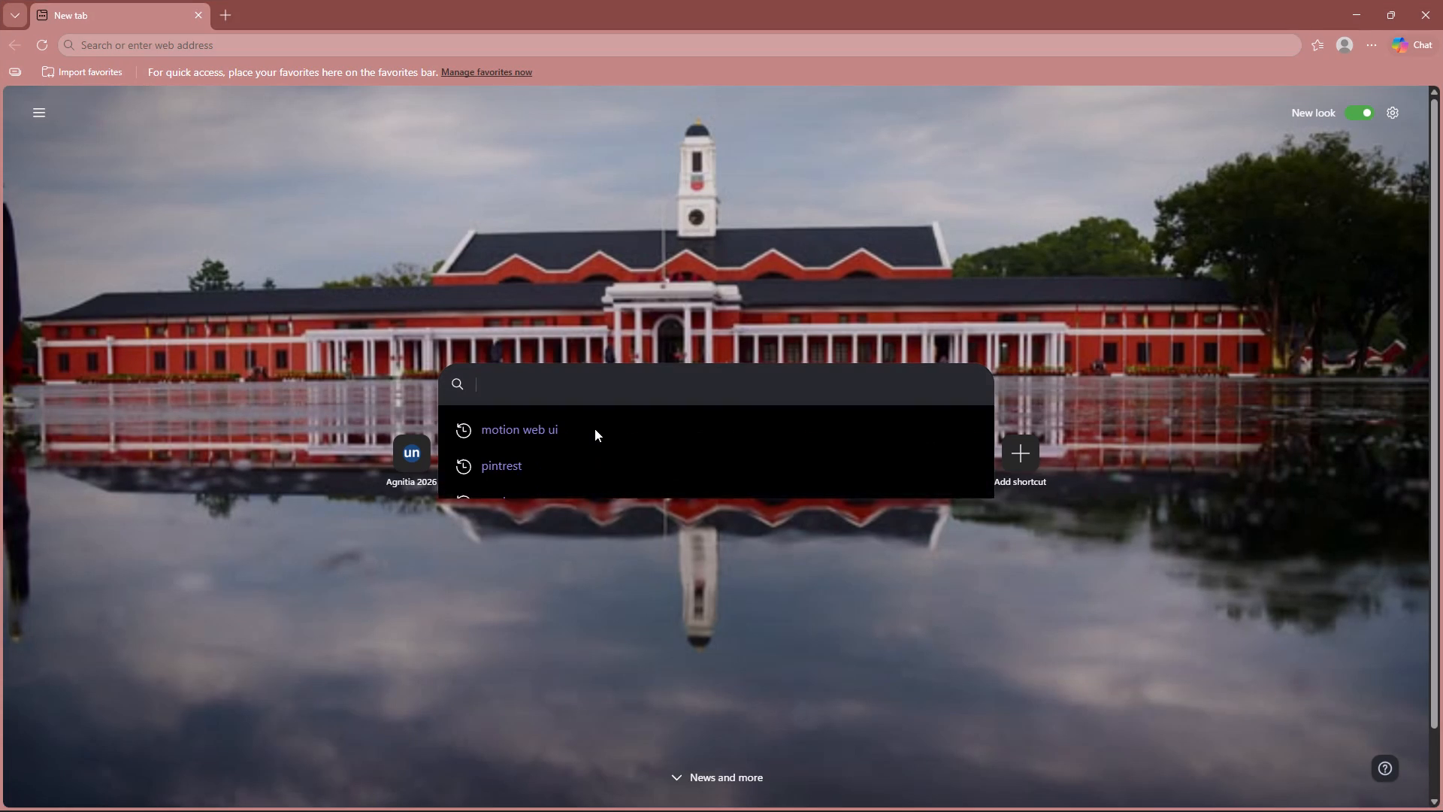
click(594, 431)
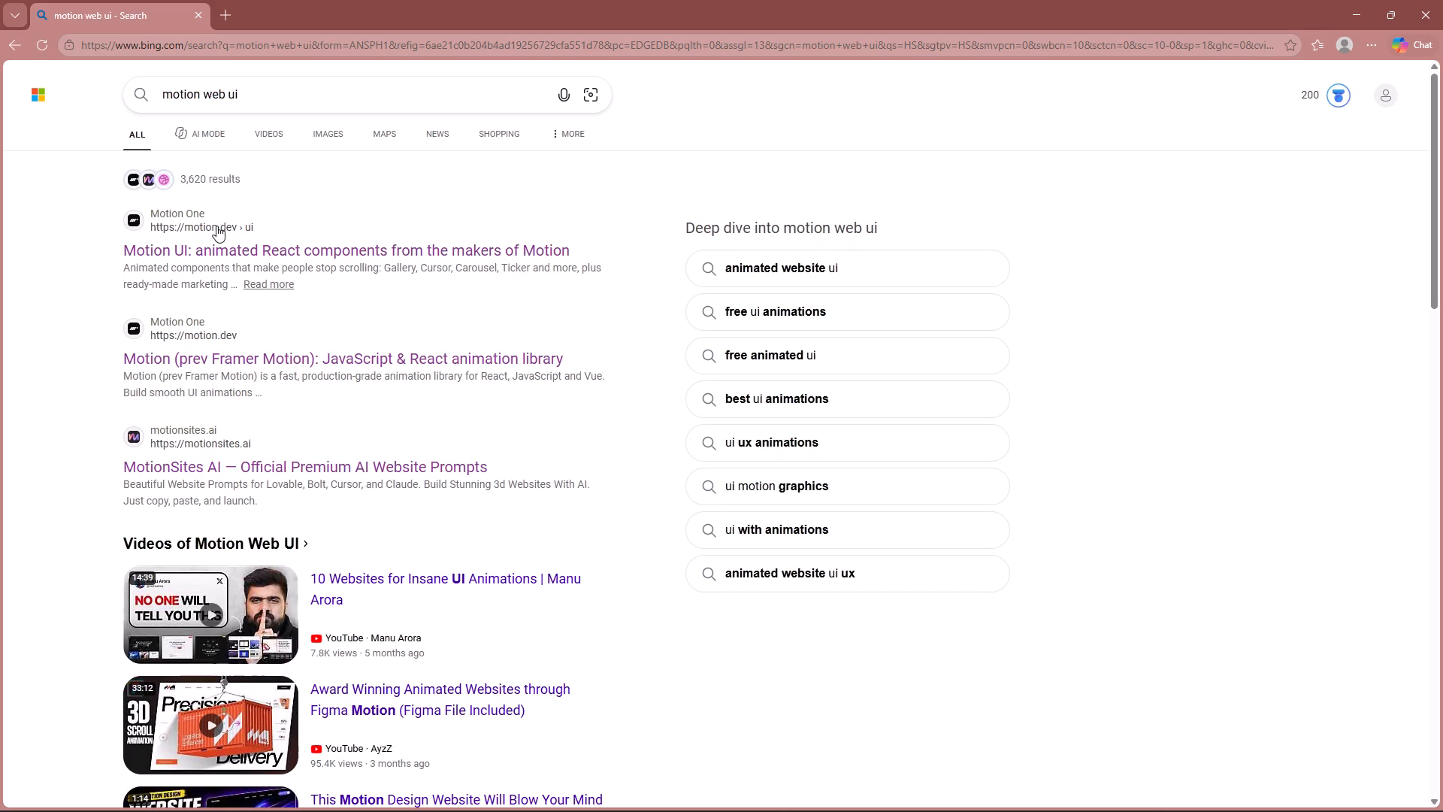
scroll(258, 498, down, 5)
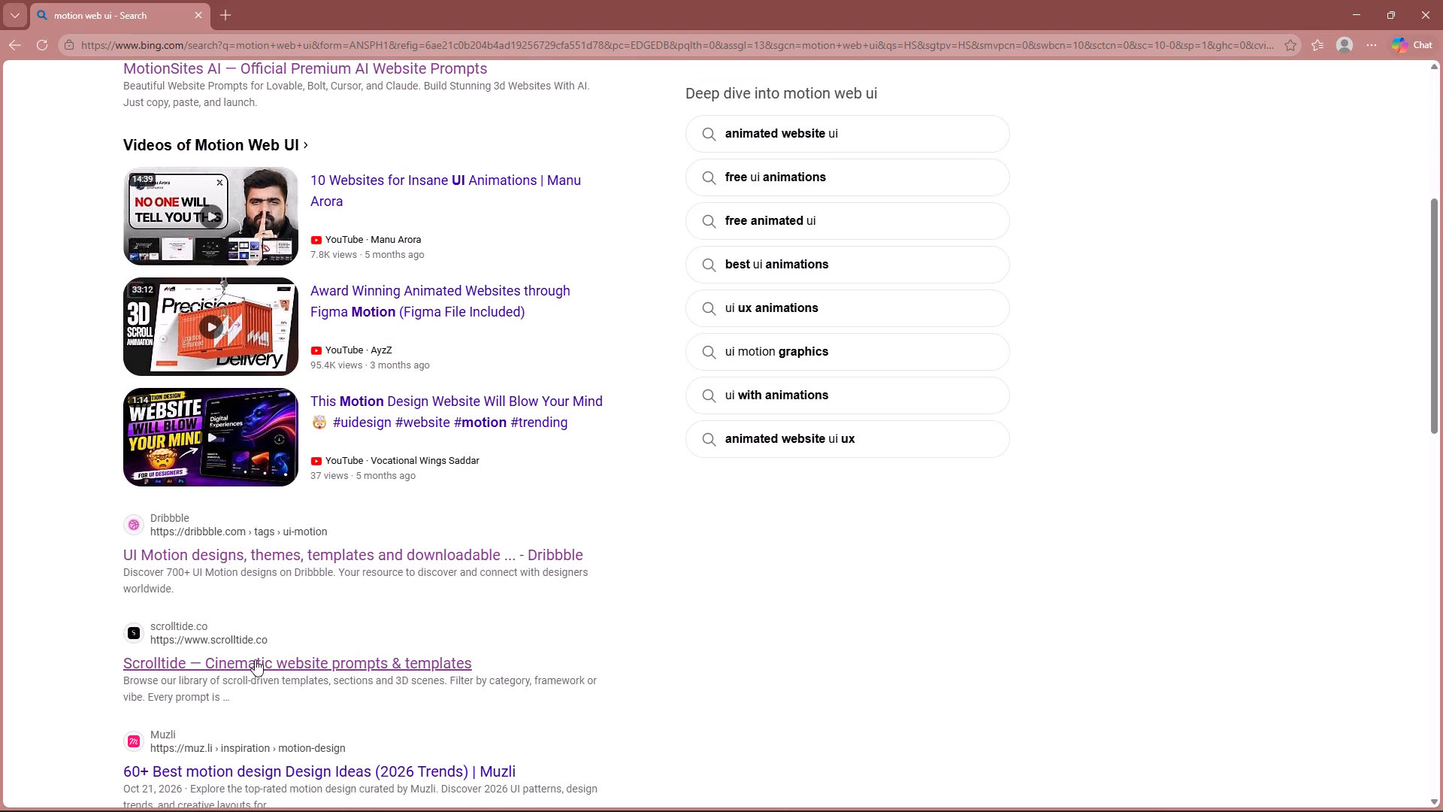
click(258, 661)
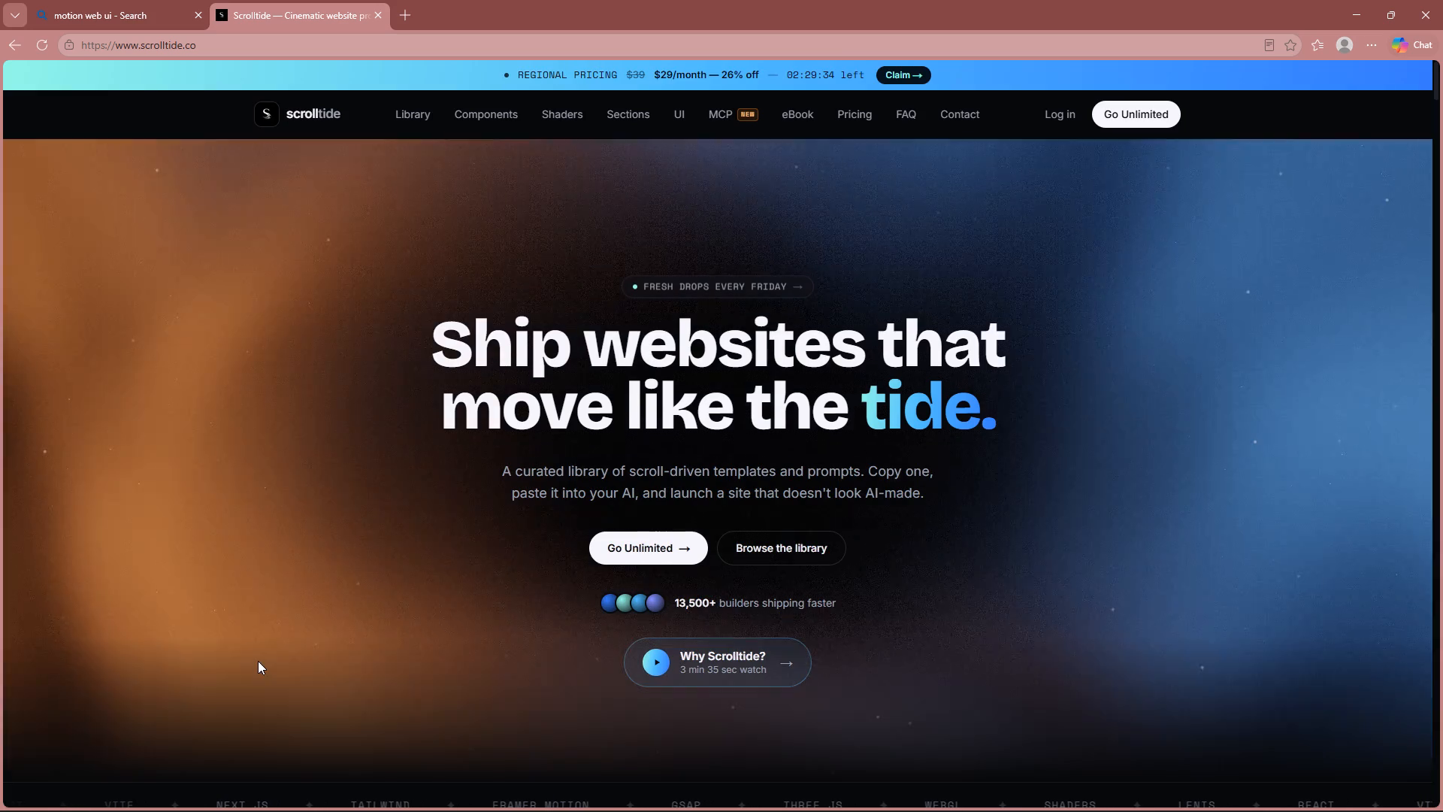
Find the Spotlight Carousel card in Scrolltide's component library and open its preview.
scroll(613, 397, down, 8)
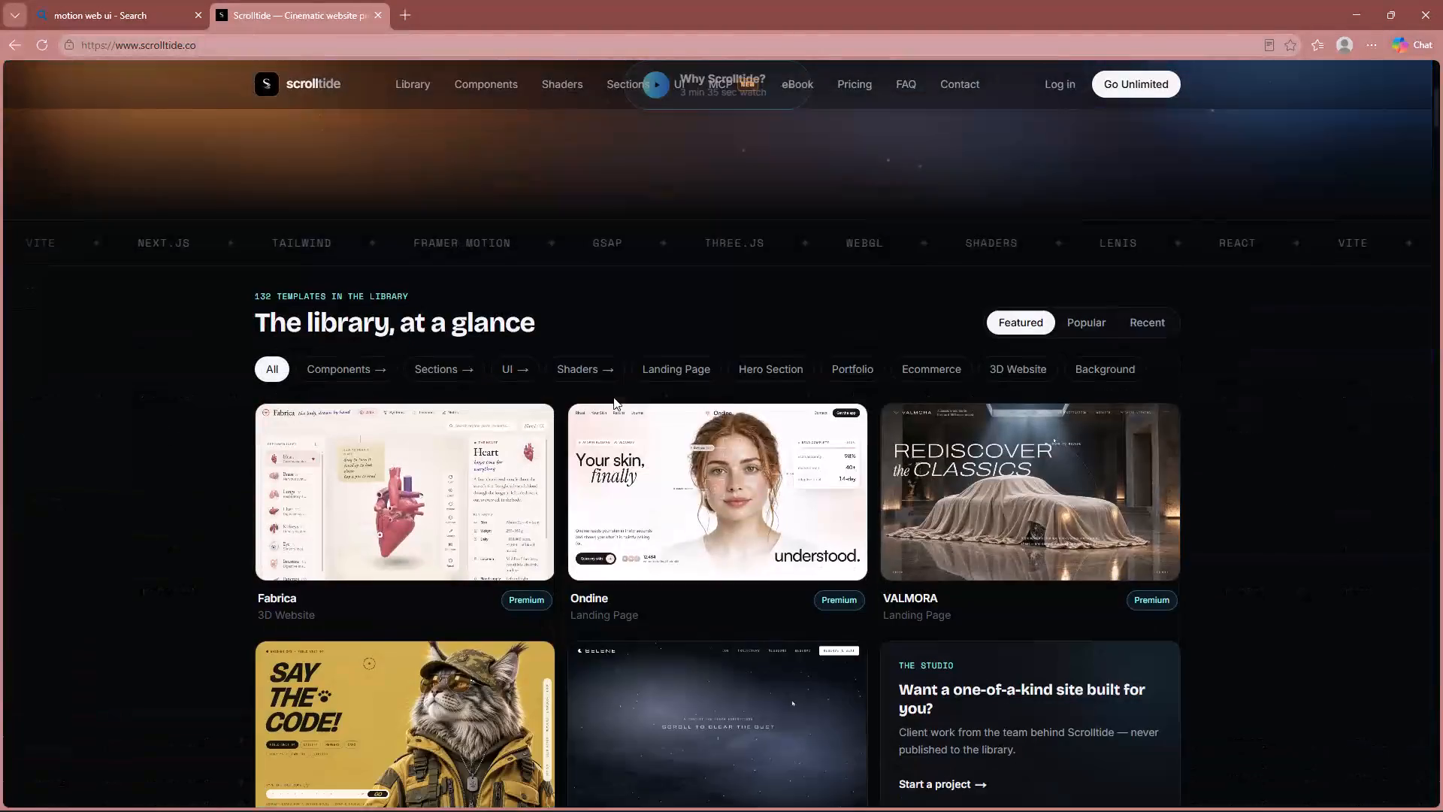
scroll(613, 397, down, 9)
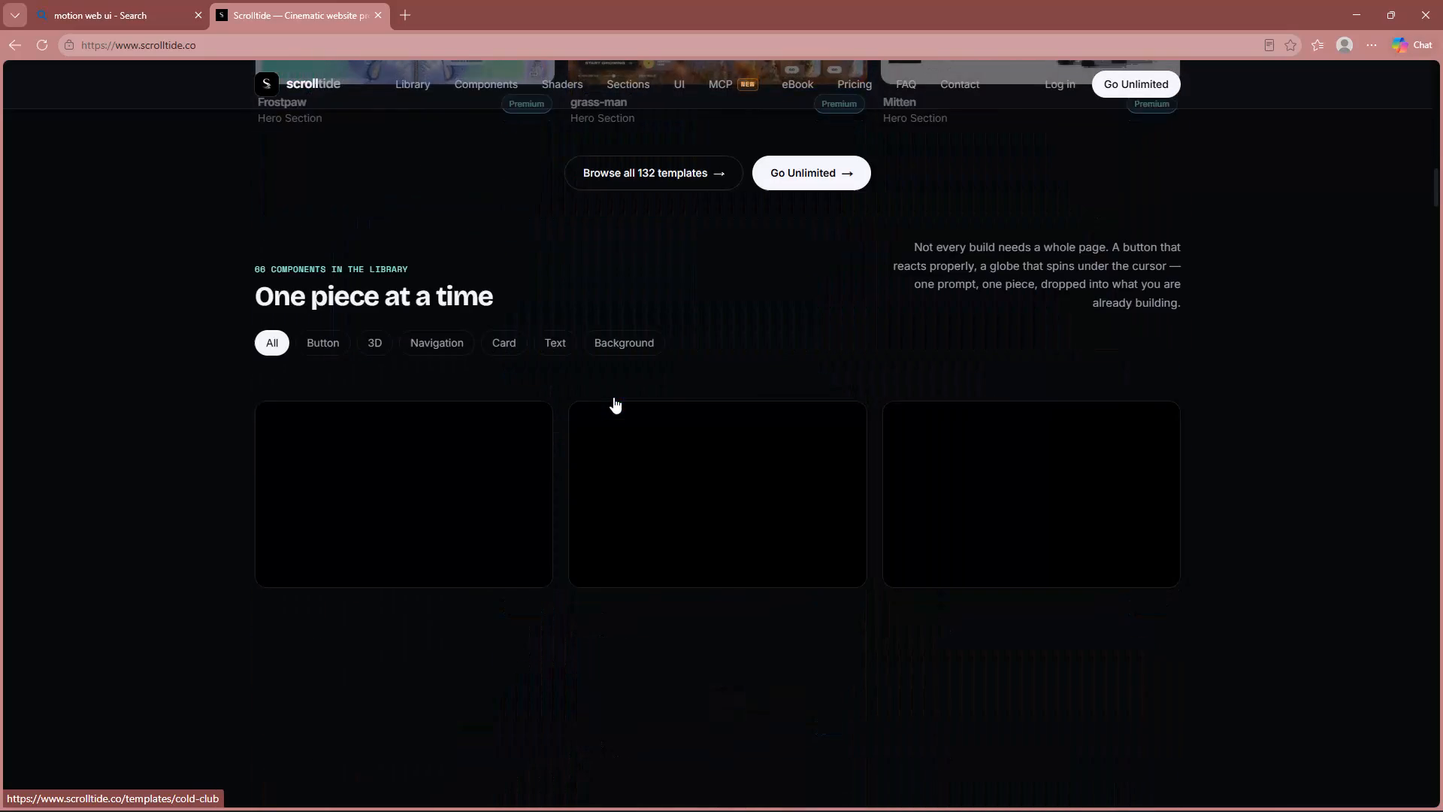
scroll(613, 397, down, 7)
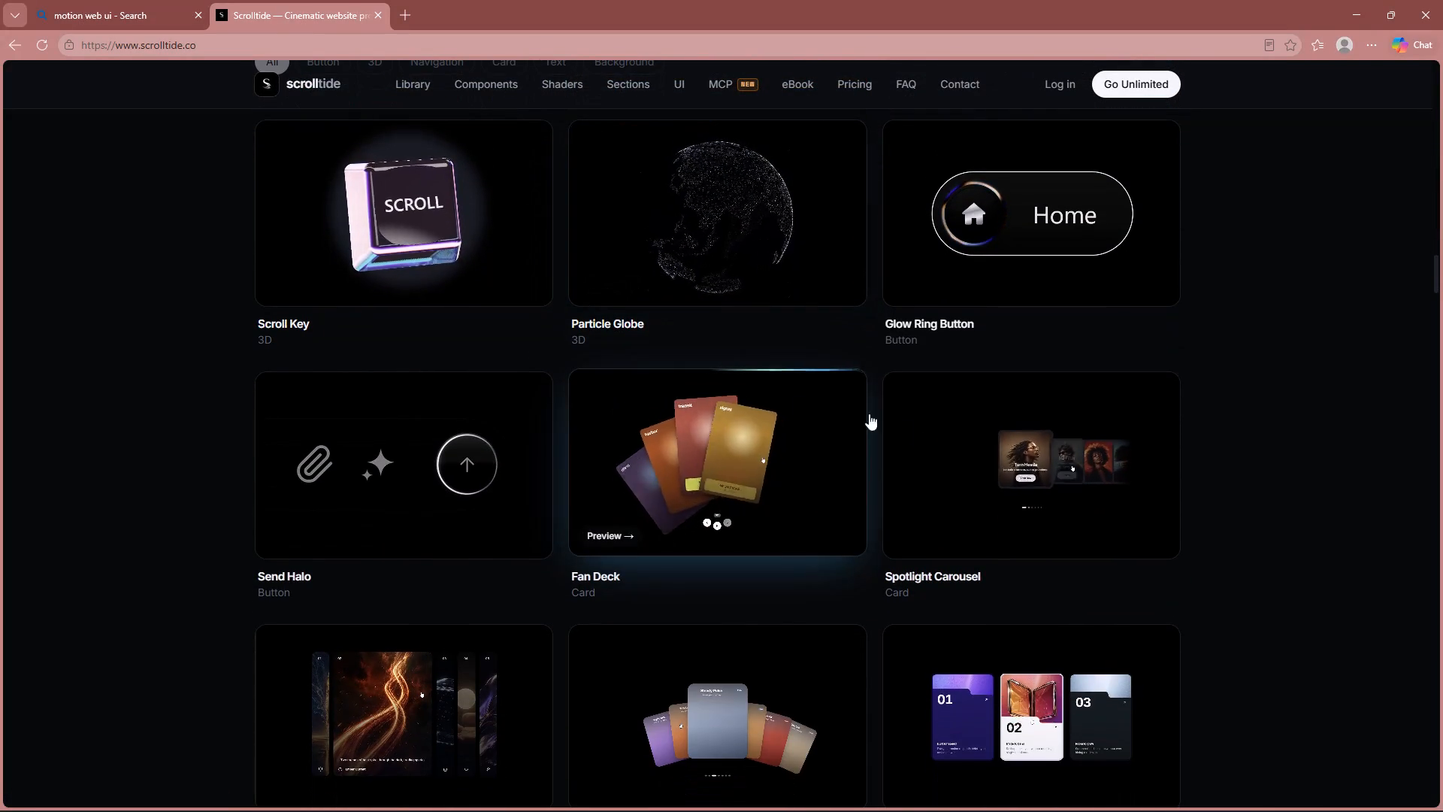
click(940, 451)
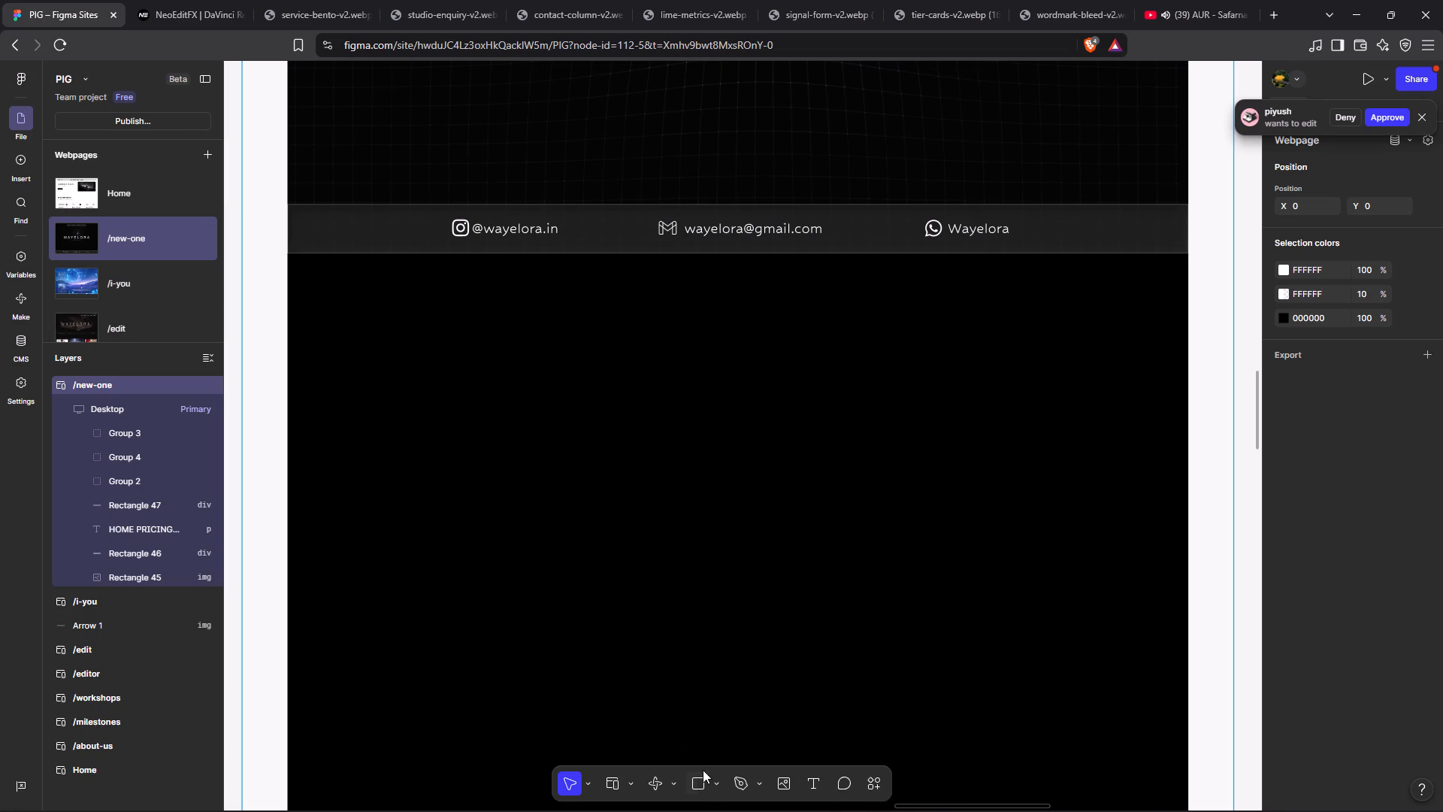
Switch to Figma Sites in Brave and draw a 240 × 250 rectangle below the contact strip on the /new-one page.
click(703, 777)
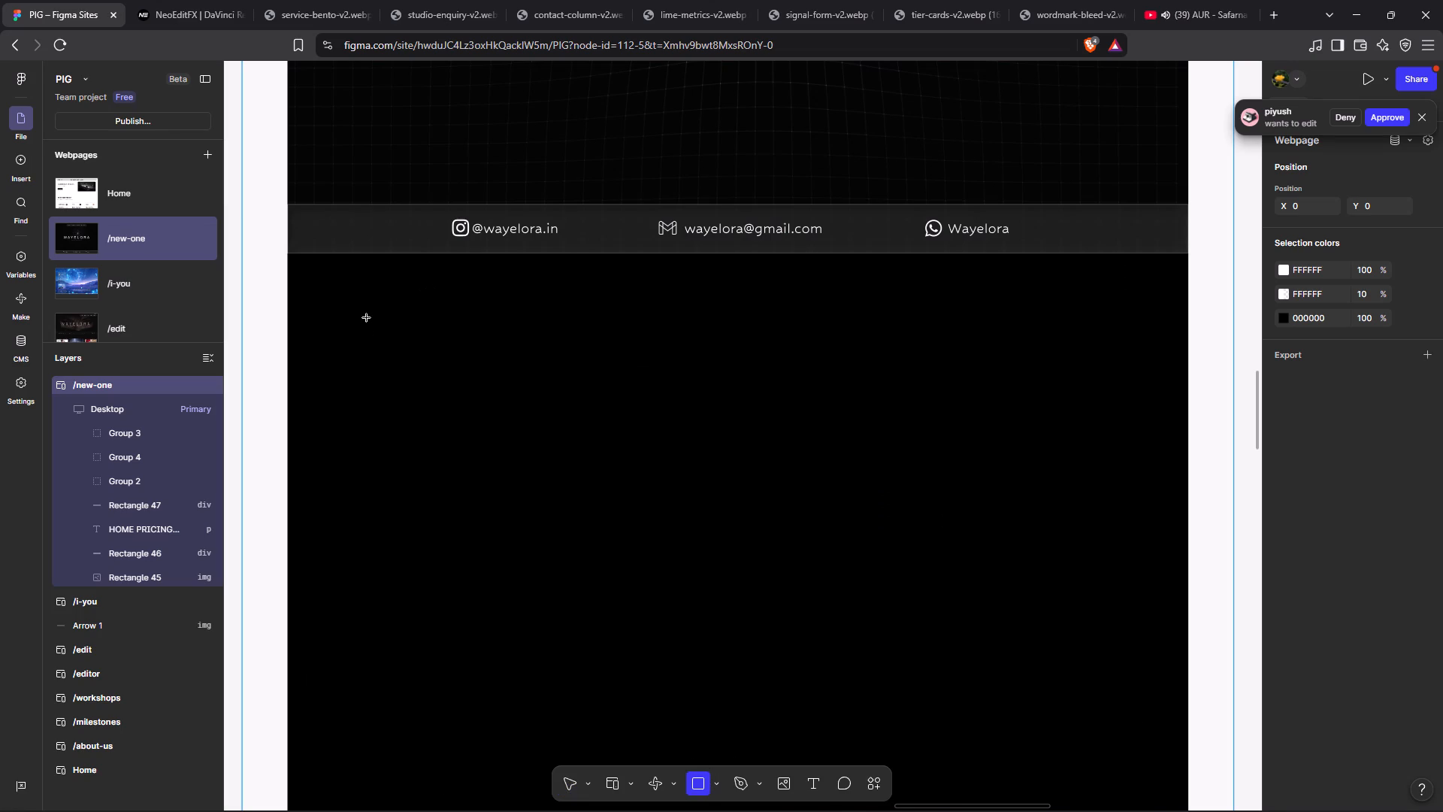
drag(367, 318, 522, 491)
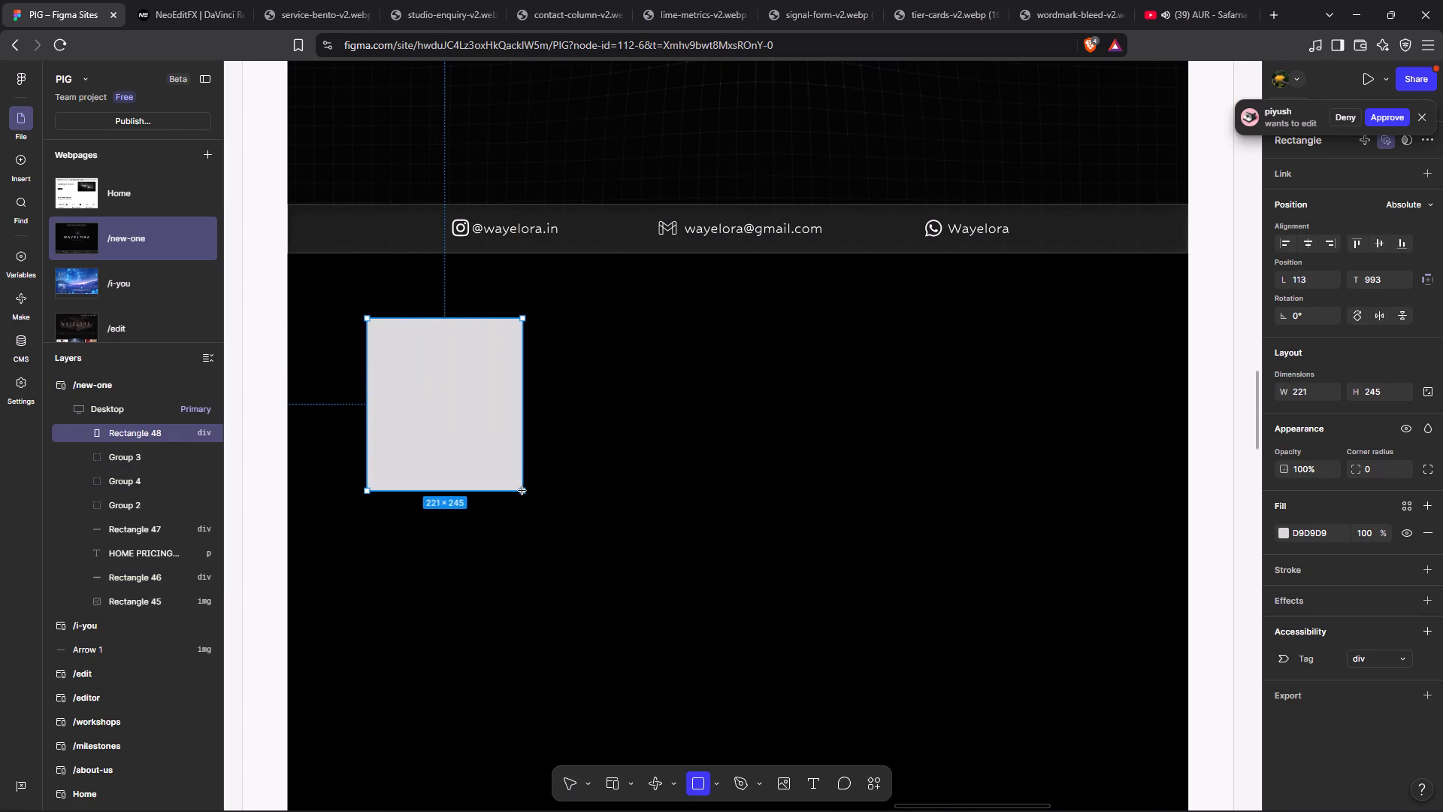
drag(522, 491, 527, 490)
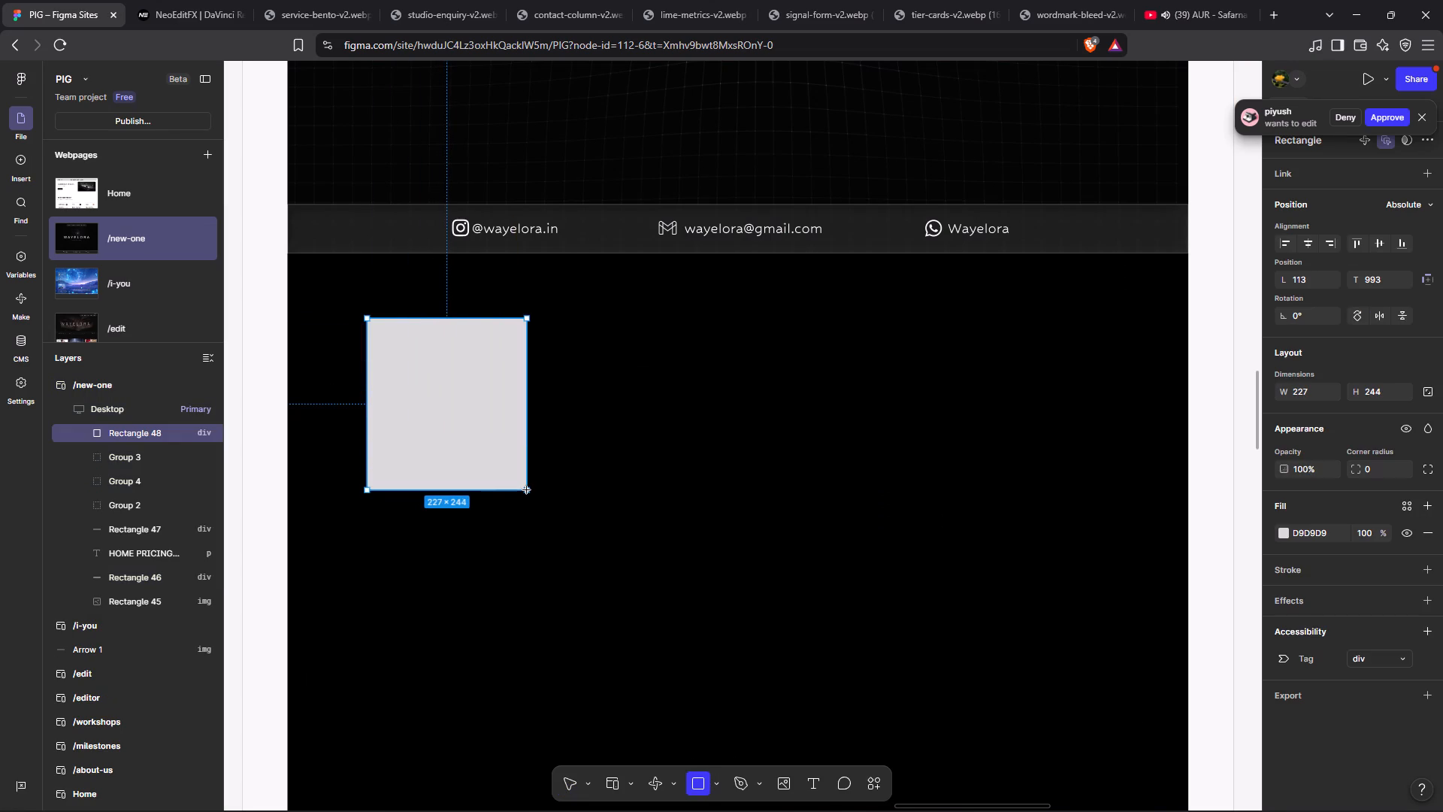
drag(527, 490, 529, 495)
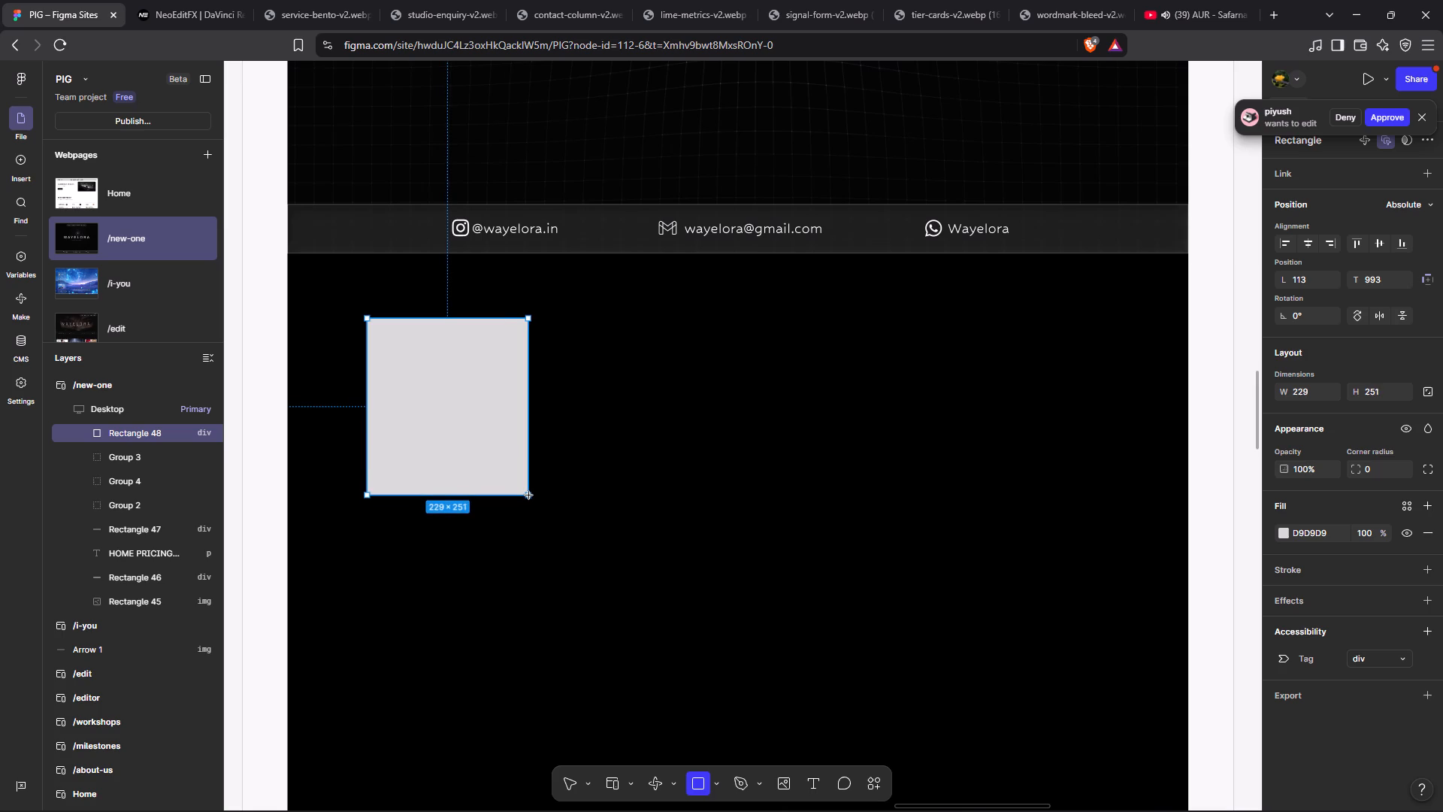
drag(529, 495, 533, 495)
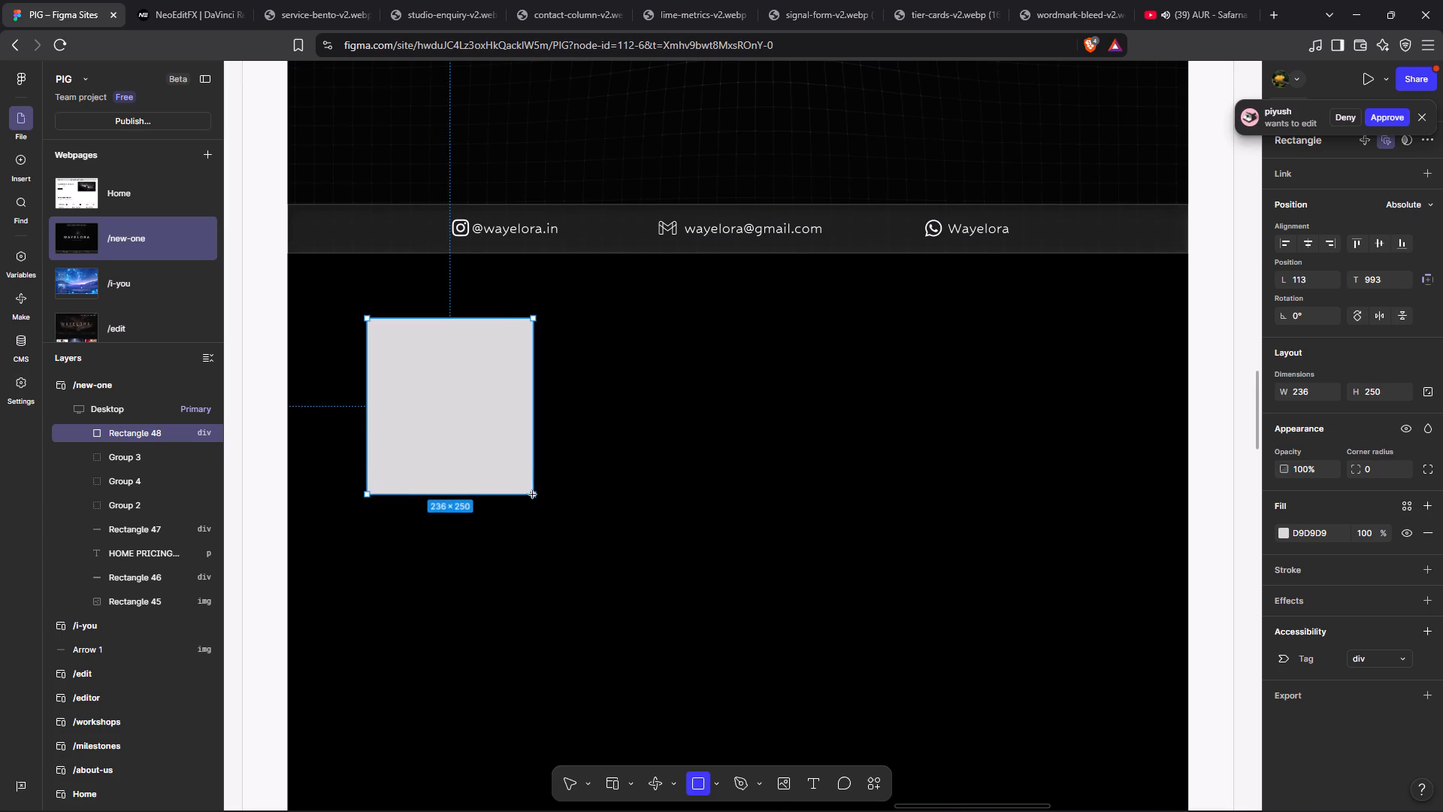
drag(533, 495, 534, 494)
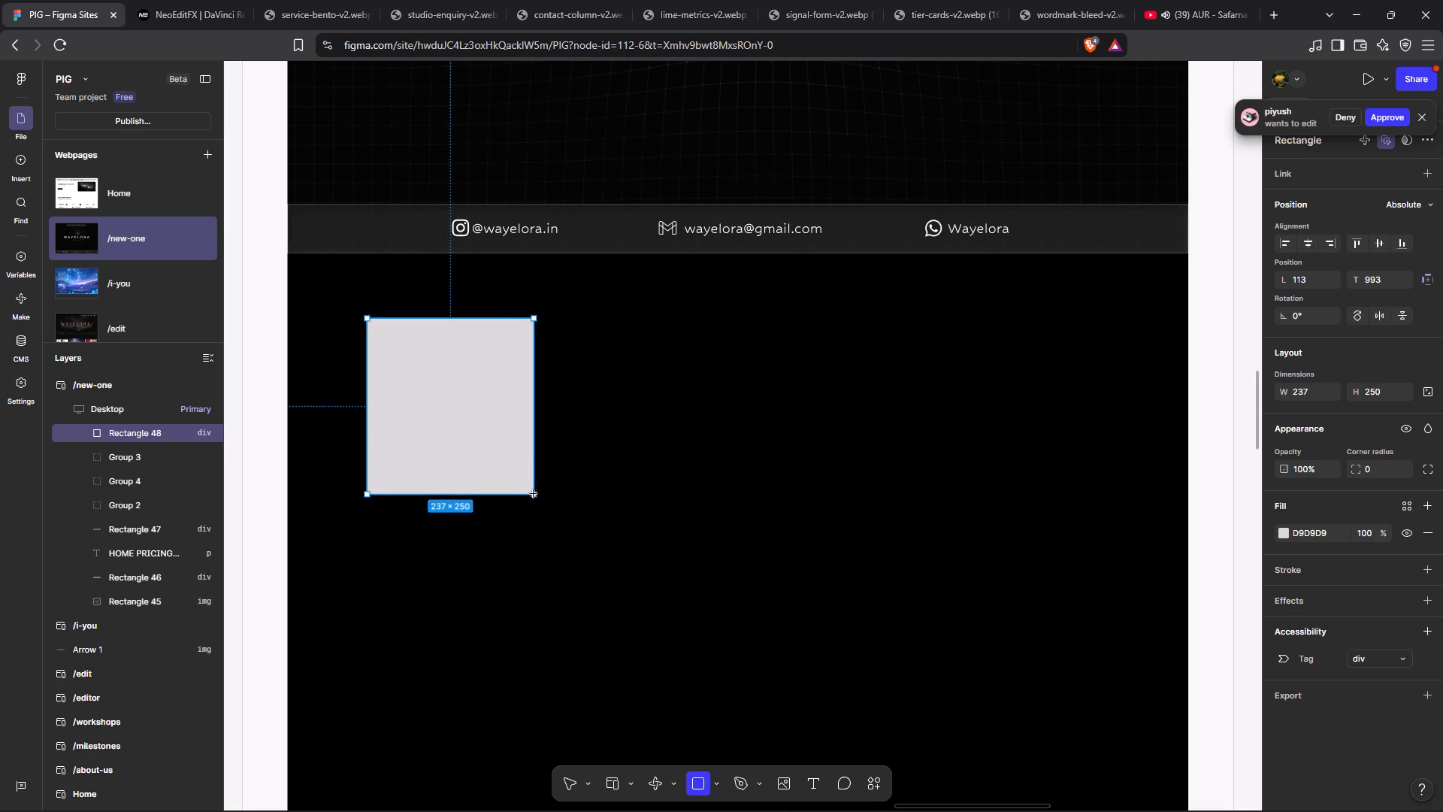
drag(534, 494, 535, 494)
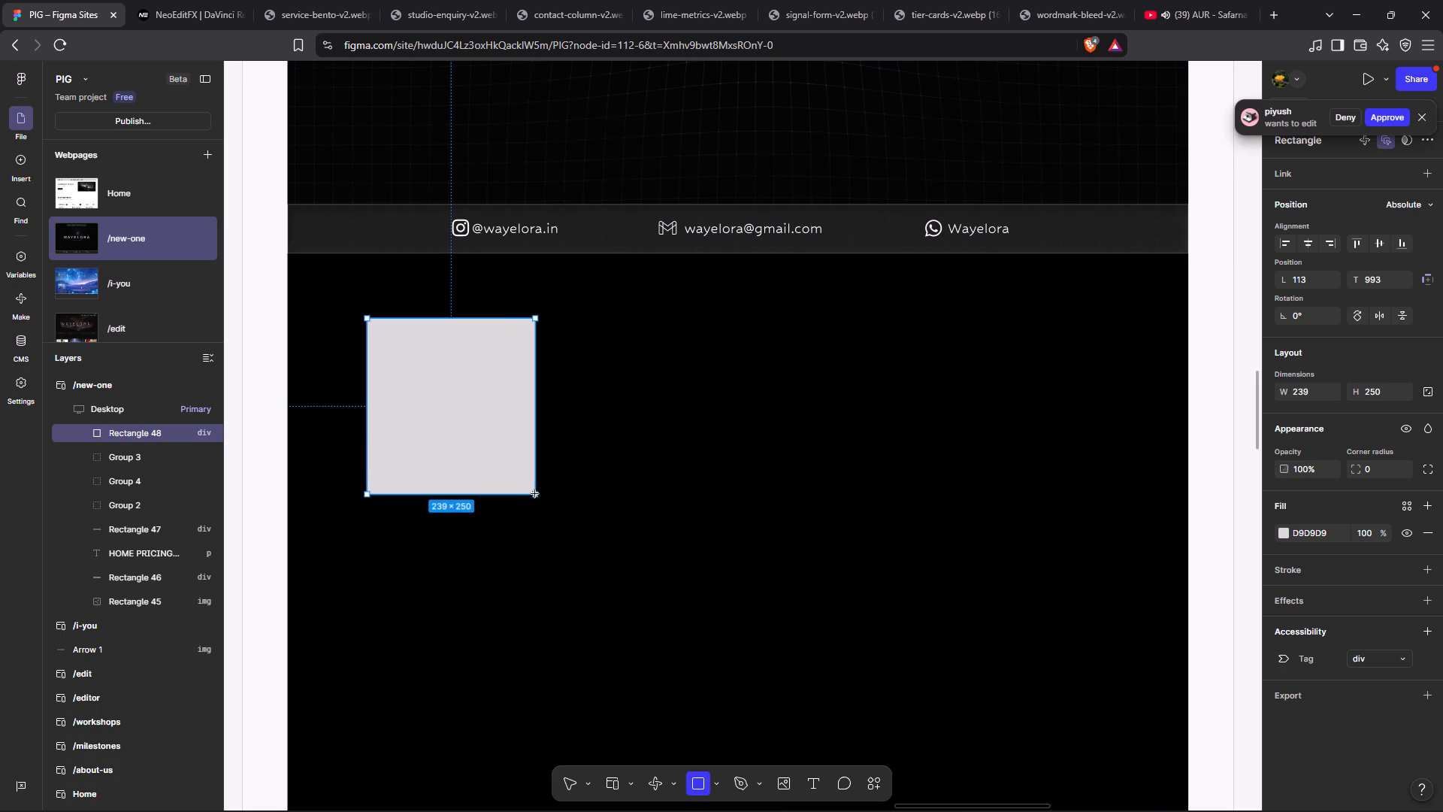
drag(535, 494, 536, 494)
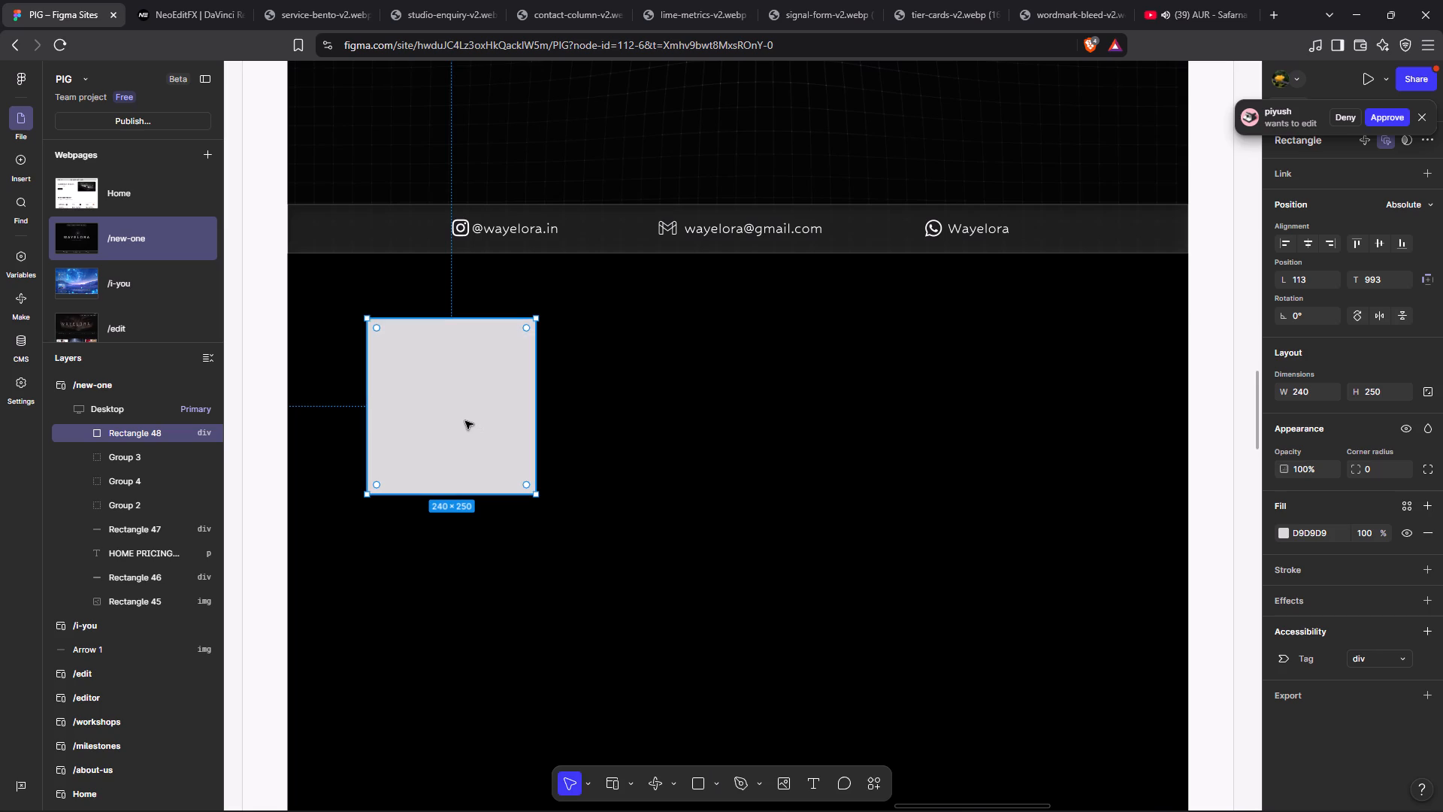
Move the rectangle to about 84 from the left and 990 from the top of the Desktop frame.
drag(465, 421, 425, 409)
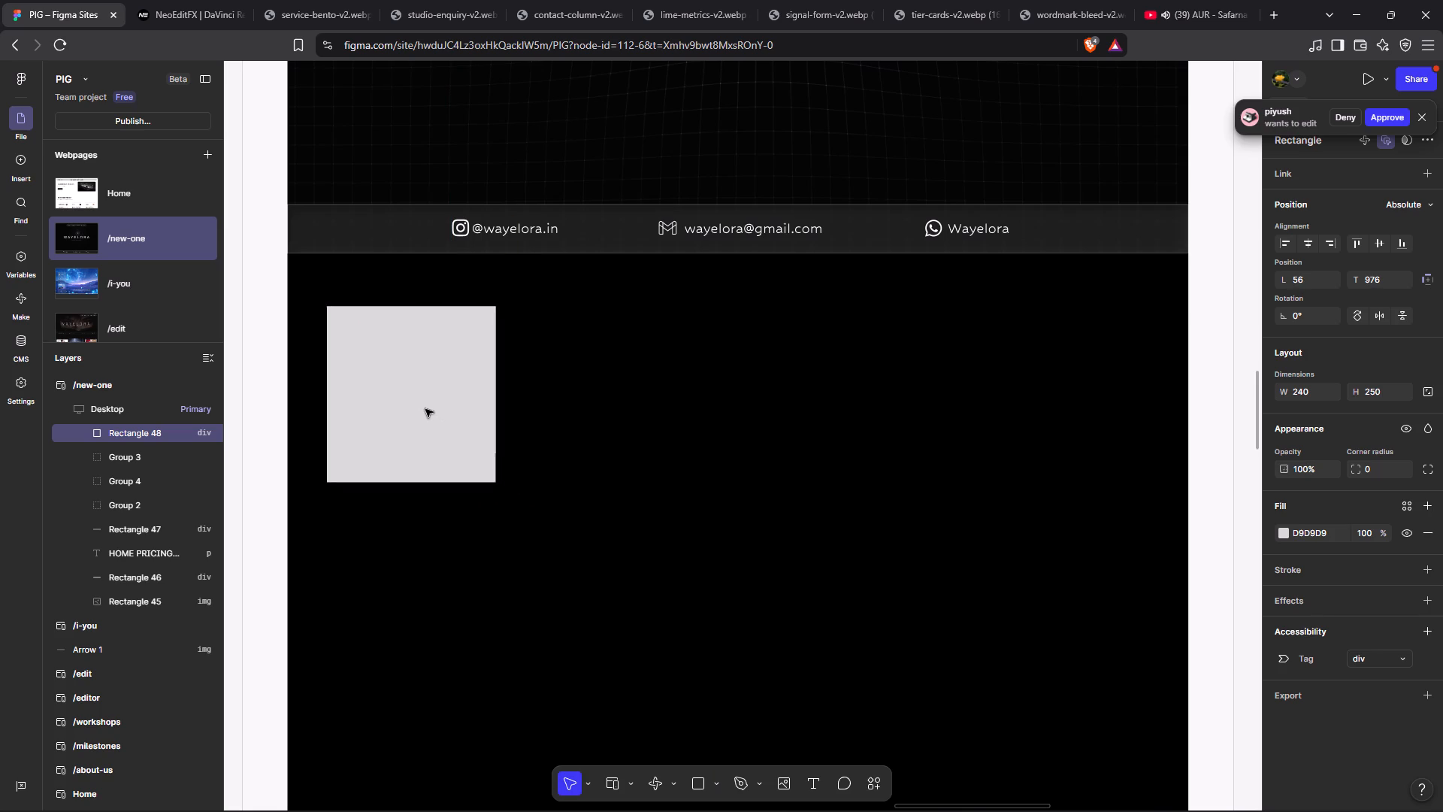
drag(425, 409, 427, 409)
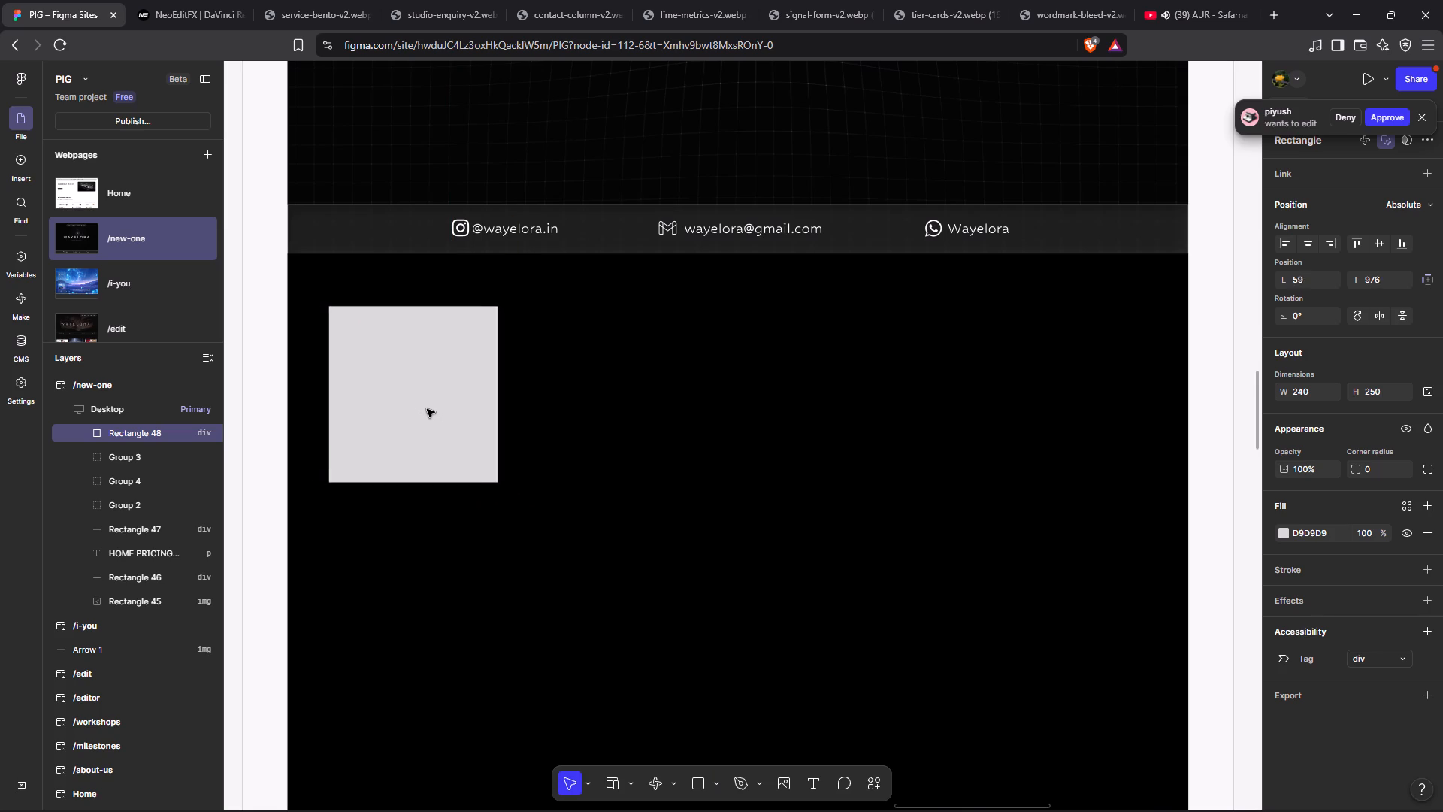
drag(427, 409, 442, 419)
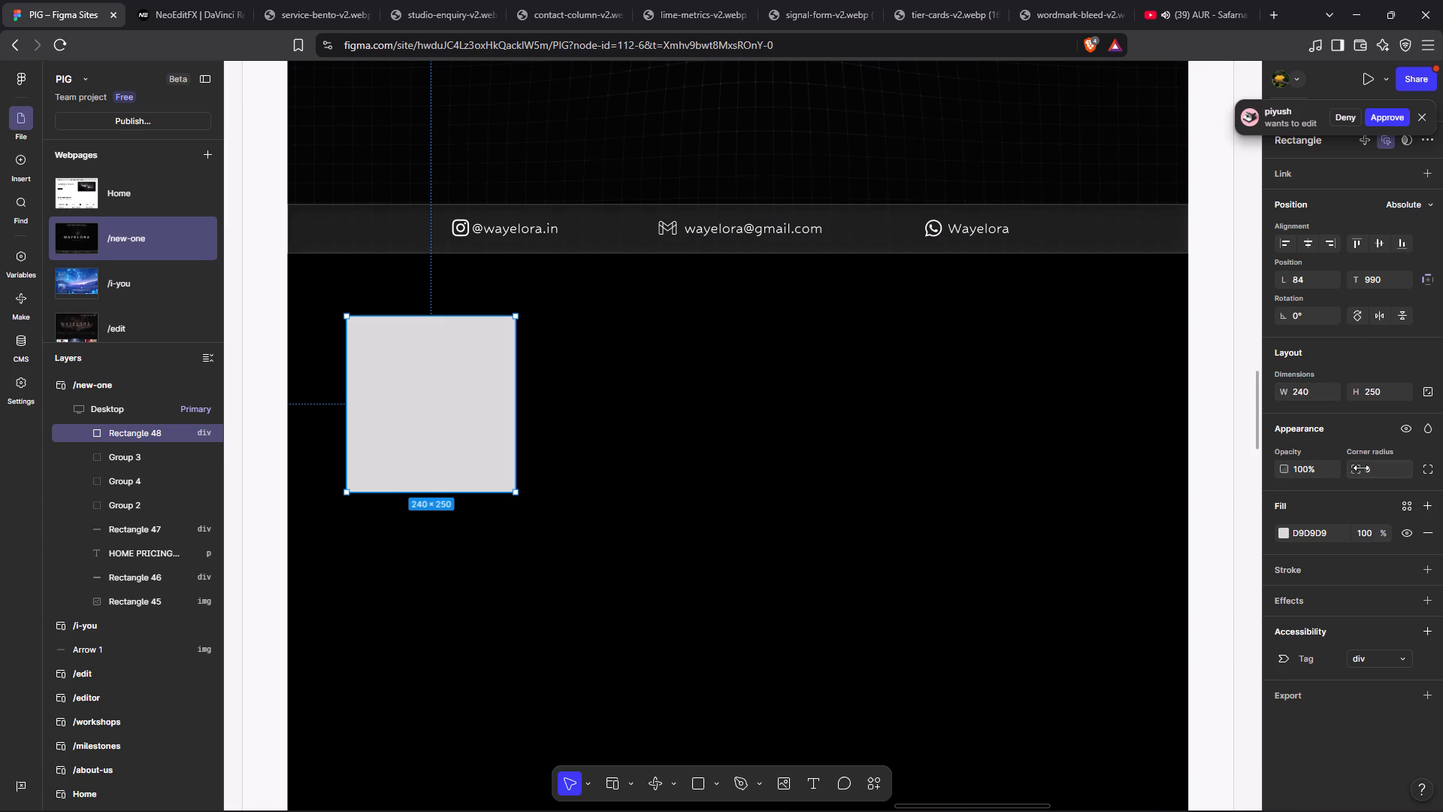
Round the new rectangle's corners to a radius of 21.
drag(1361, 468, 1106, 408)
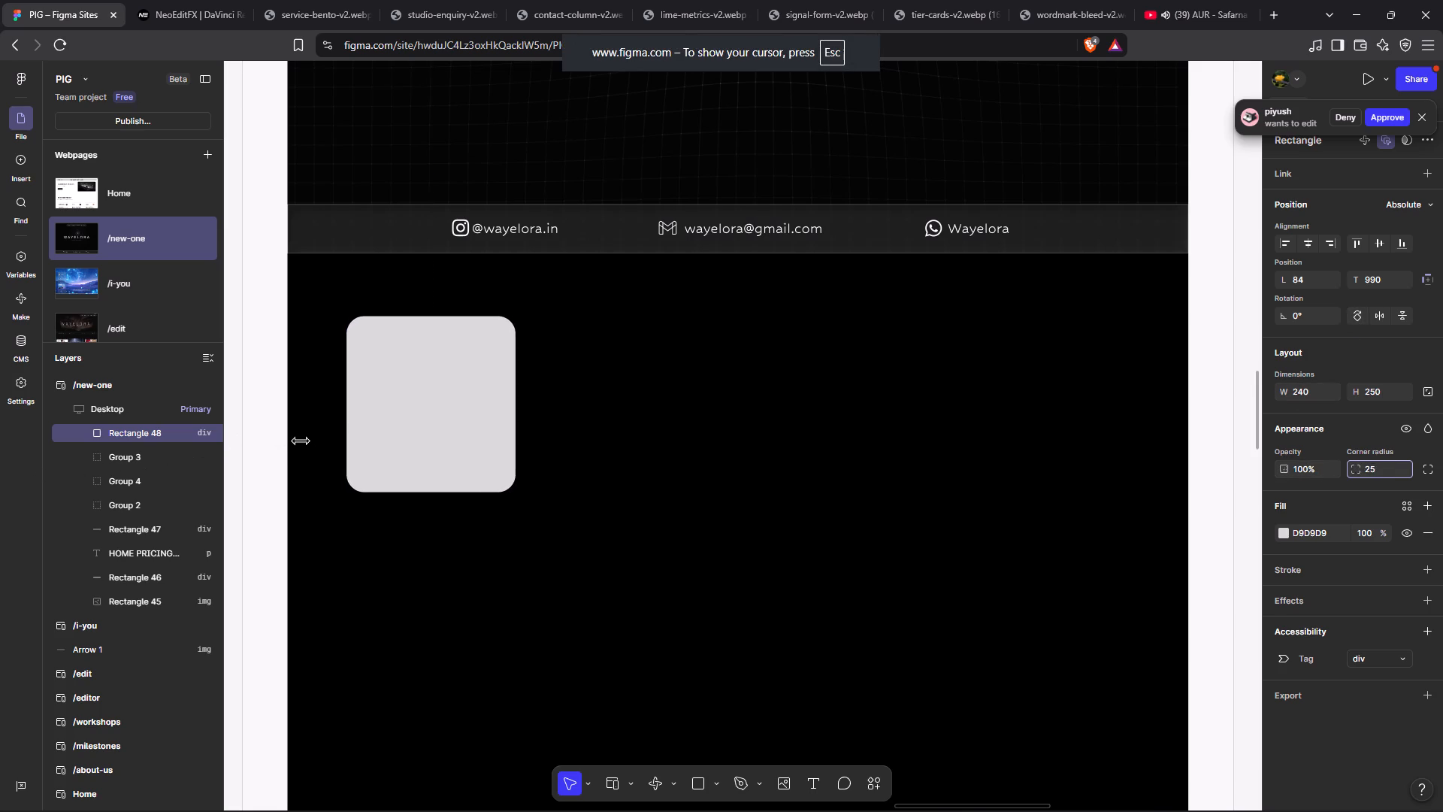
drag(1106, 408, 1042, 398)
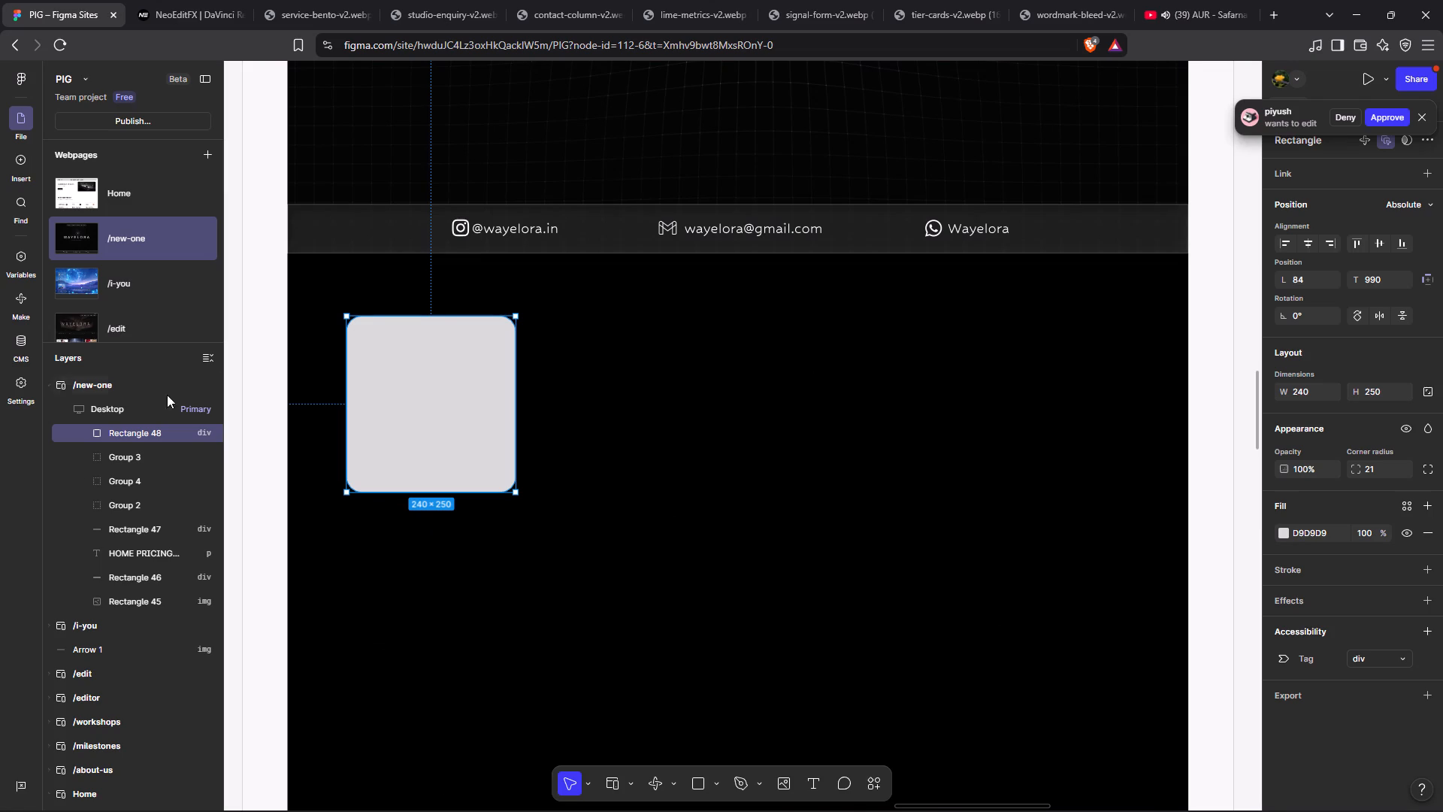
click(253, 449)
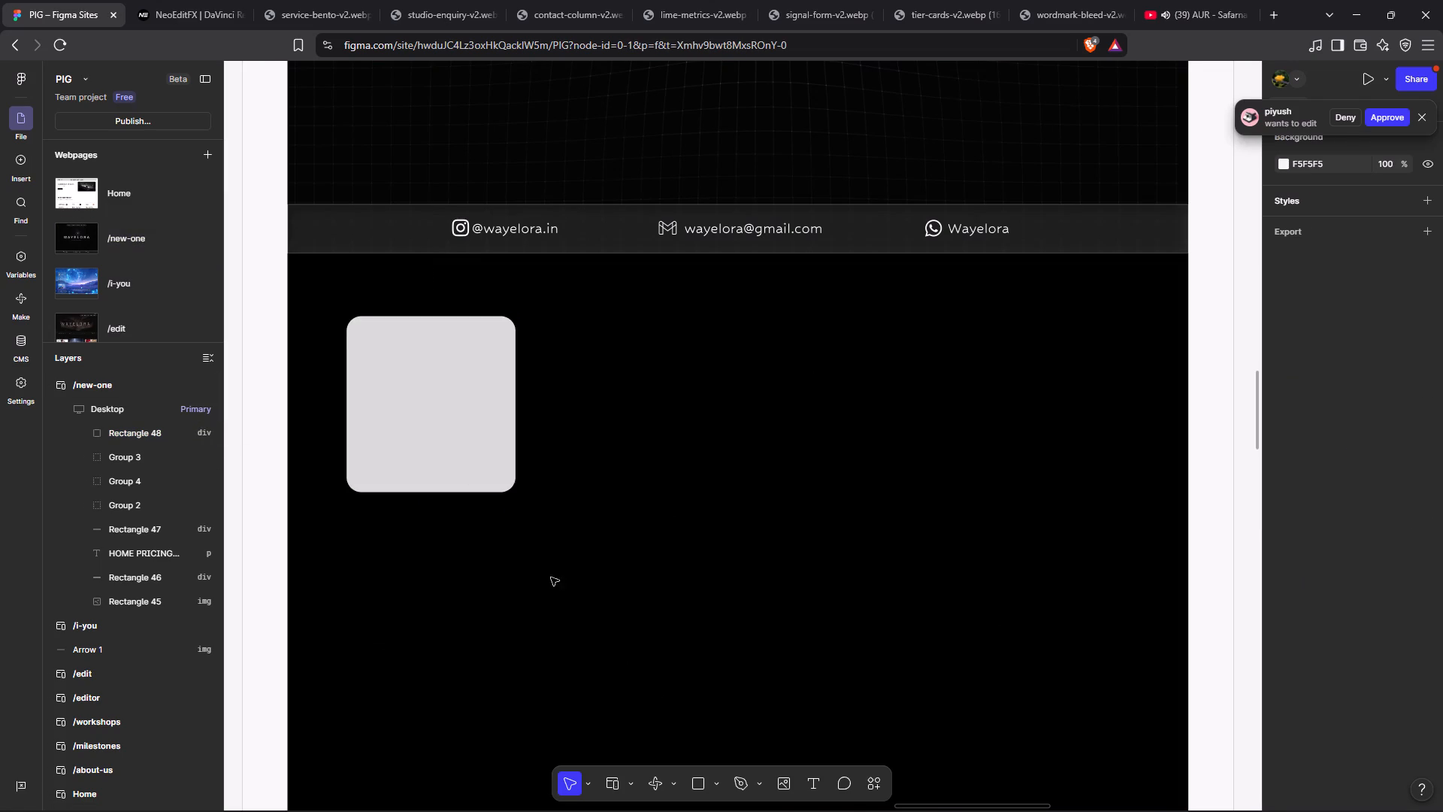
Change the rounded rectangle's fill to the dark grey 202020.
click(452, 435)
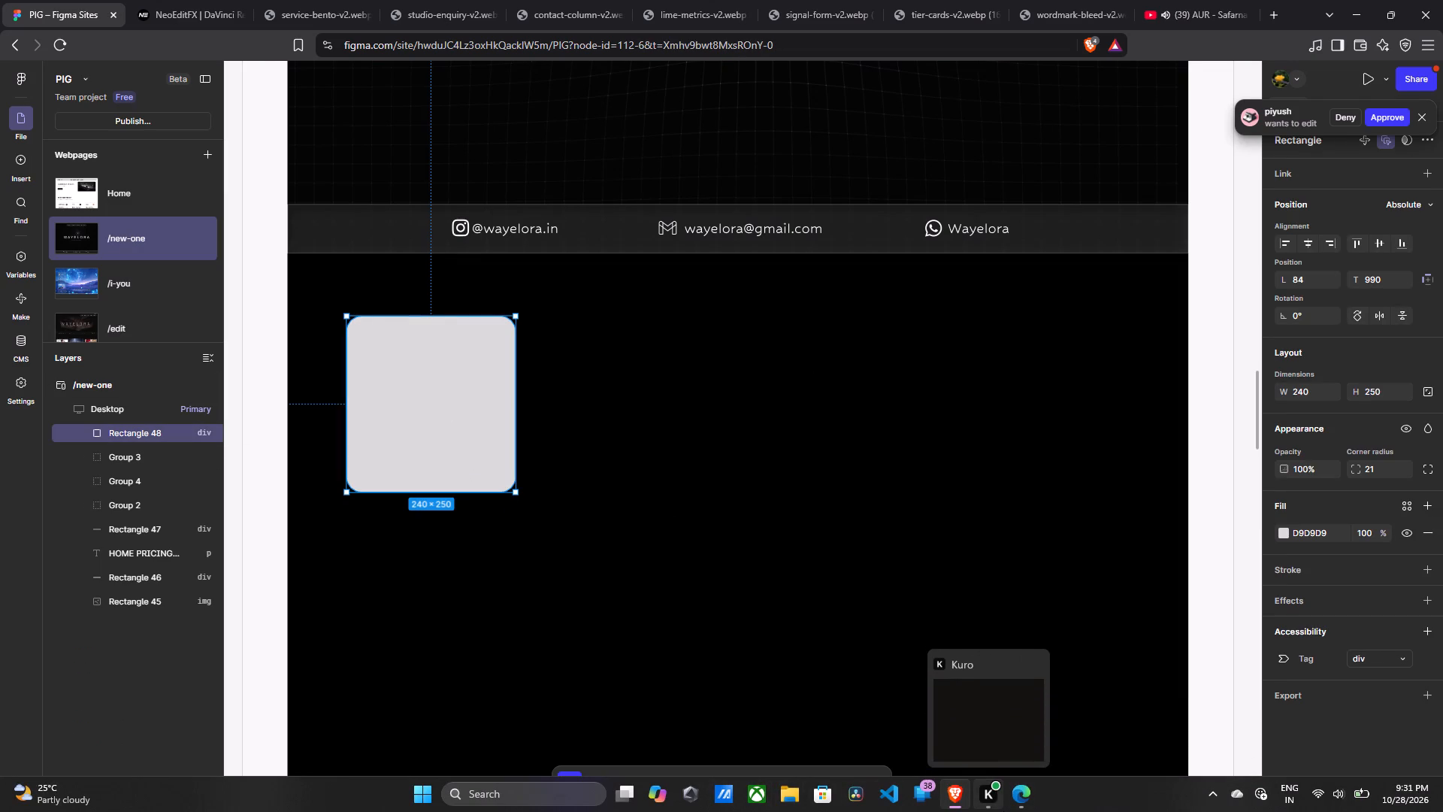
click(485, 435)
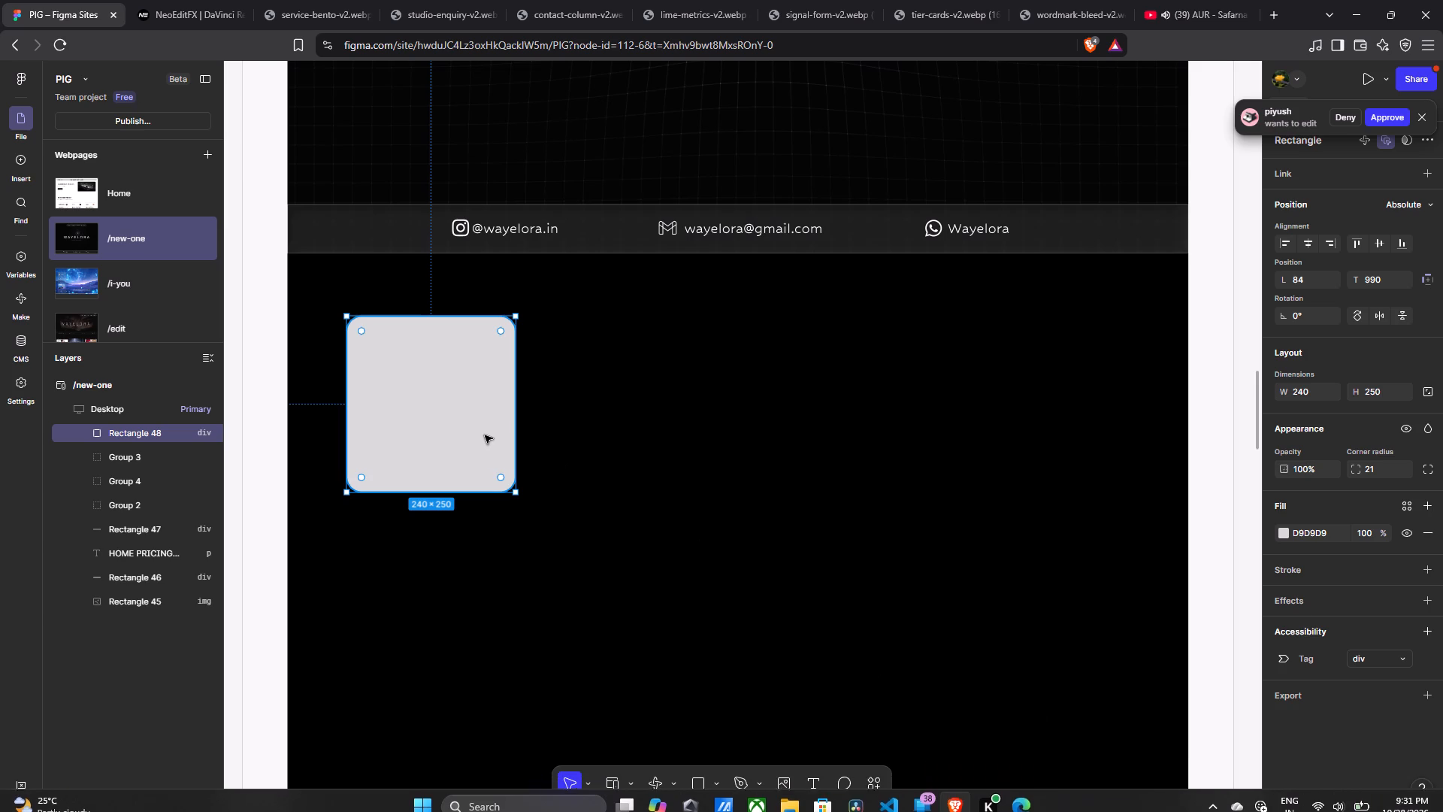
click(1283, 532)
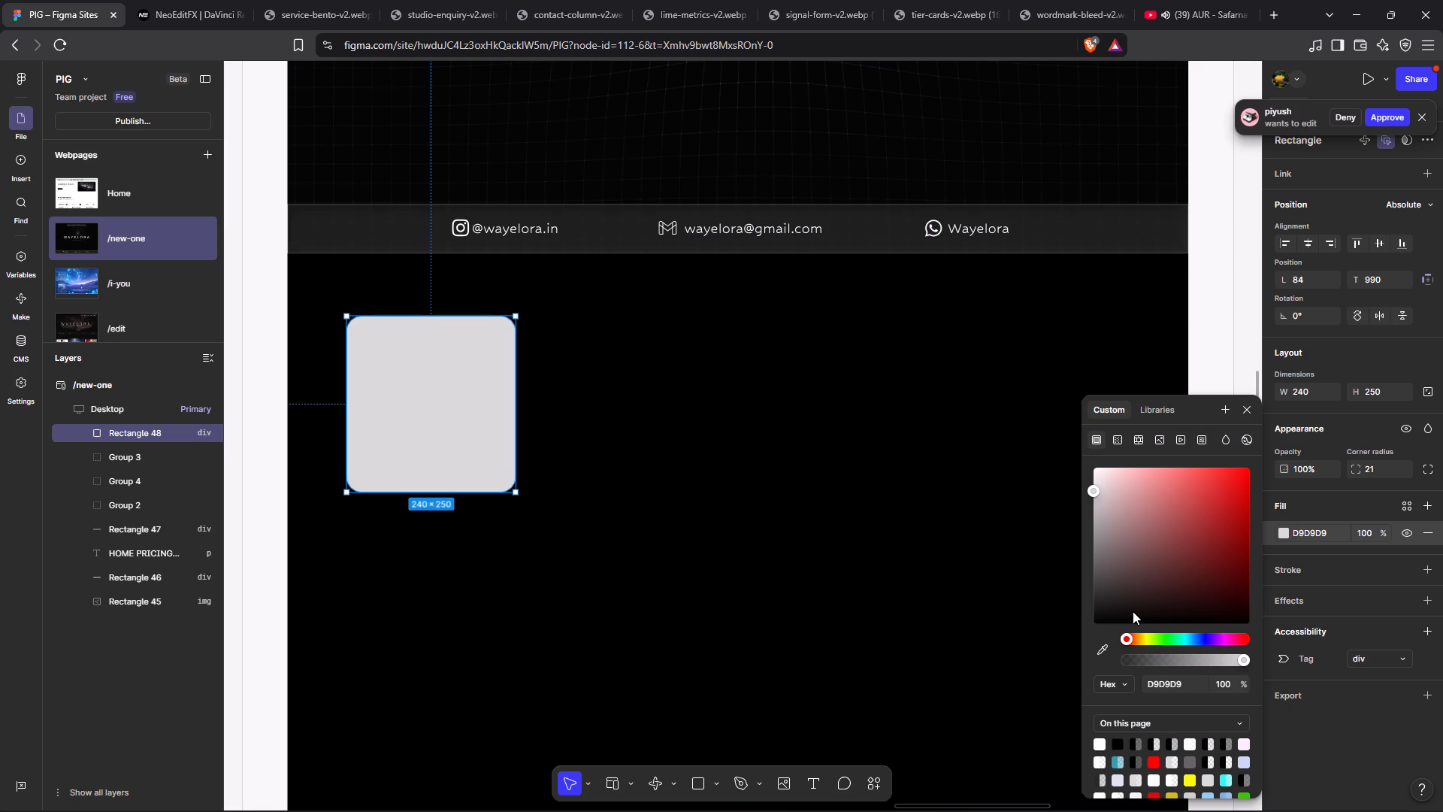
drag(1133, 611, 1106, 585)
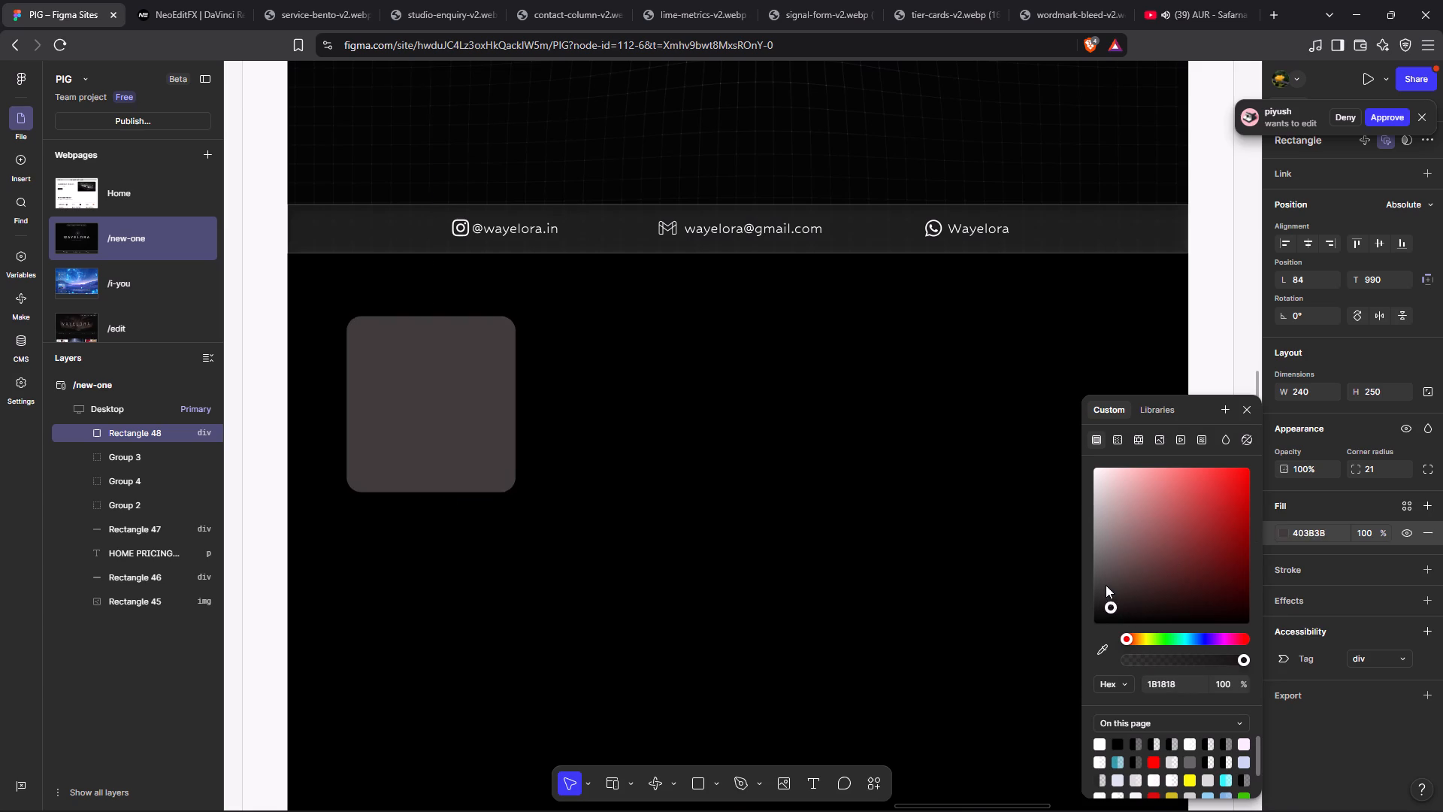
drag(1106, 585, 1095, 604)
click(825, 491)
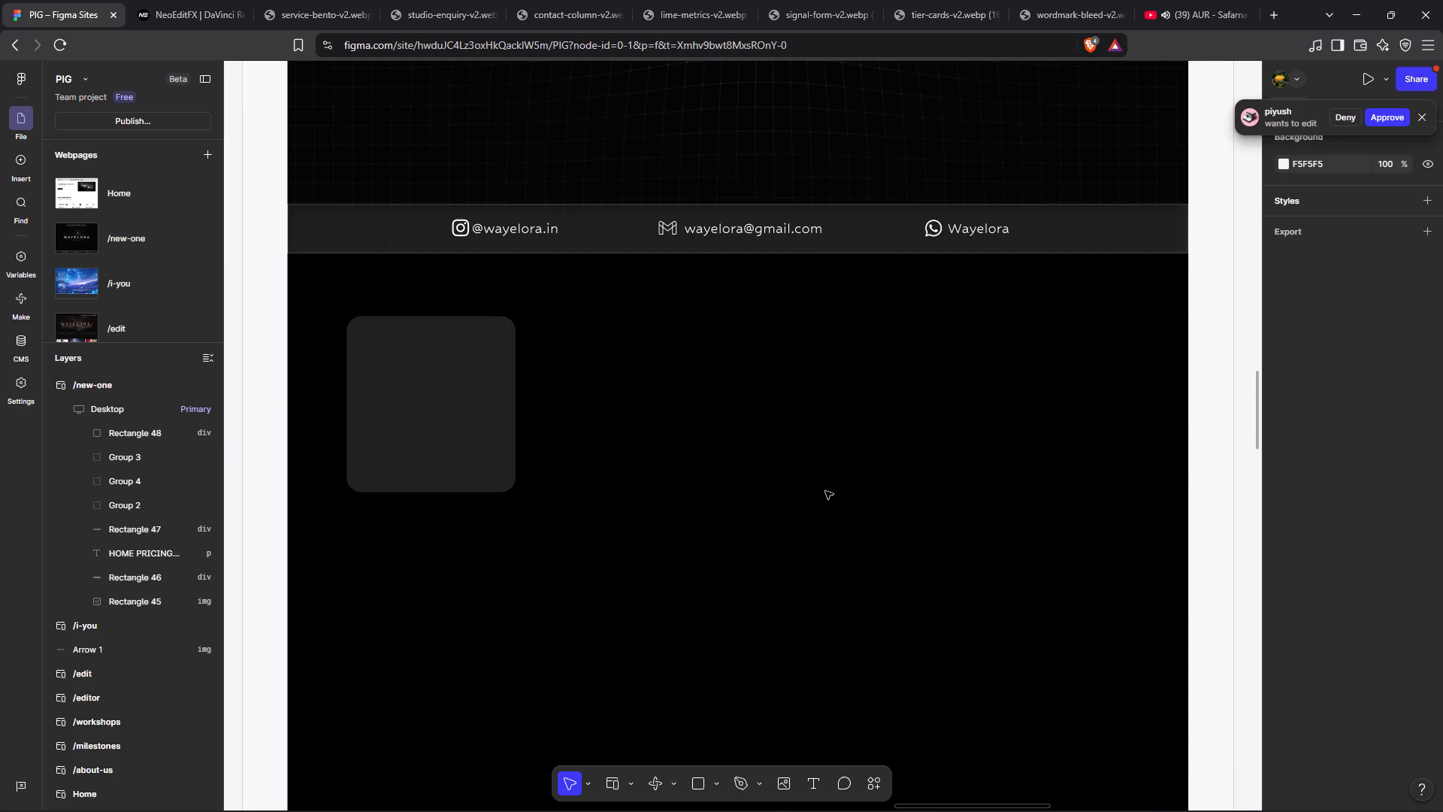
Add a drop shadow to the dark rounded rectangle and colour it green 77D942.
click(437, 429)
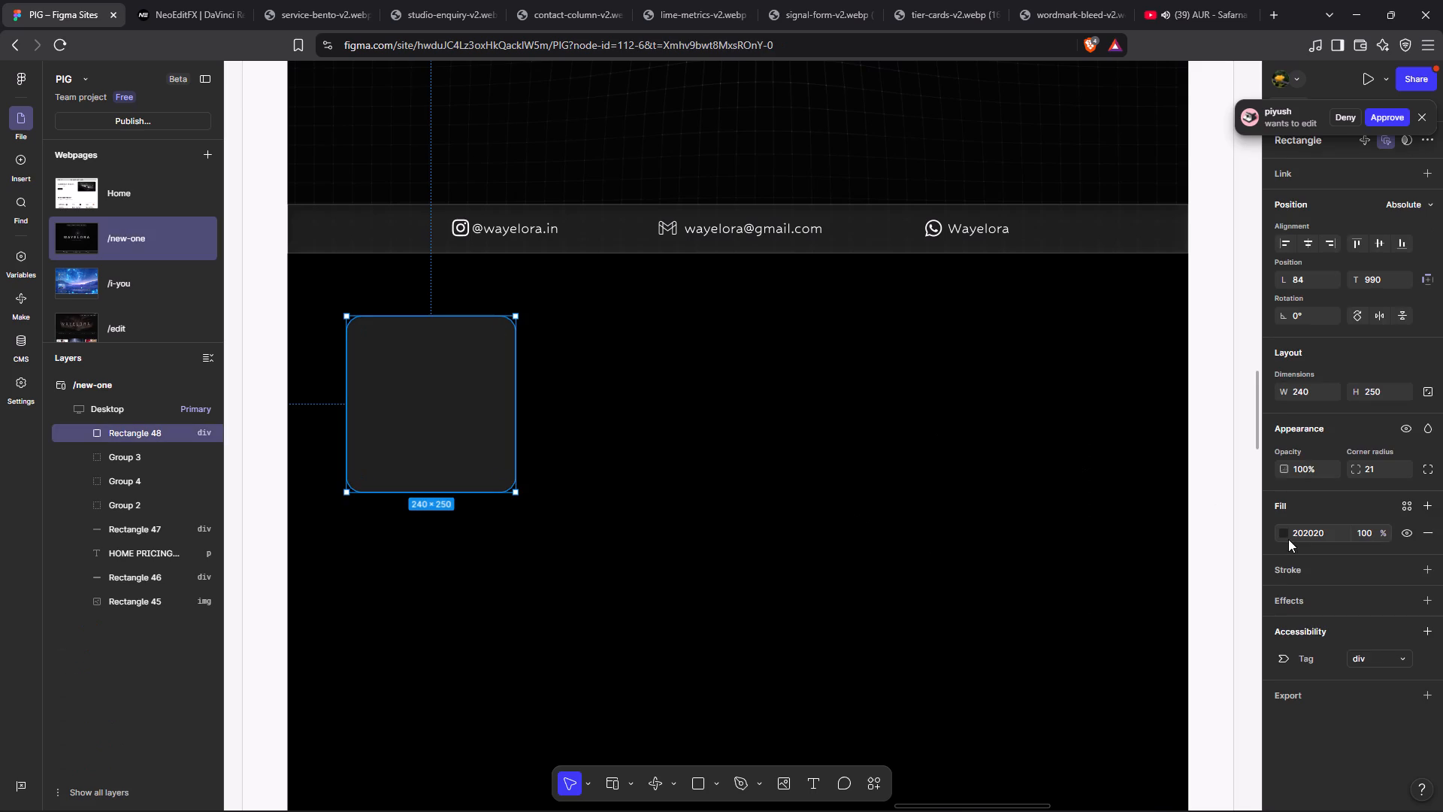
click(1424, 597)
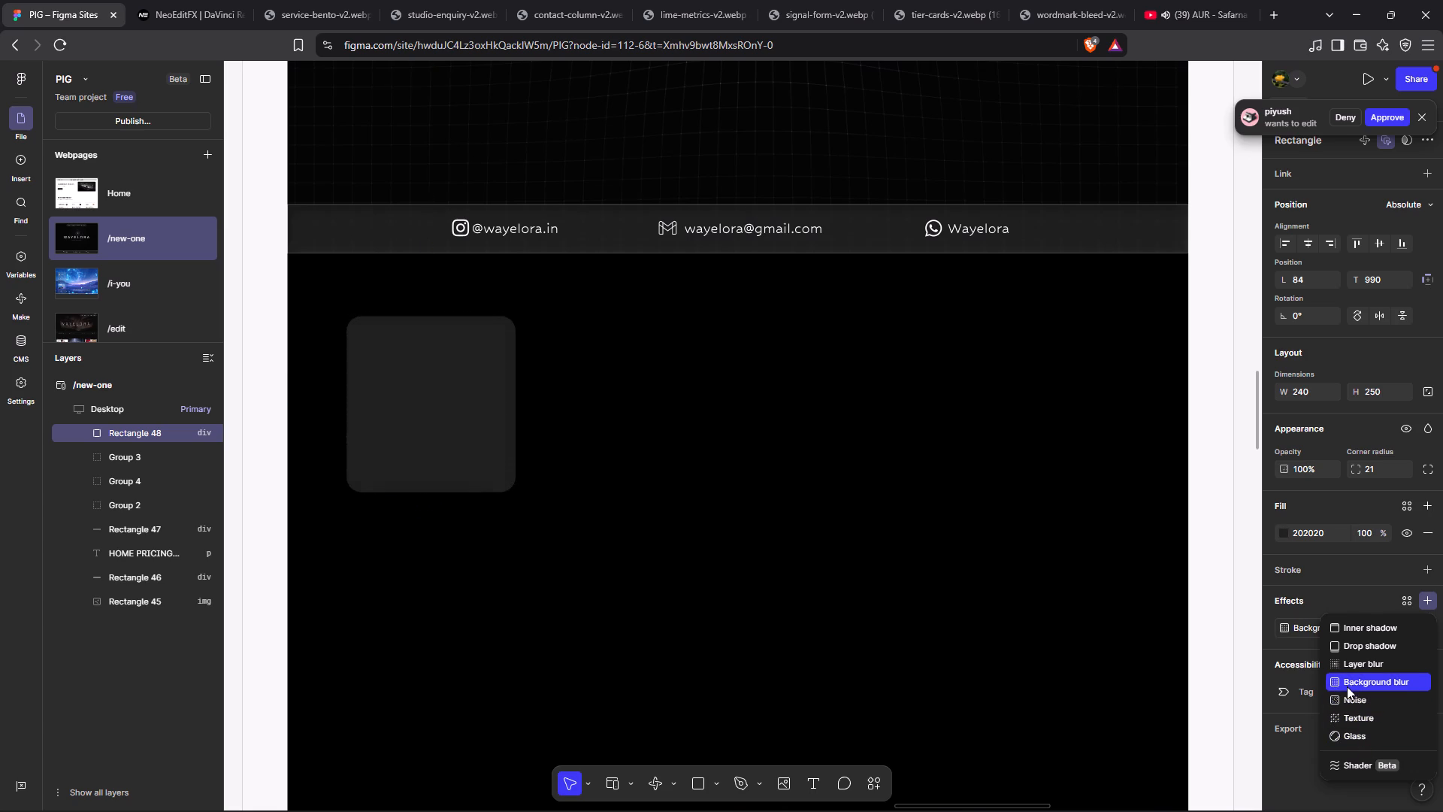
click(1368, 650)
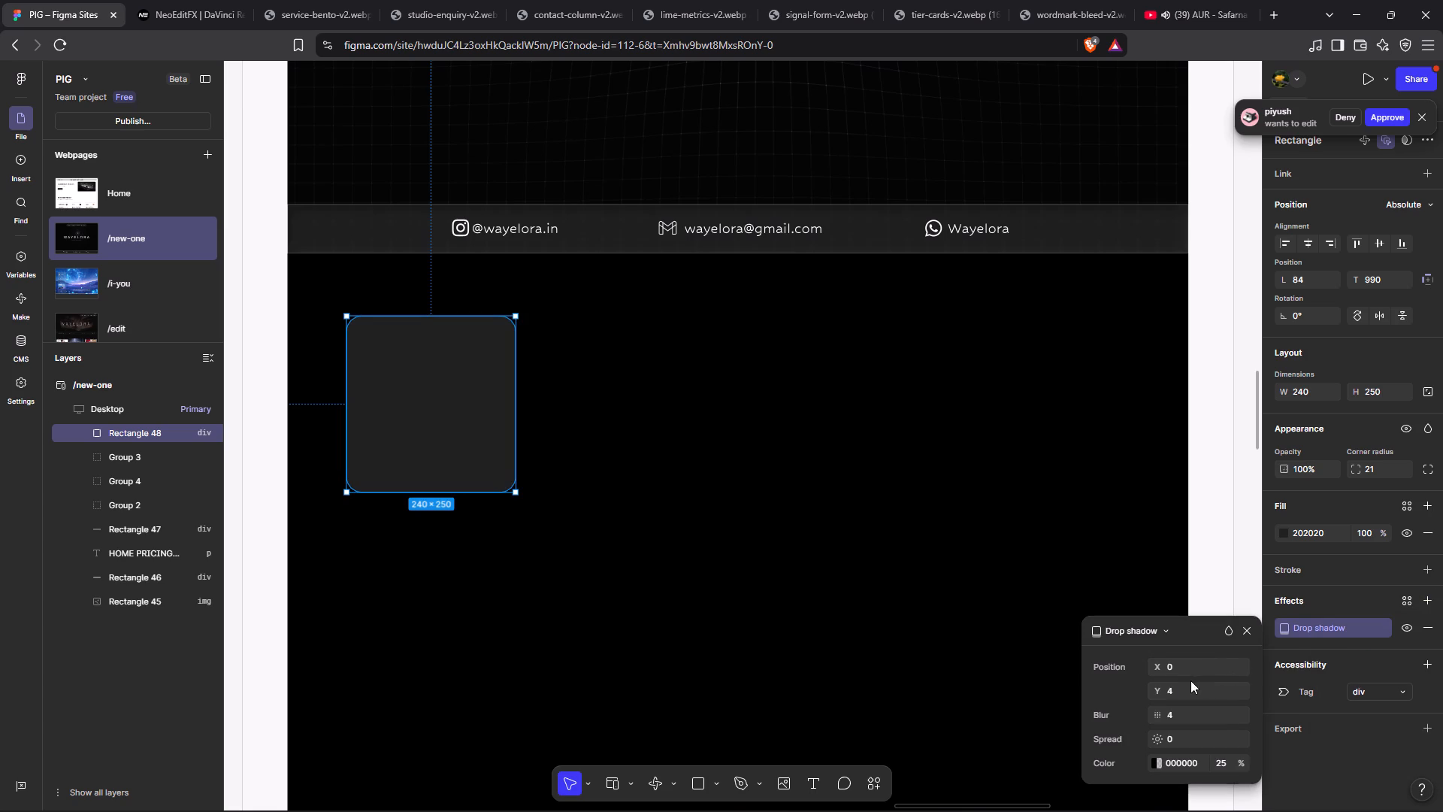
click(1155, 762)
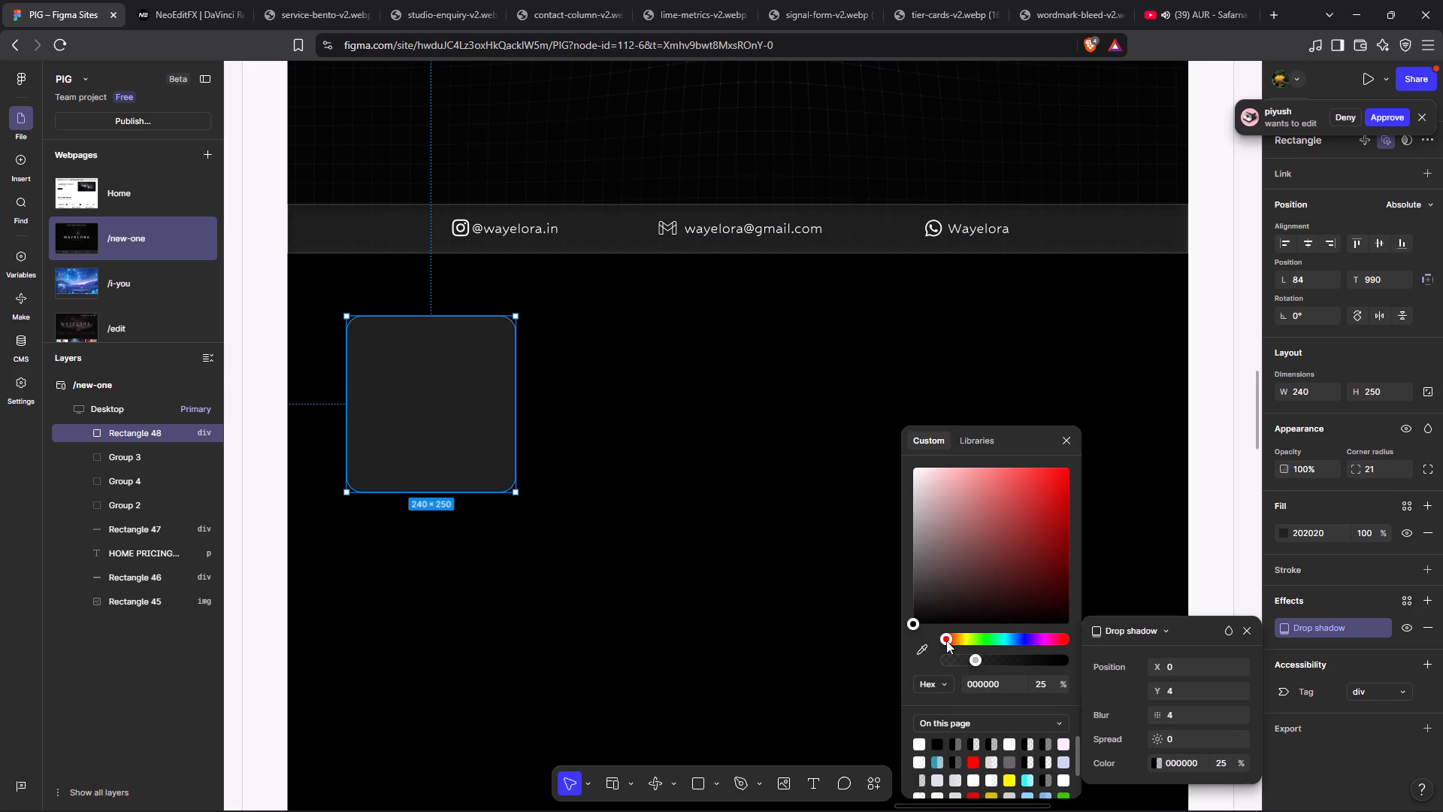
drag(946, 641, 981, 641)
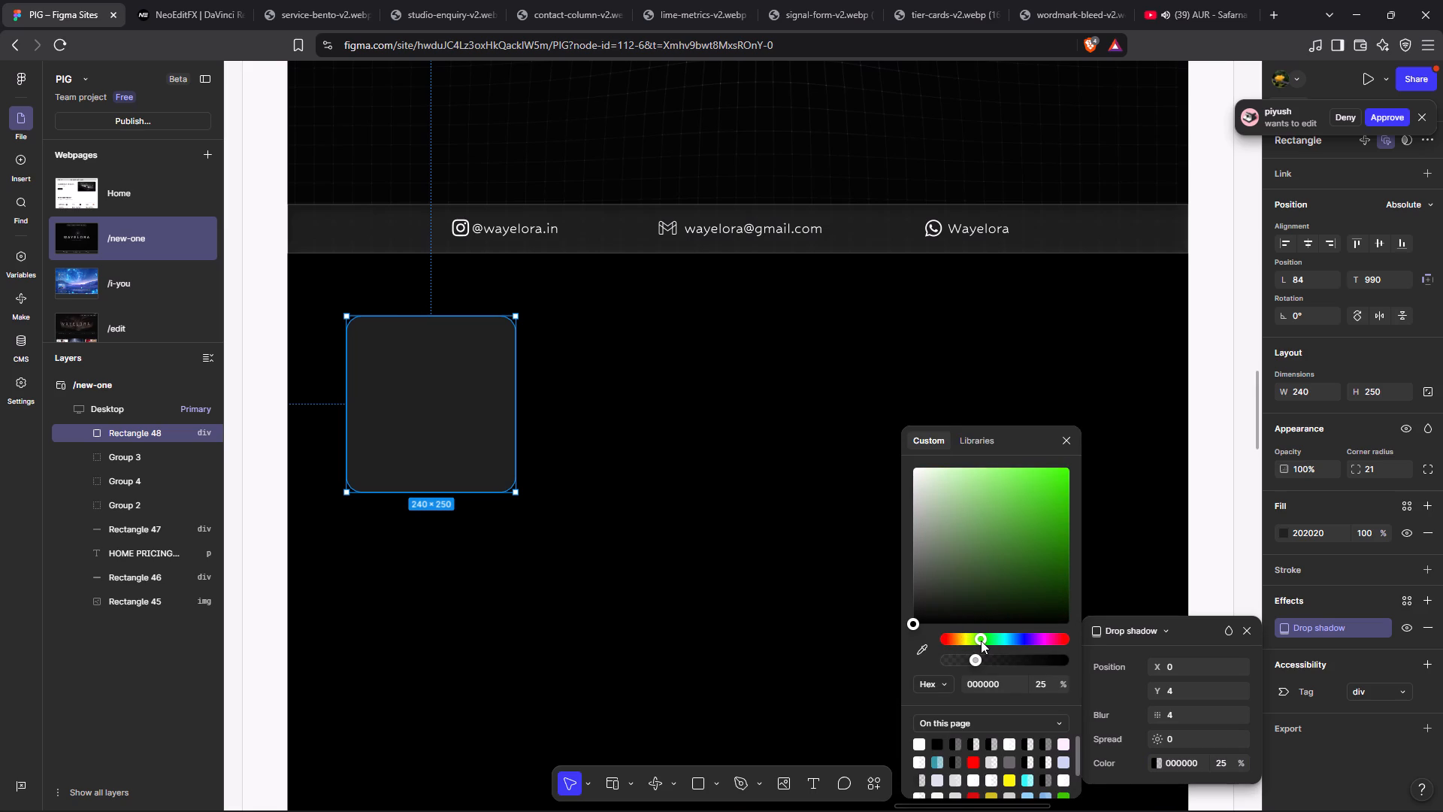
drag(981, 641, 976, 640)
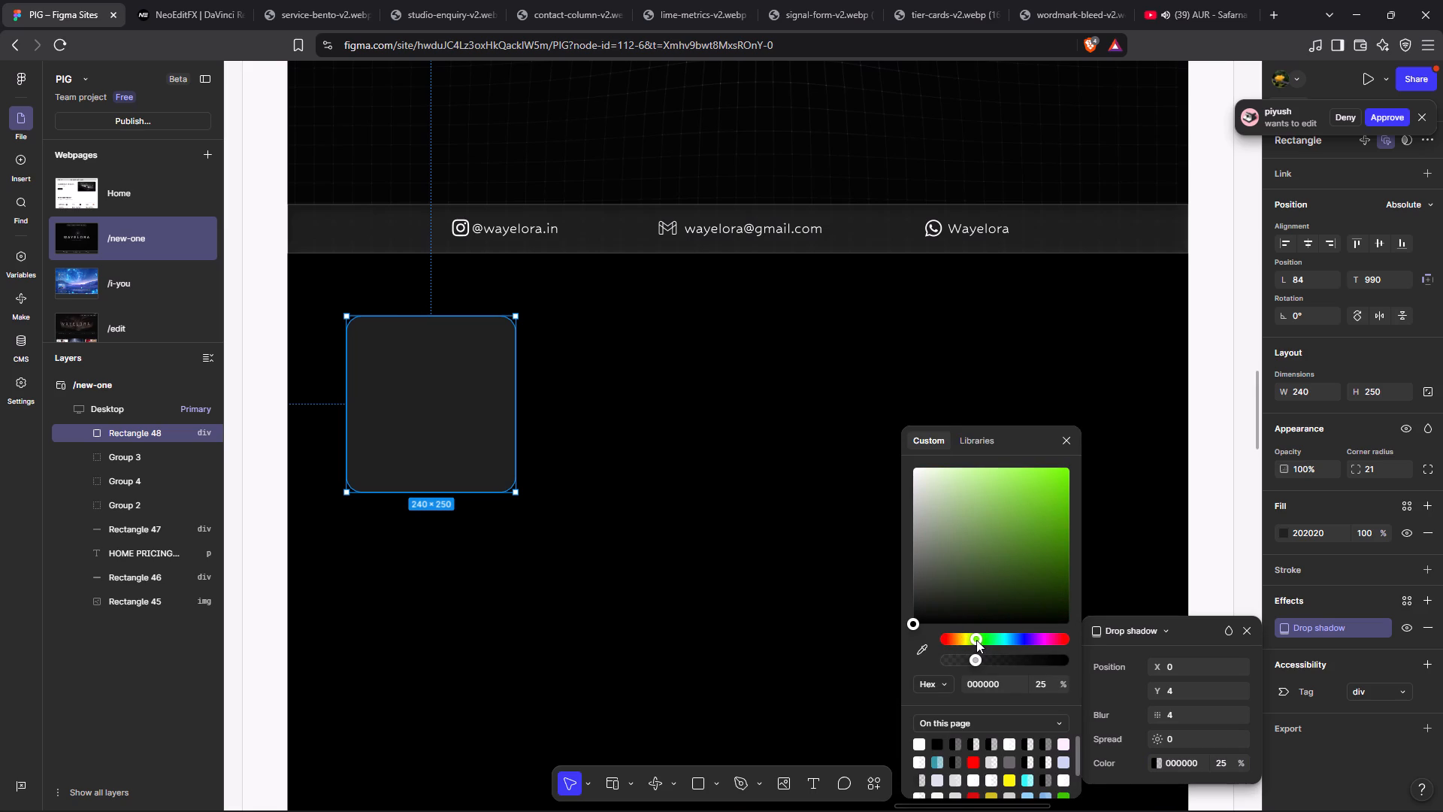
drag(976, 640, 979, 638)
drag(974, 501, 999, 493)
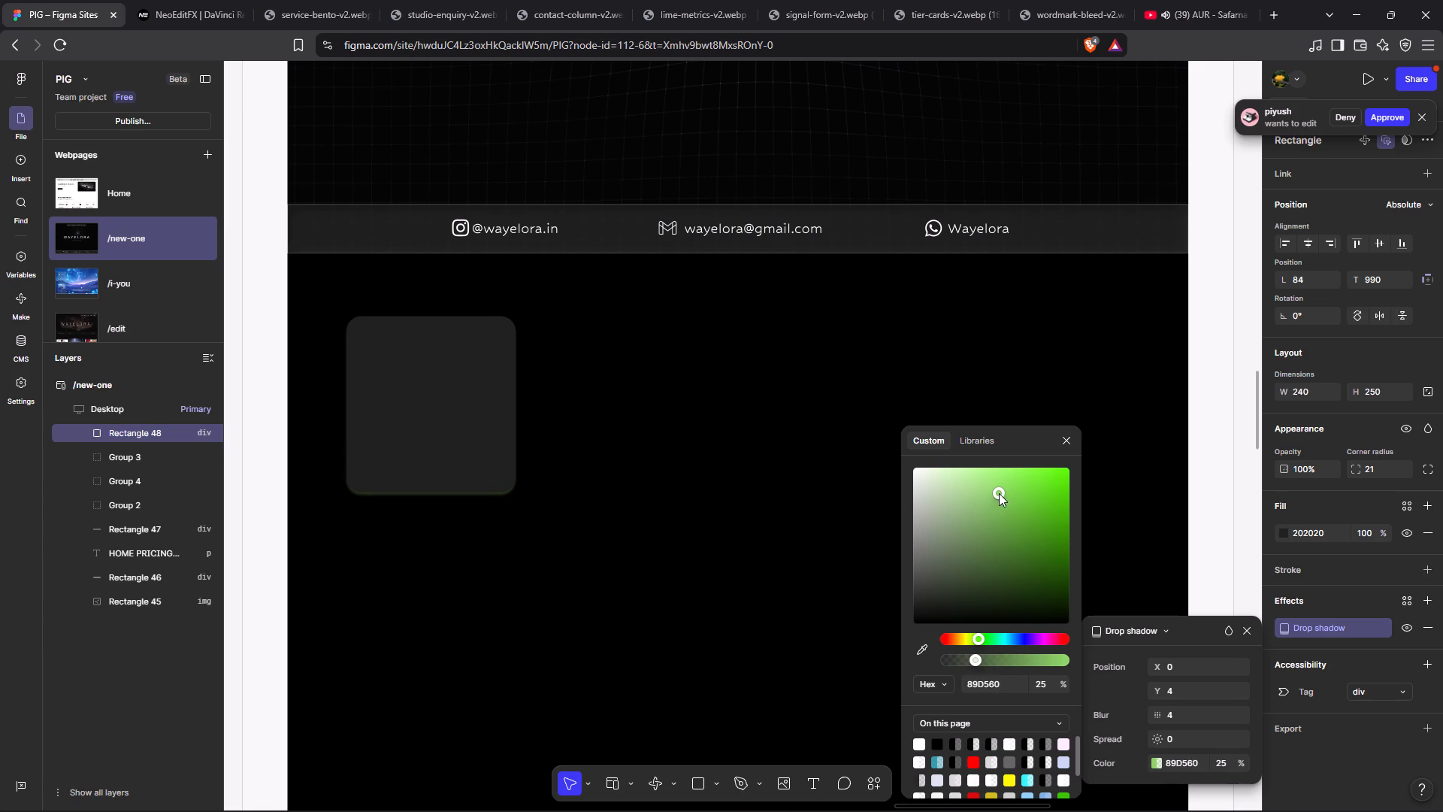
drag(999, 493, 1022, 491)
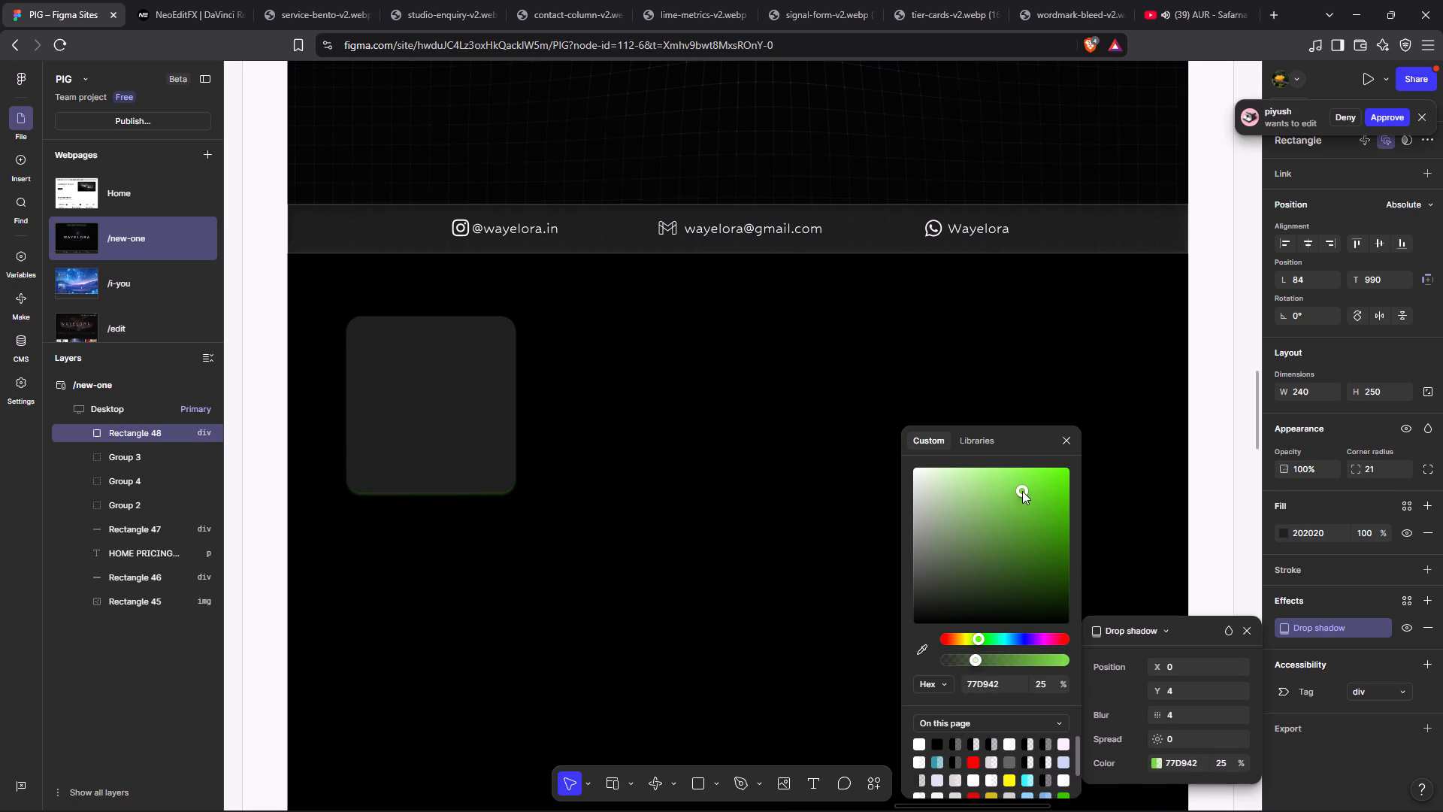
Set the green drop shadow's offset to X 8 and Y 6 and its blur to 17.3.
click(1157, 668)
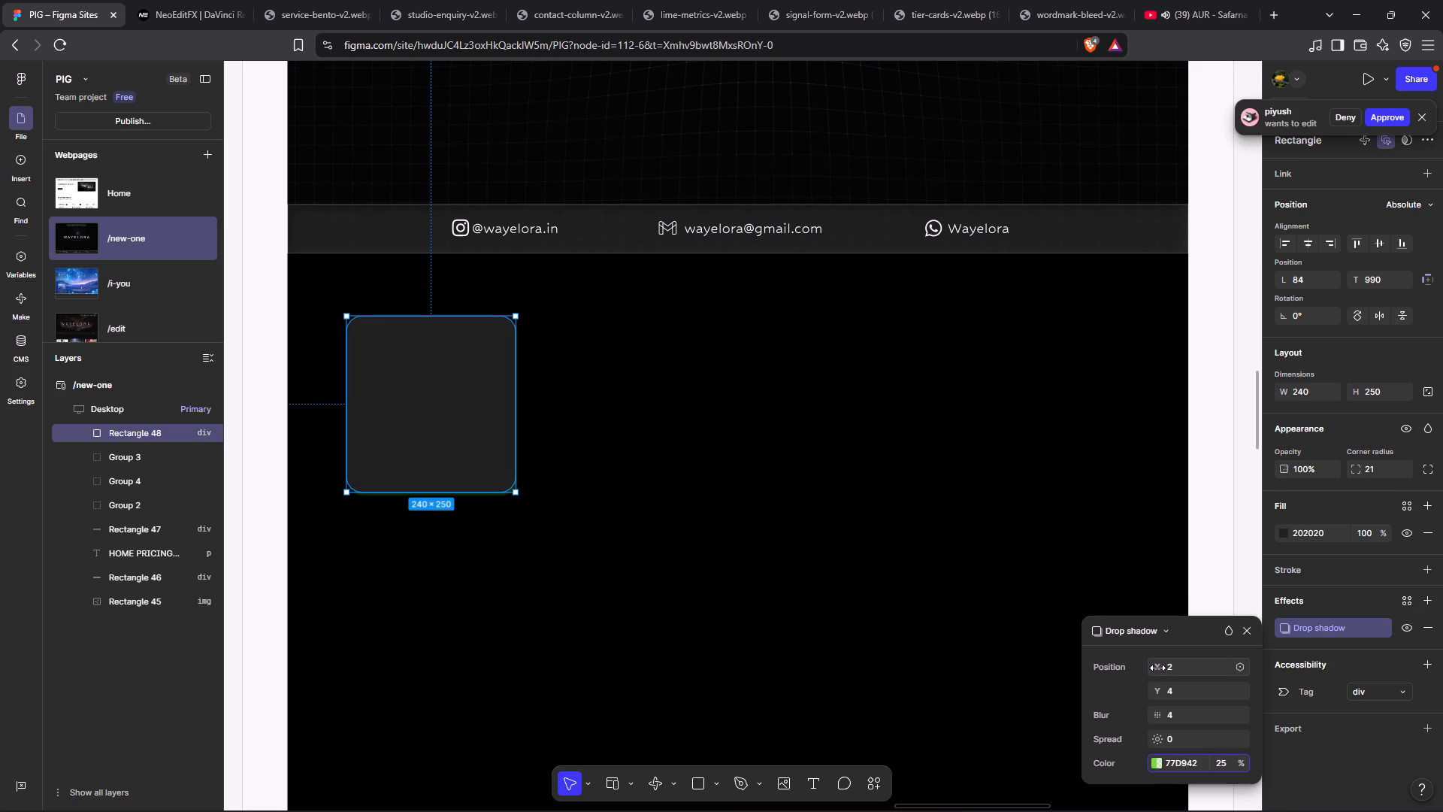
click(1154, 692)
drag(1159, 717, 824, 429)
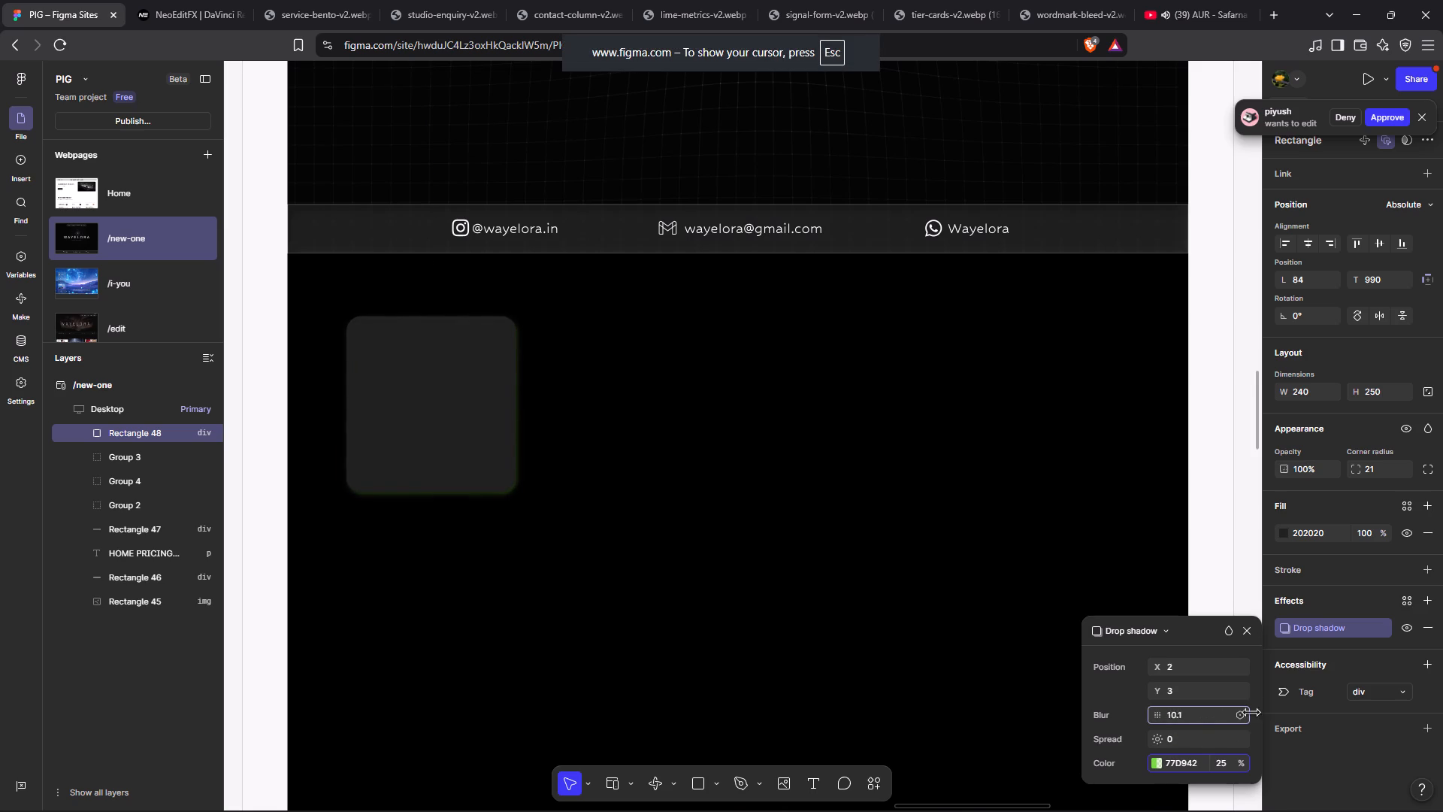
drag(824, 429, 921, 423)
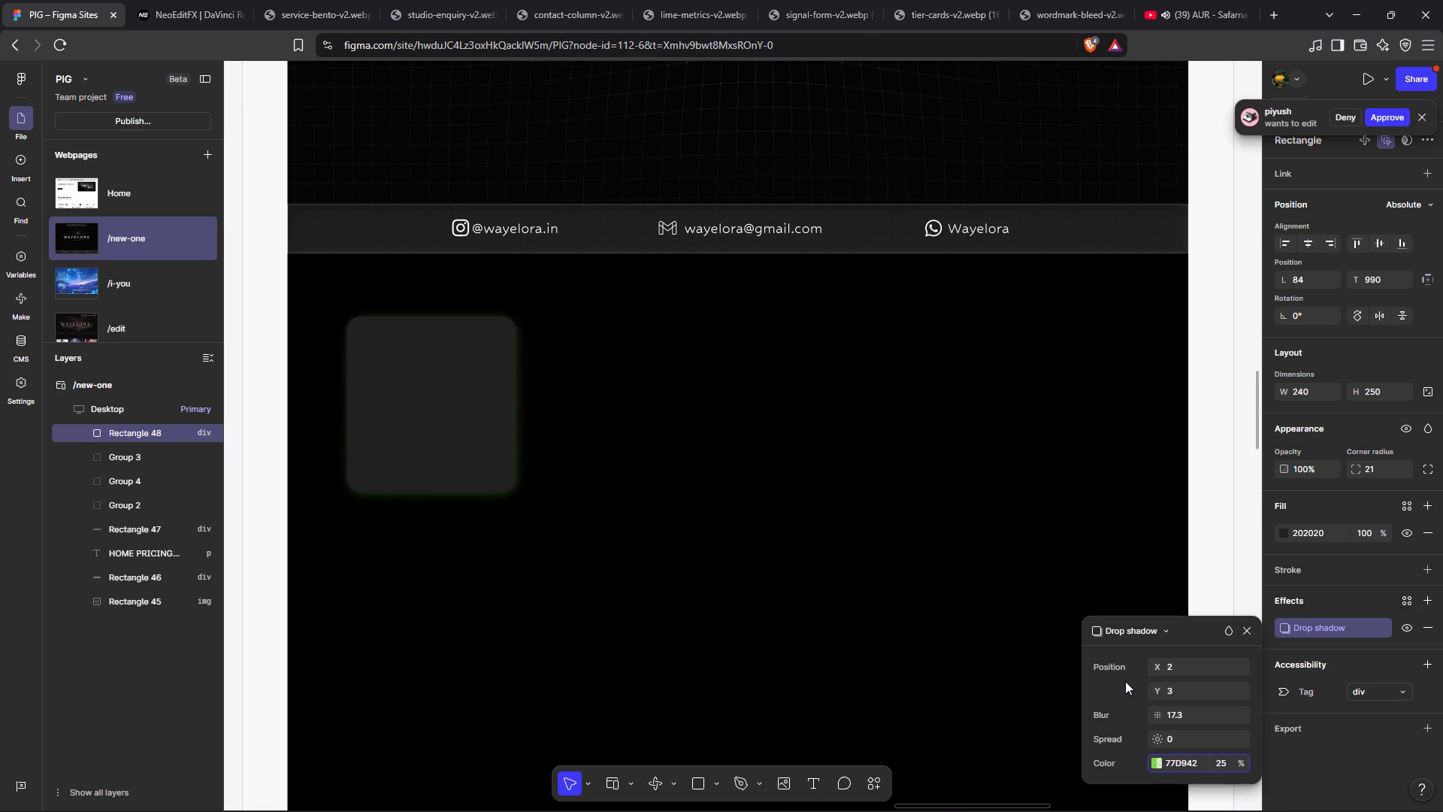
drag(1156, 668, 1166, 668)
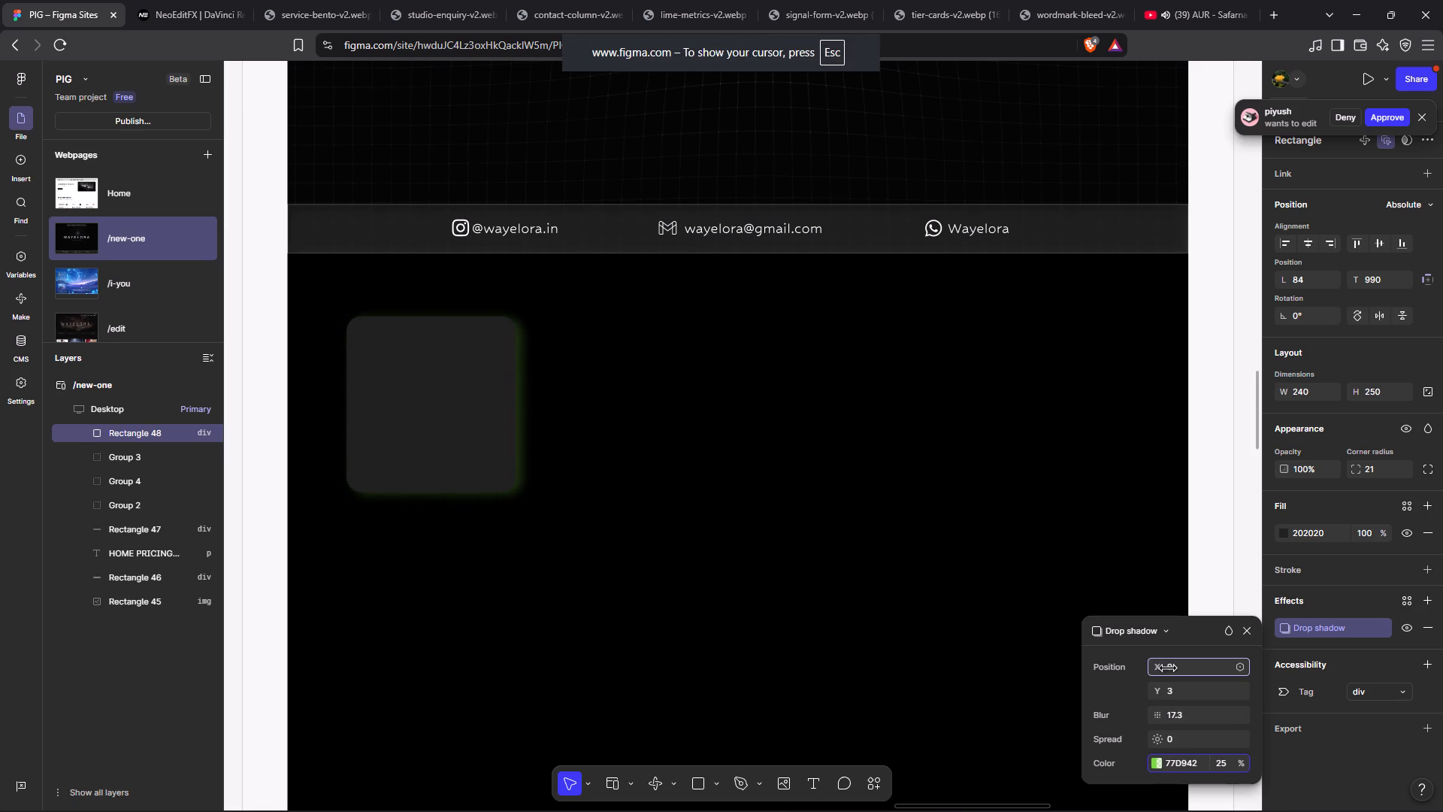
drag(1166, 668, 1143, 663)
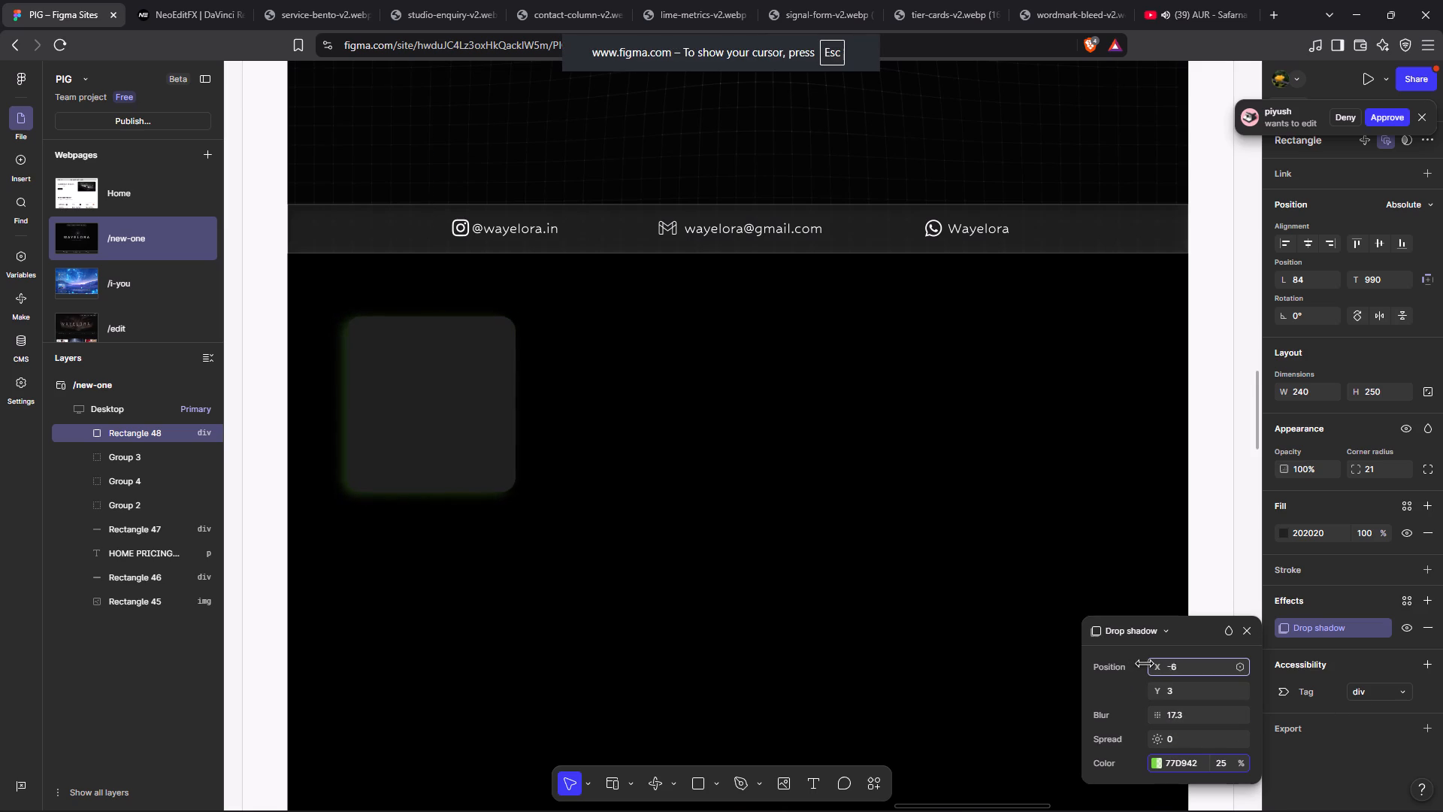
drag(1143, 663, 1165, 661)
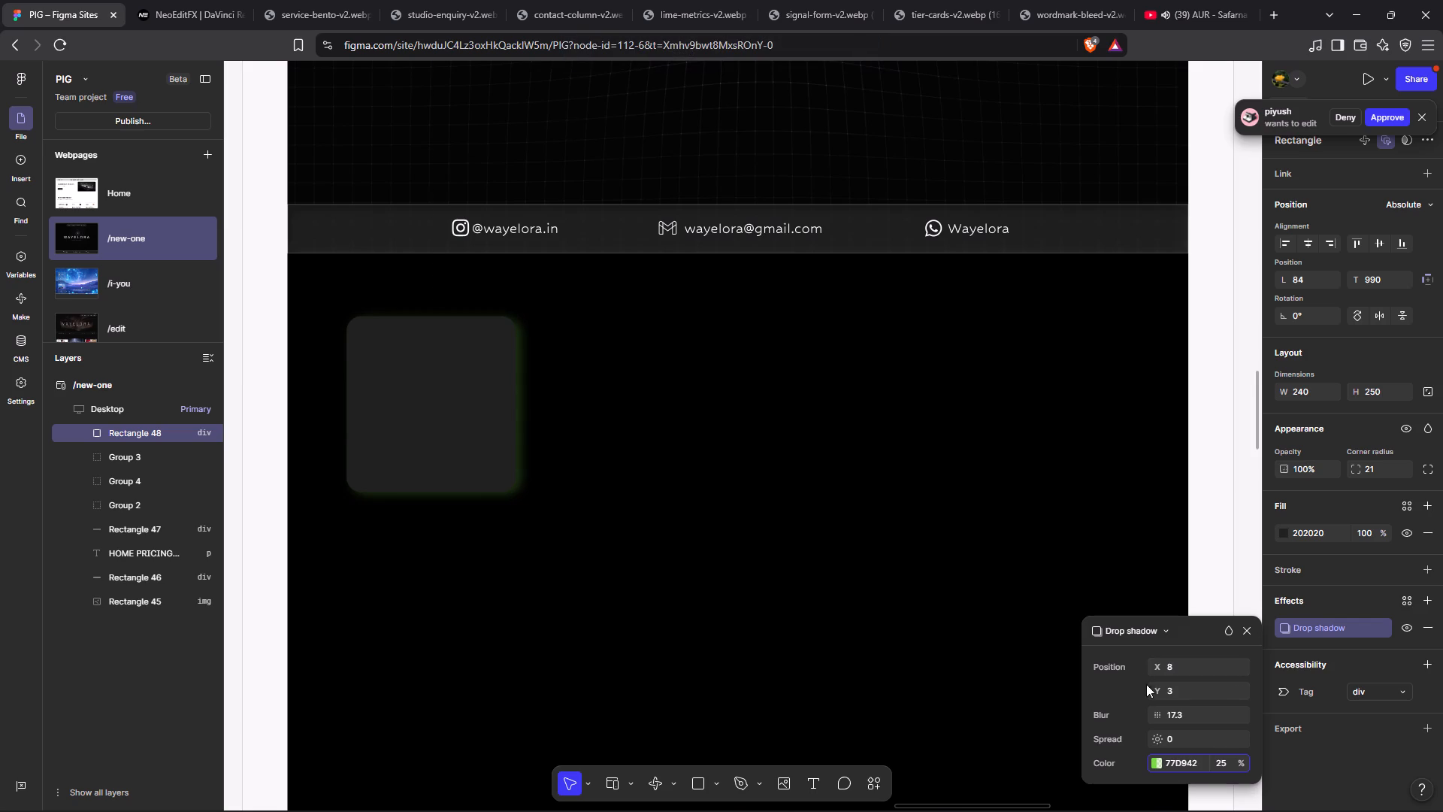
click(1155, 692)
click(821, 562)
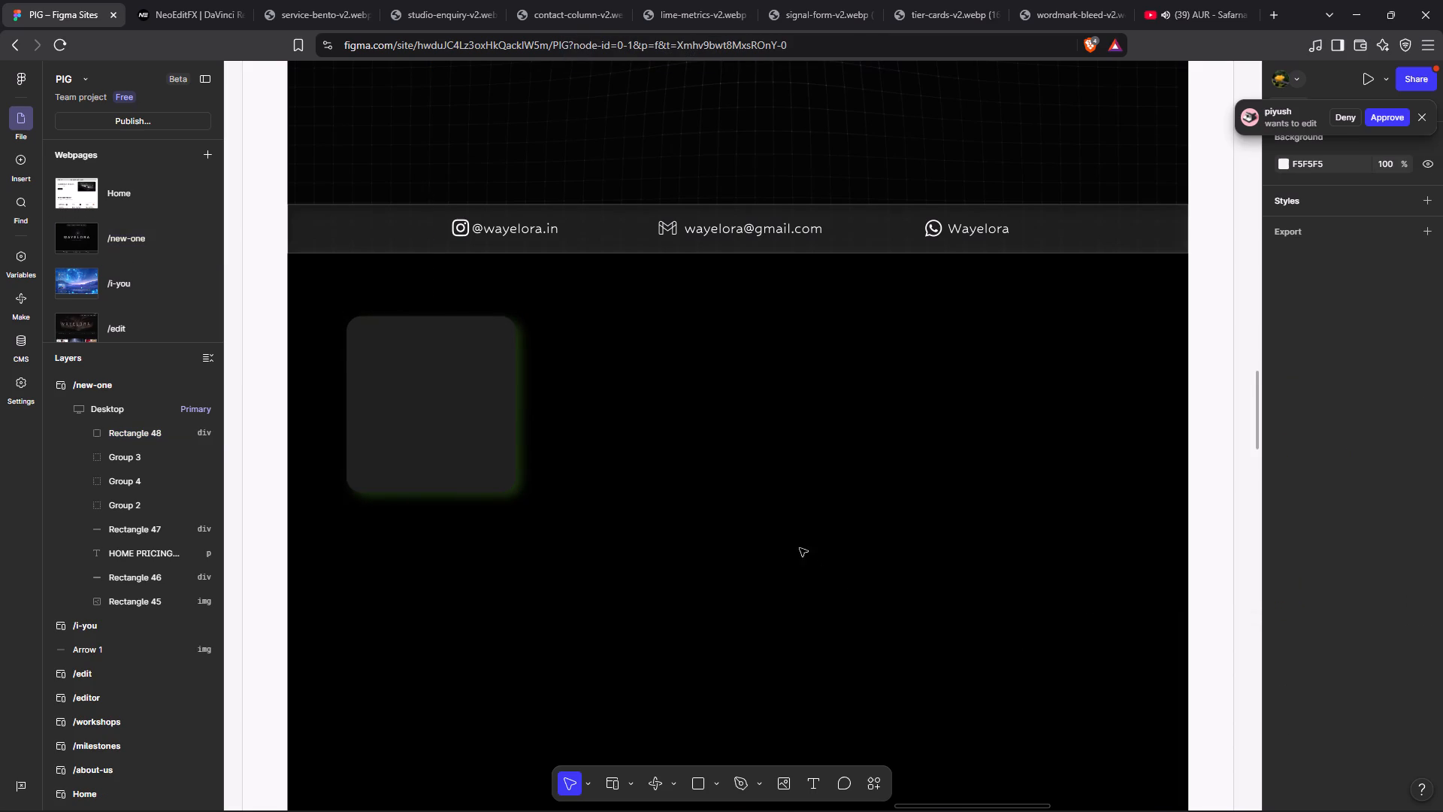
click(421, 415)
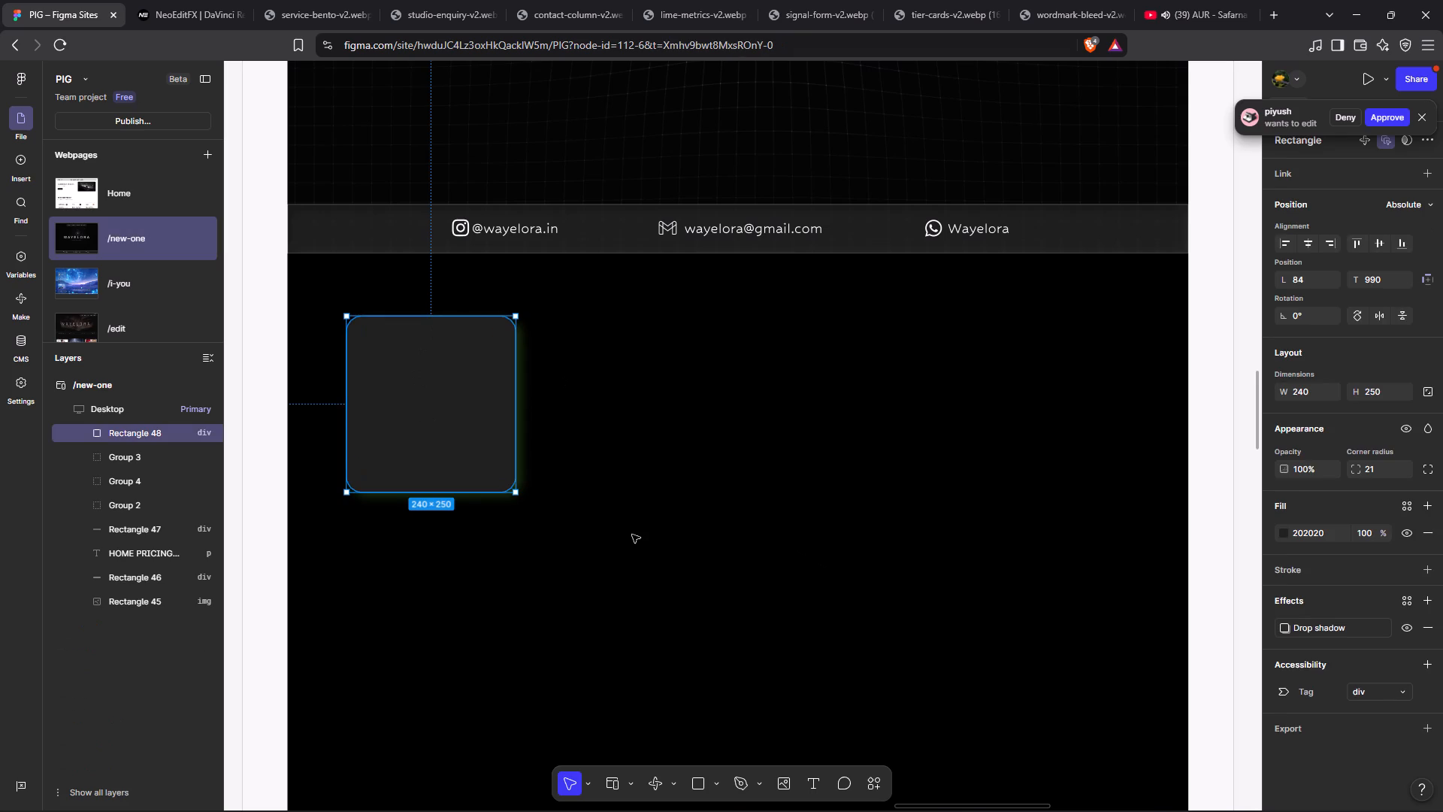
click(632, 535)
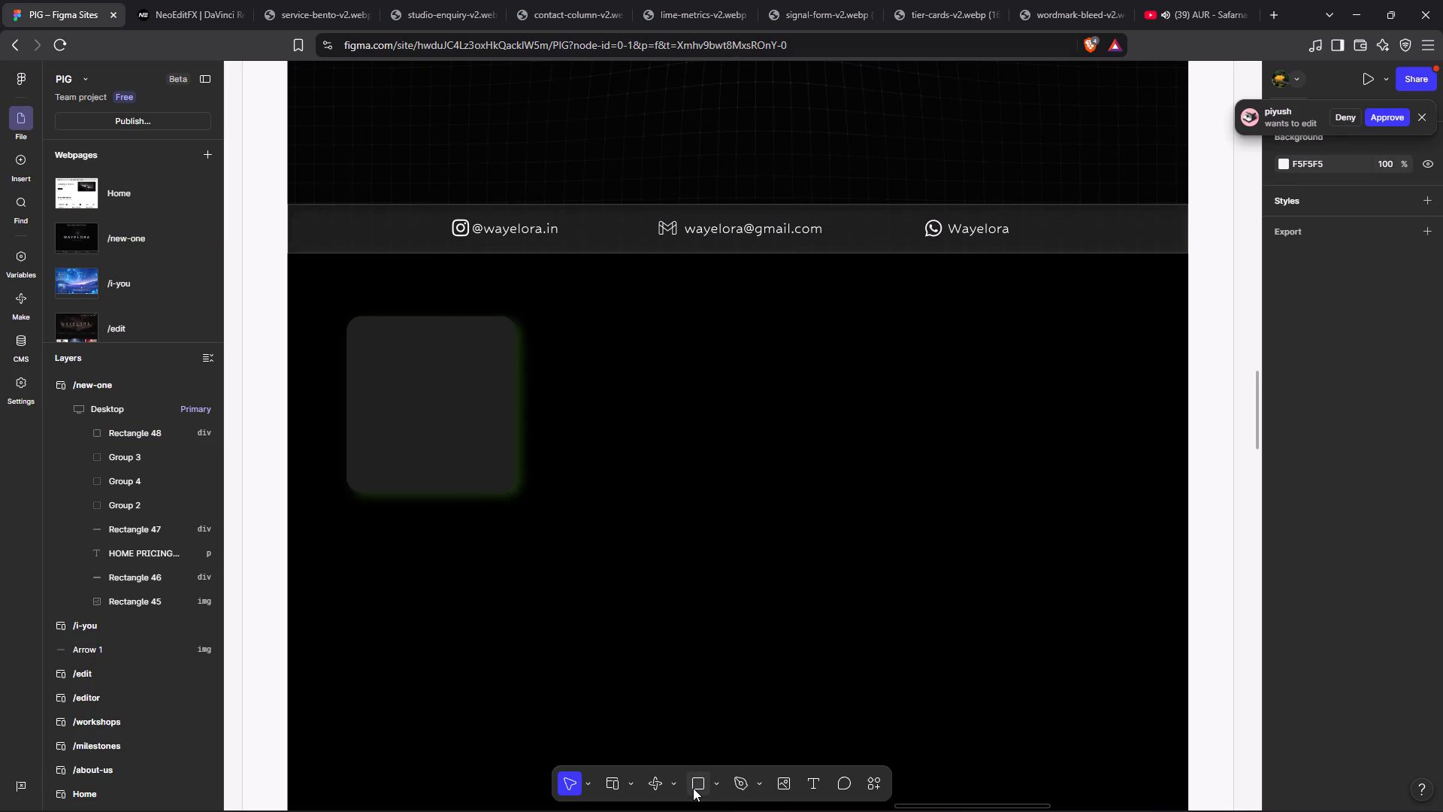
Move the leftmost image in the /edit page's three-image row onto the /new-one page, over the dark card at about -26 left, 1061 top.
scroll(258, 588, right, 3)
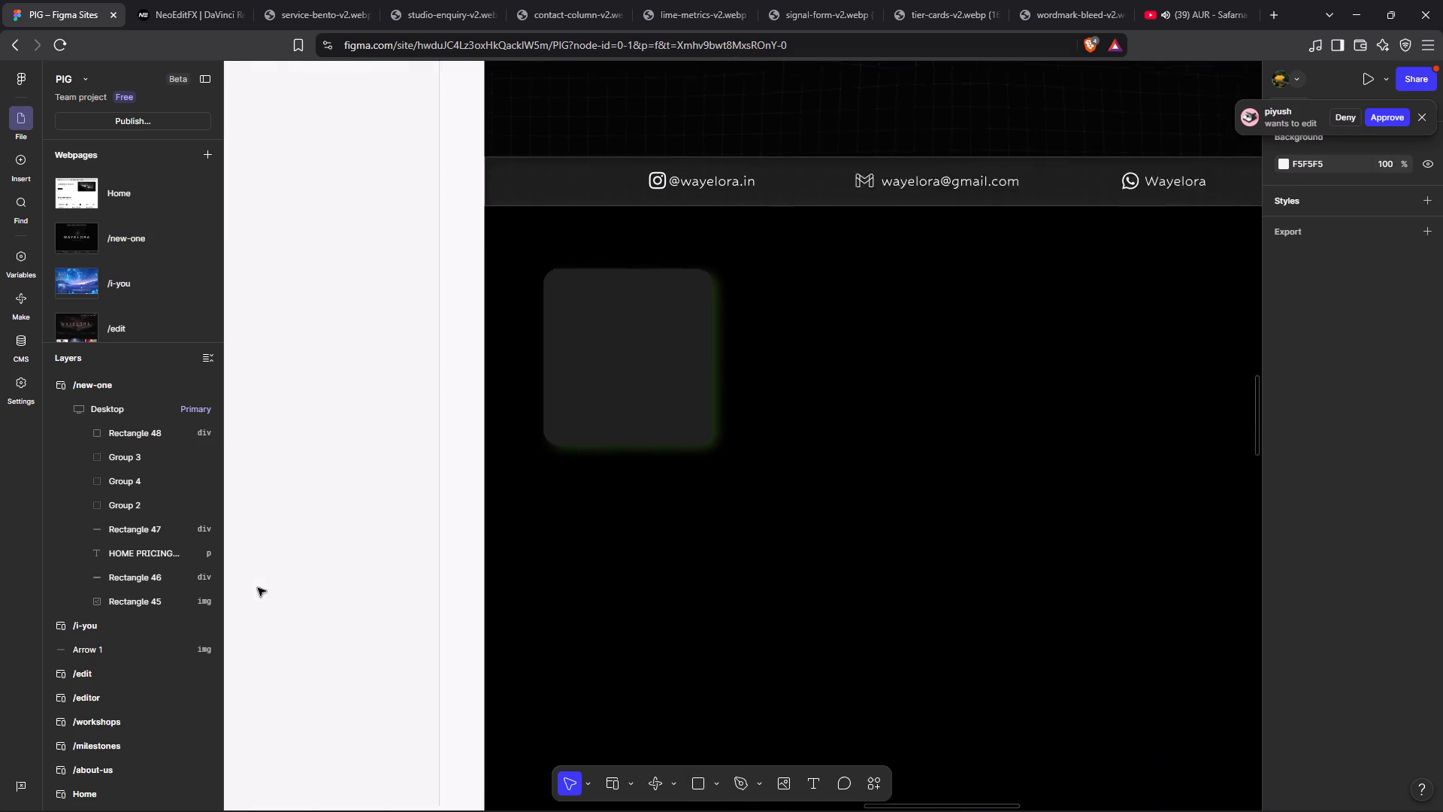
scroll(258, 588, right, 20)
scroll(258, 588, right, 2)
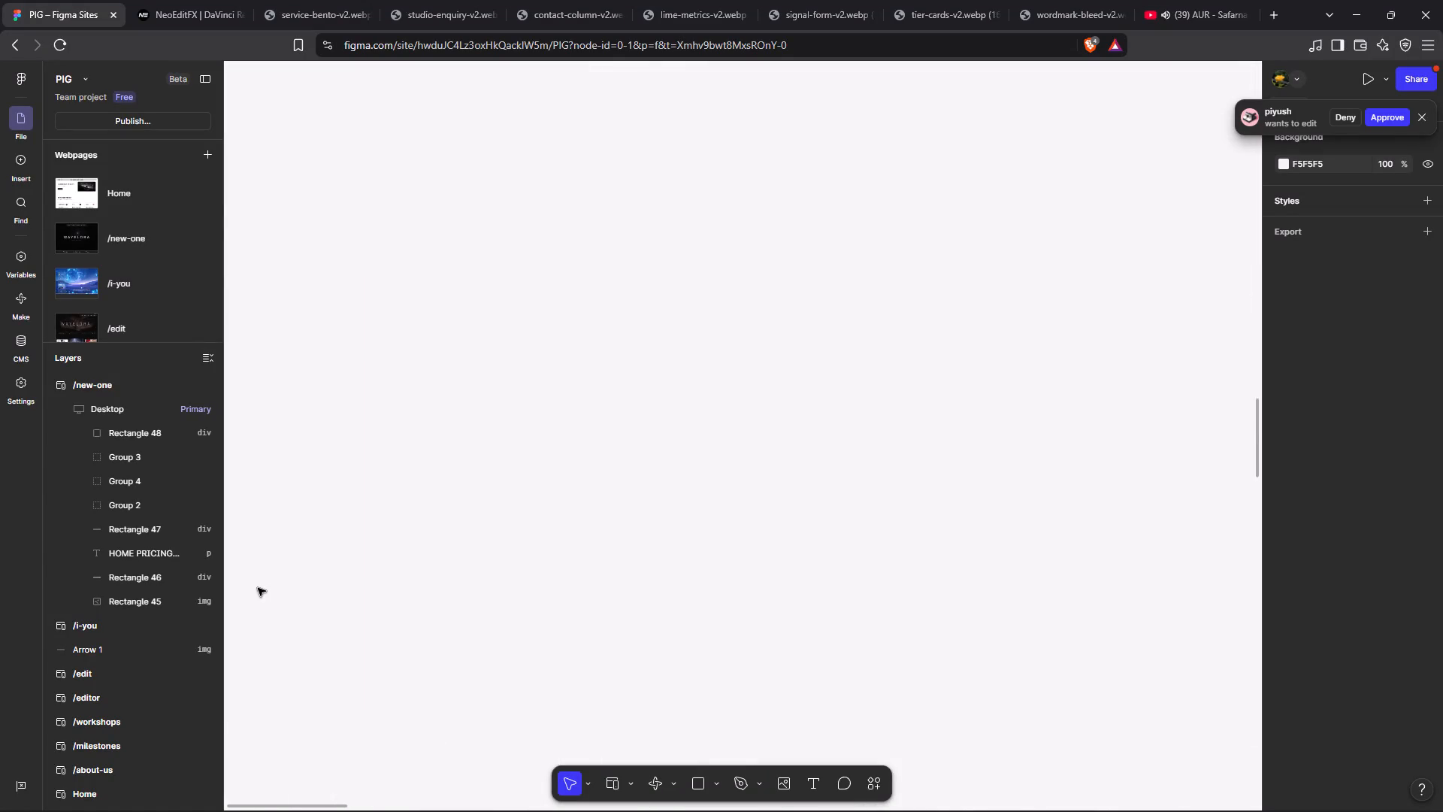
scroll(258, 588, right, 14)
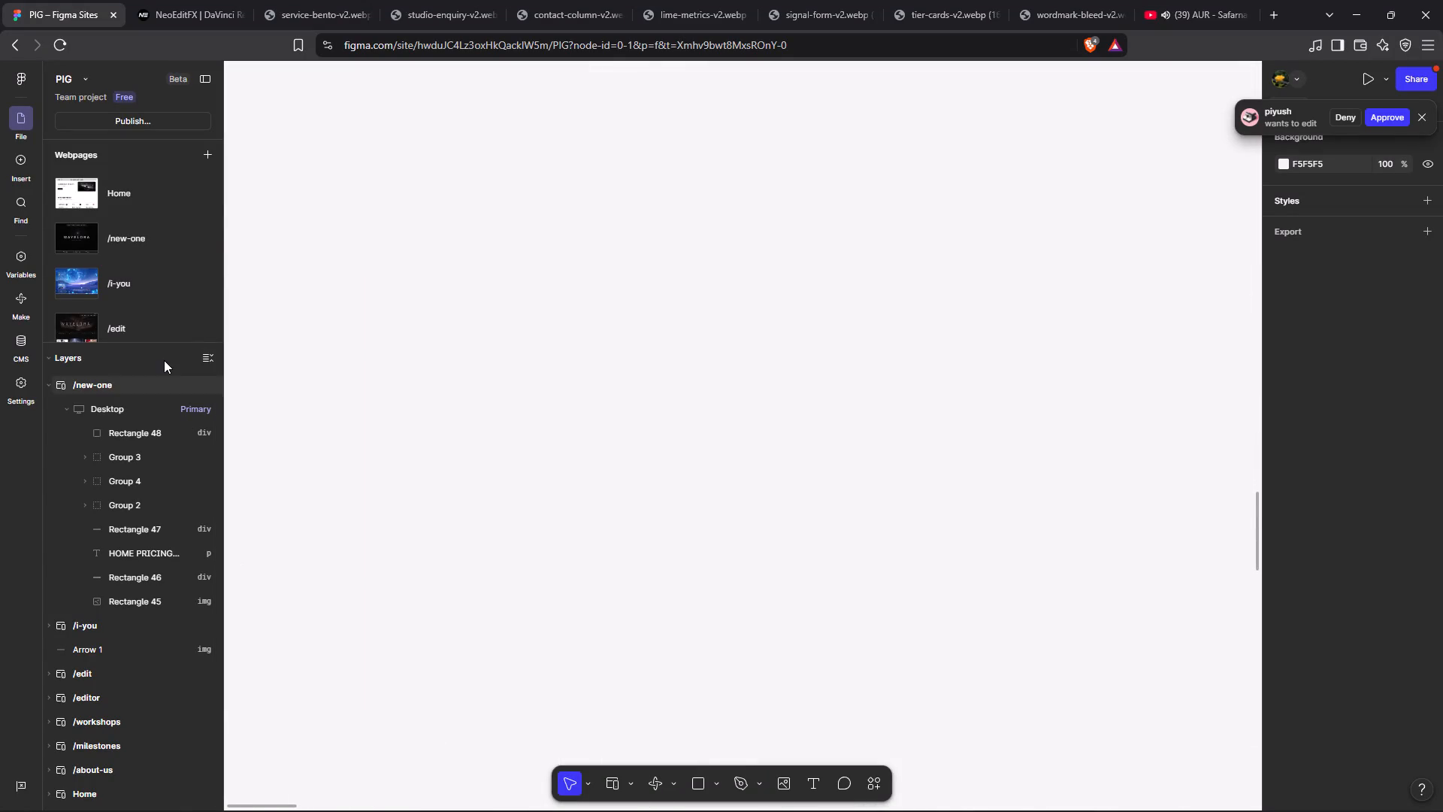
click(91, 177)
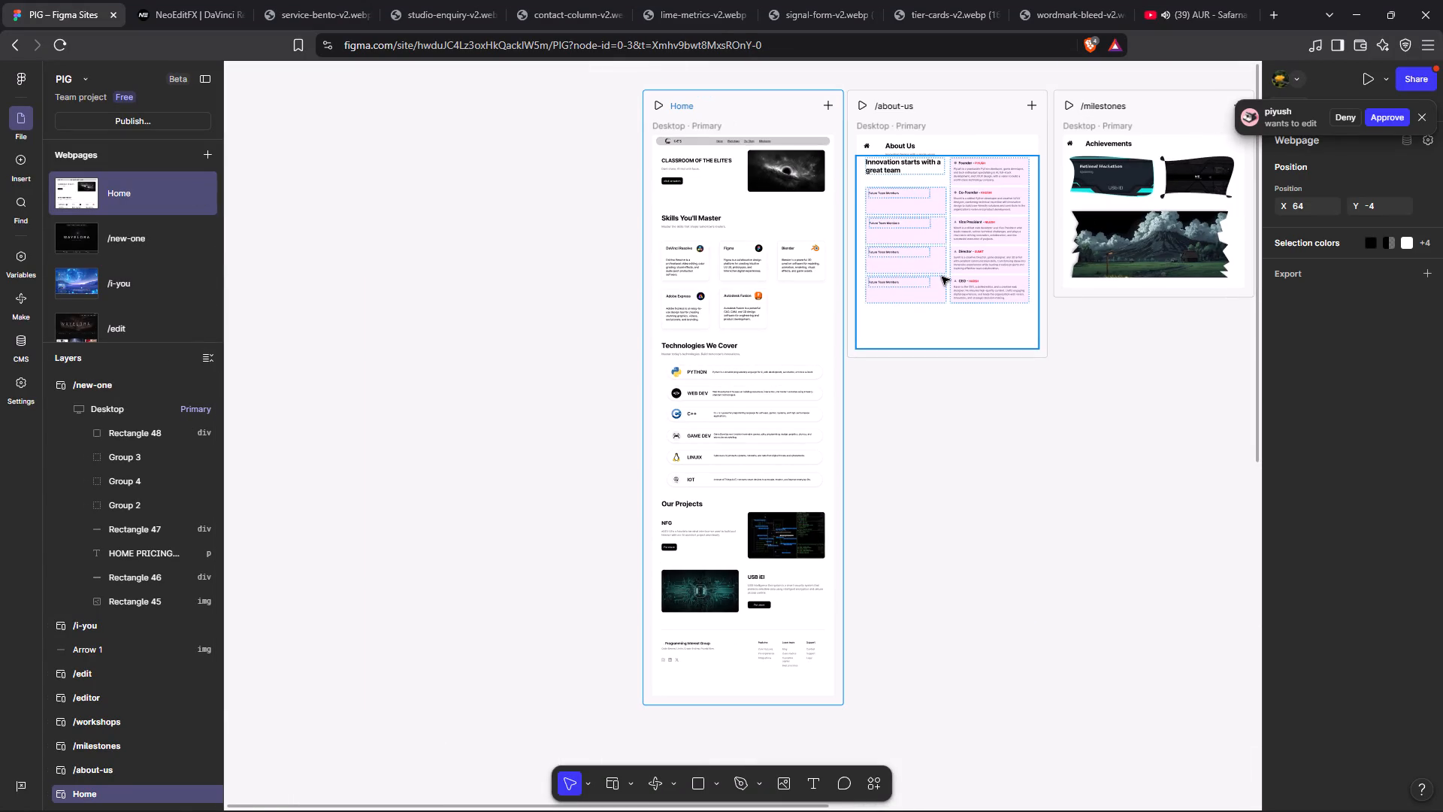
scroll(1008, 564, down, 8)
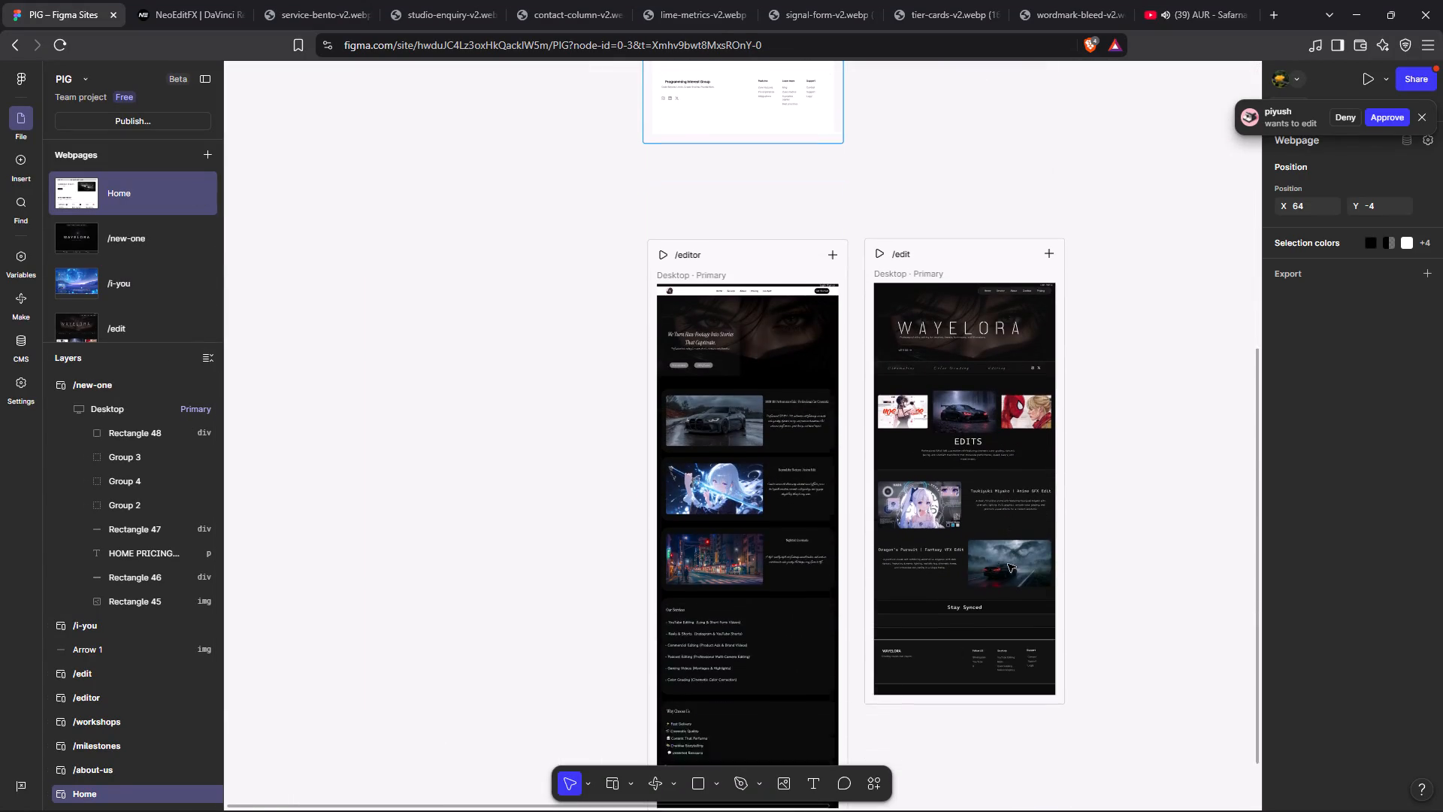
scroll(1008, 564, down, 1)
click(923, 369)
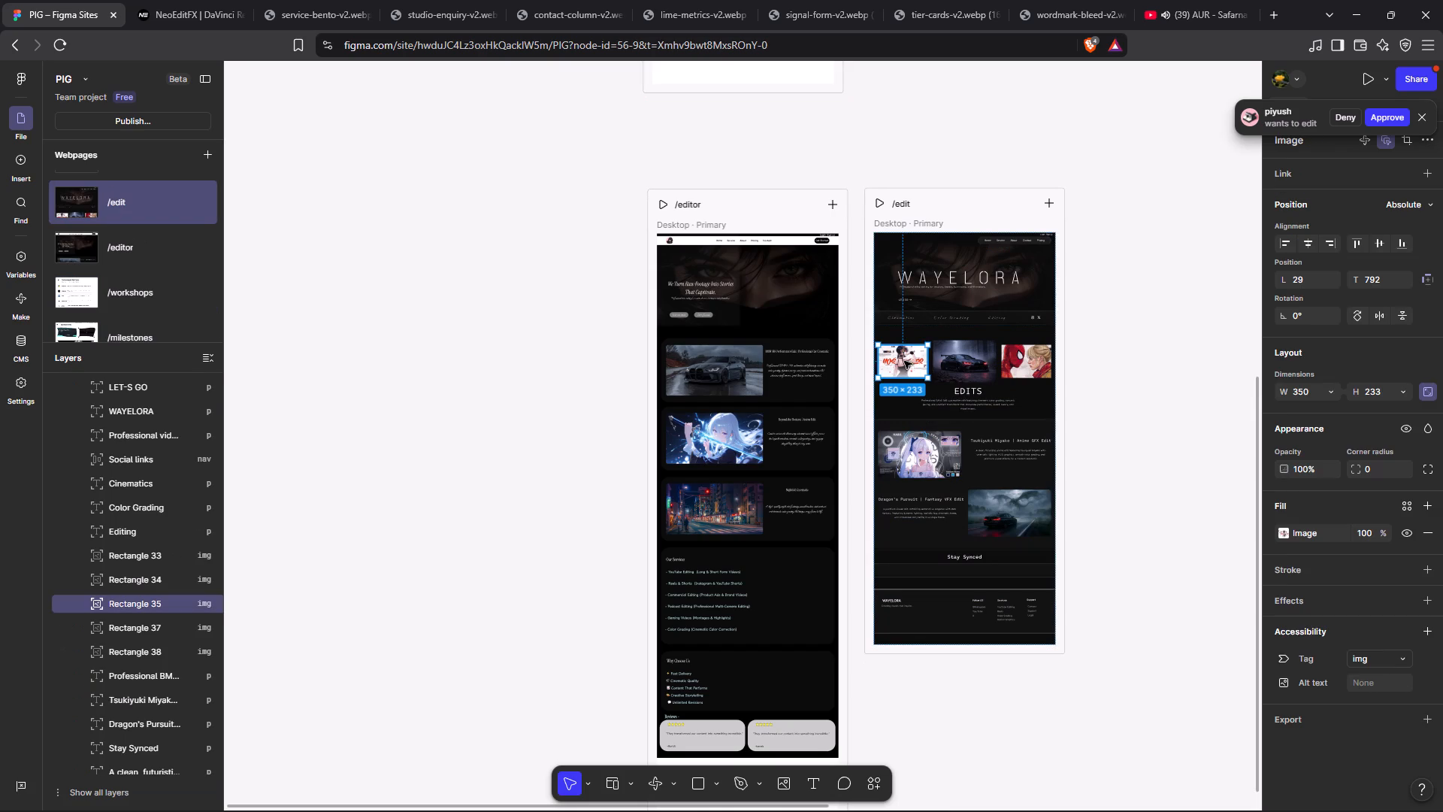
drag(904, 361, 1316, 364)
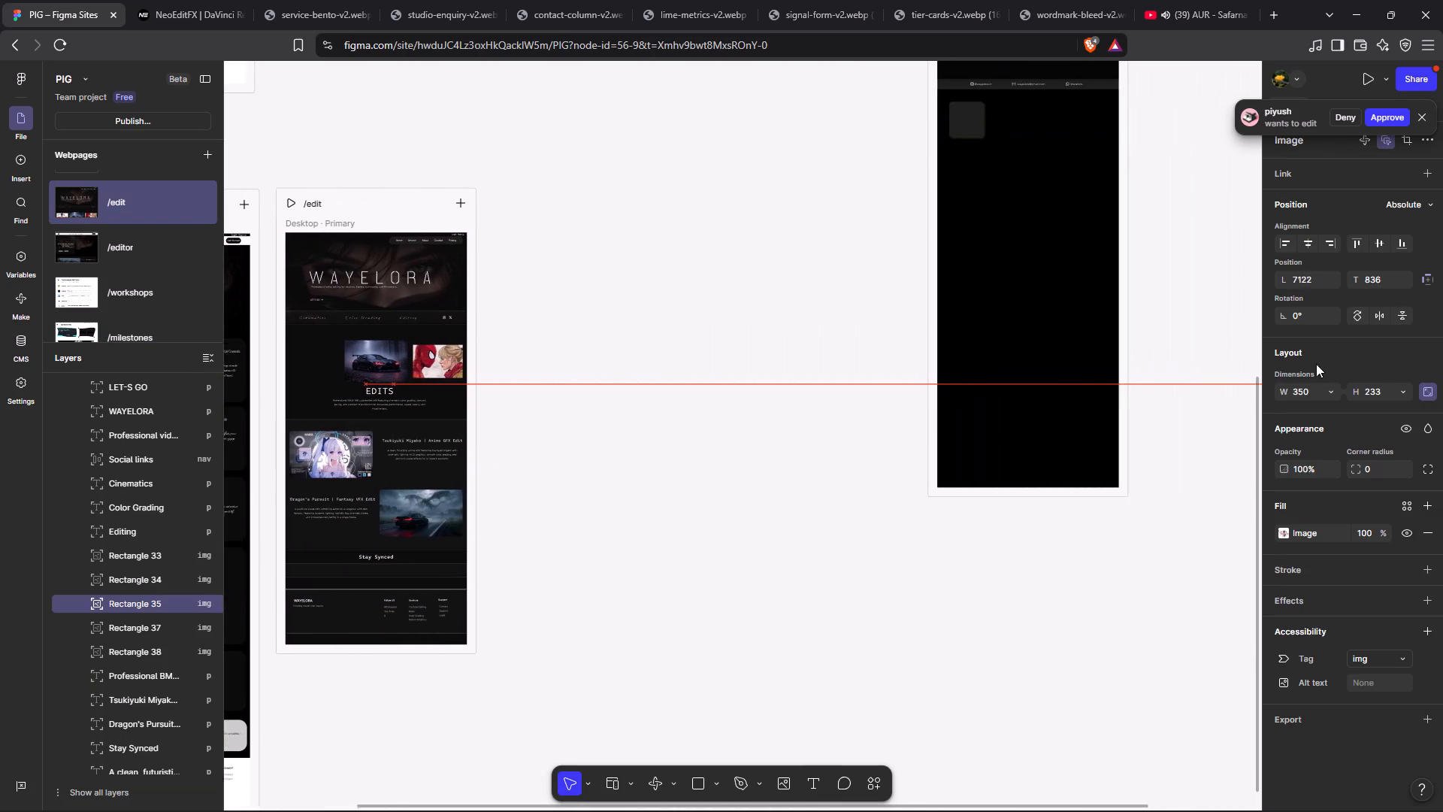
drag(1316, 364, 923, 128)
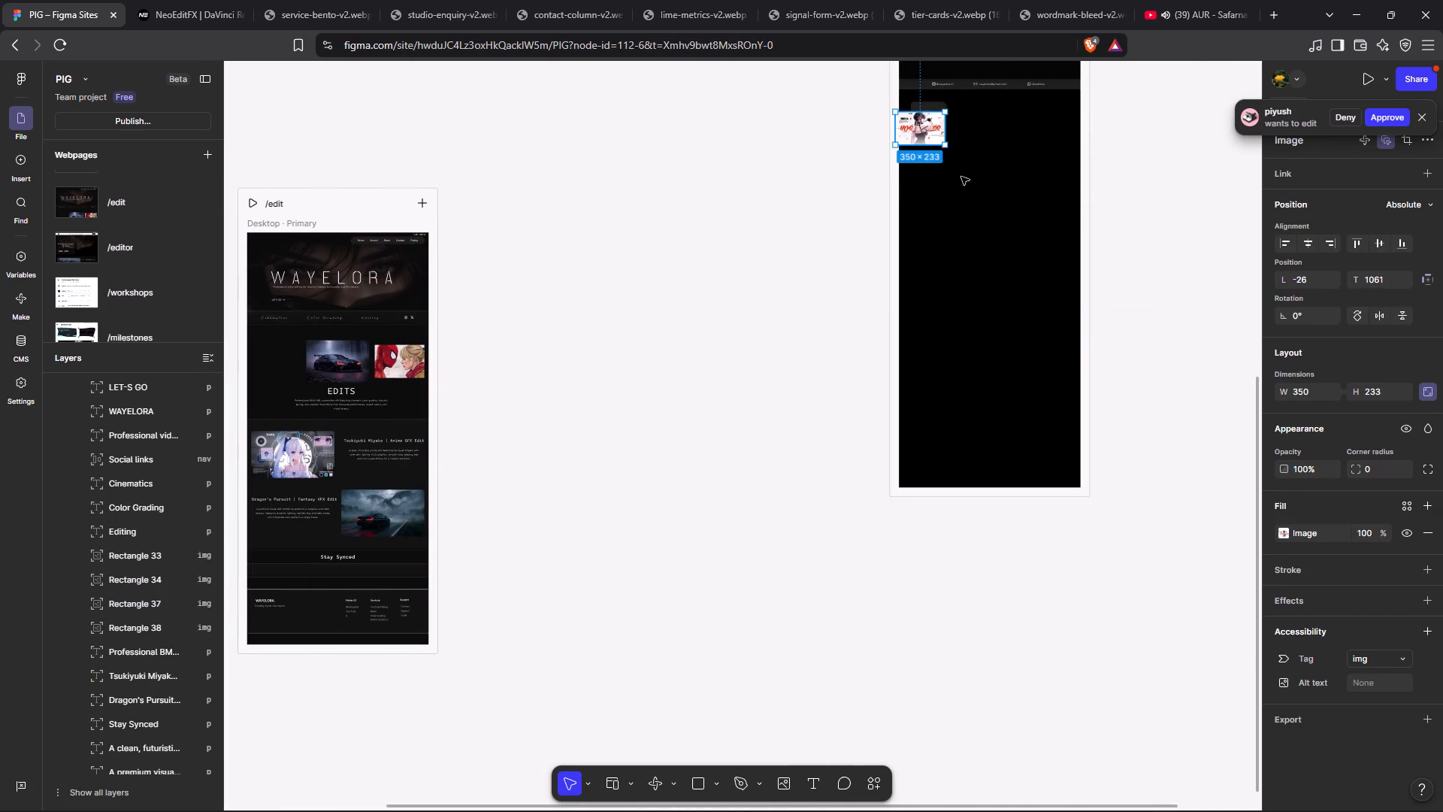
Move the anime image off the dark card to clear space, placing it at about 431 left, 975 top.
scroll(961, 177, up, 5)
scroll(961, 177, down, 1)
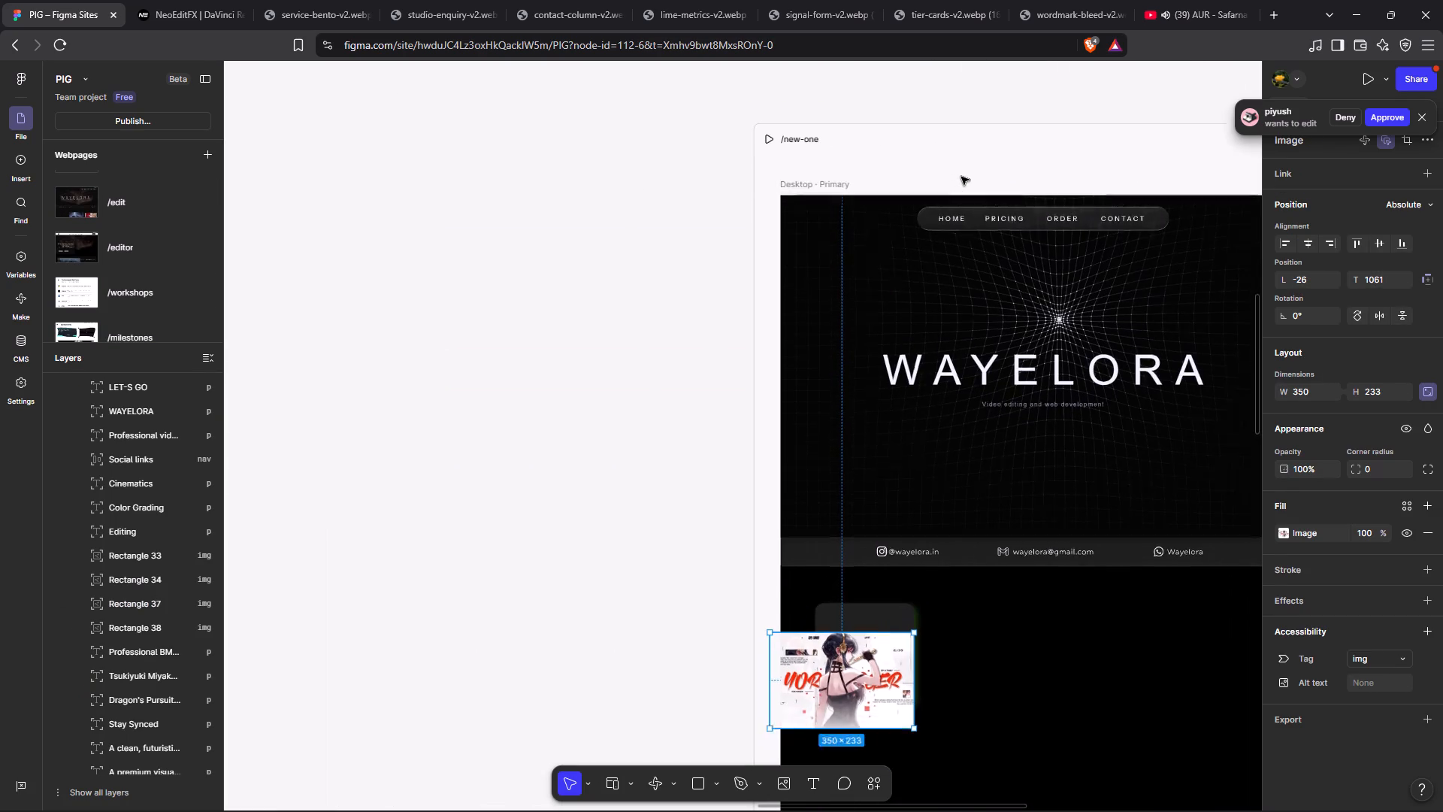
scroll(961, 177, down, 2)
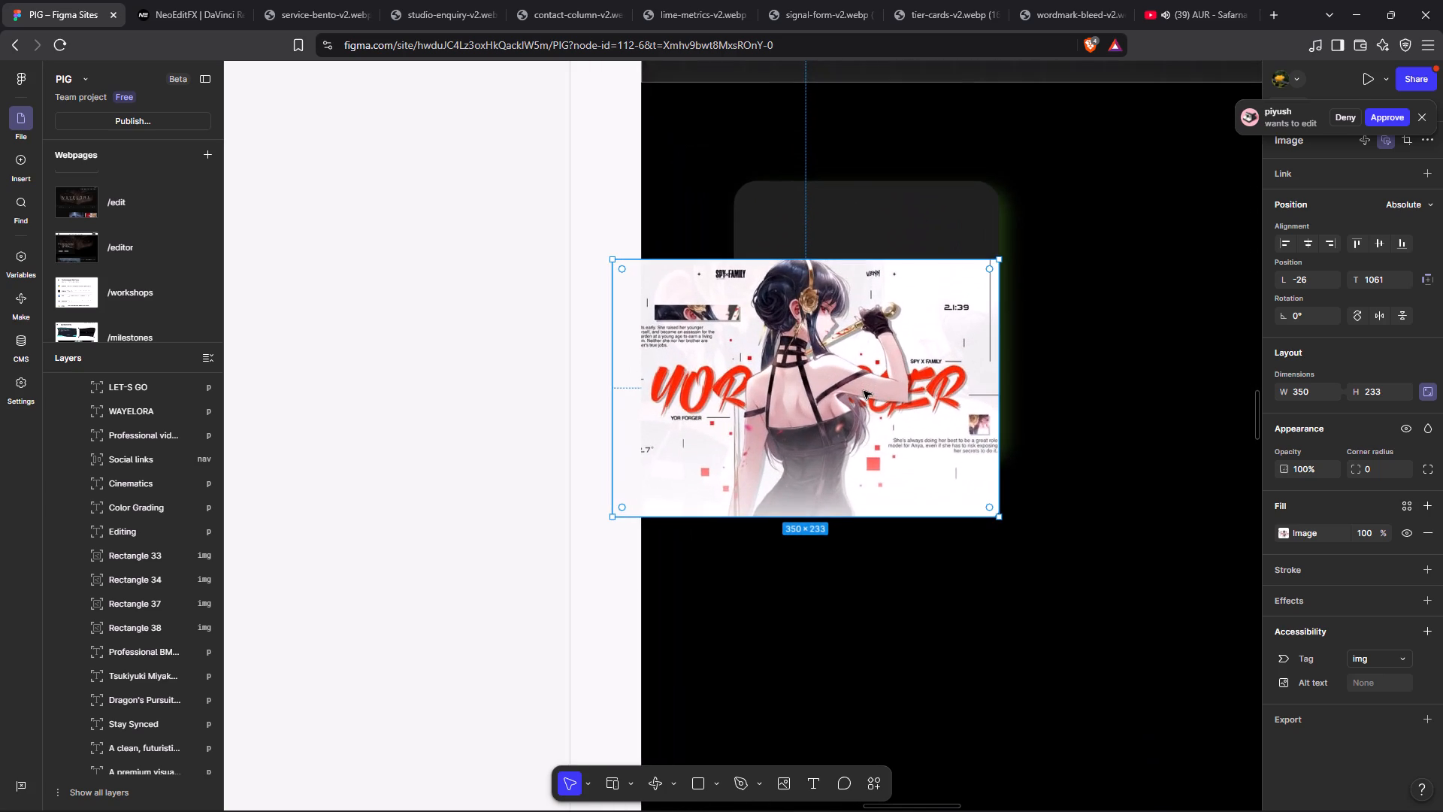
scroll(864, 391, left, 4)
scroll(864, 391, up, 2)
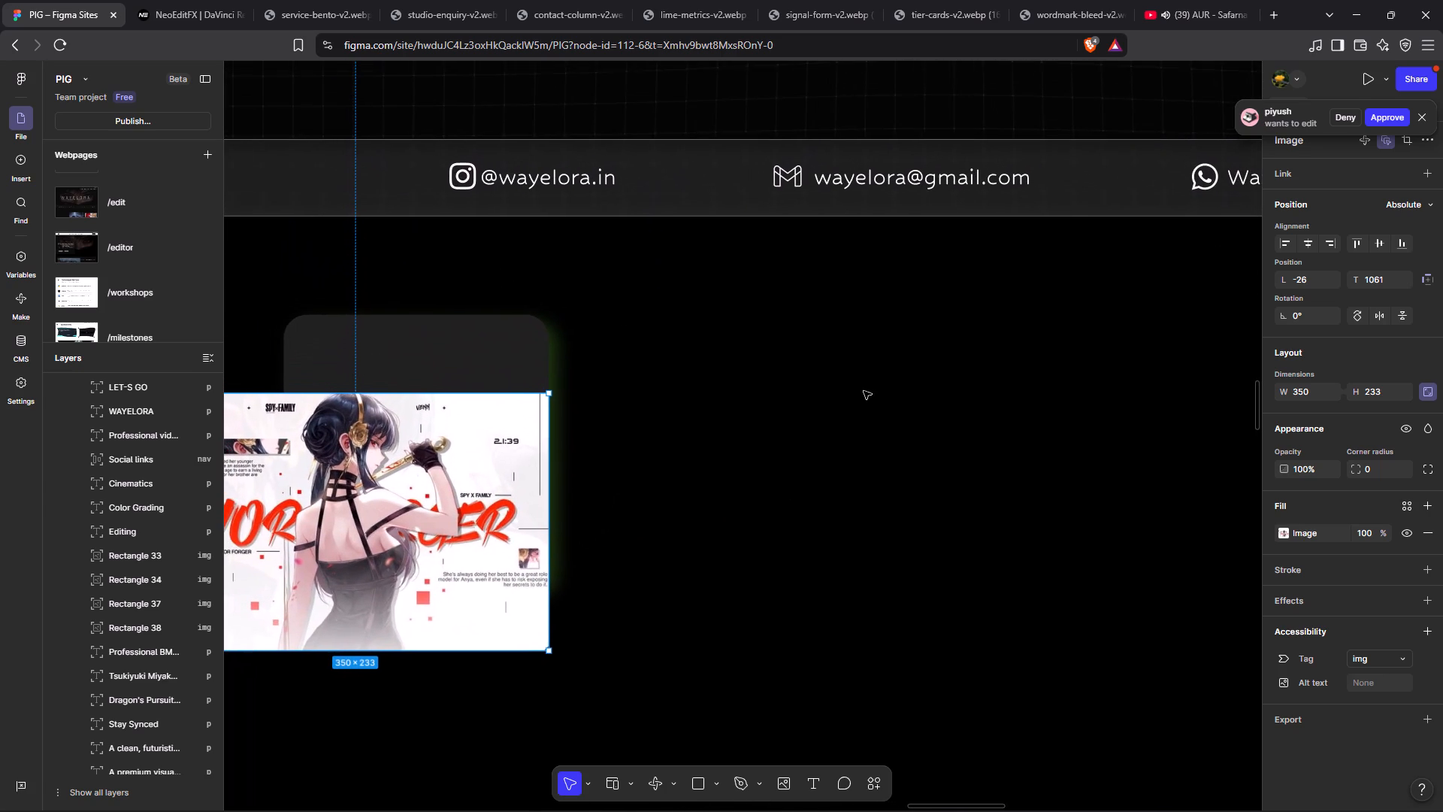
drag(471, 484, 976, 389)
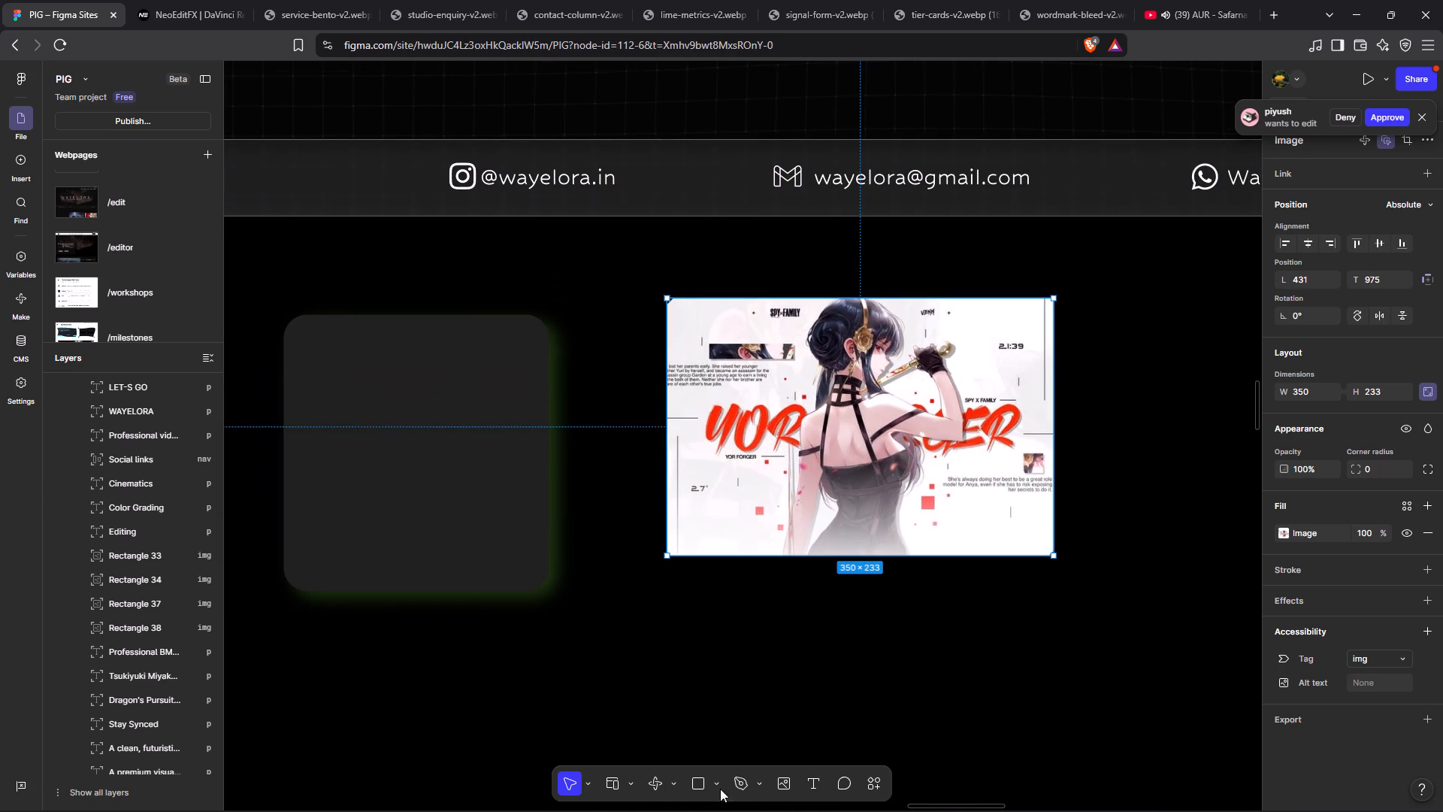
Draw a rectangle of about 212 × 226 inside the dark card, at about 99 left, 1004 top.
click(700, 783)
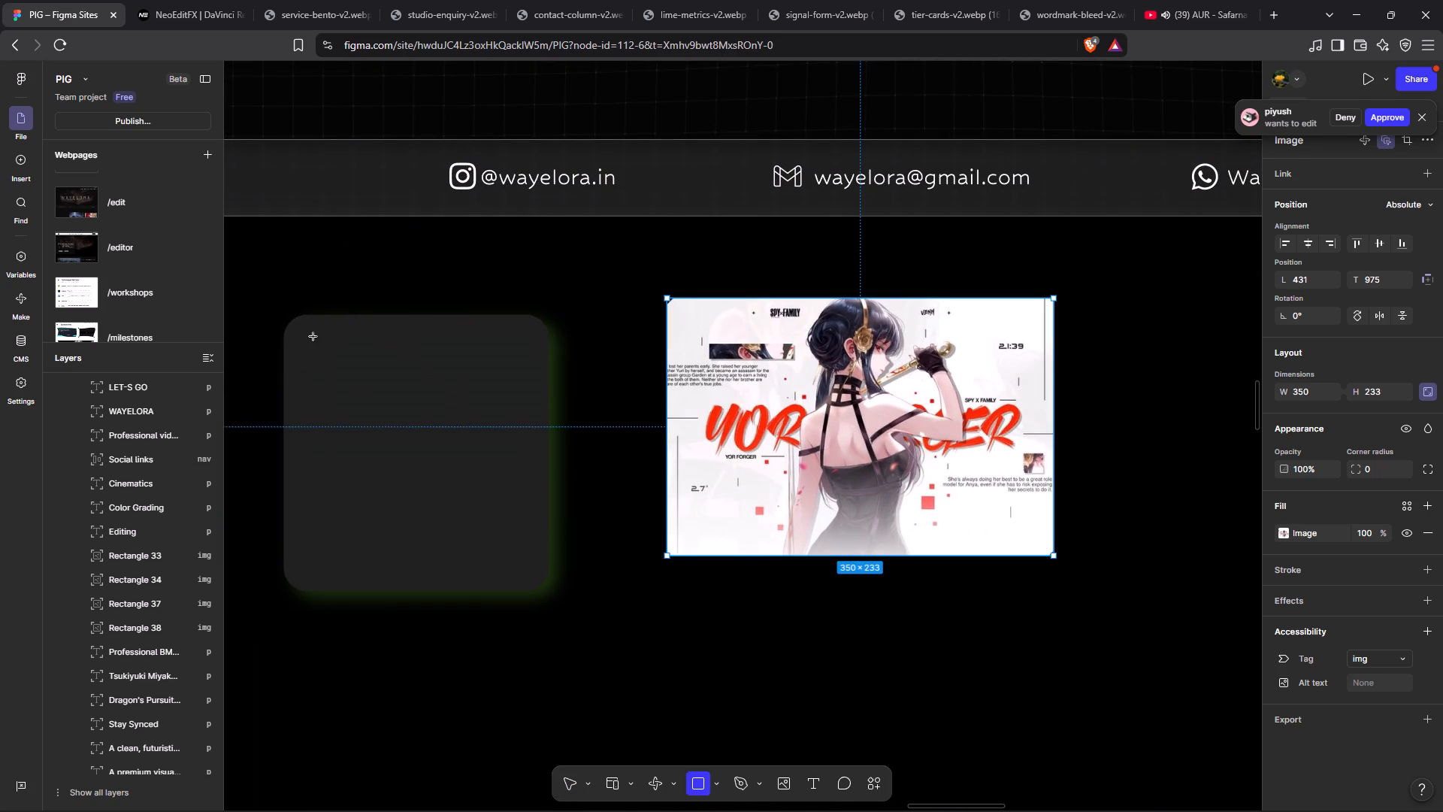
drag(300, 330, 494, 564)
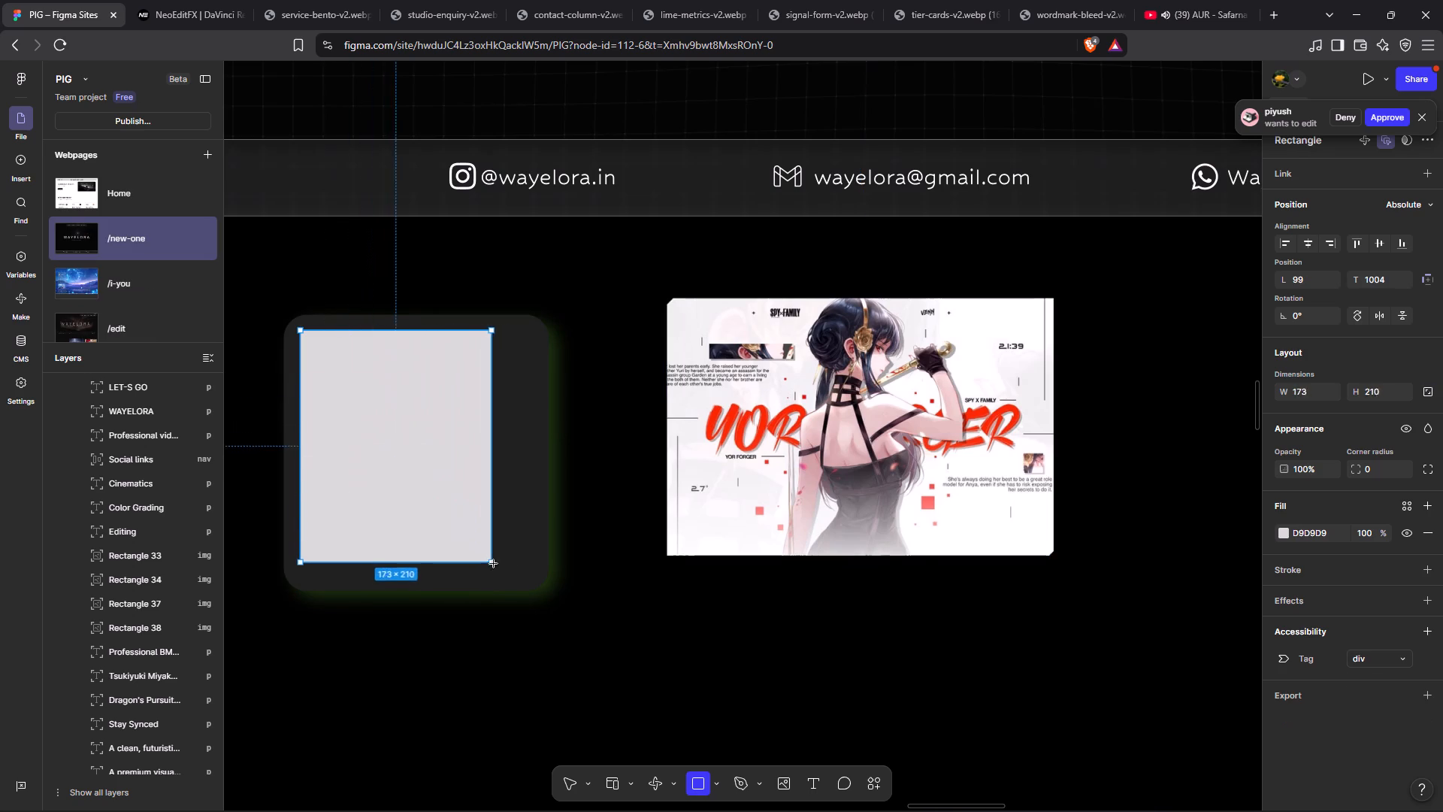
drag(494, 564, 534, 580)
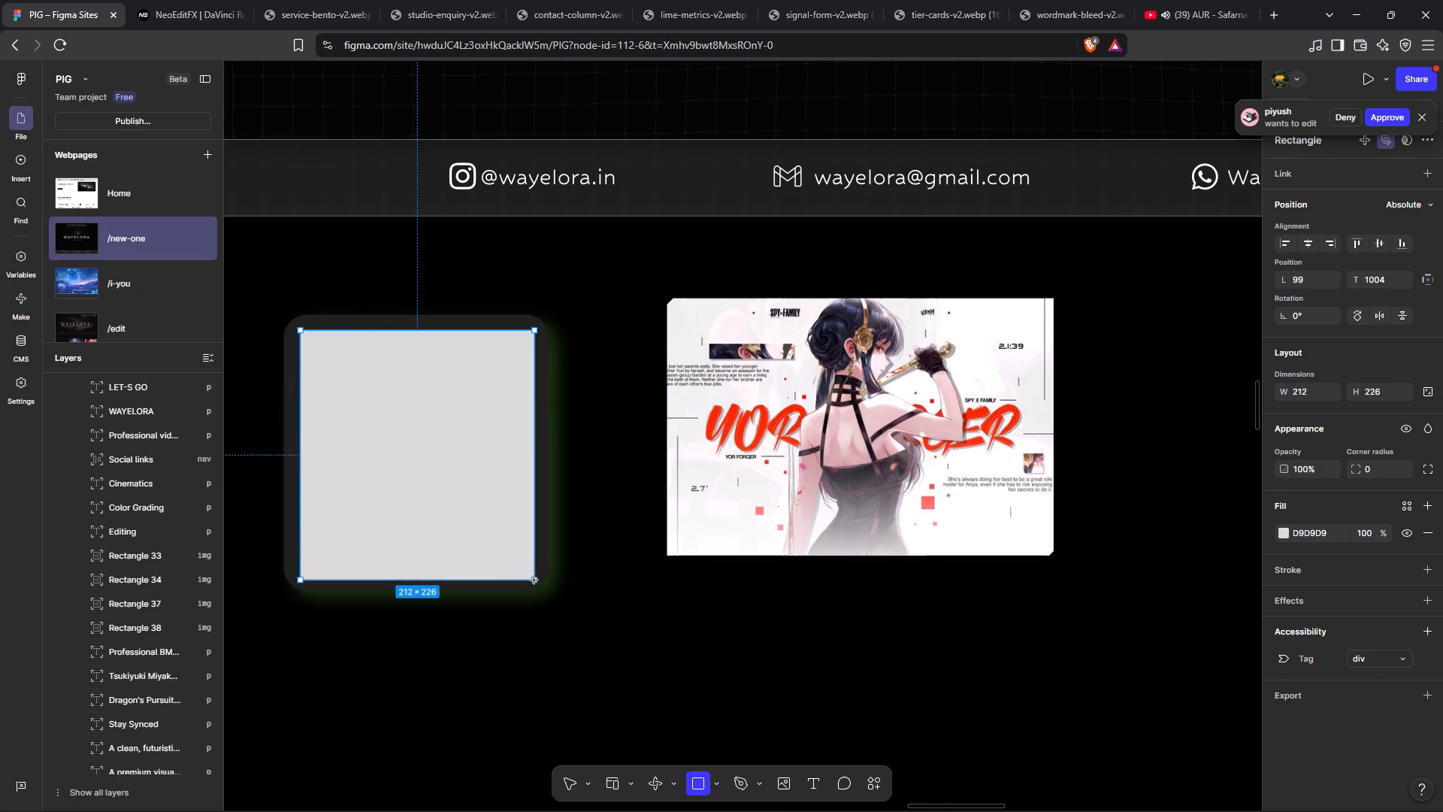
drag(534, 580, 534, 580)
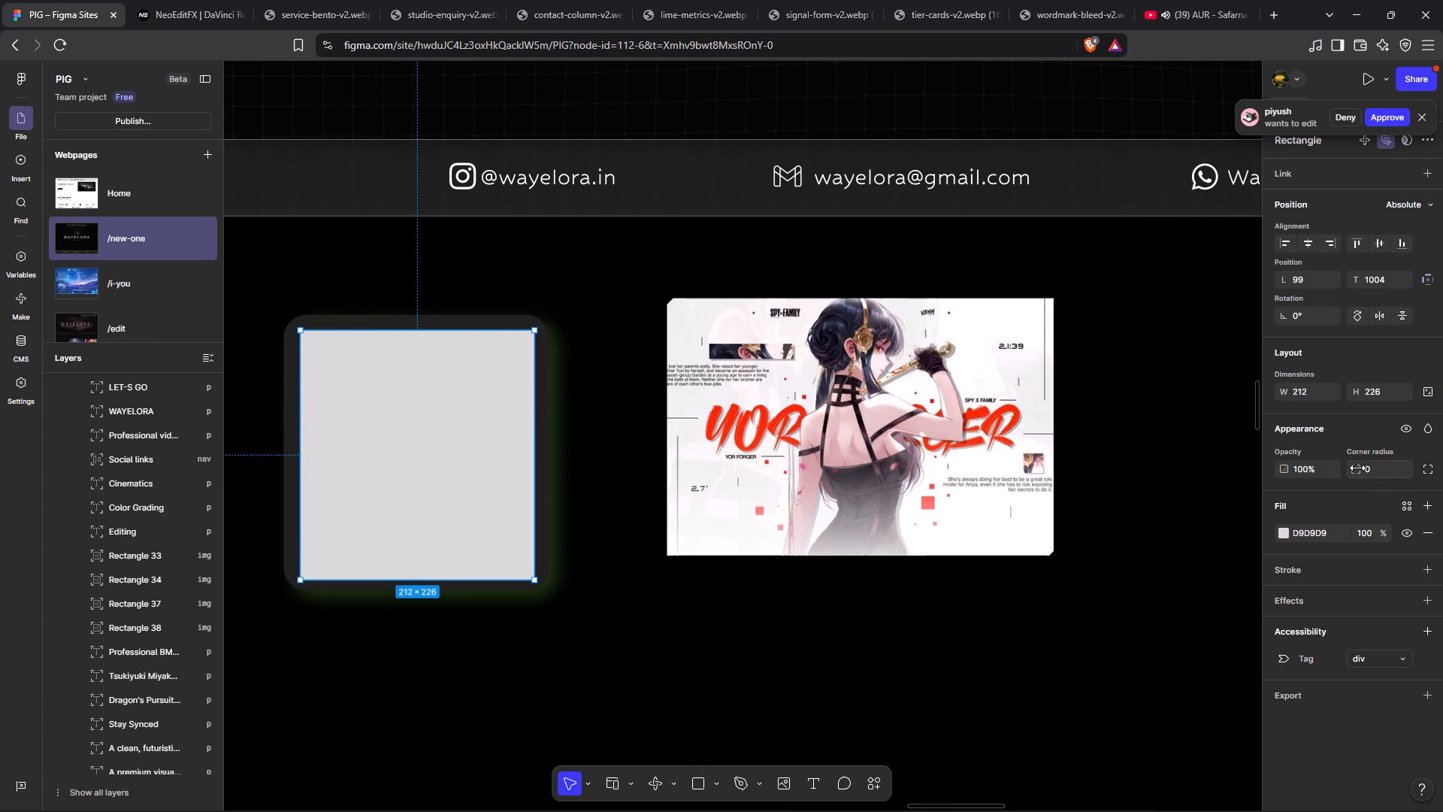
Set the light inner rectangle's corner radius to 21 to match the dark card.
drag(1357, 468, 1062, 383)
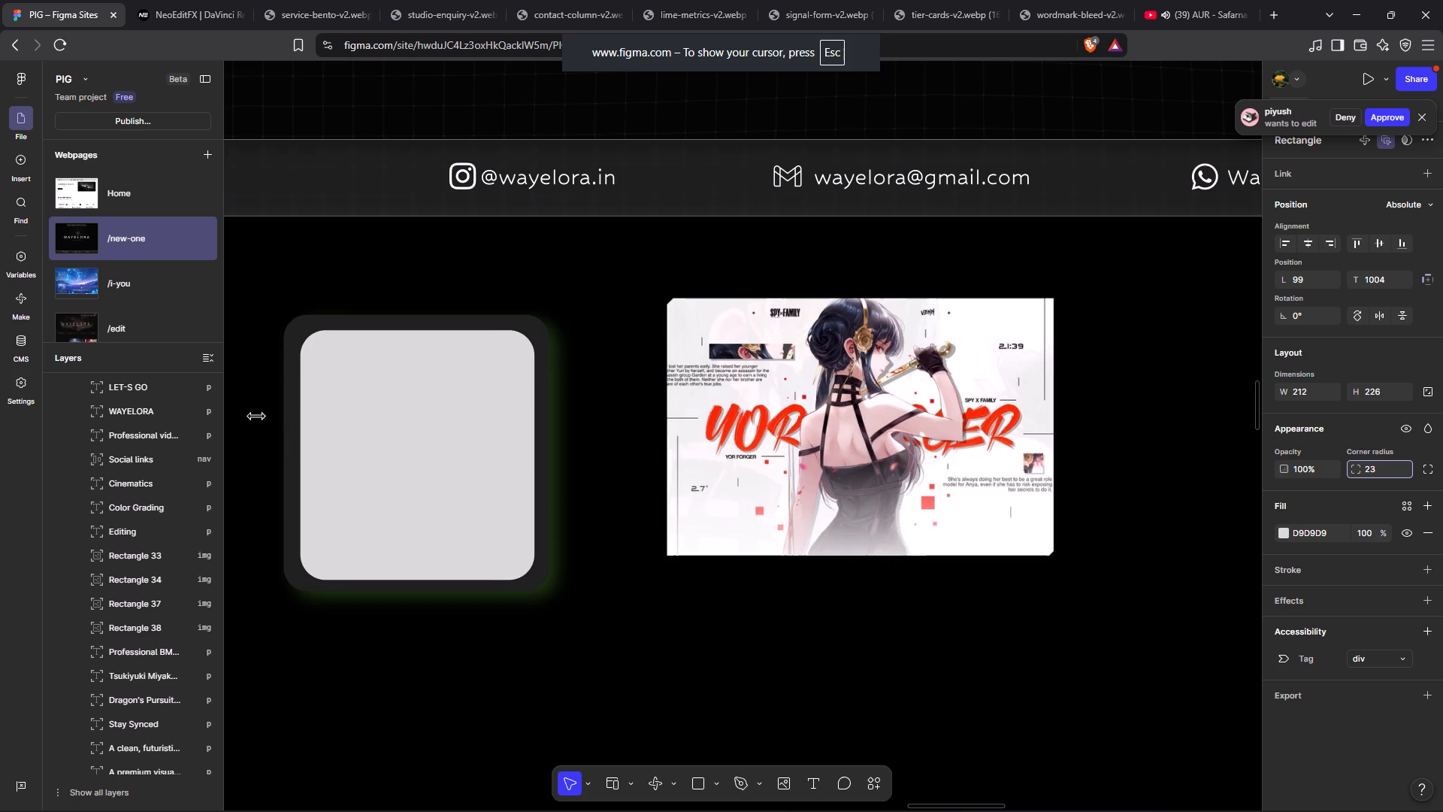
drag(1062, 383, 996, 383)
drag(996, 383, 993, 383)
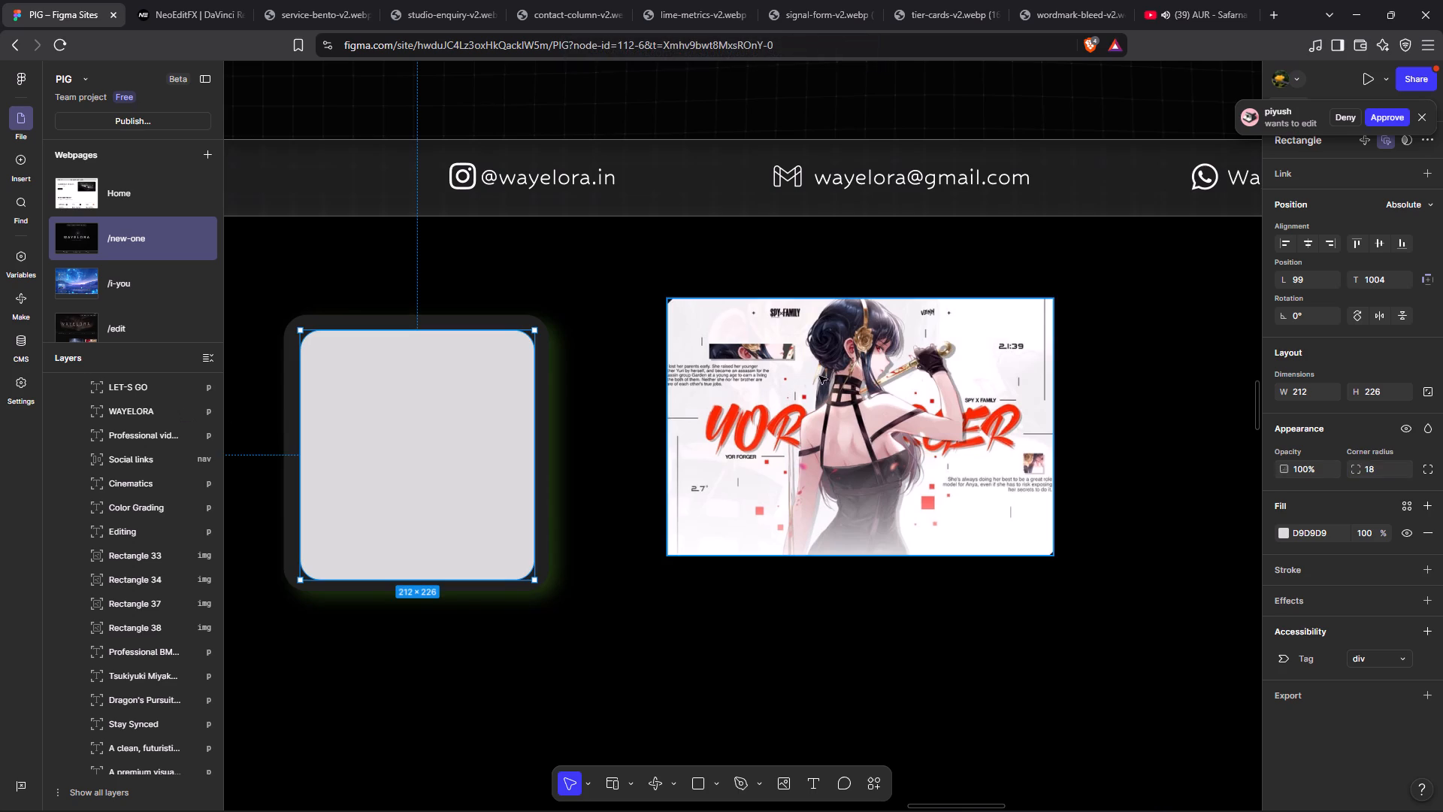
click(479, 318)
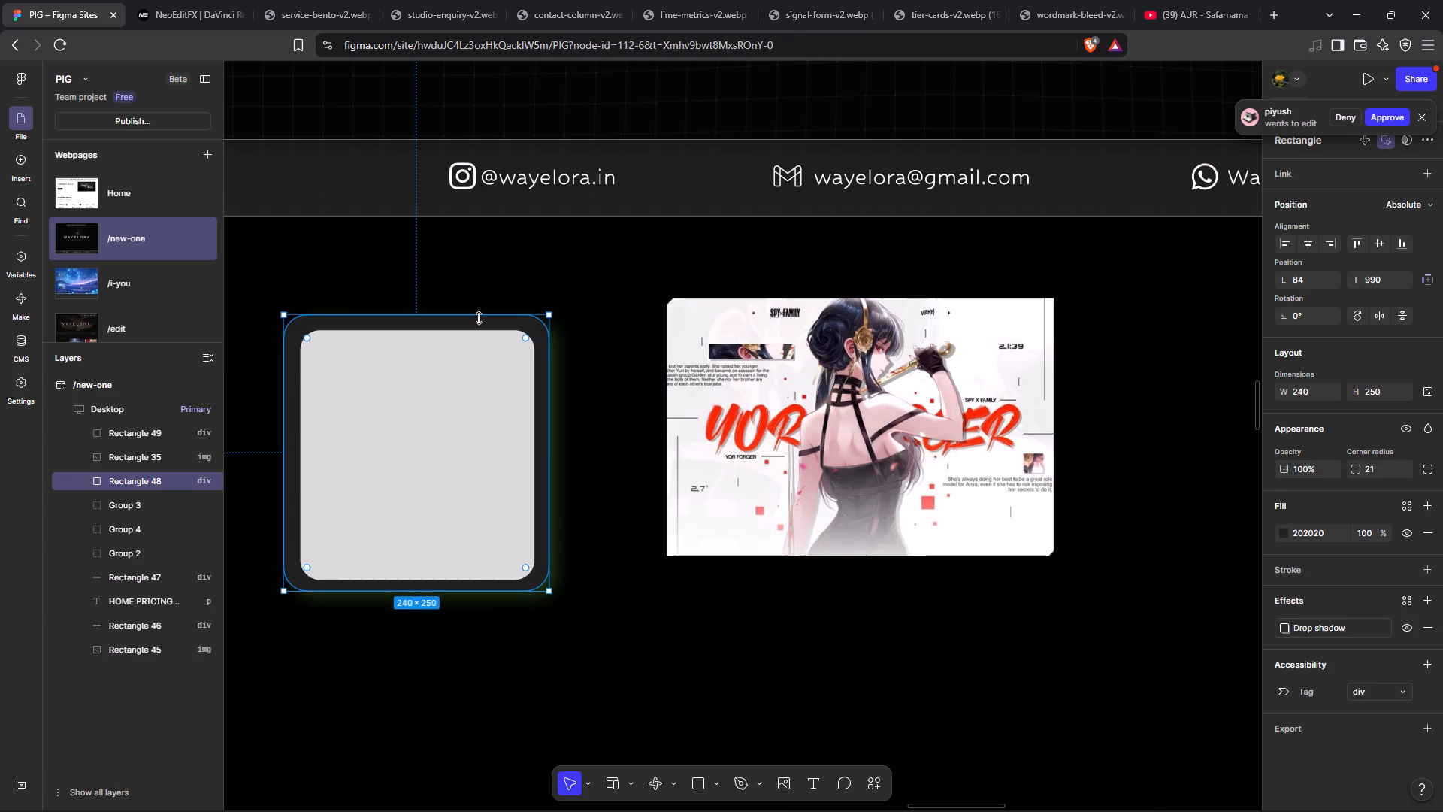
click(466, 444)
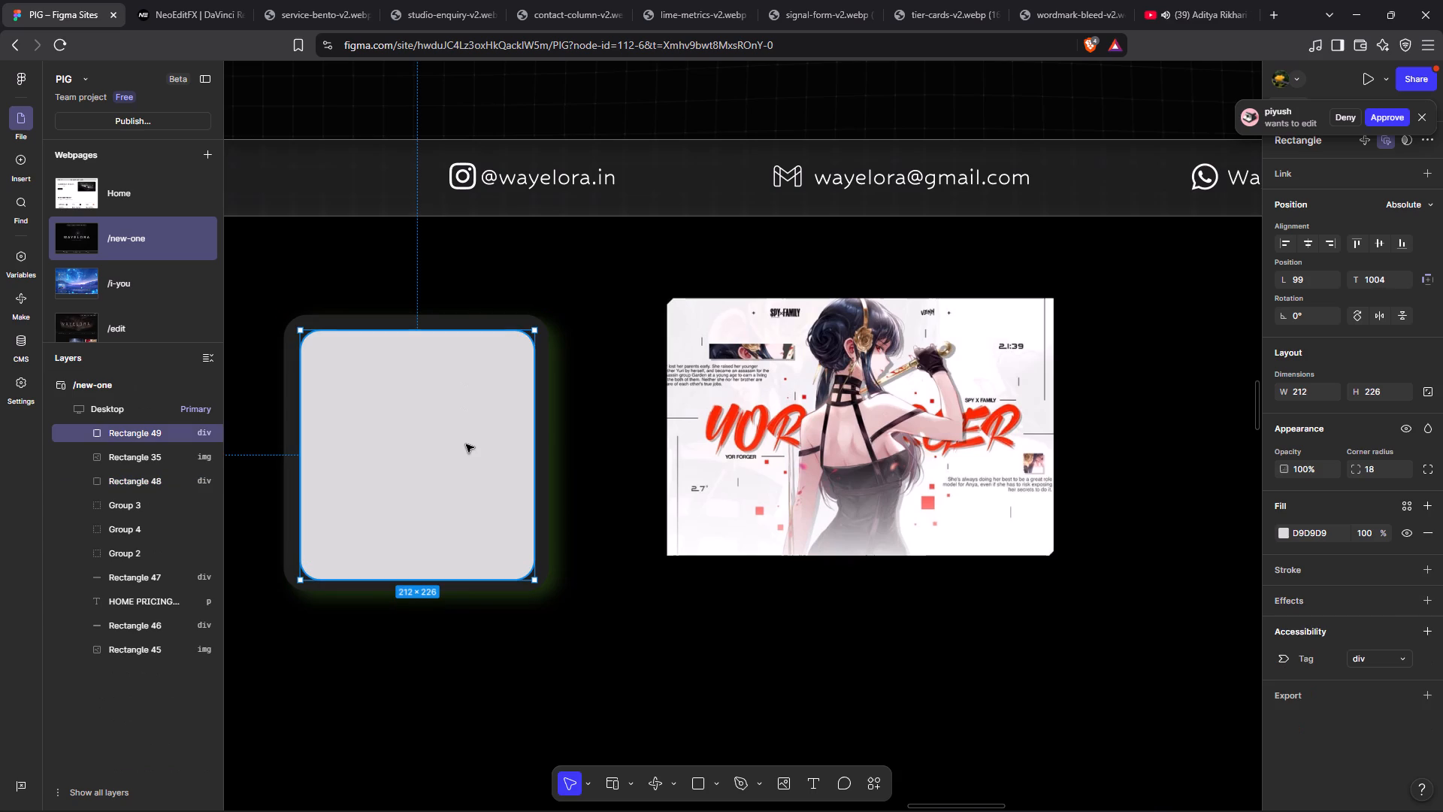
drag(1351, 472, 749, 442)
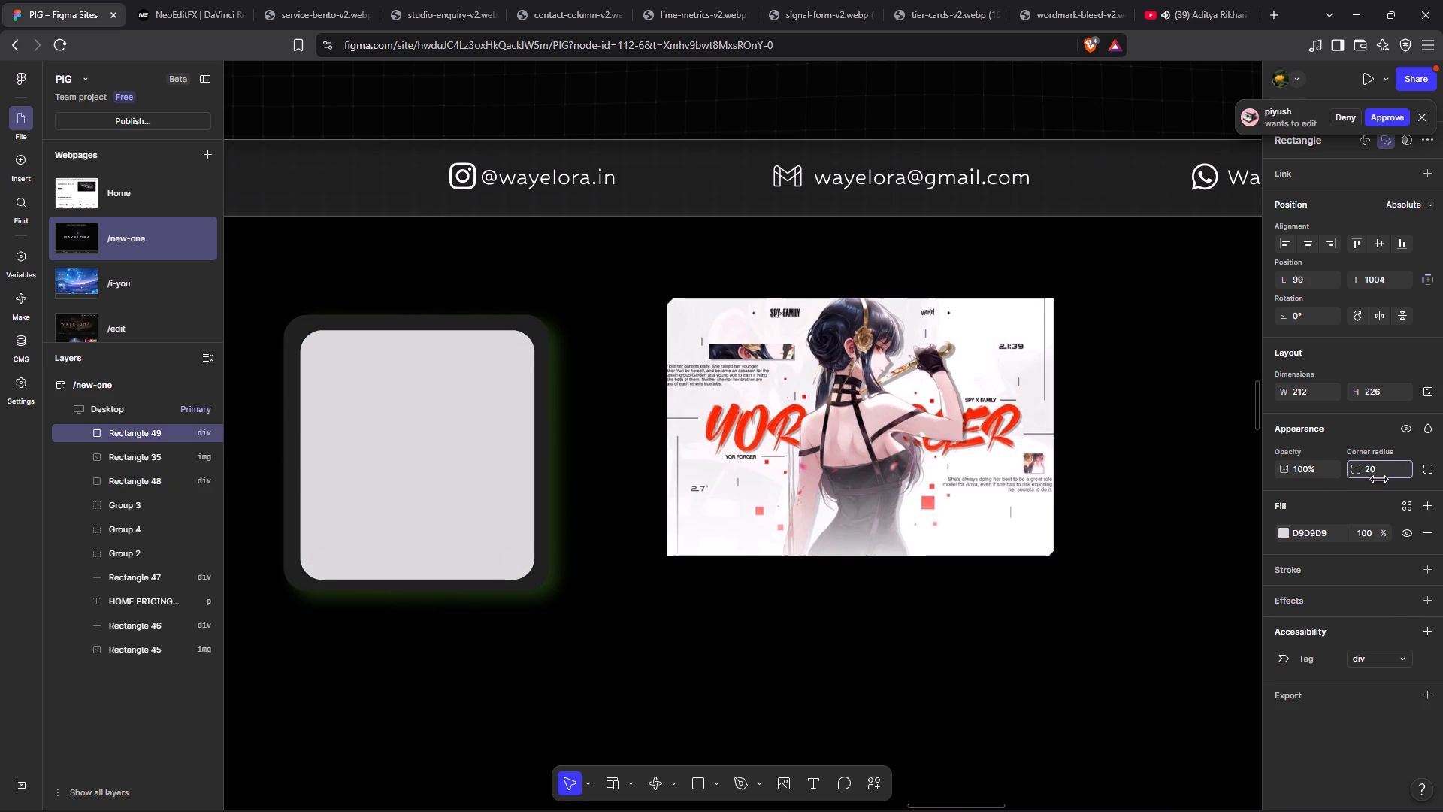
drag(749, 442, 754, 443)
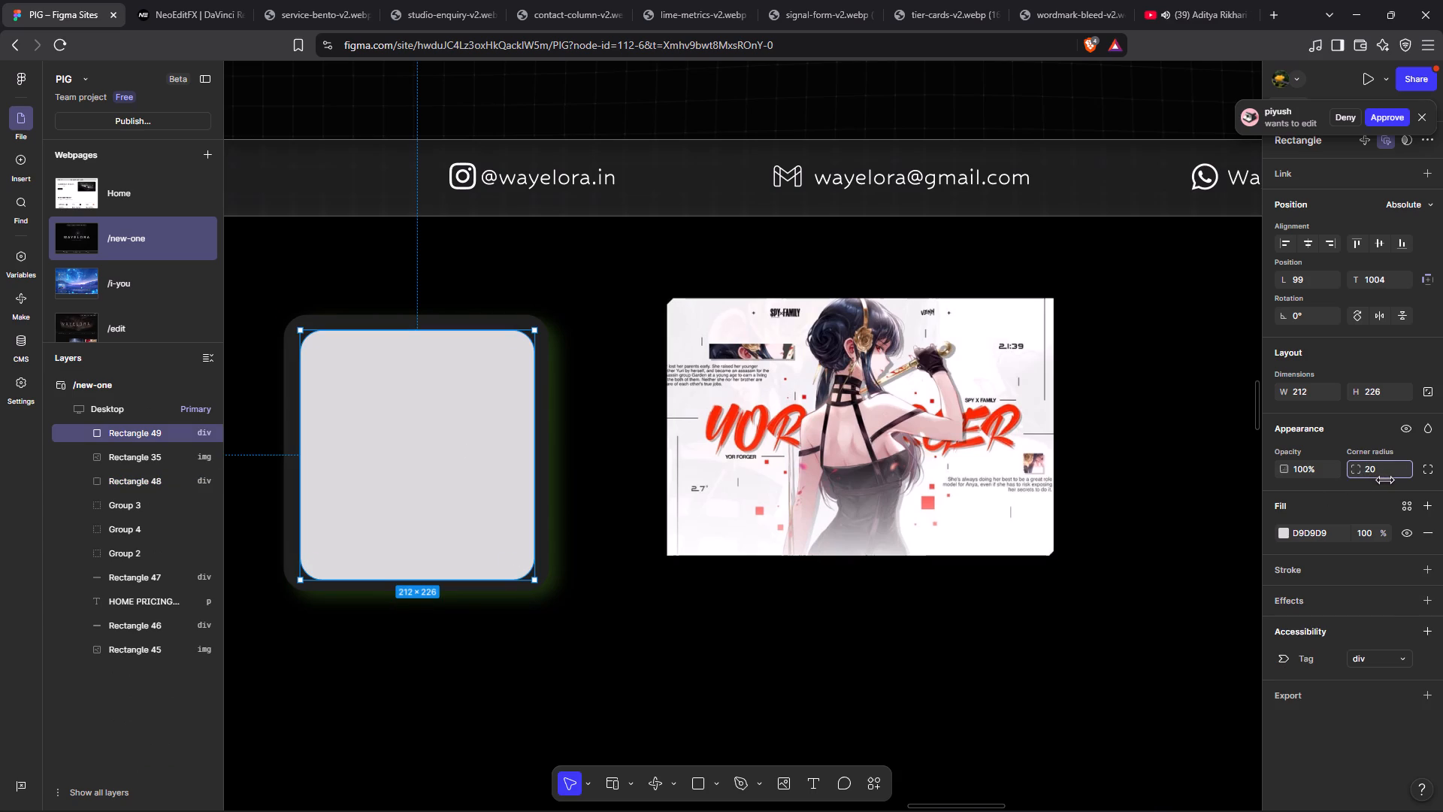
drag(754, 443, 762, 440)
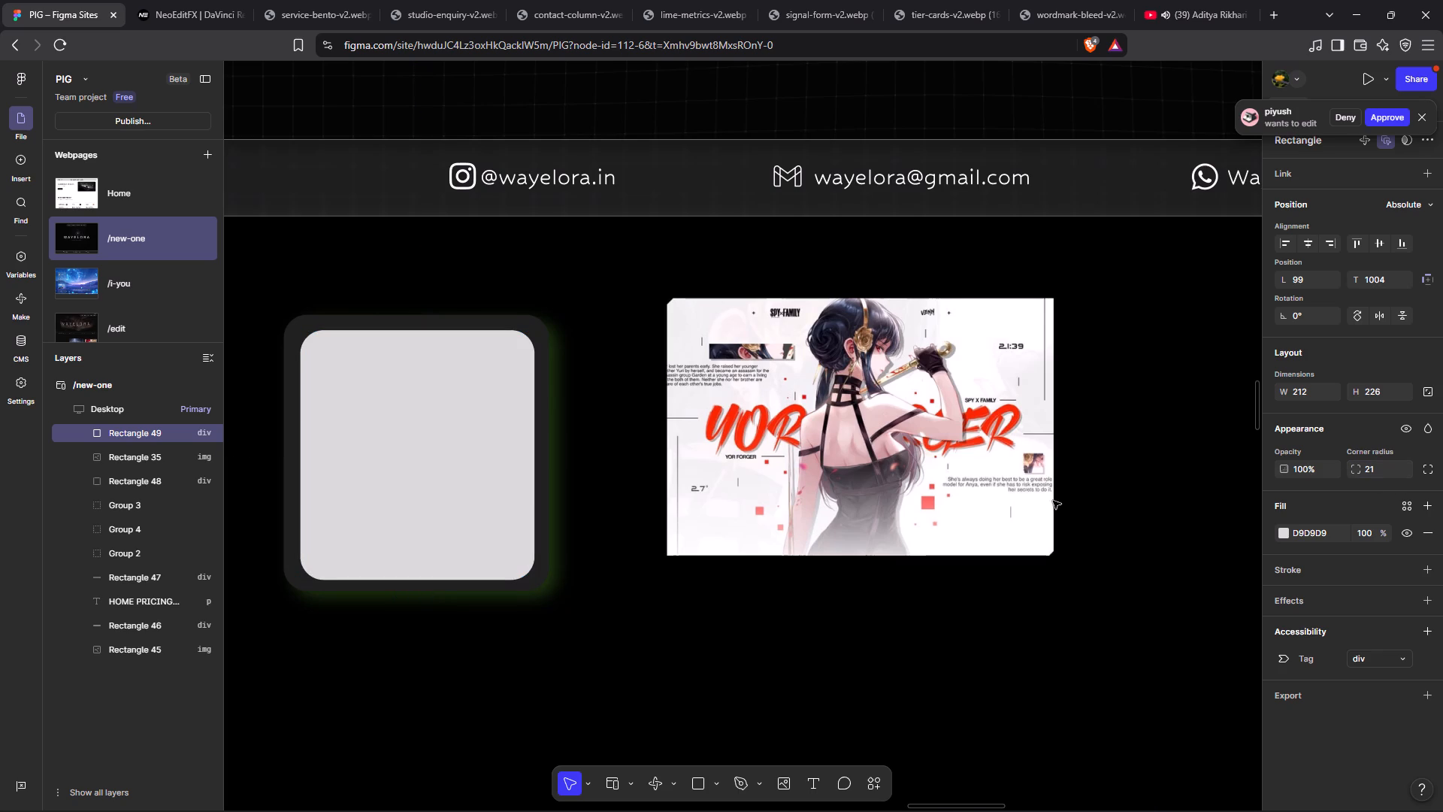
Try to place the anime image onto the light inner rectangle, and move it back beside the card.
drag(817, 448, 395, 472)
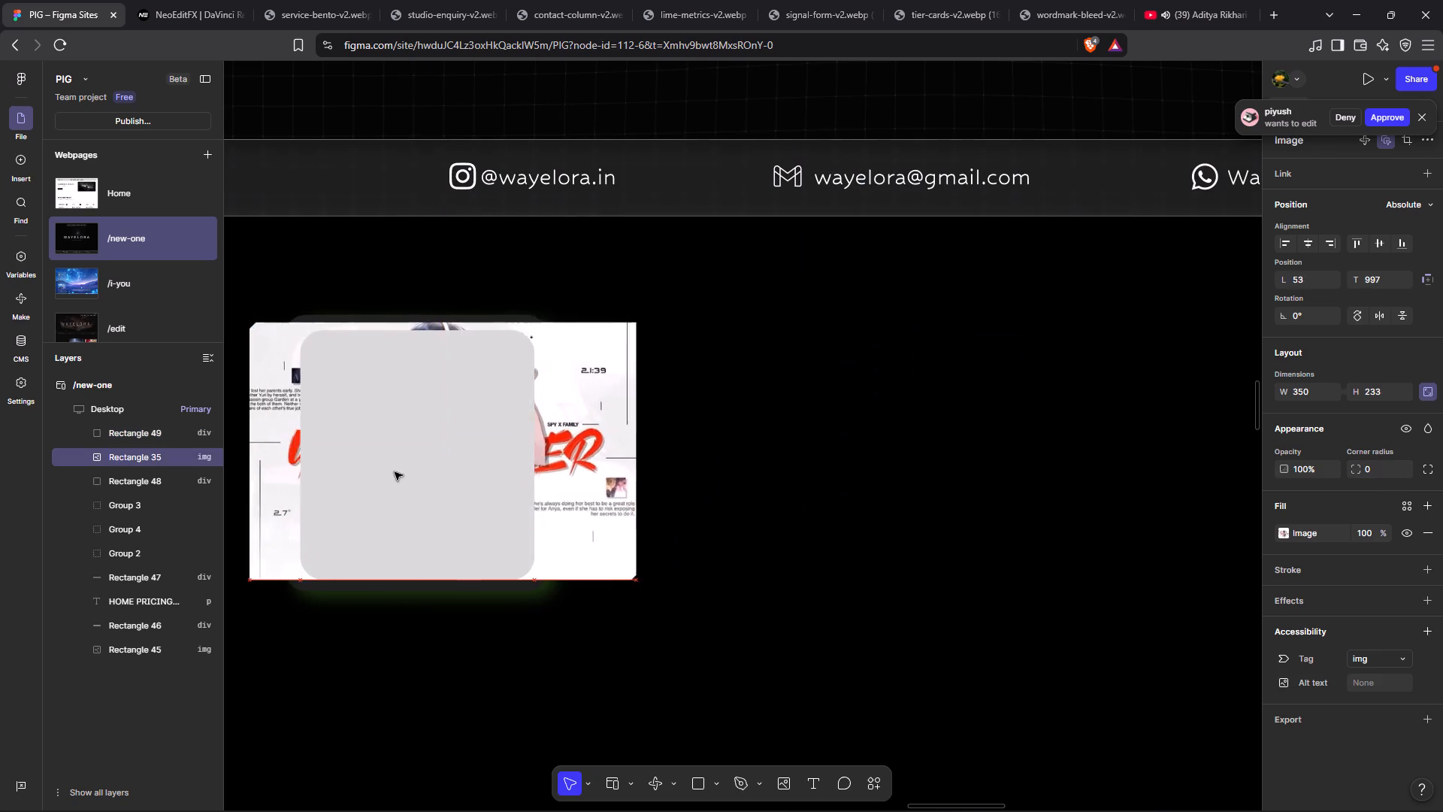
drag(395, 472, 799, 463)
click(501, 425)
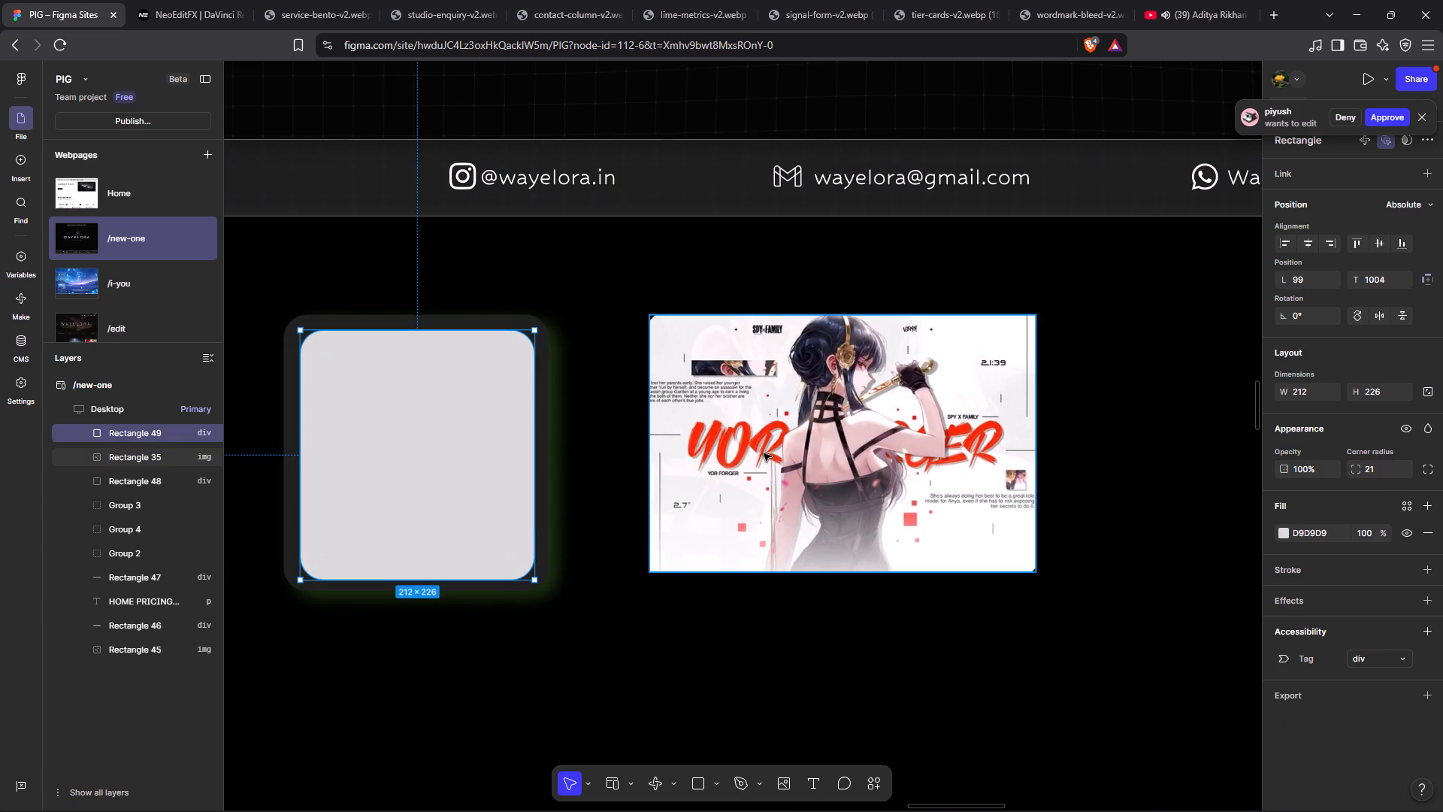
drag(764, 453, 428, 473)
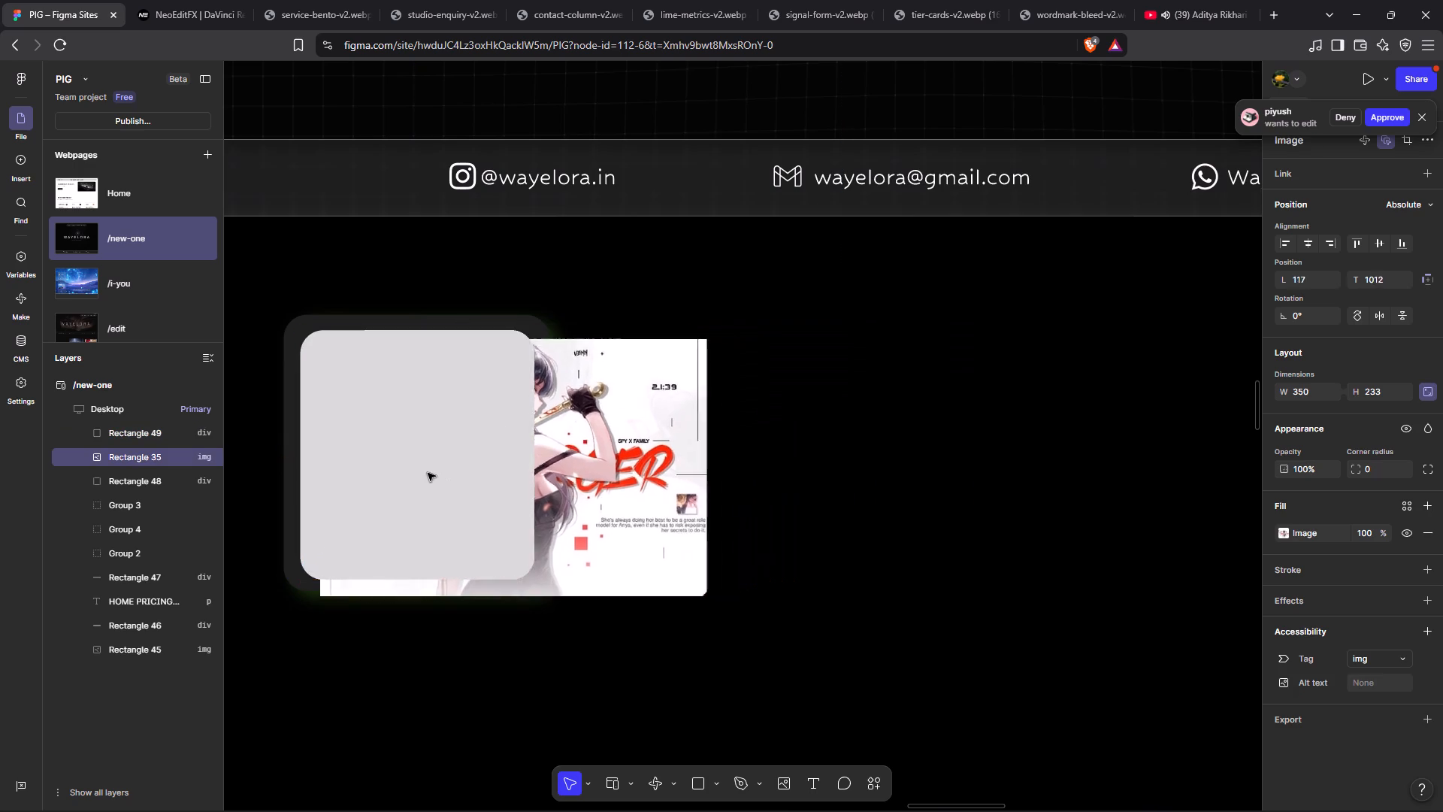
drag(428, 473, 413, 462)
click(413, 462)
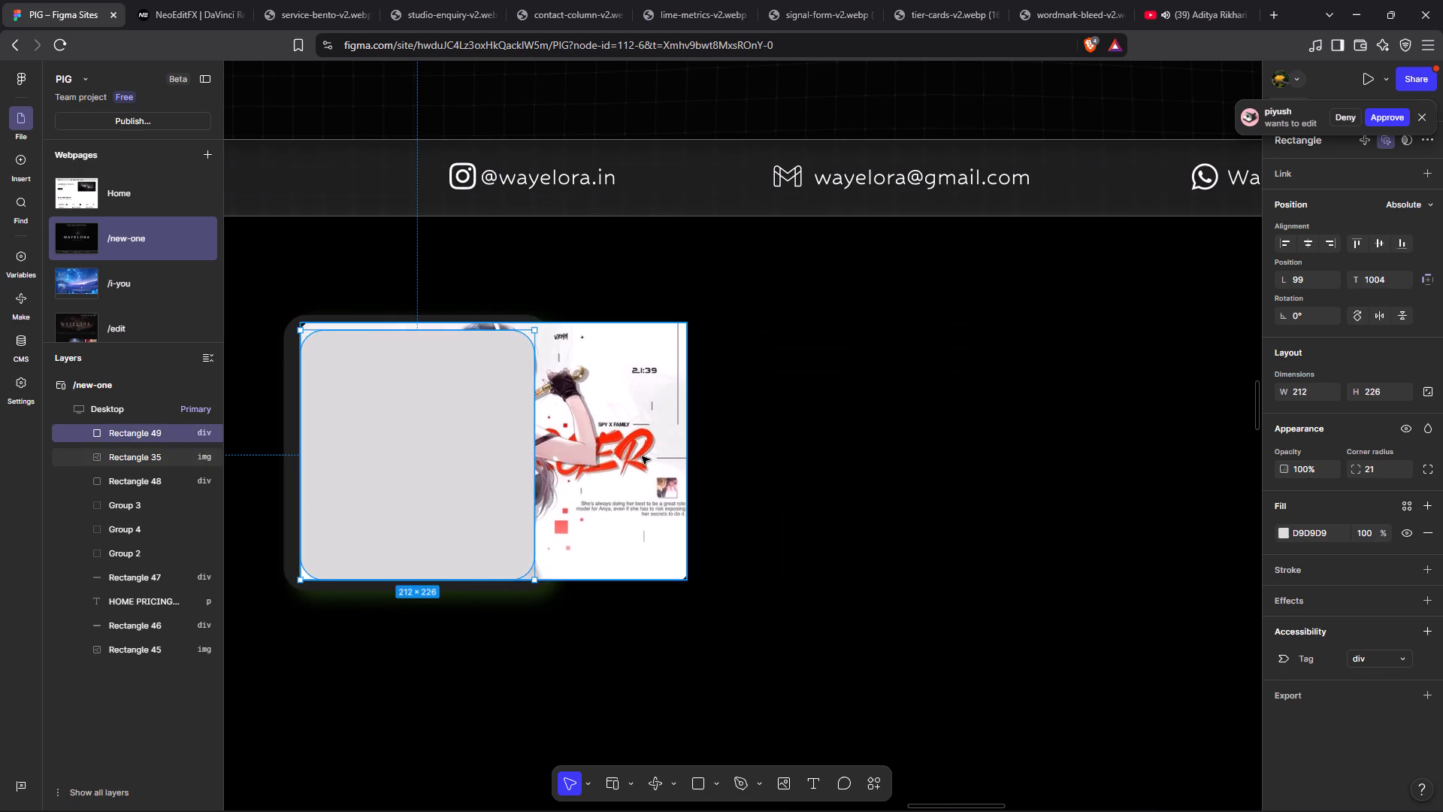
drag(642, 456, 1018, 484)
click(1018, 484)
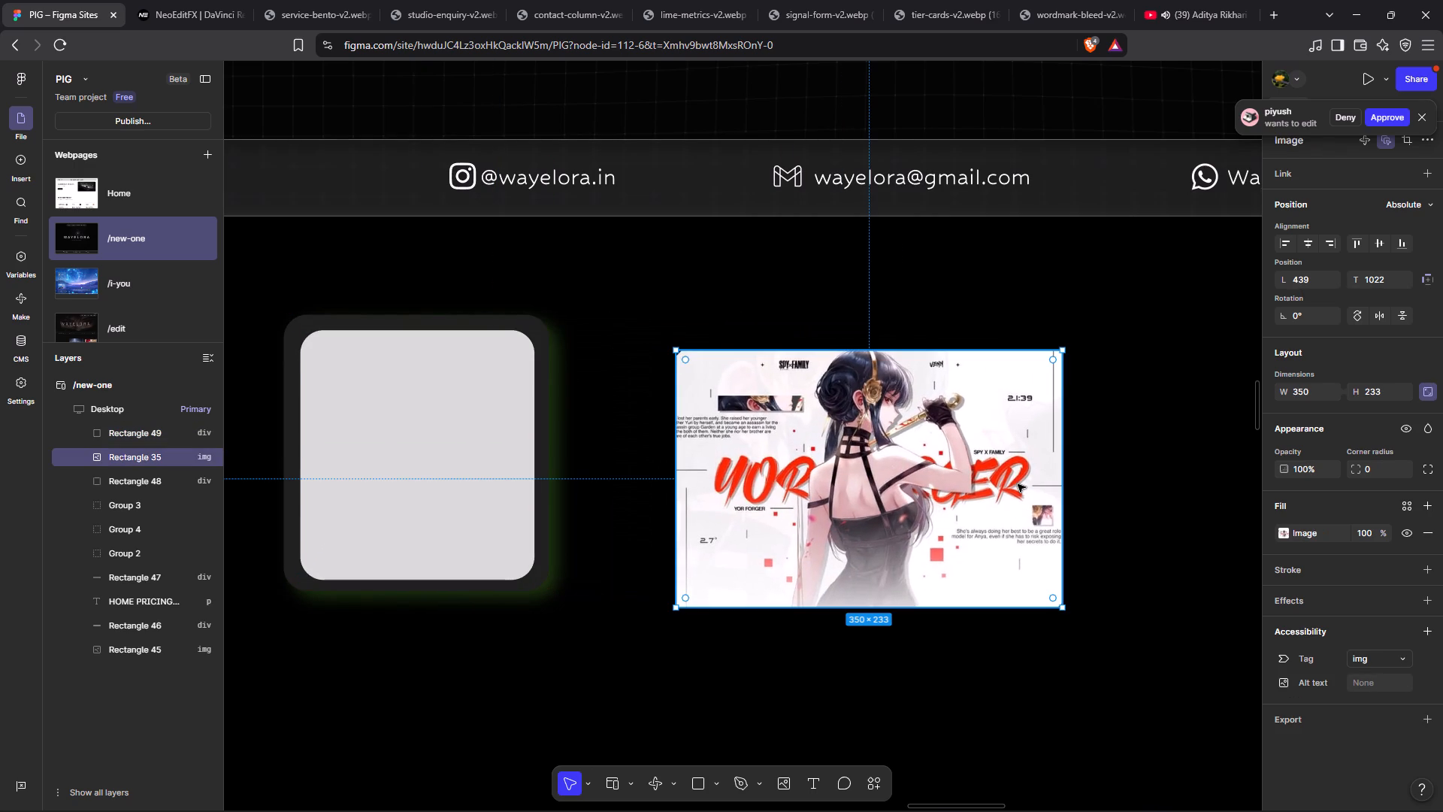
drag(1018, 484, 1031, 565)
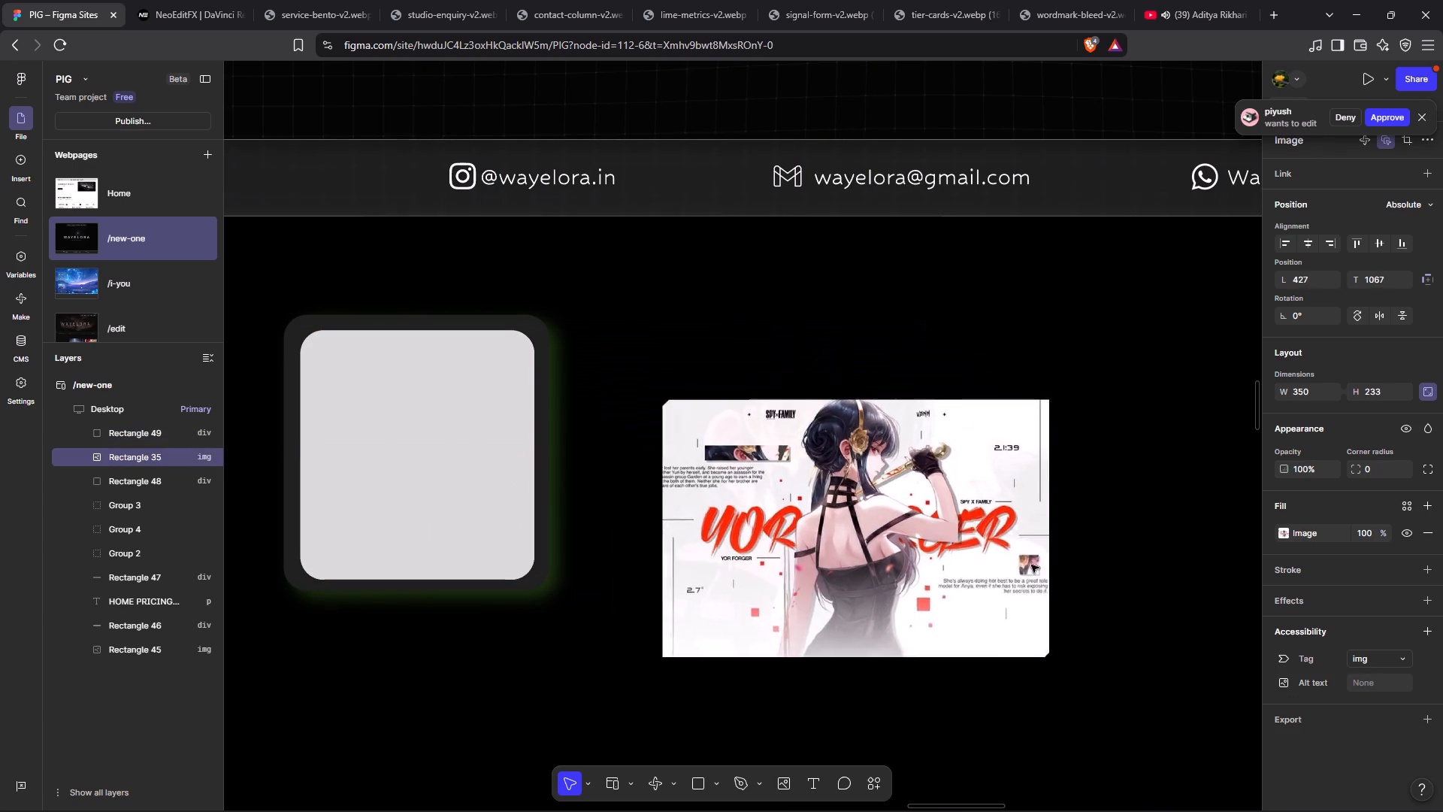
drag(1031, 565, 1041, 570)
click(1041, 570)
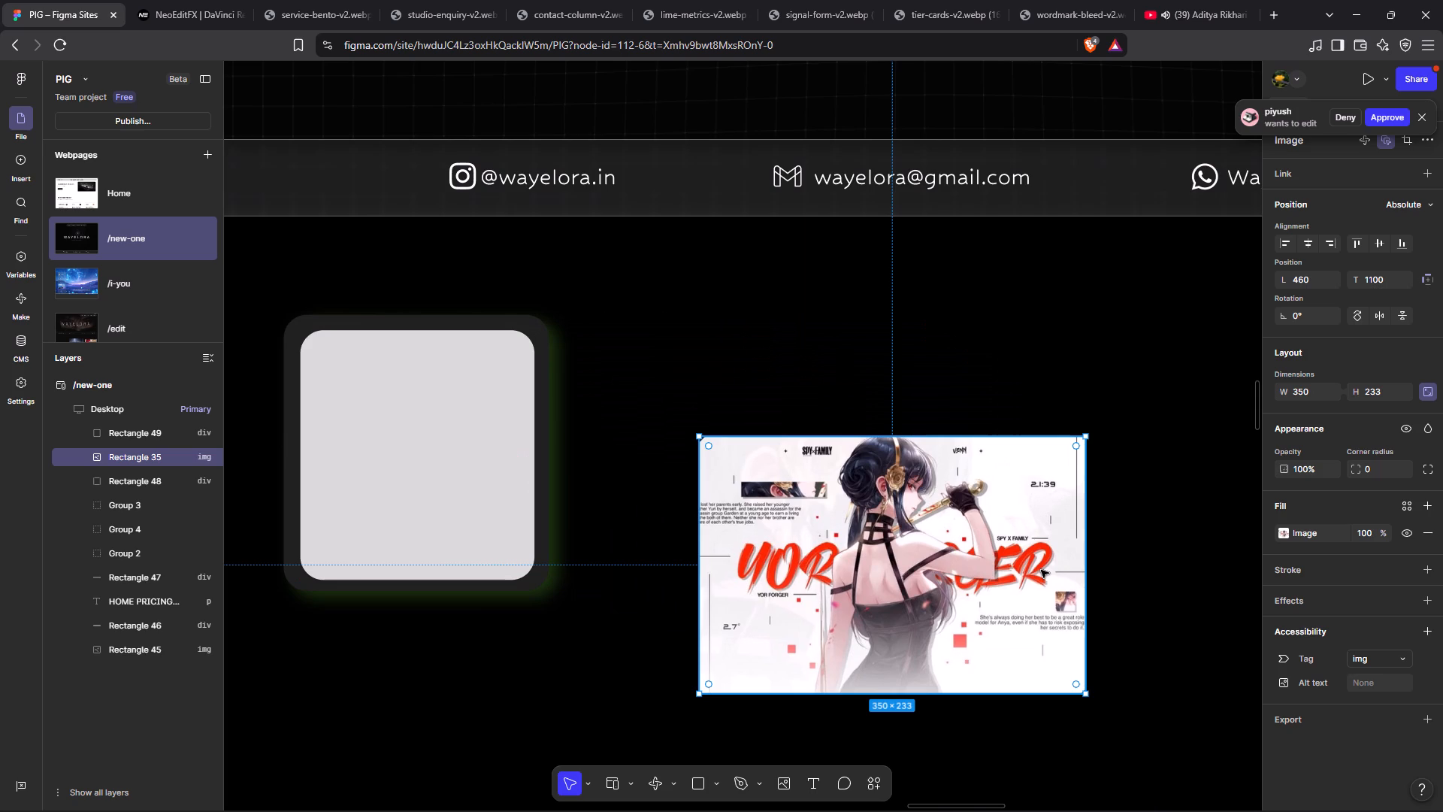
Cut the anime image and paste it back with the light inner rectangle selected.
key(ctrl+x)
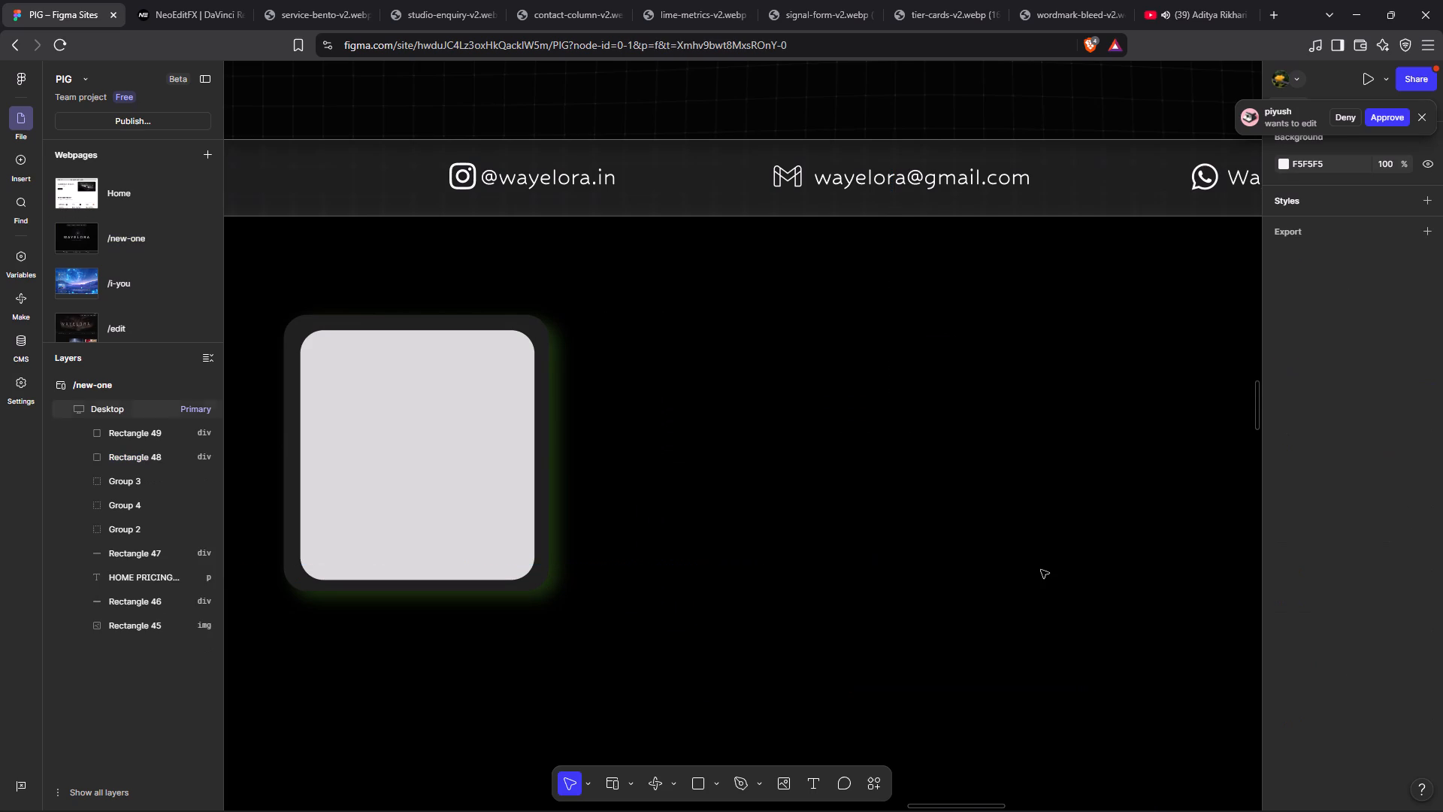
click(325, 402)
key(ctrl+v)
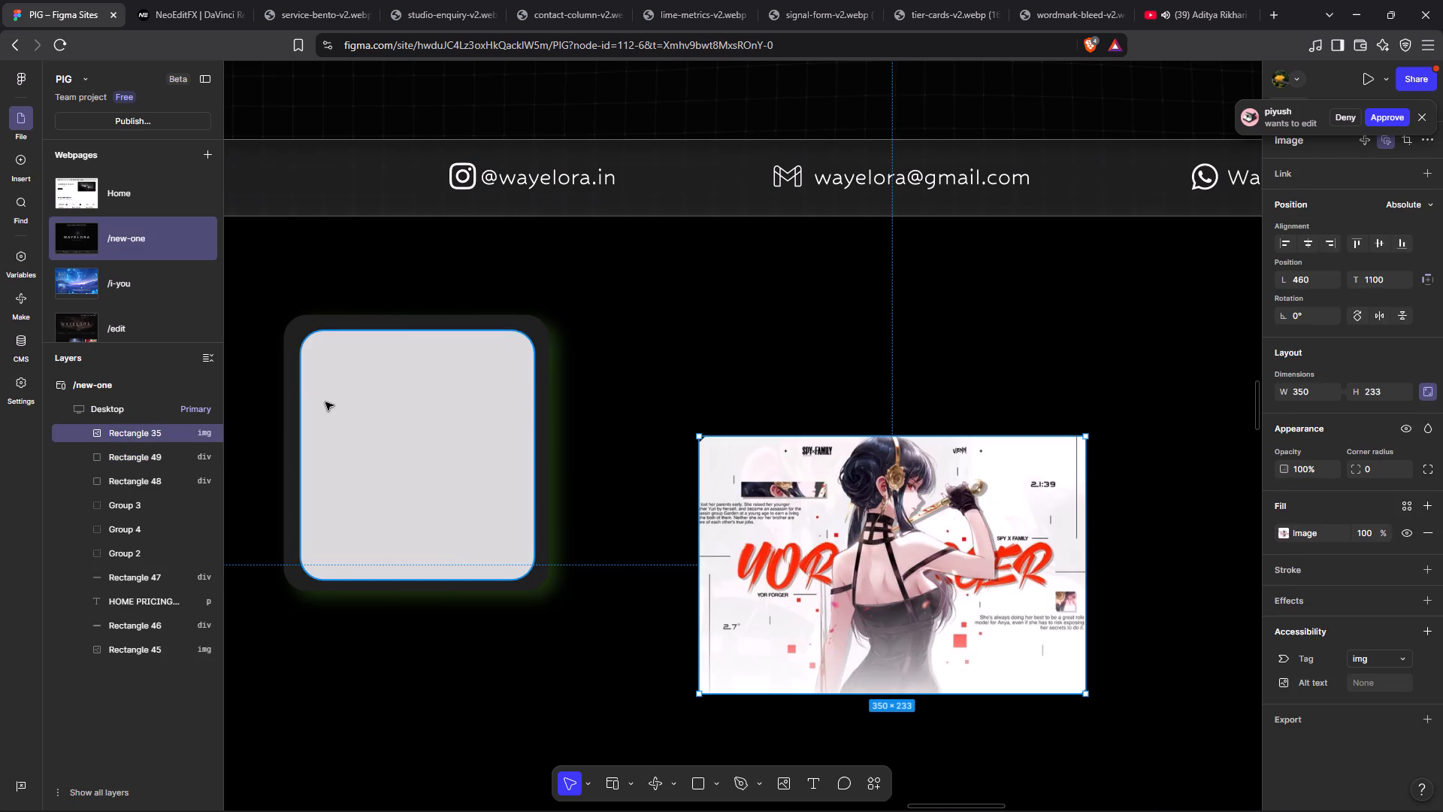
Try the pasted image over the inner rectangle, and park it beside the card at about 434 left, 1160 top.
drag(881, 617, 447, 500)
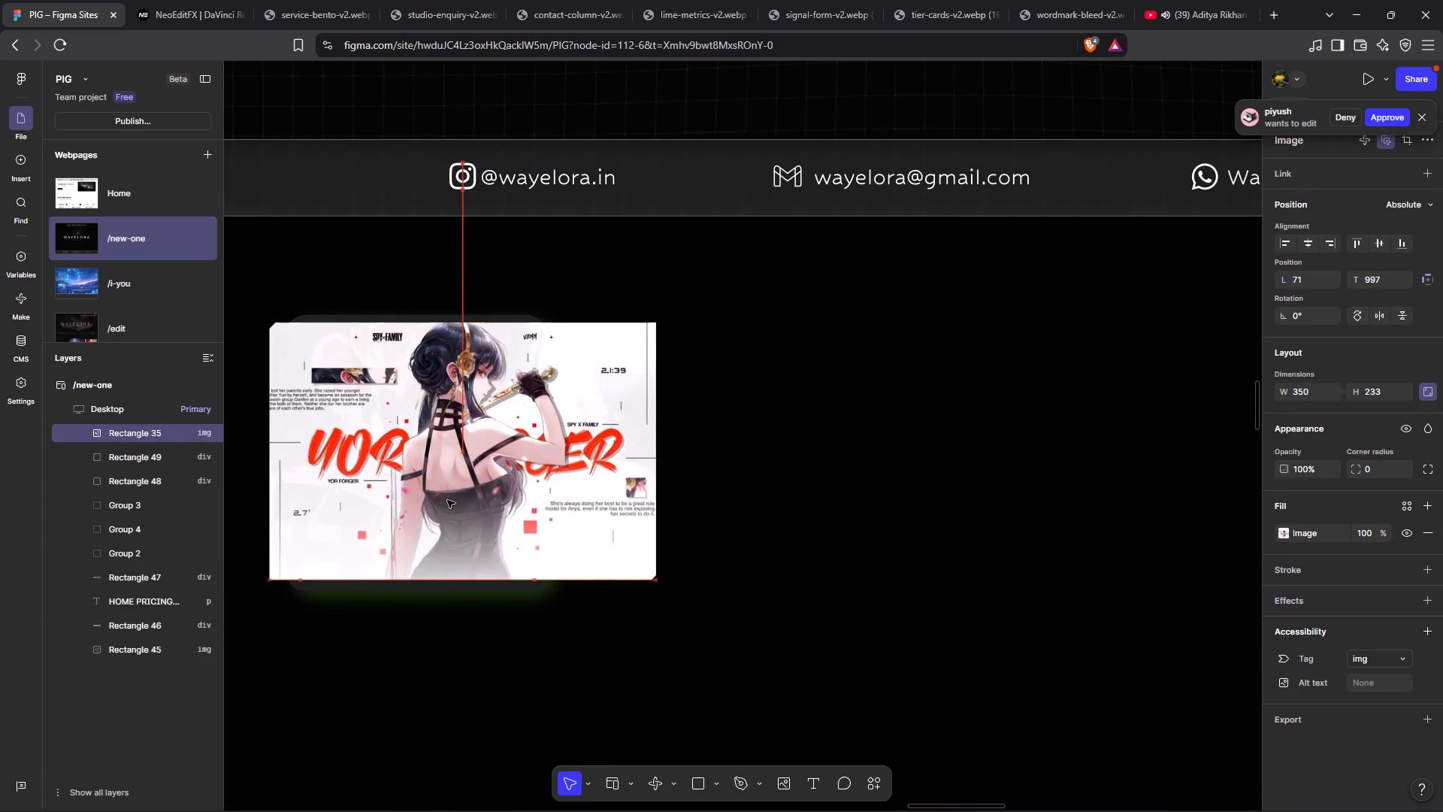
drag(447, 500, 412, 503)
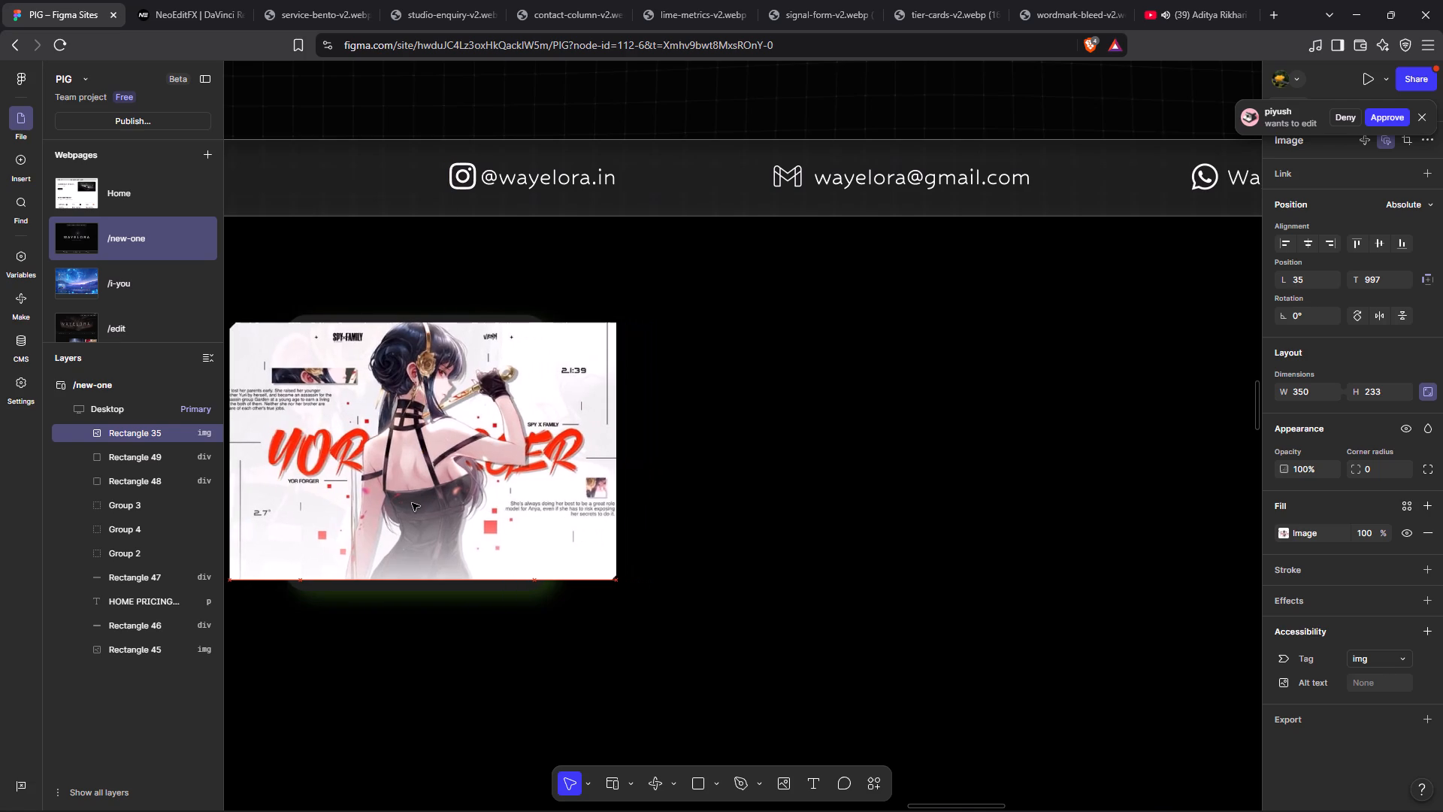
drag(412, 503, 850, 671)
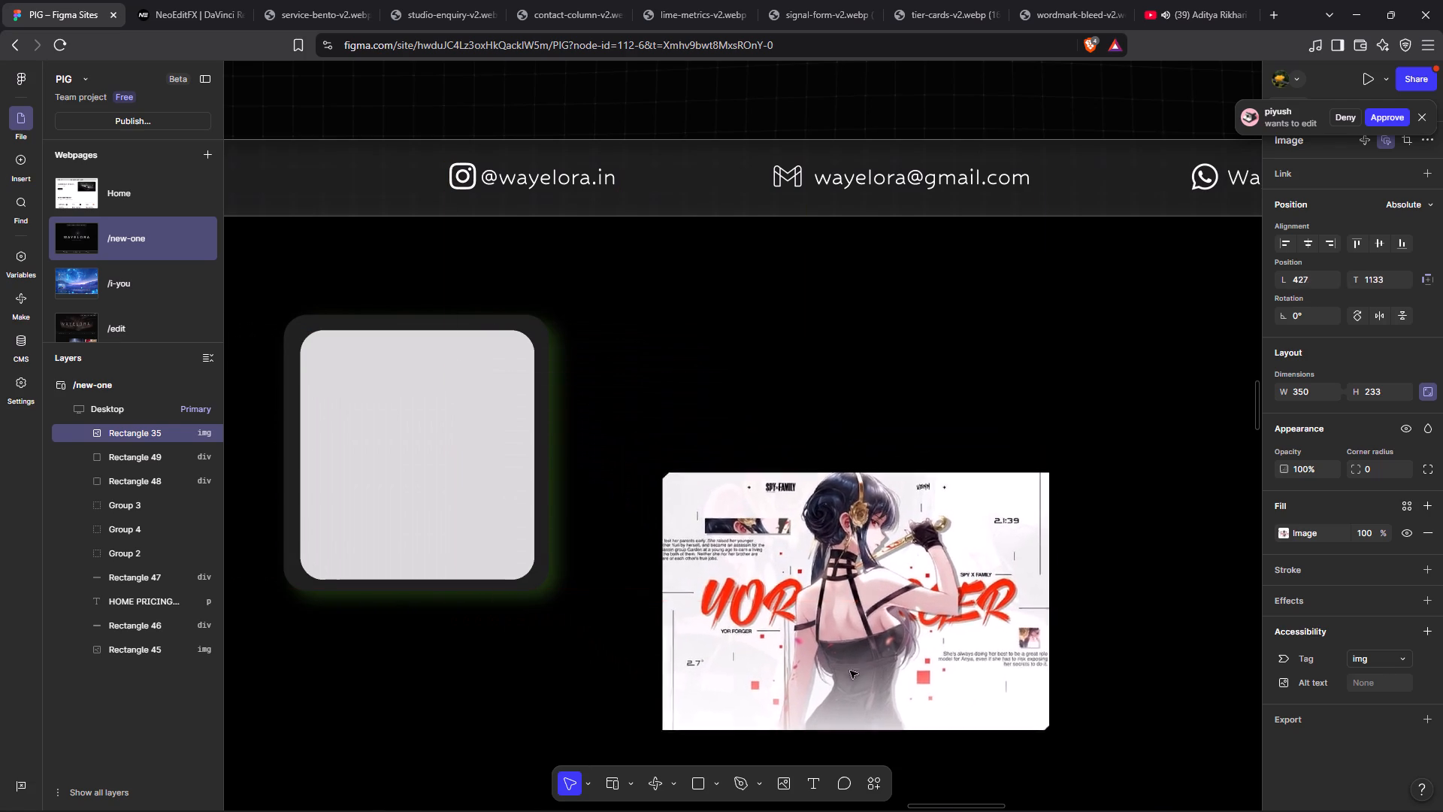
drag(850, 671, 852, 683)
click(852, 683)
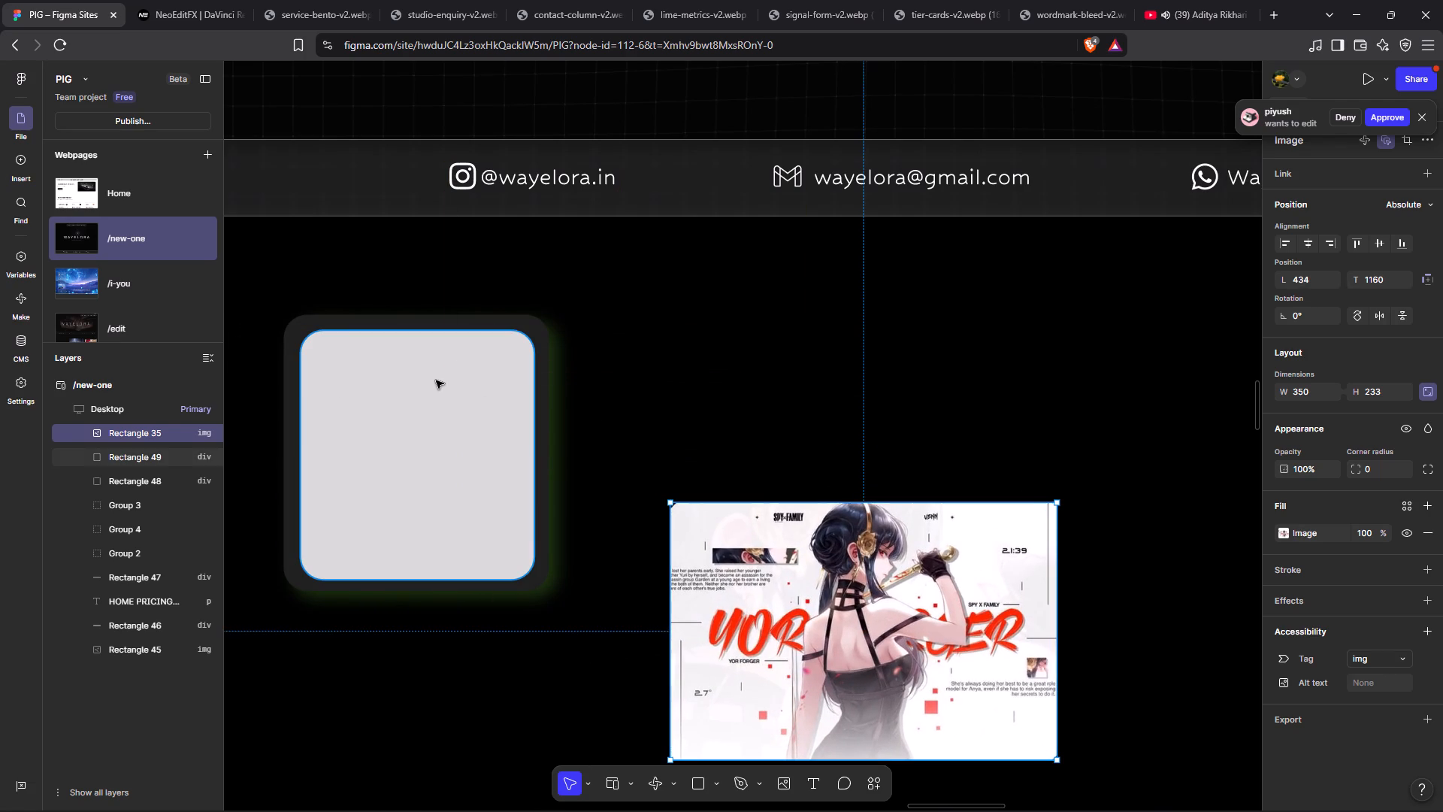
Fill the light inner rectangle of the card with the image 1416160 from the Downloads folder.
click(436, 380)
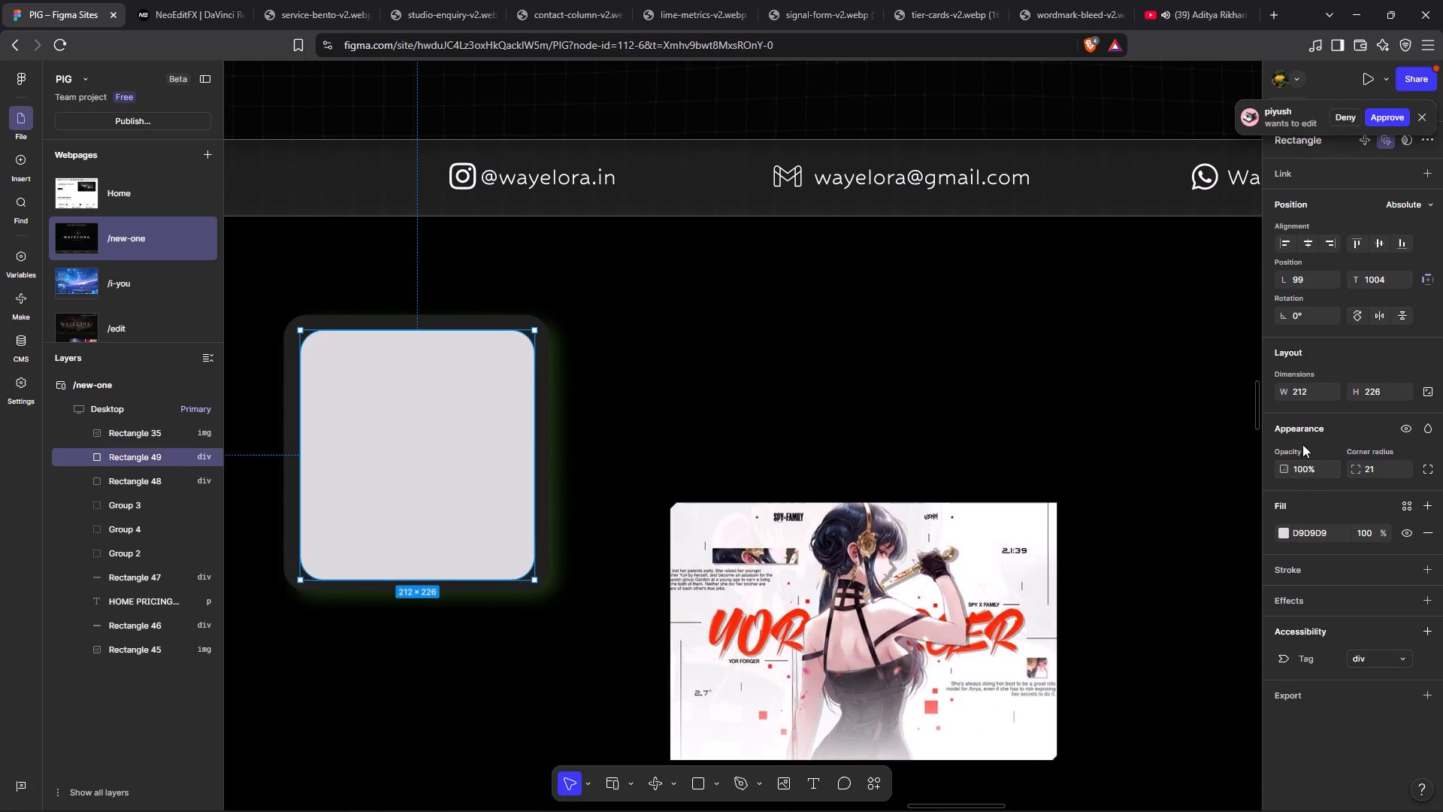
click(1287, 531)
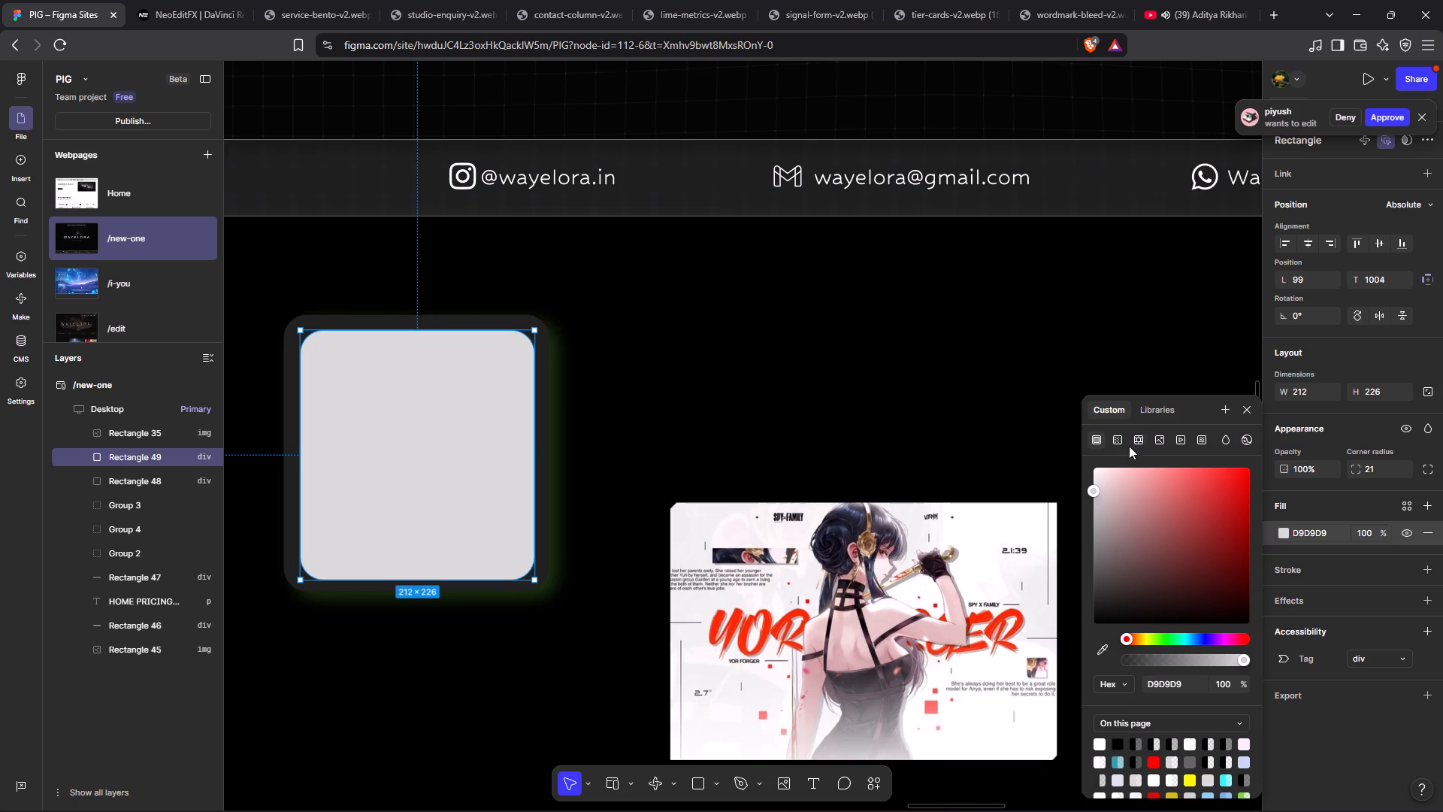
click(1164, 442)
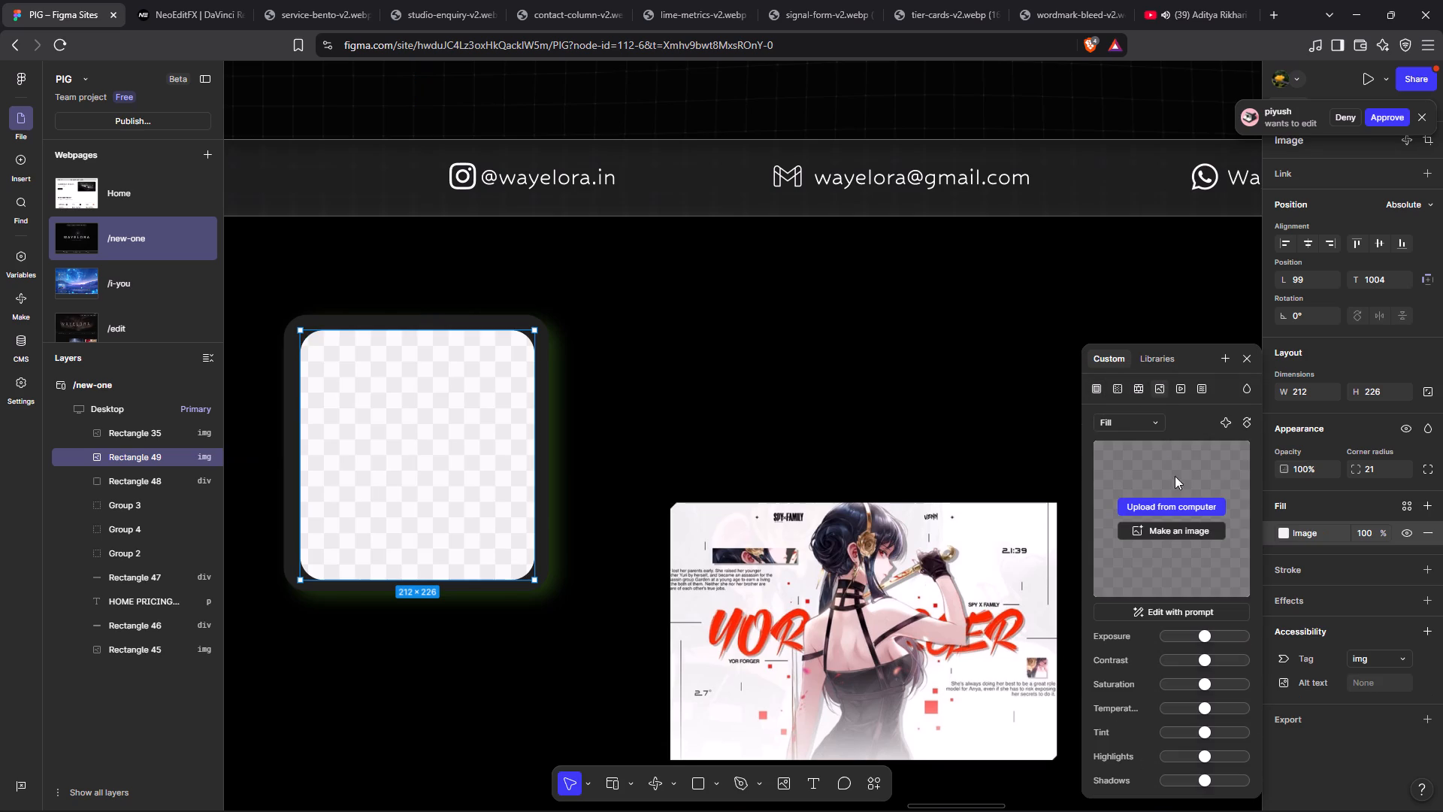
click(1179, 507)
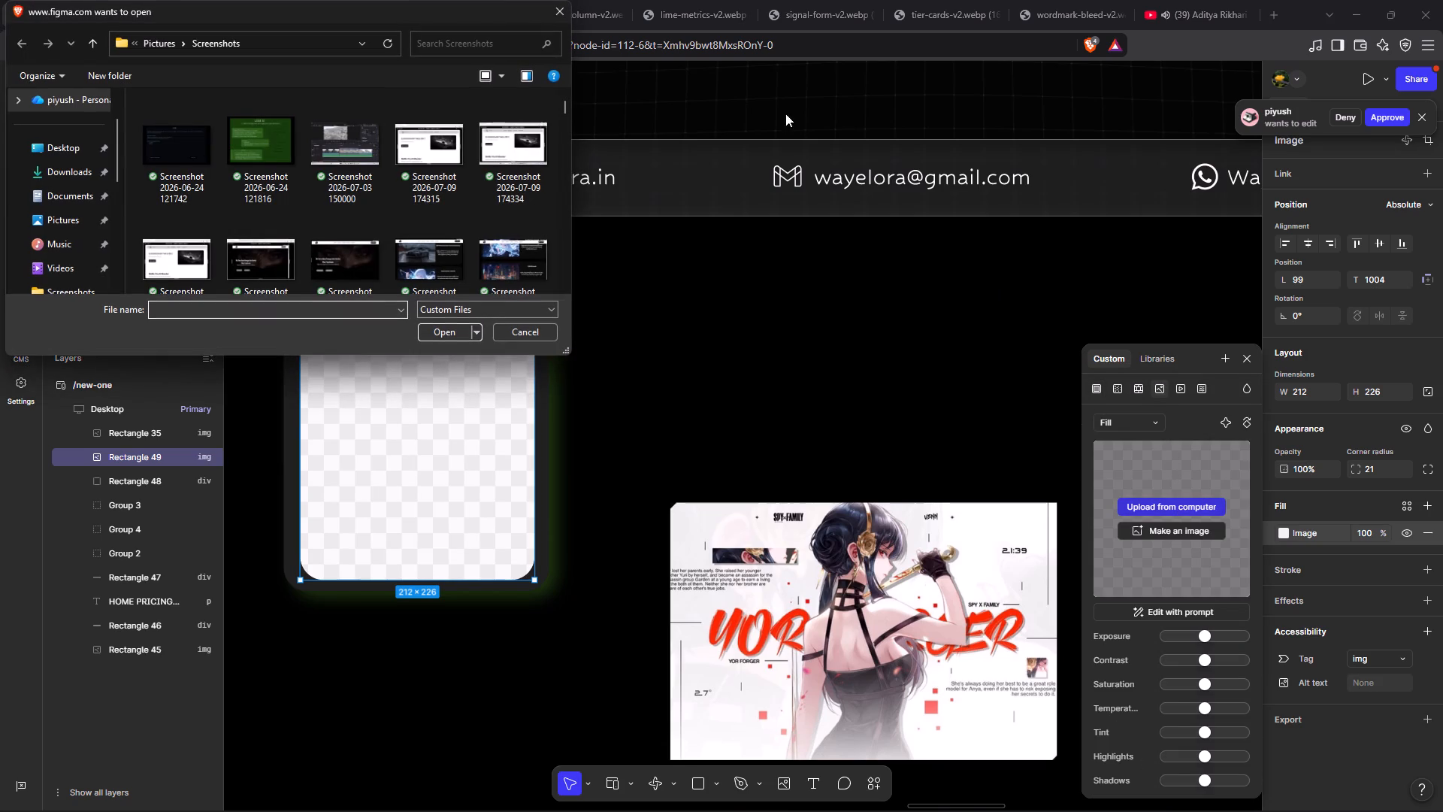
click(77, 162)
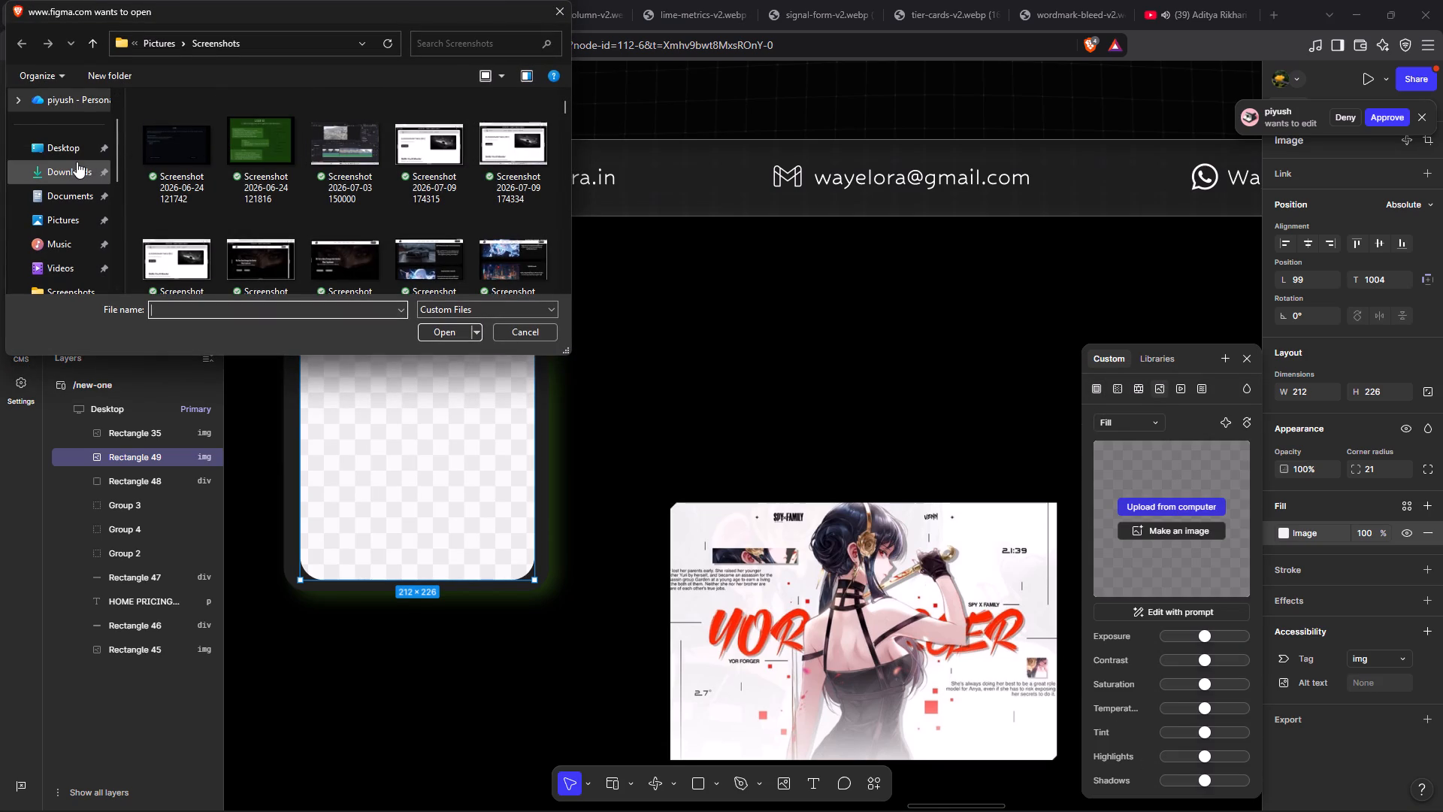
scroll(357, 180, down, 8)
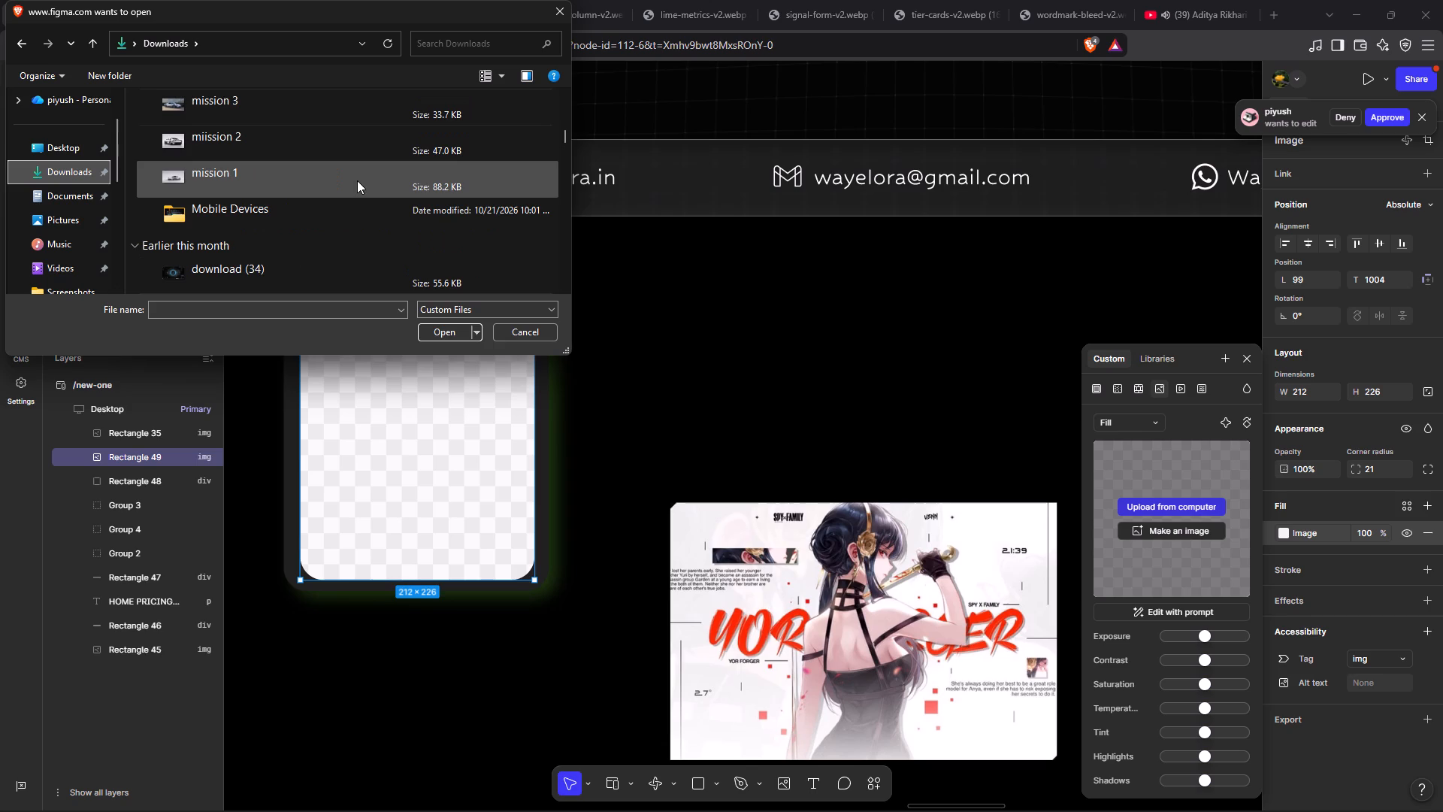
scroll(357, 180, down, 1)
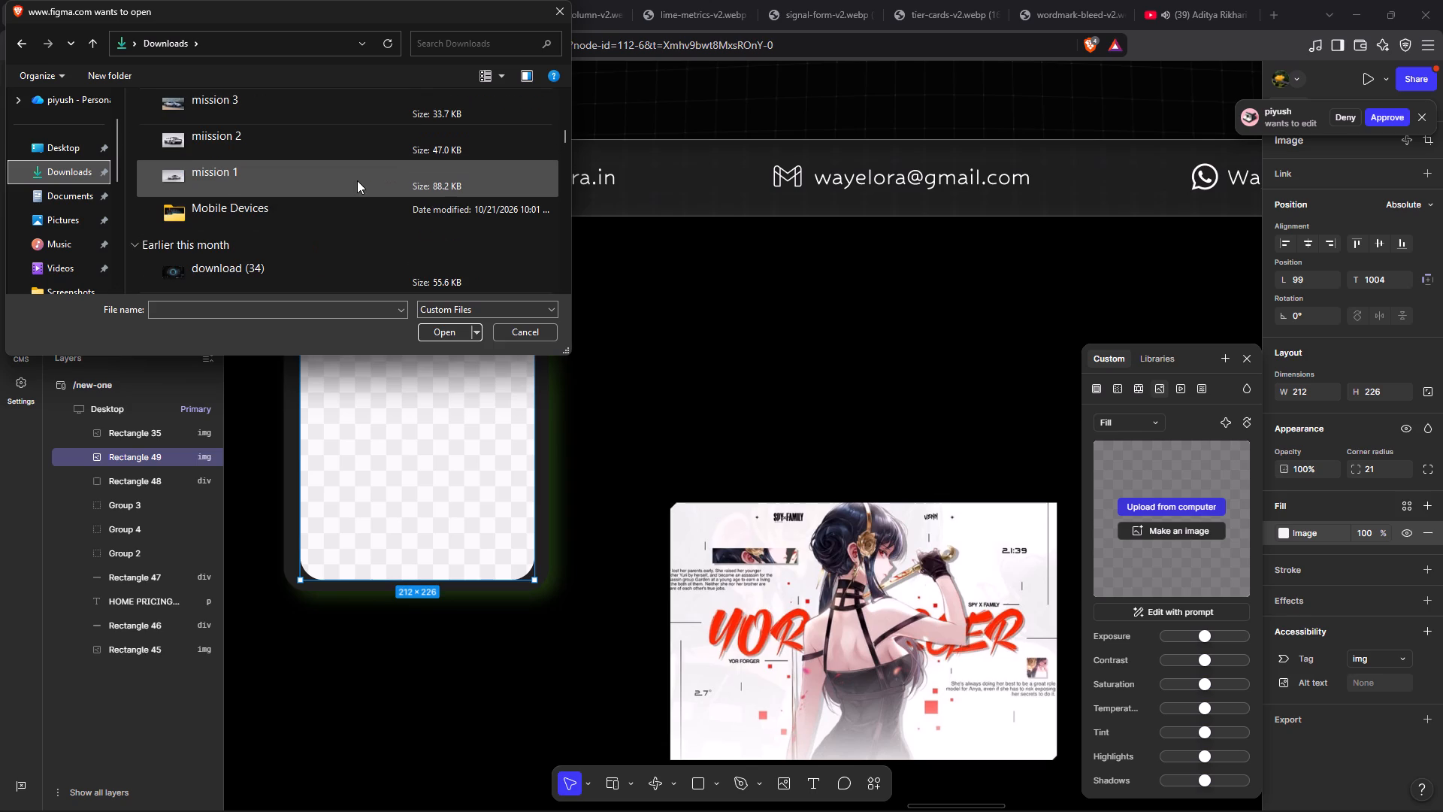
scroll(357, 180, up, 1)
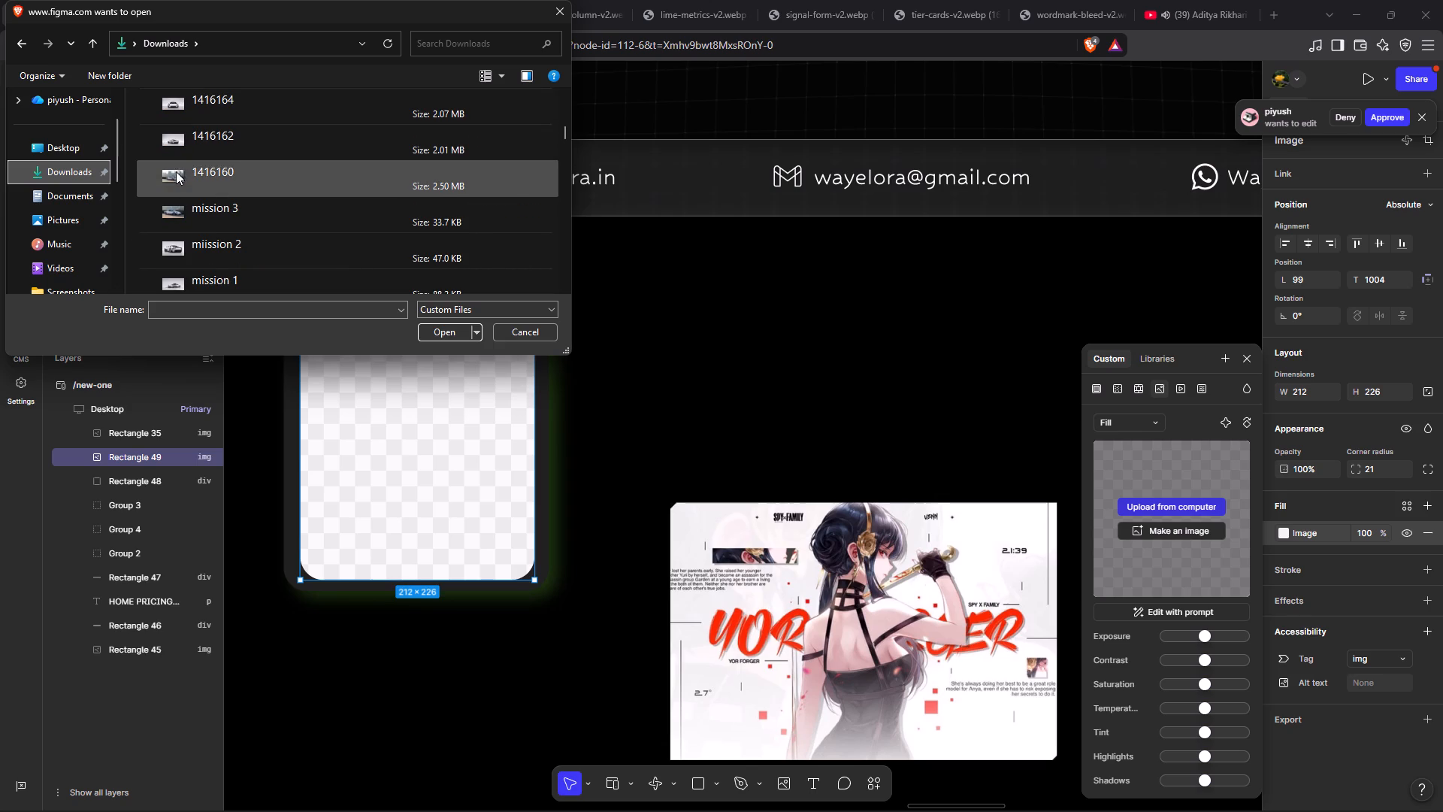
click(175, 174)
click(435, 327)
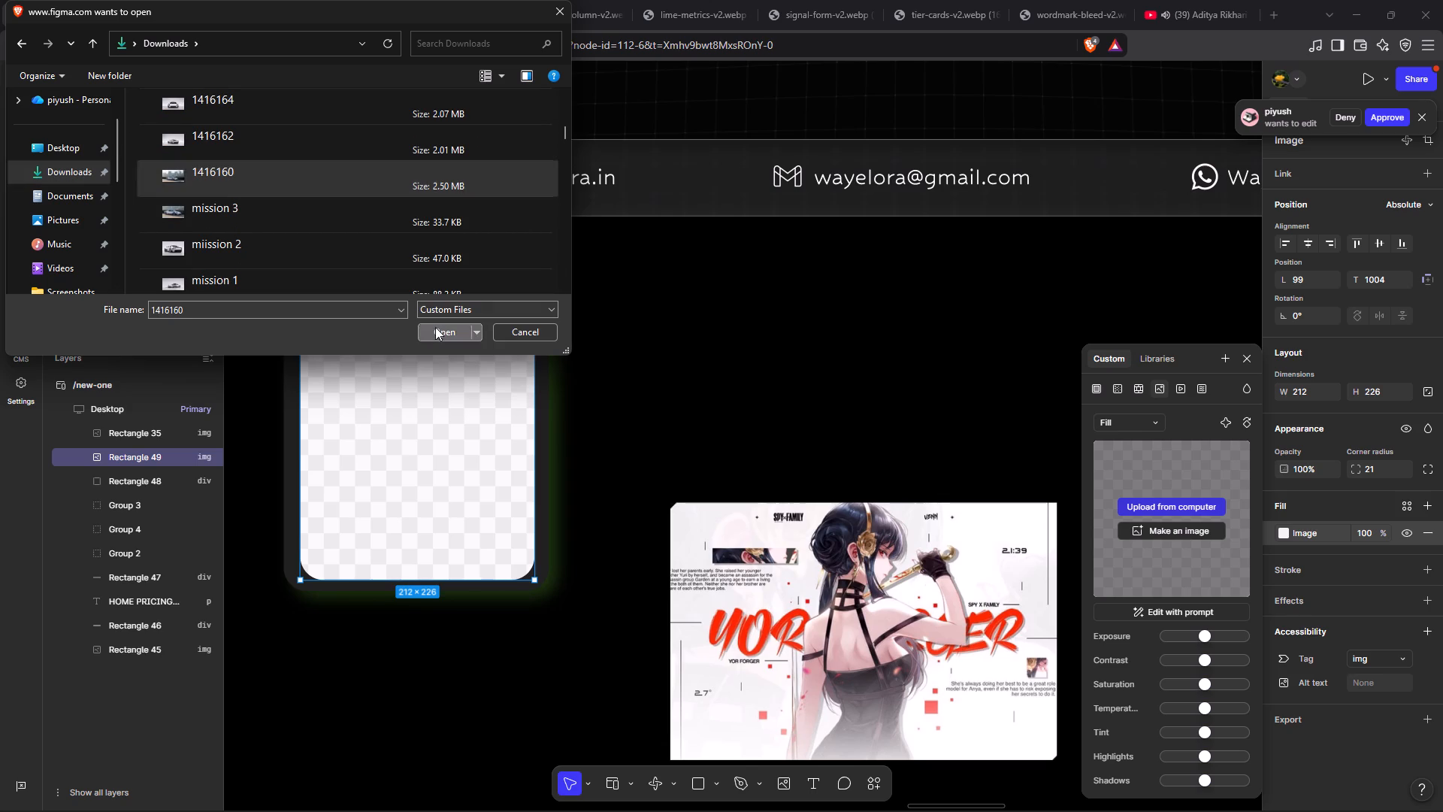
Delete the anime image beside the card.
double_click(884, 590)
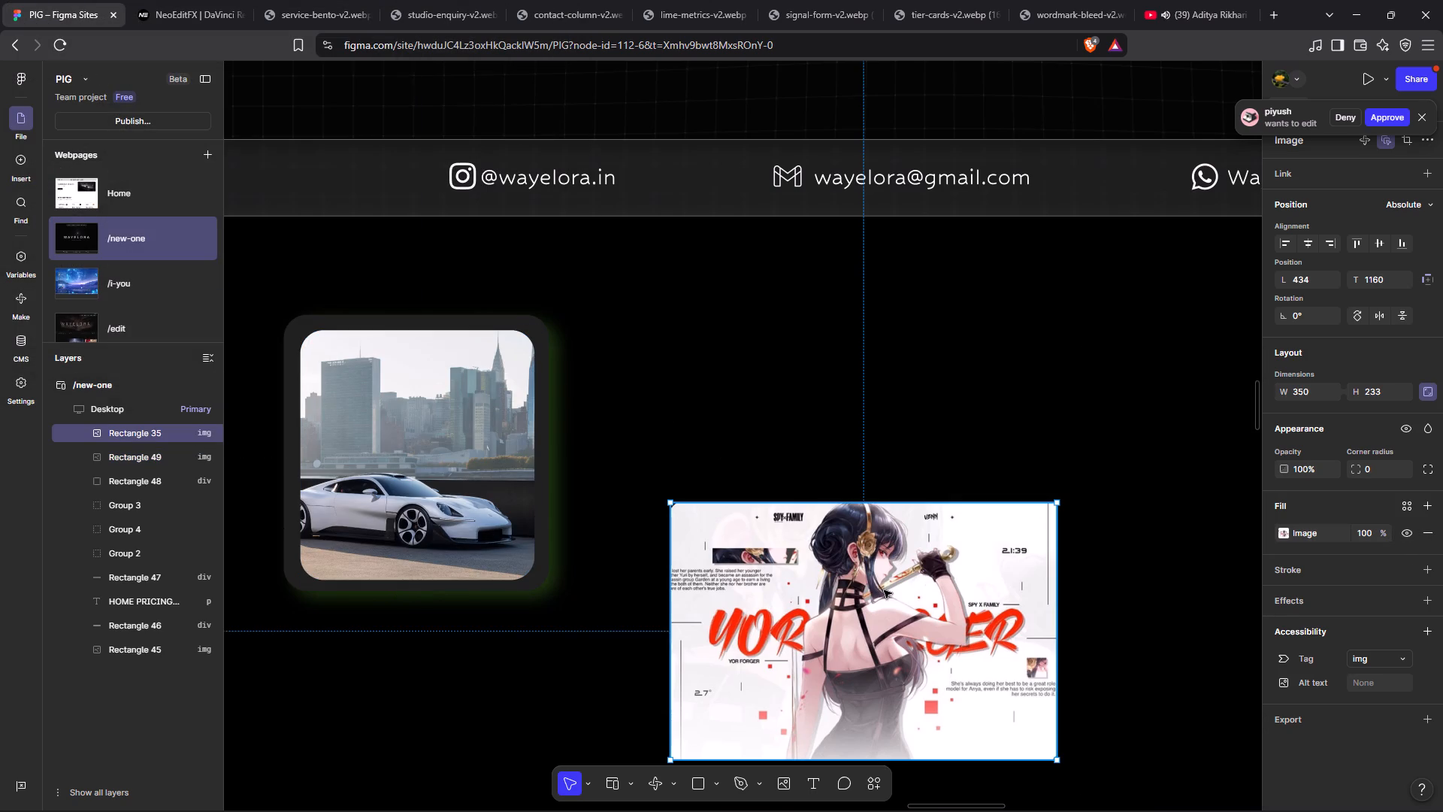
key(BackSpace)
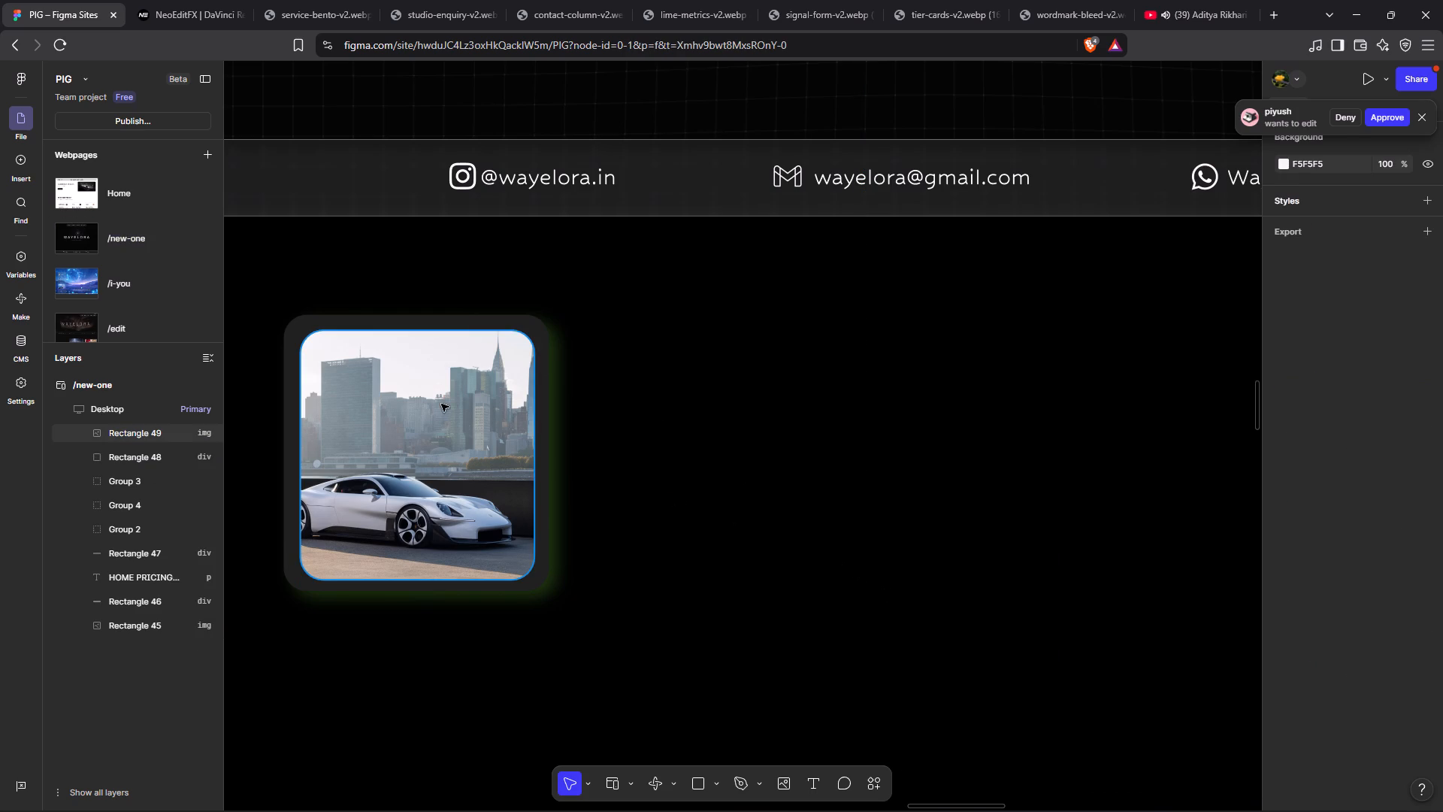
Enlarge the car image rectangle to about 227 by 236 so only a thin dark border of the card remains around it.
click(434, 404)
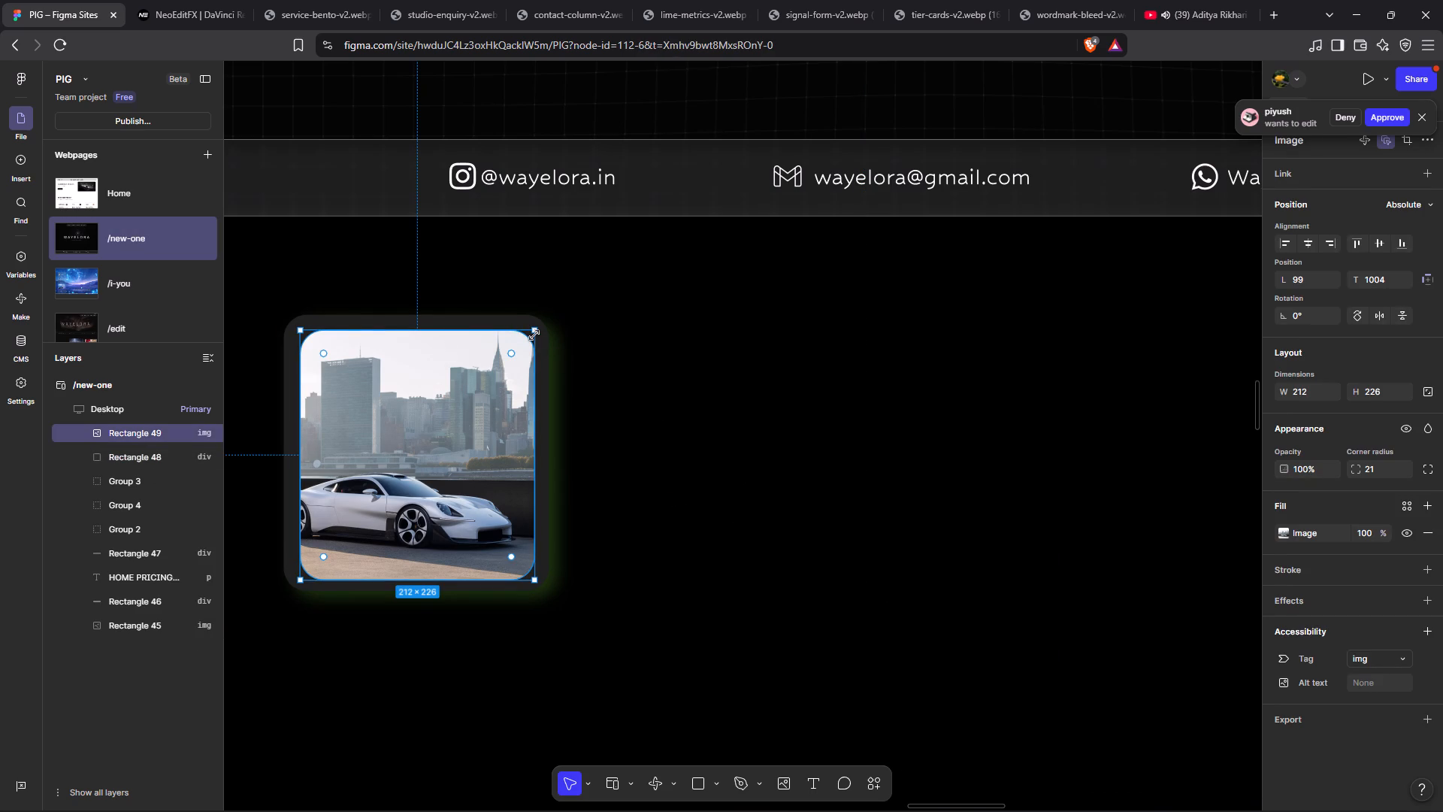
drag(537, 331, 546, 326)
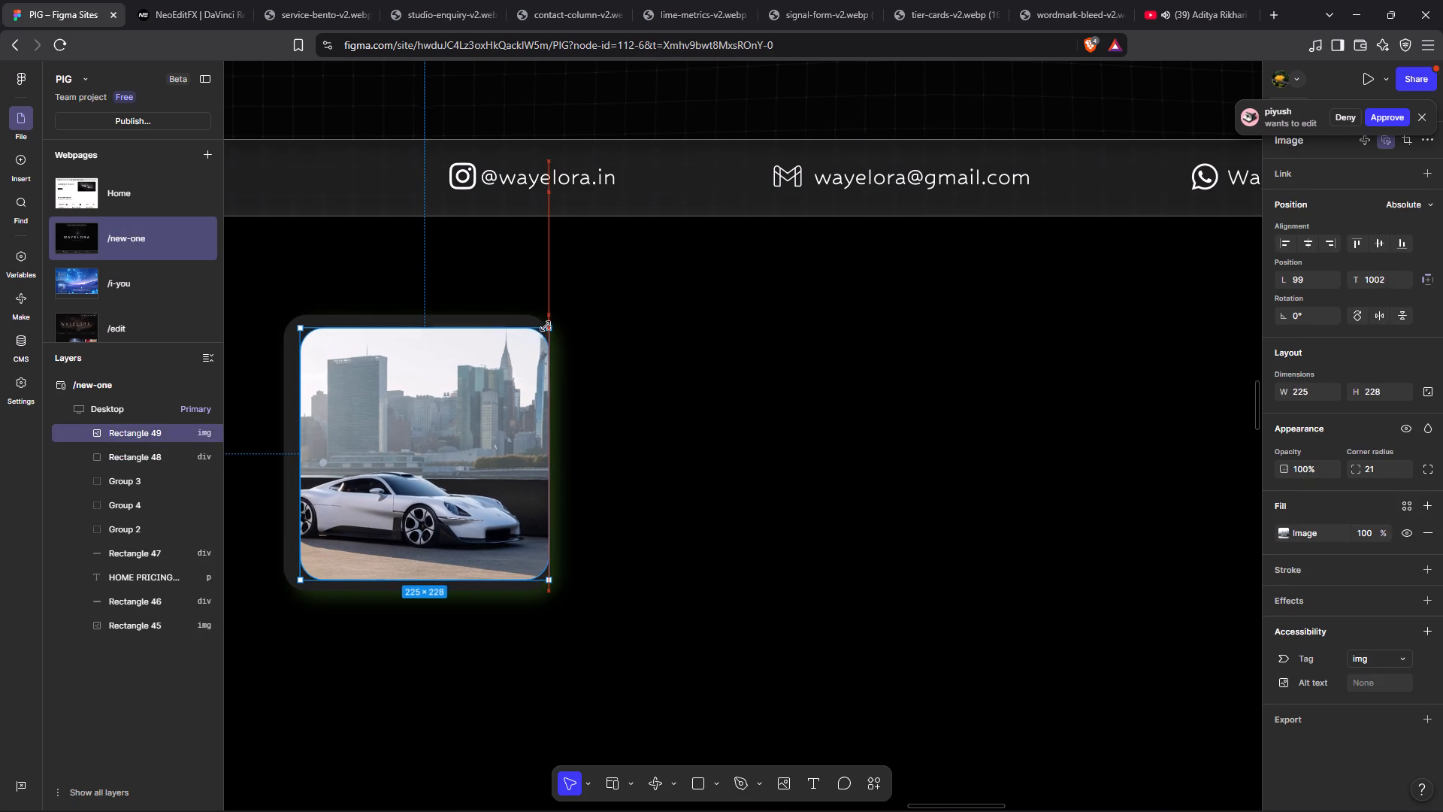
drag(546, 326, 542, 320)
click(383, 423)
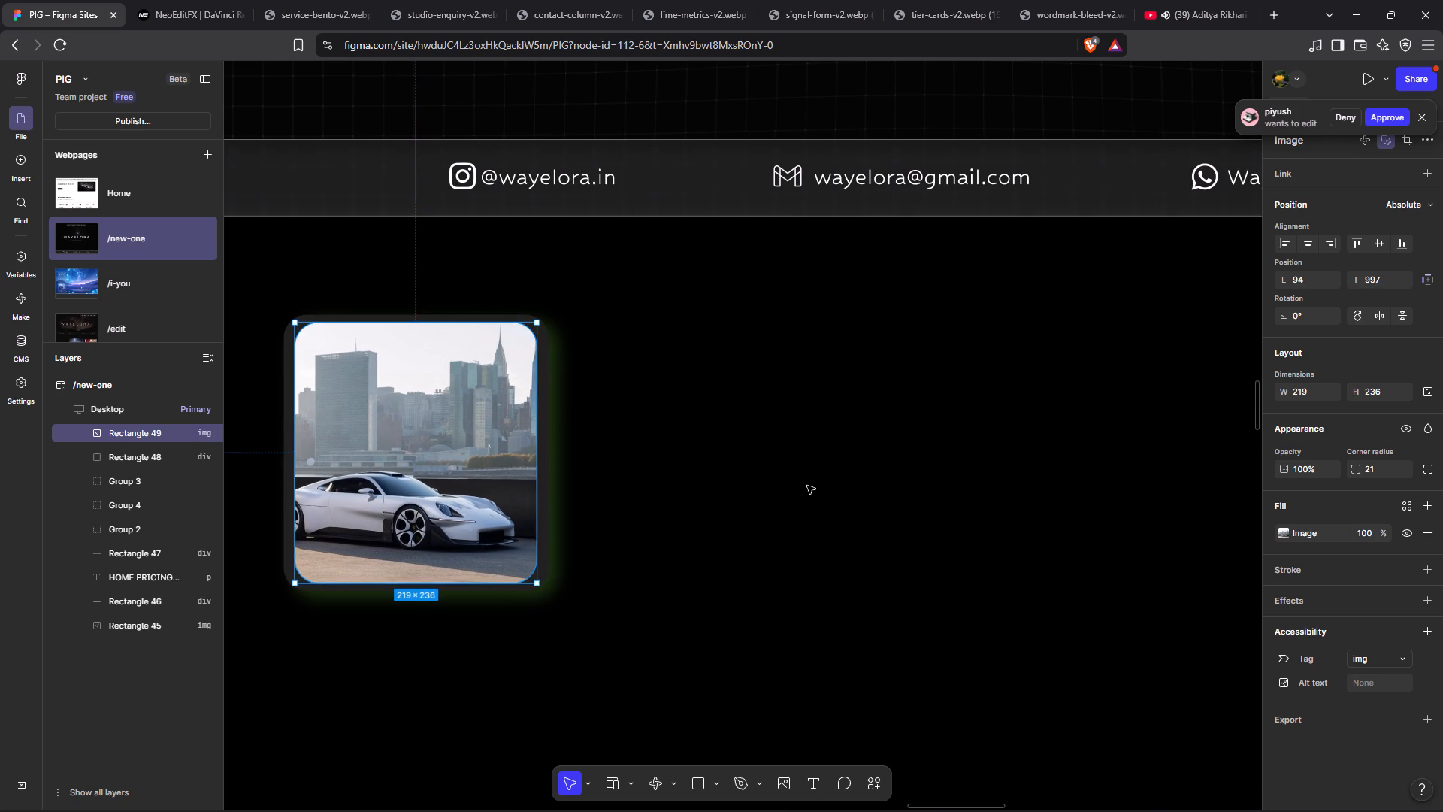
click(807, 486)
click(397, 424)
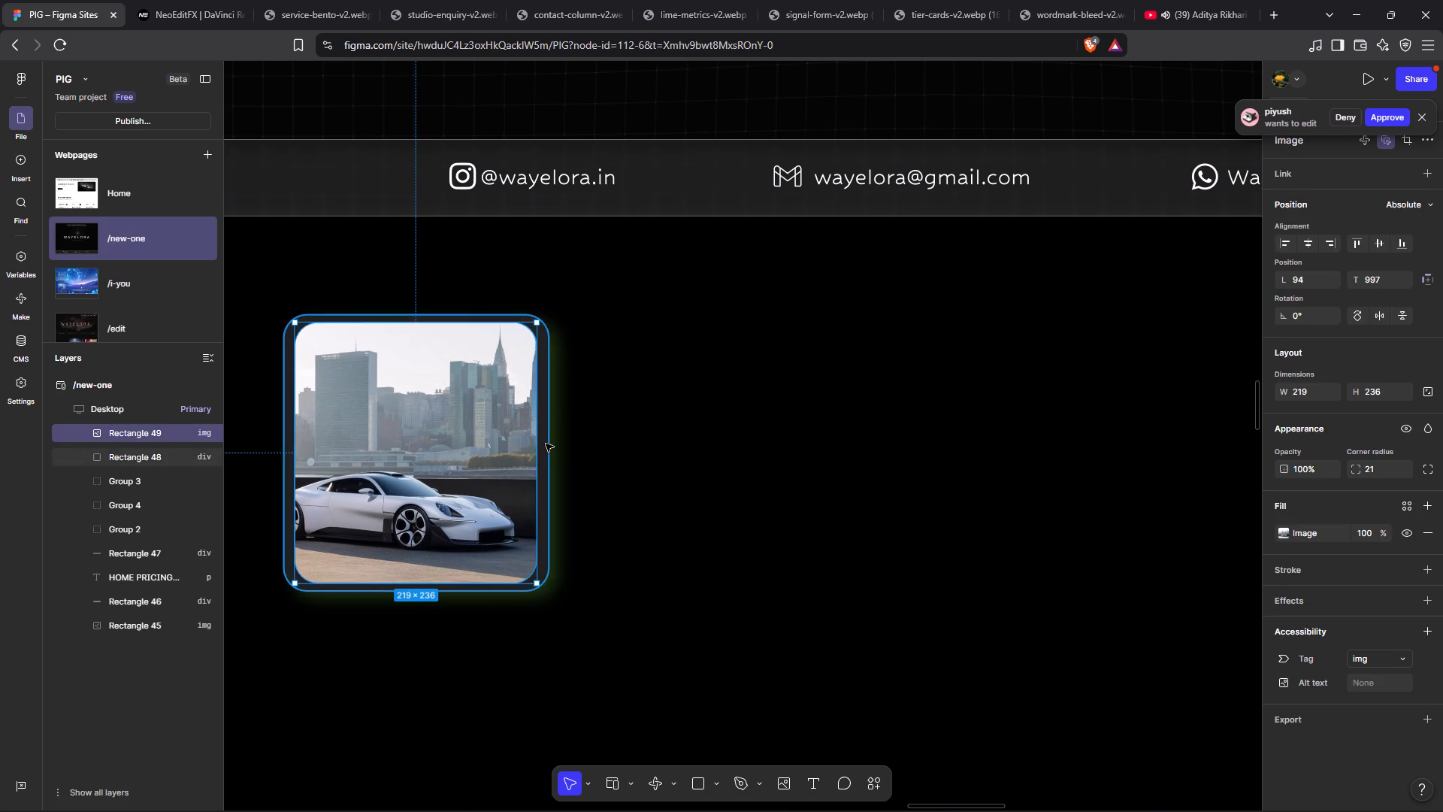
click(538, 456)
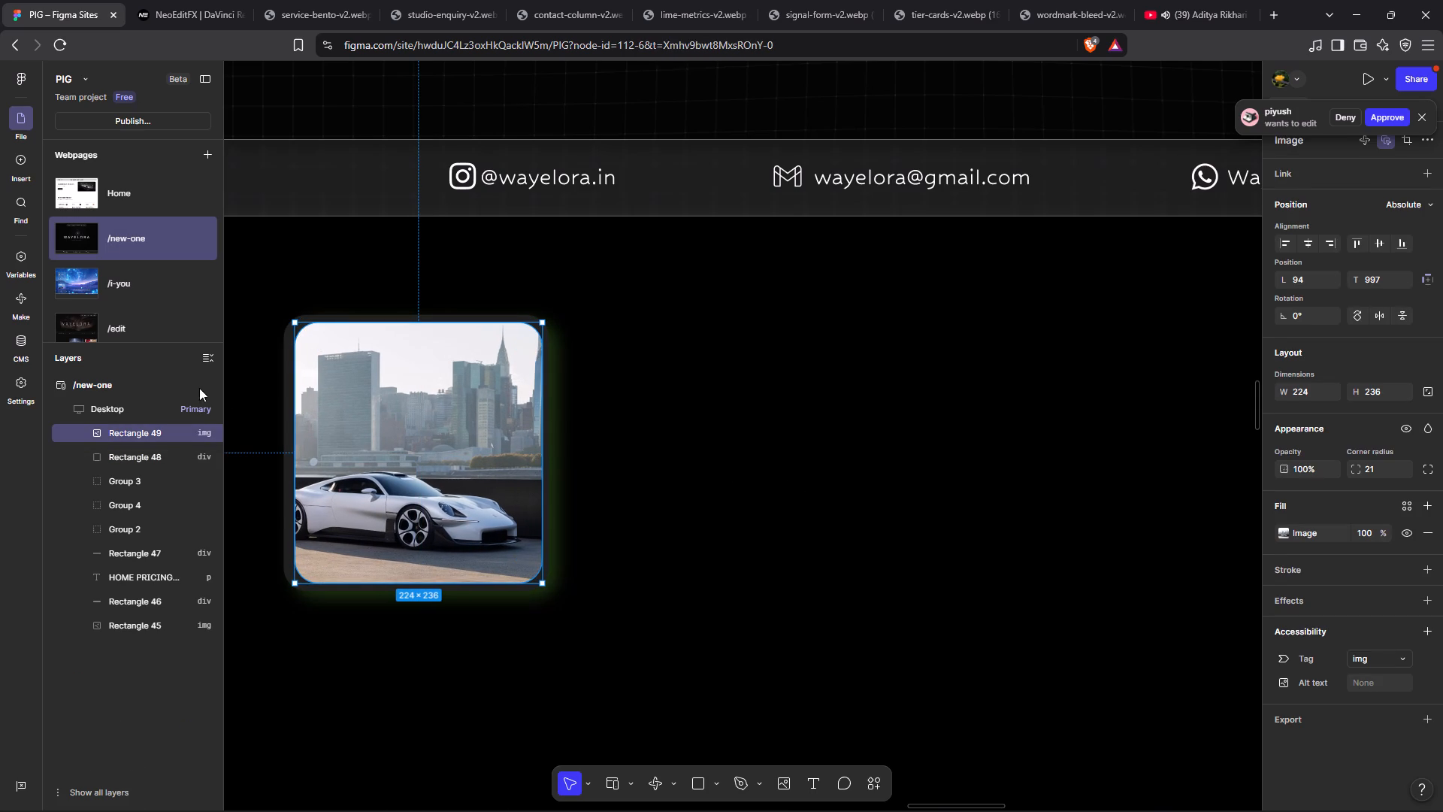
click(292, 447)
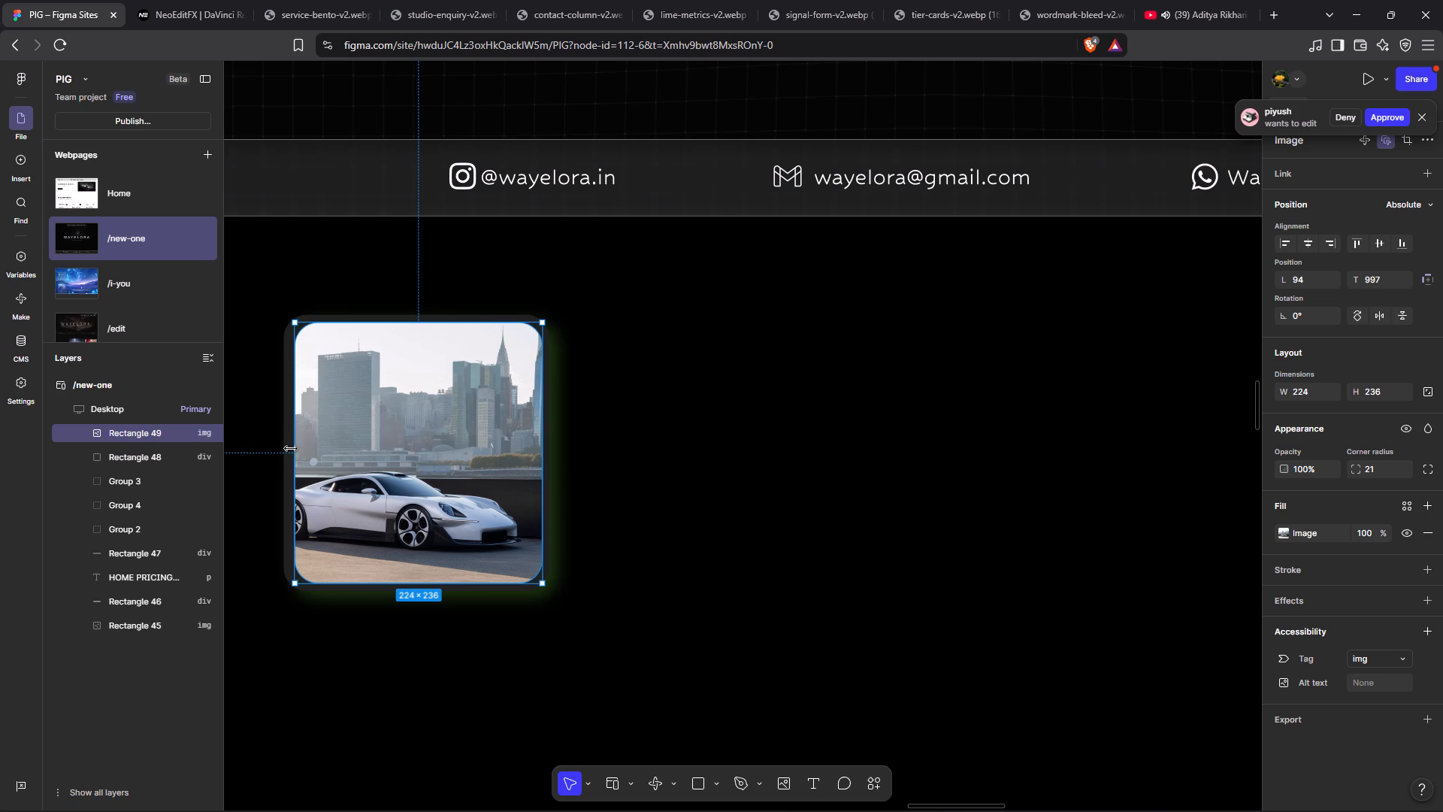
click(287, 446)
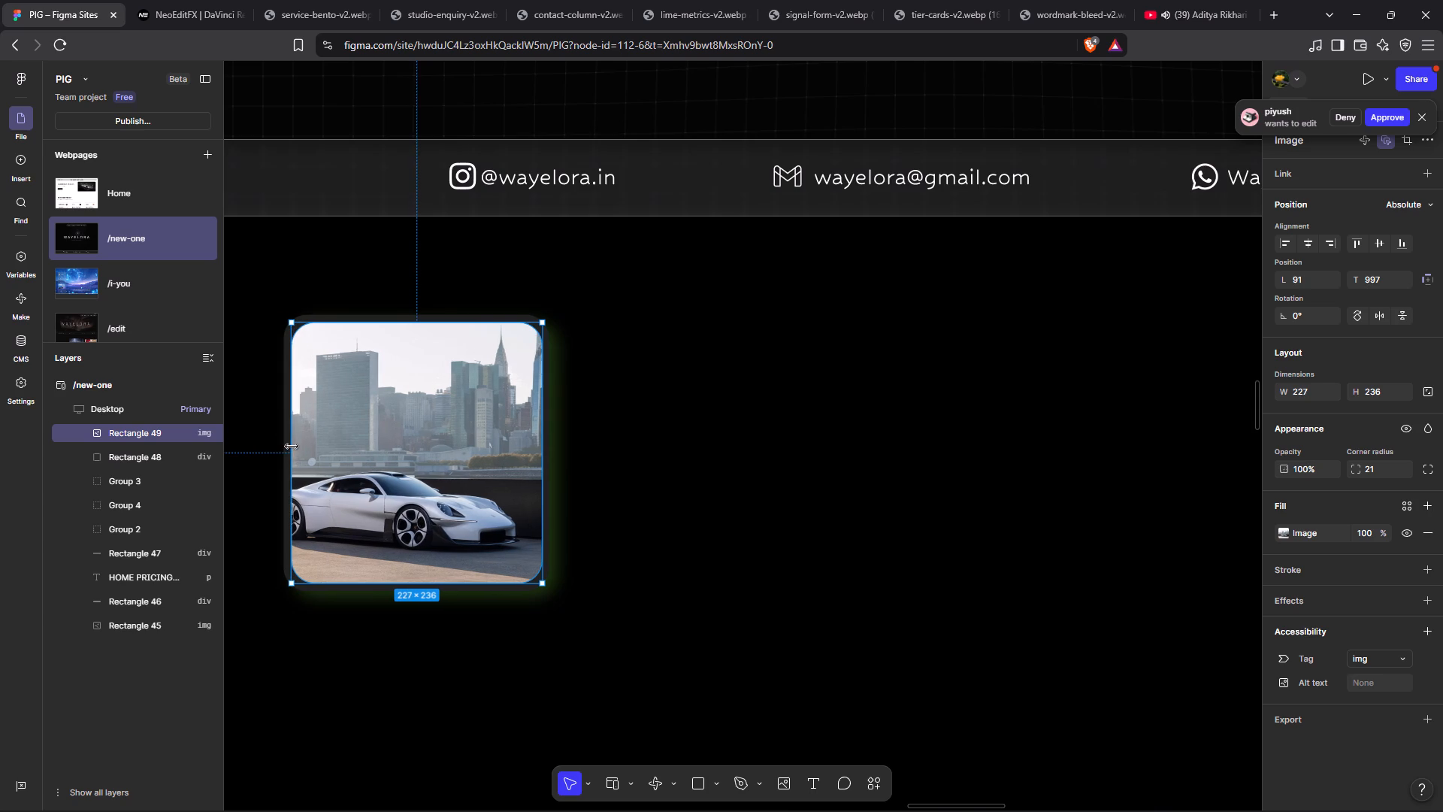
click(664, 432)
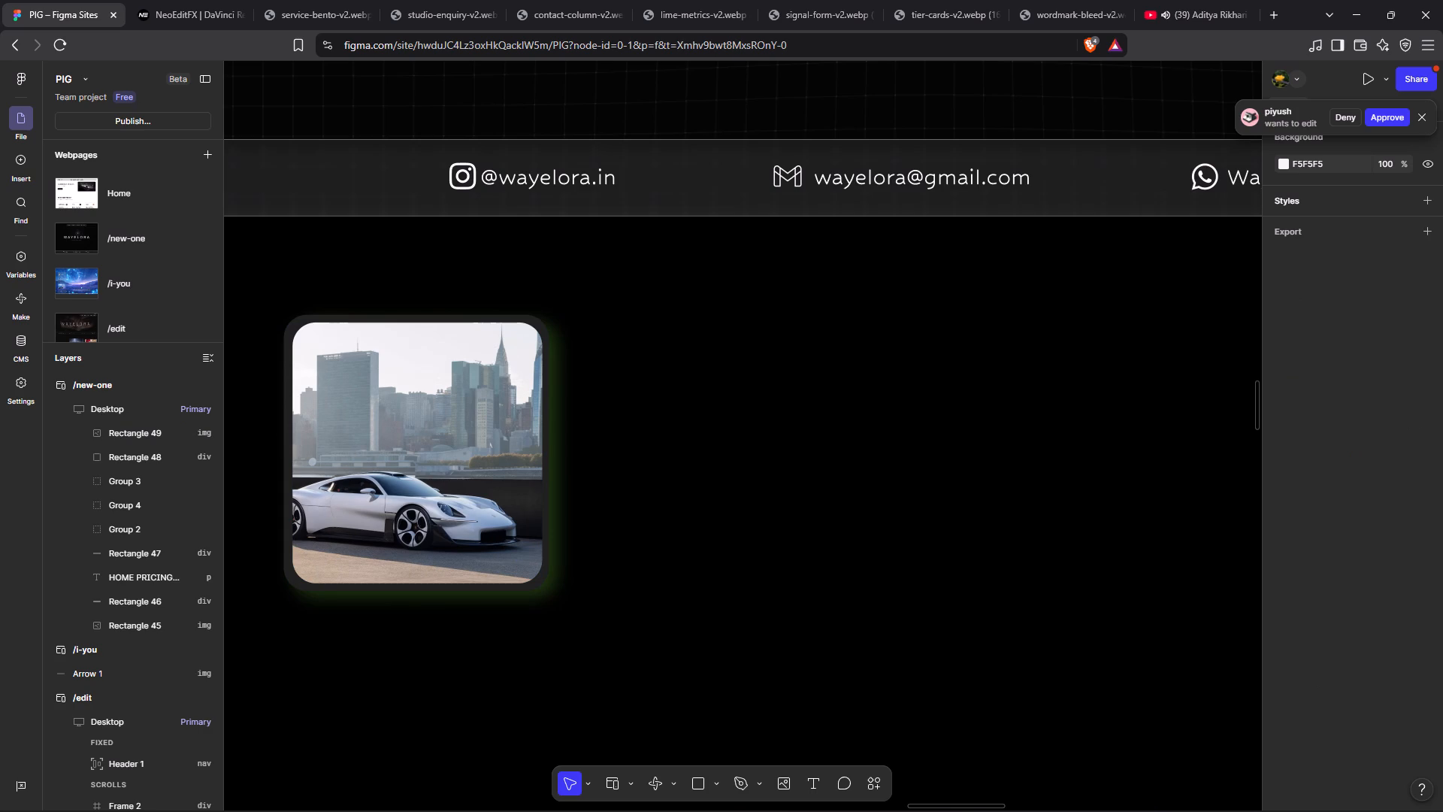
Add the text PORCHE over the car image and set its weight to Bold.
click(810, 773)
click(386, 465)
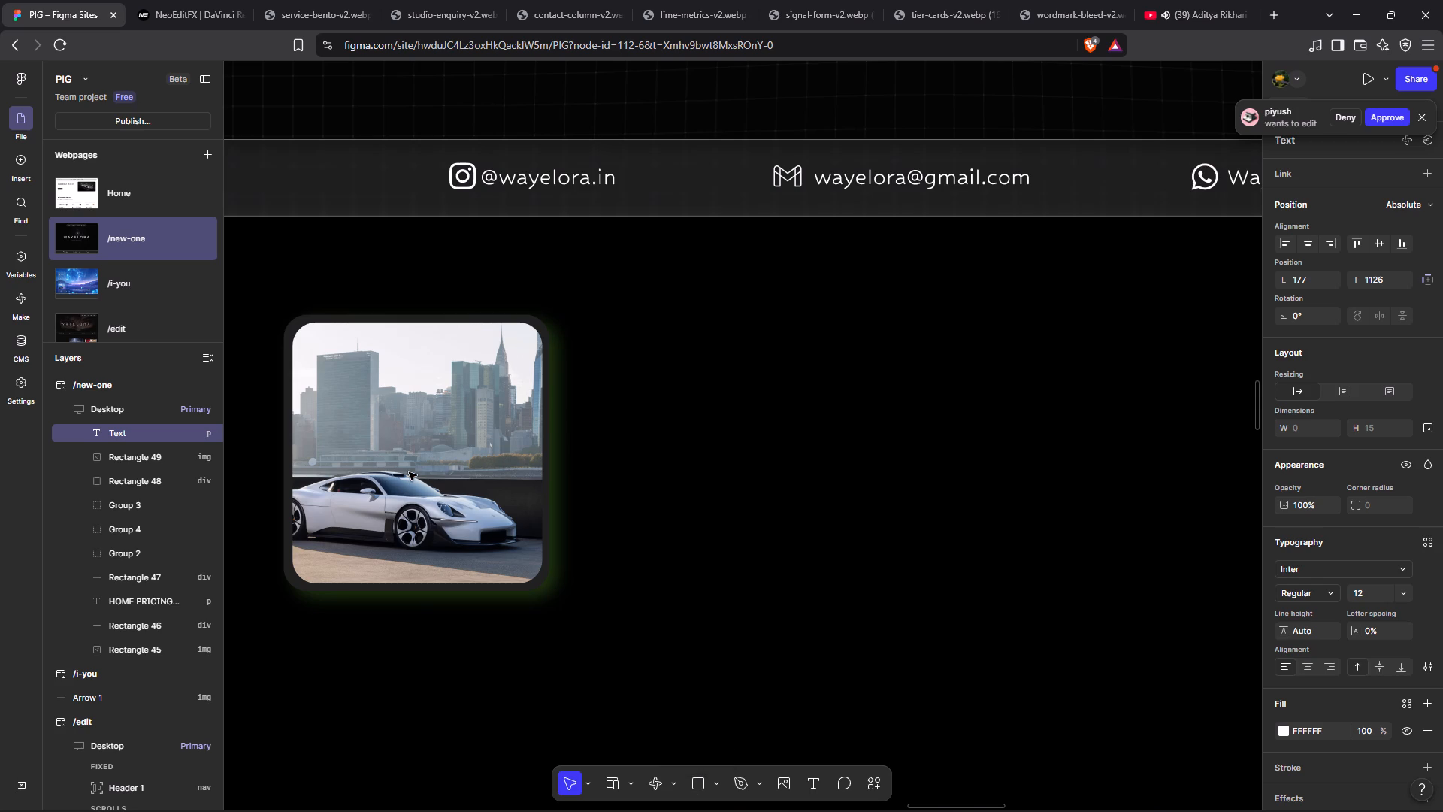
text(PORS)
key(BackSpace)
text(CHE)
click(1238, 528)
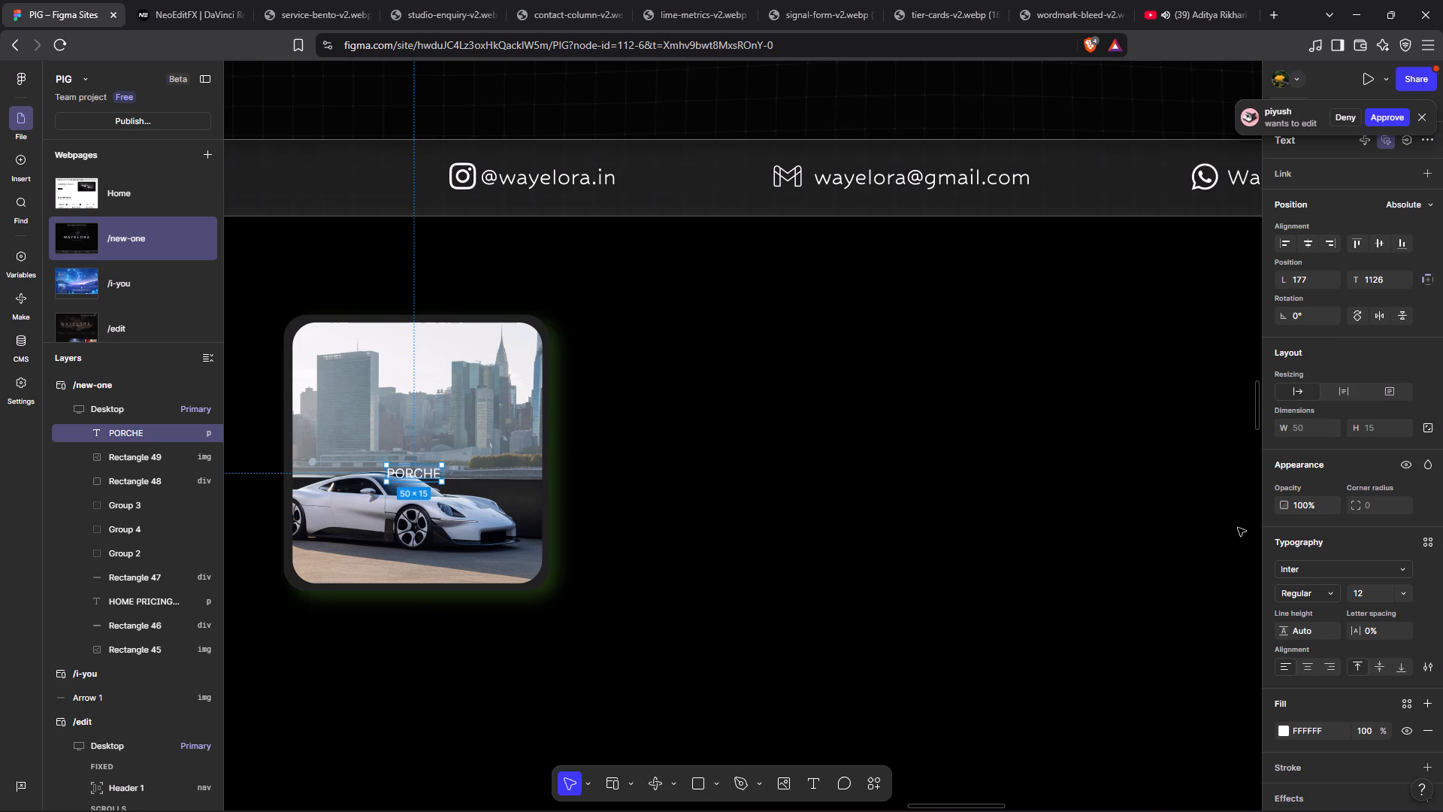
click(1325, 590)
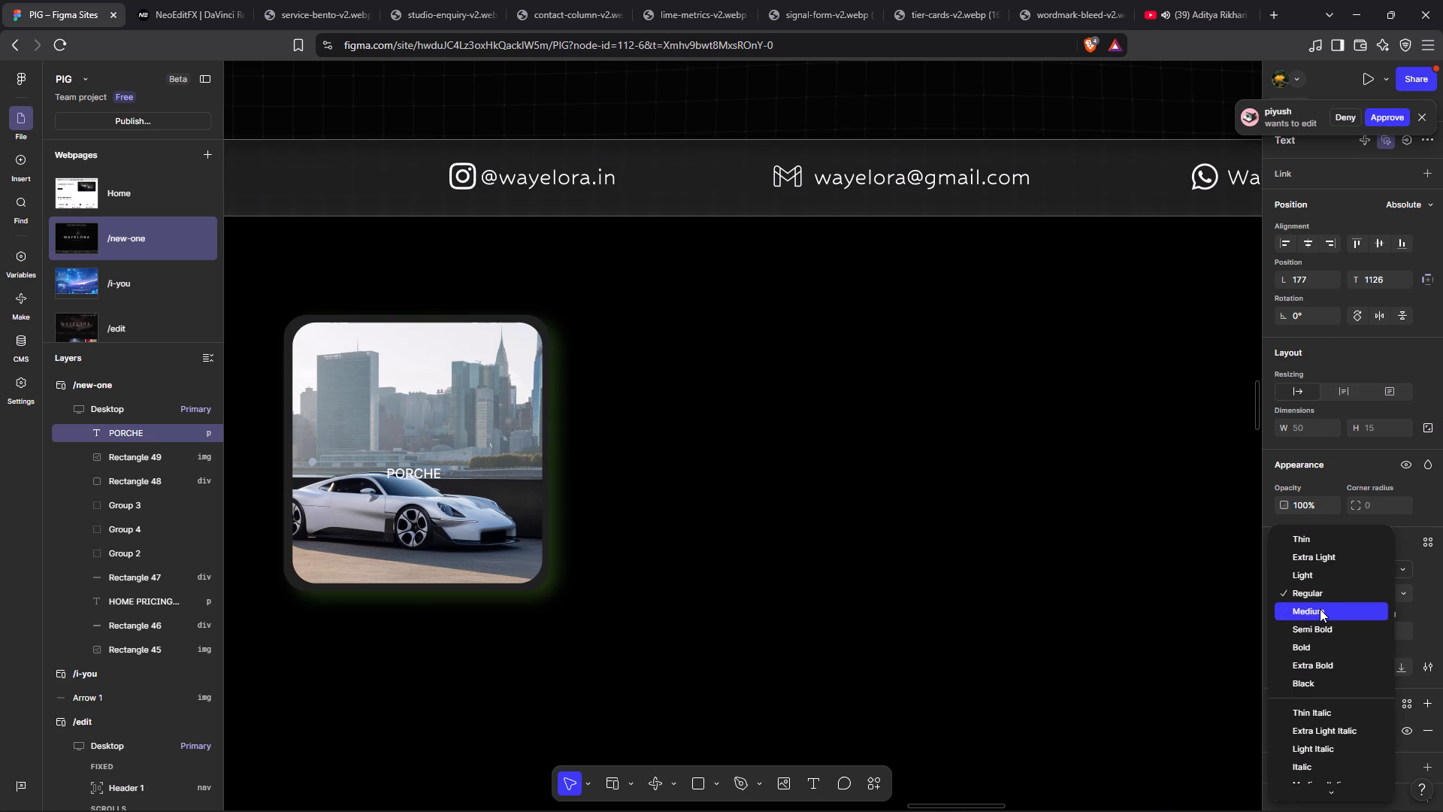
click(1330, 644)
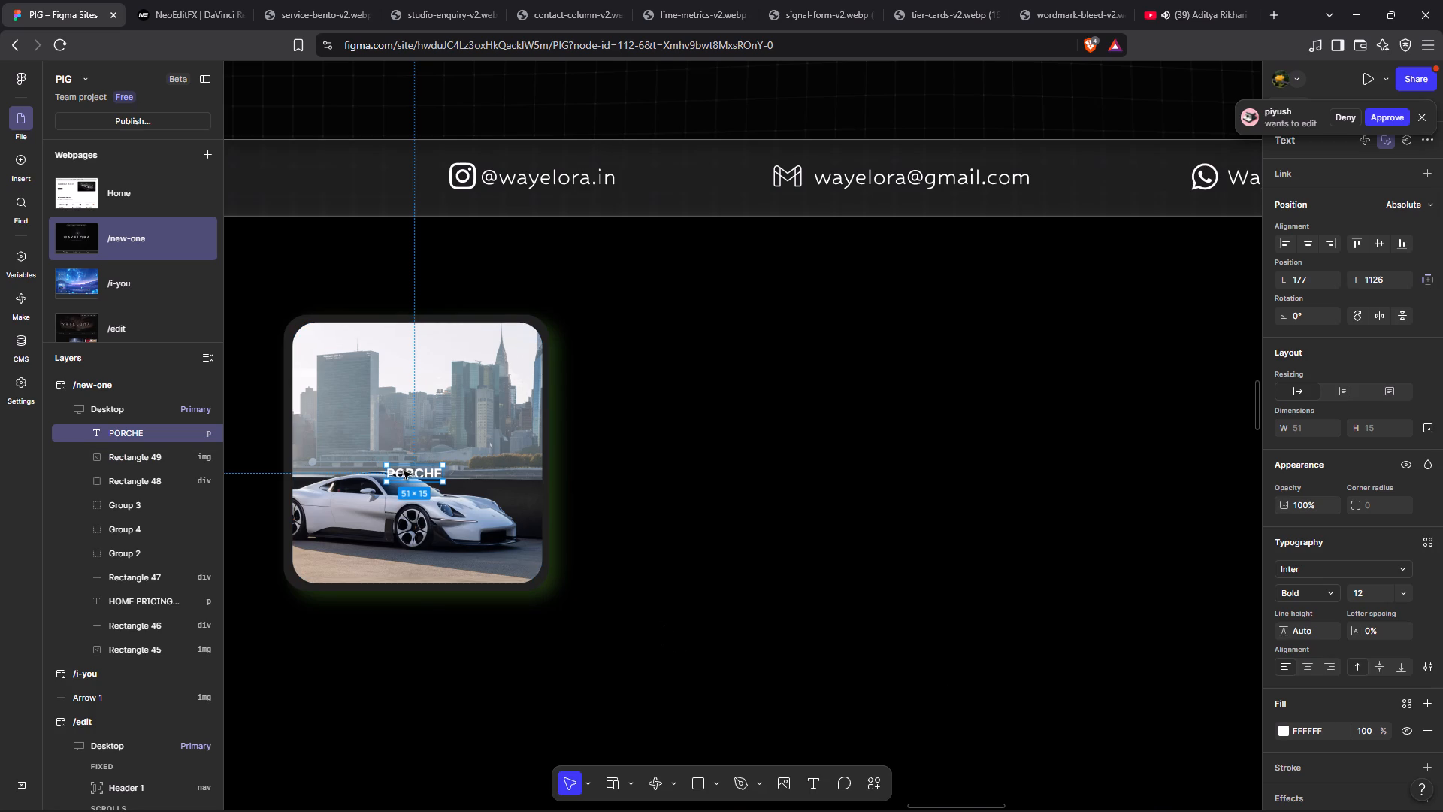
Centre the PORCHE text on the card, at 178 left and 1107 top.
drag(416, 479, 416, 469)
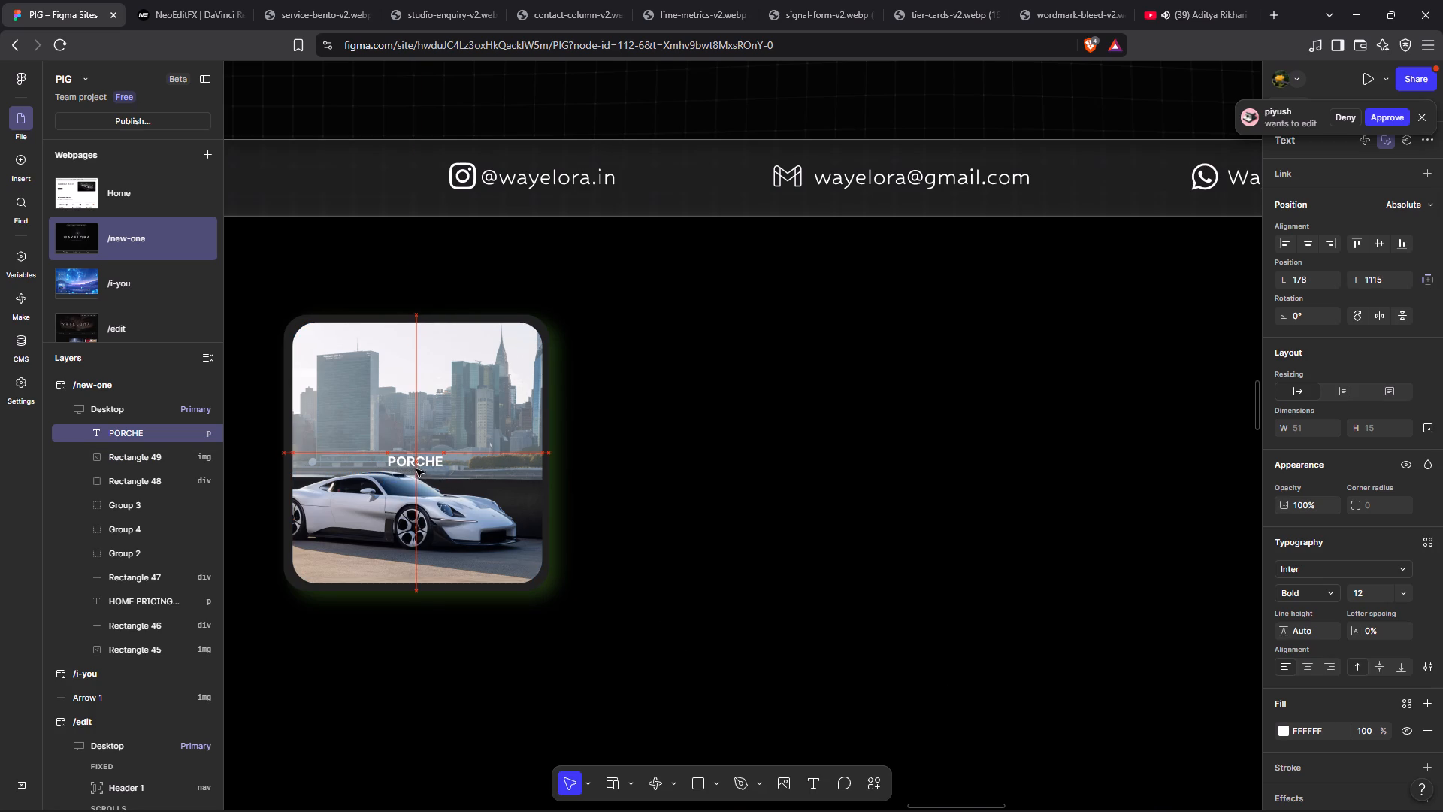
drag(416, 469, 416, 468)
click(416, 468)
click(708, 553)
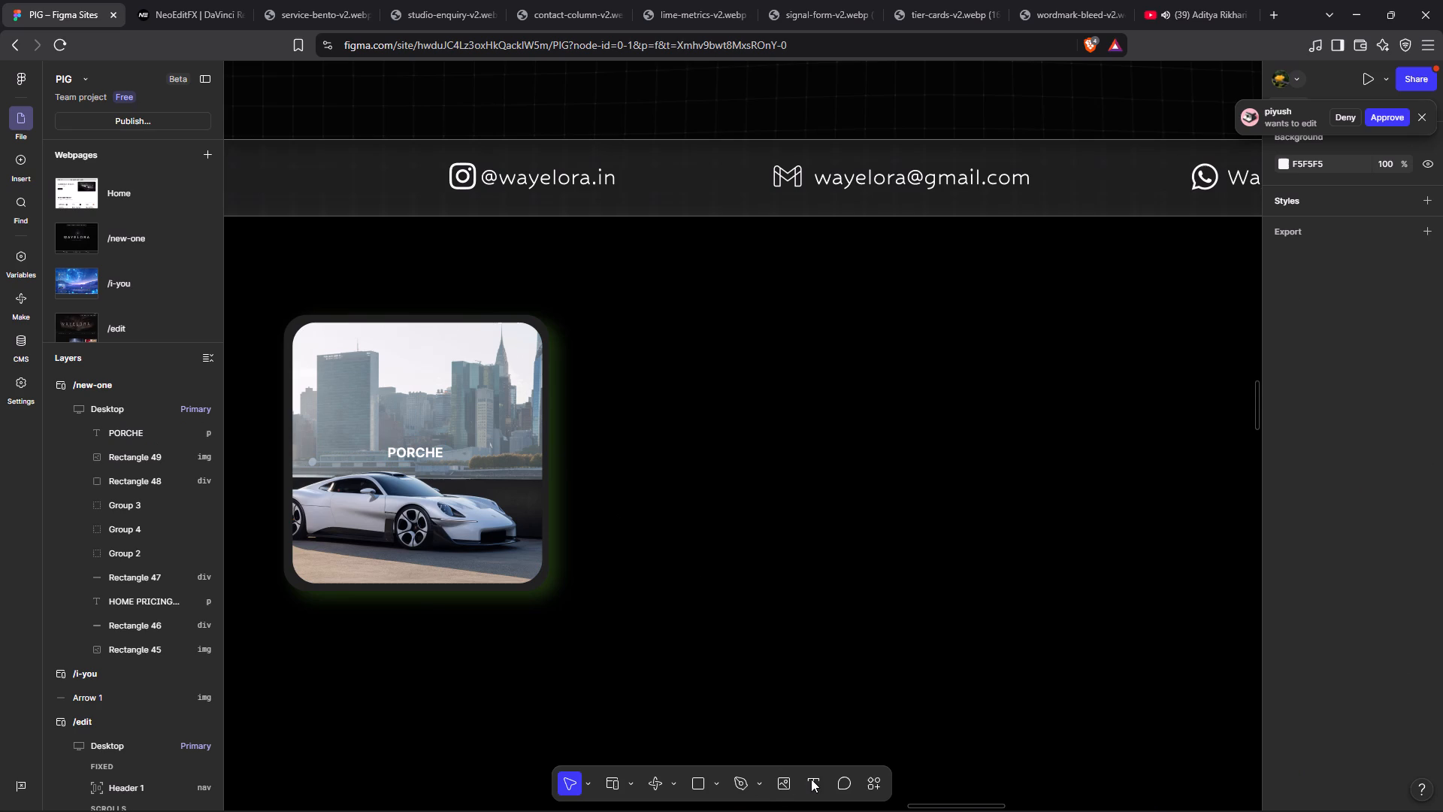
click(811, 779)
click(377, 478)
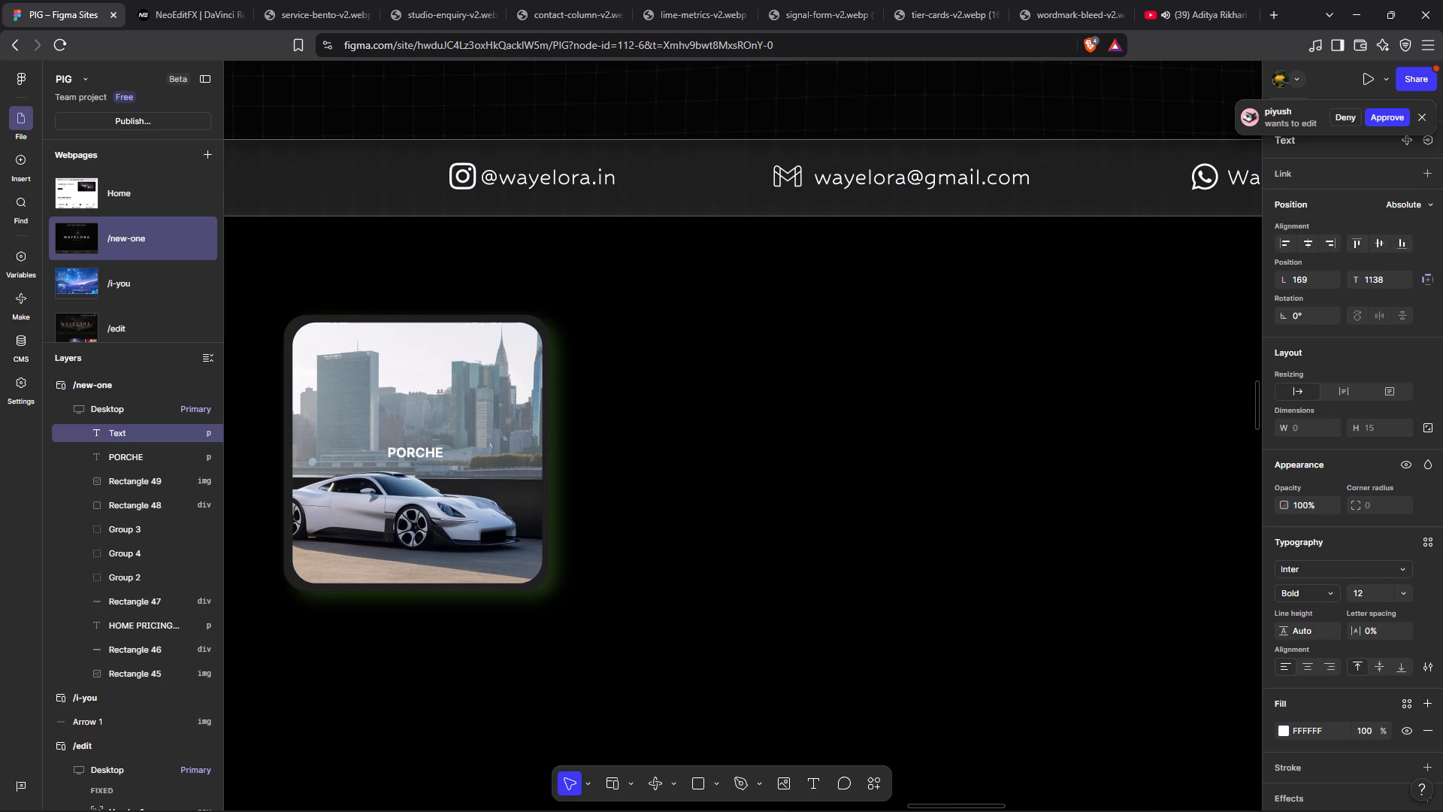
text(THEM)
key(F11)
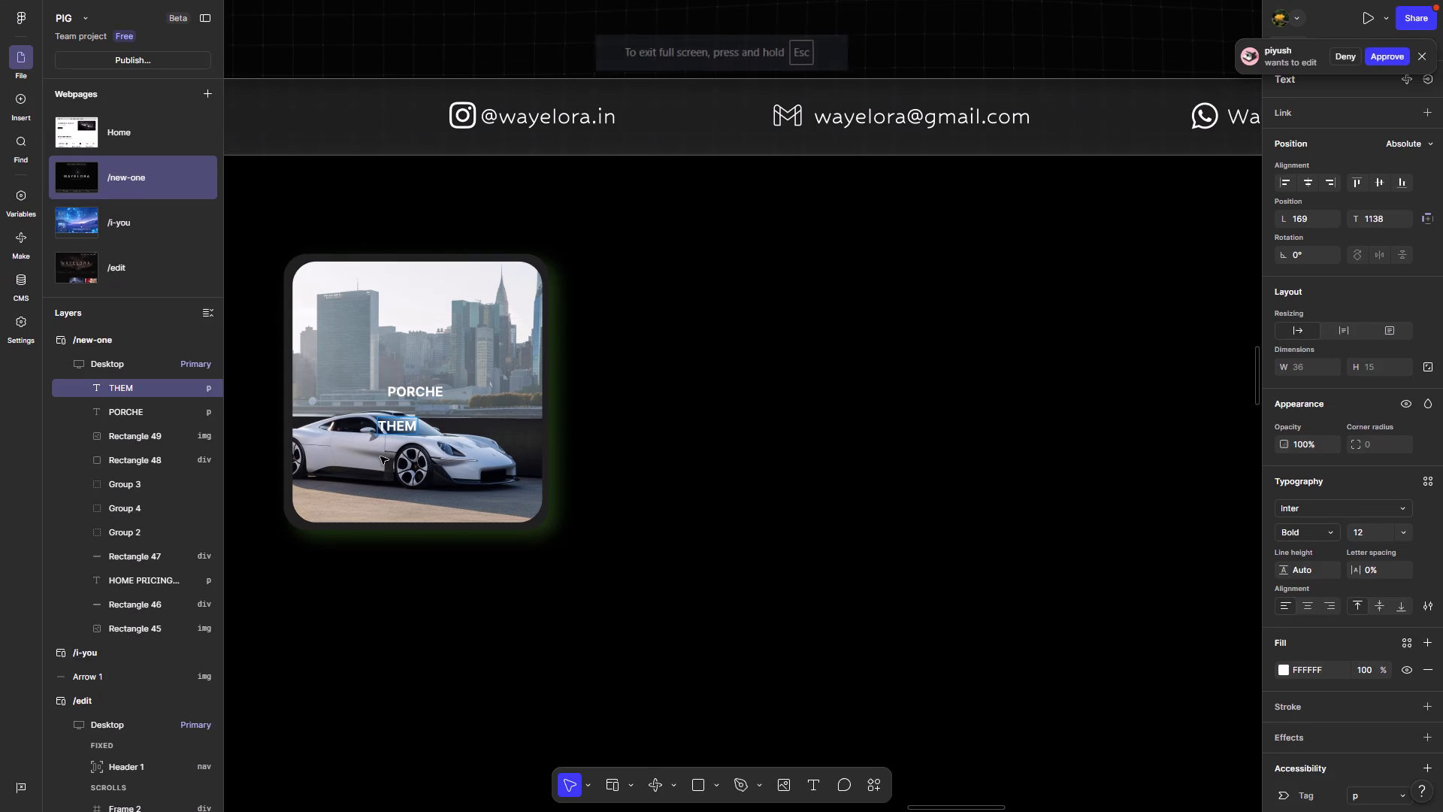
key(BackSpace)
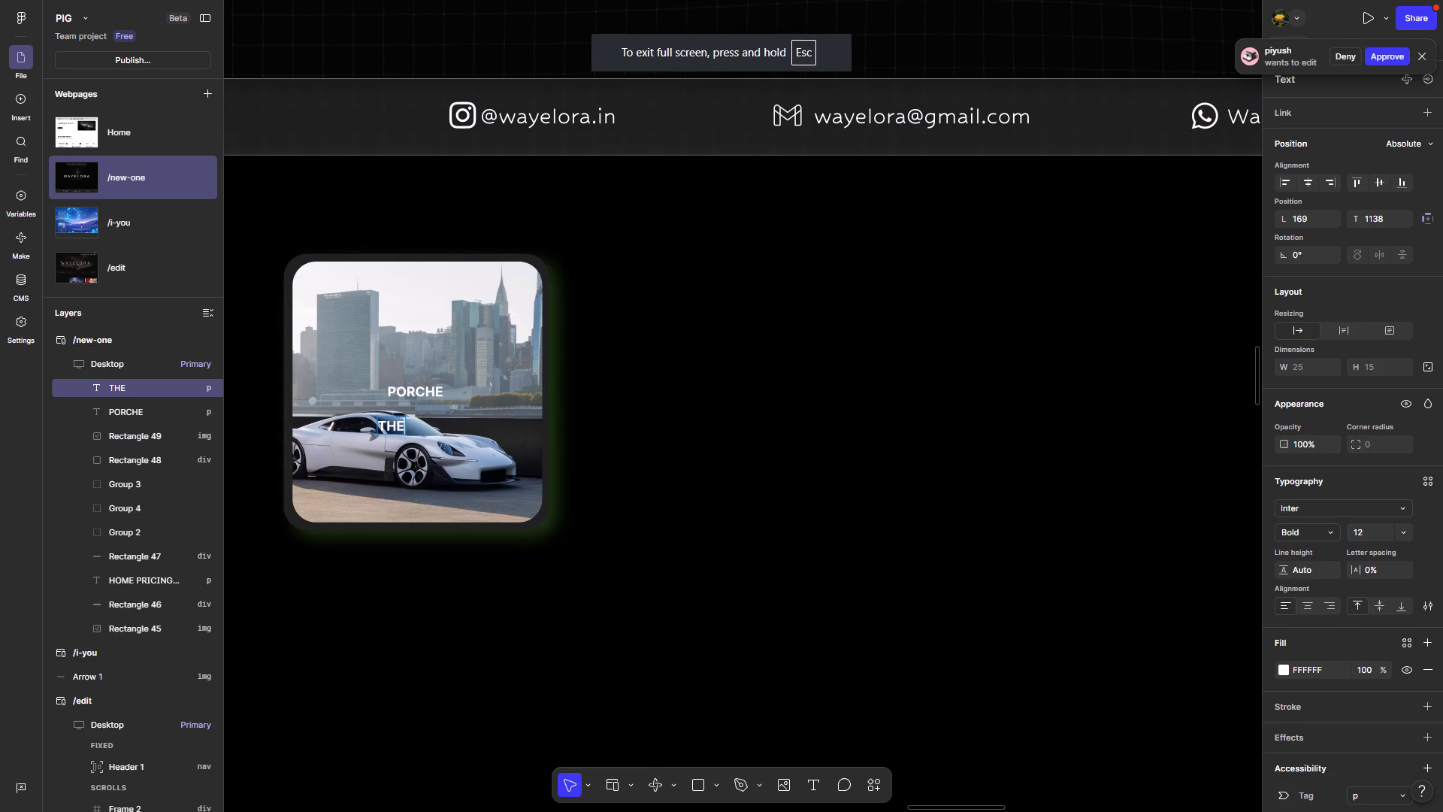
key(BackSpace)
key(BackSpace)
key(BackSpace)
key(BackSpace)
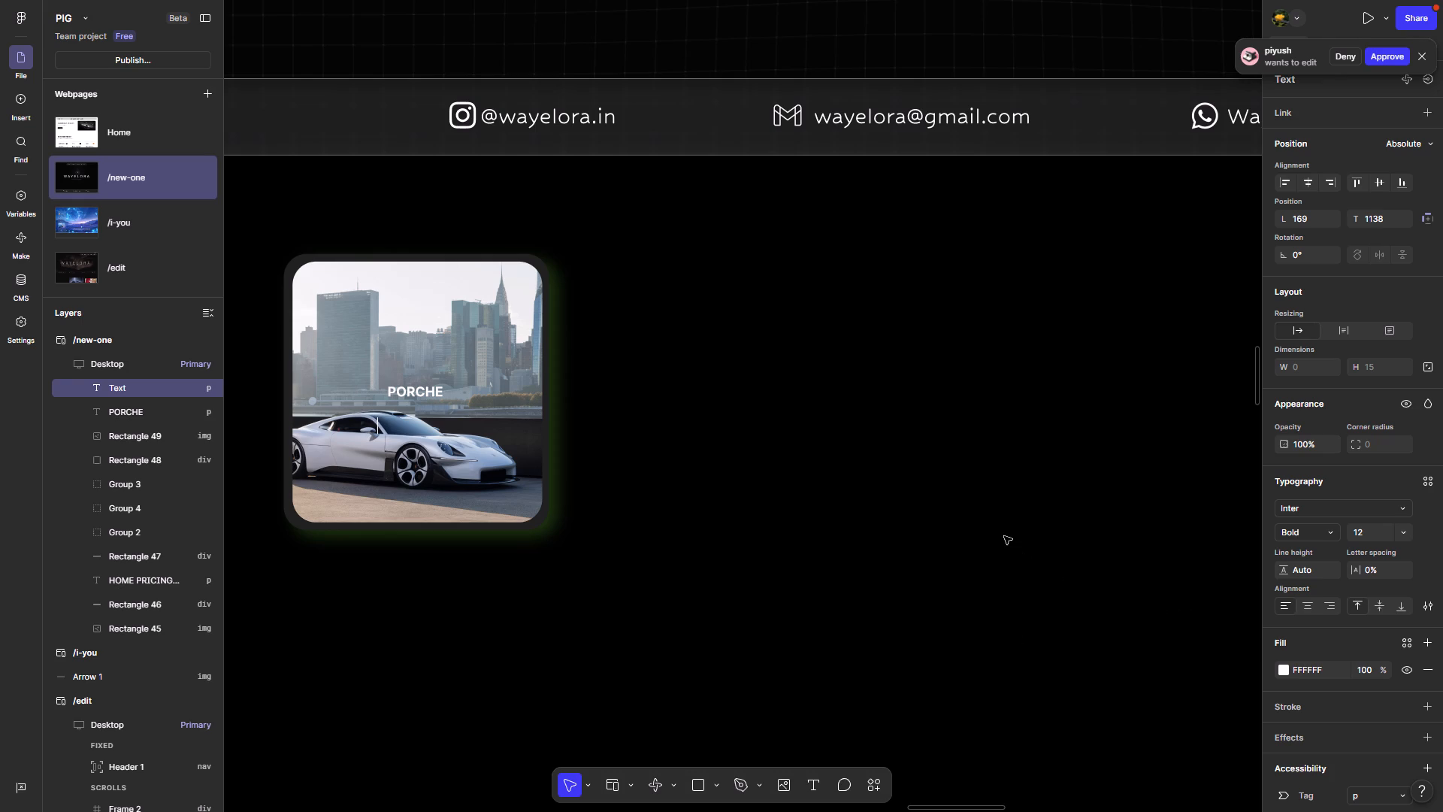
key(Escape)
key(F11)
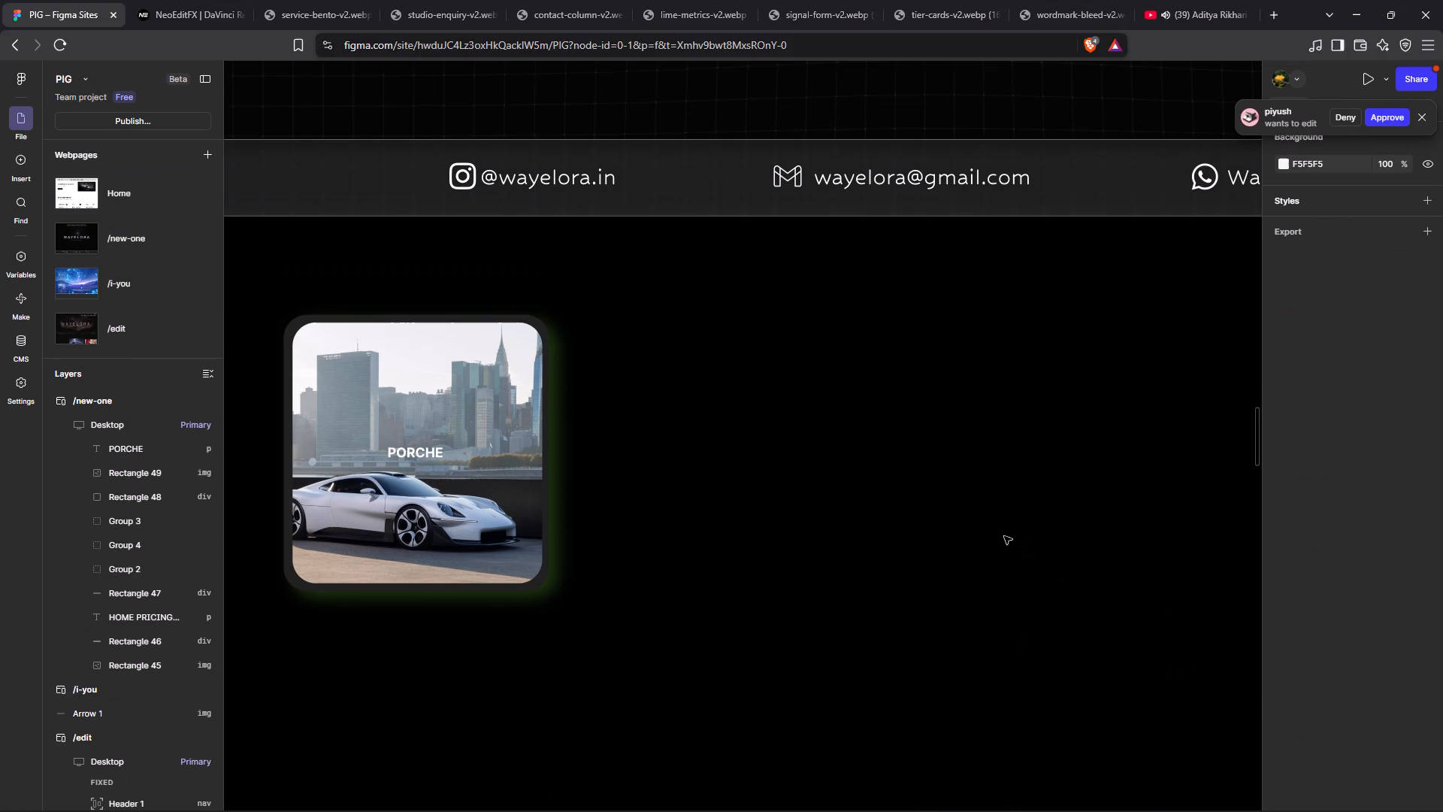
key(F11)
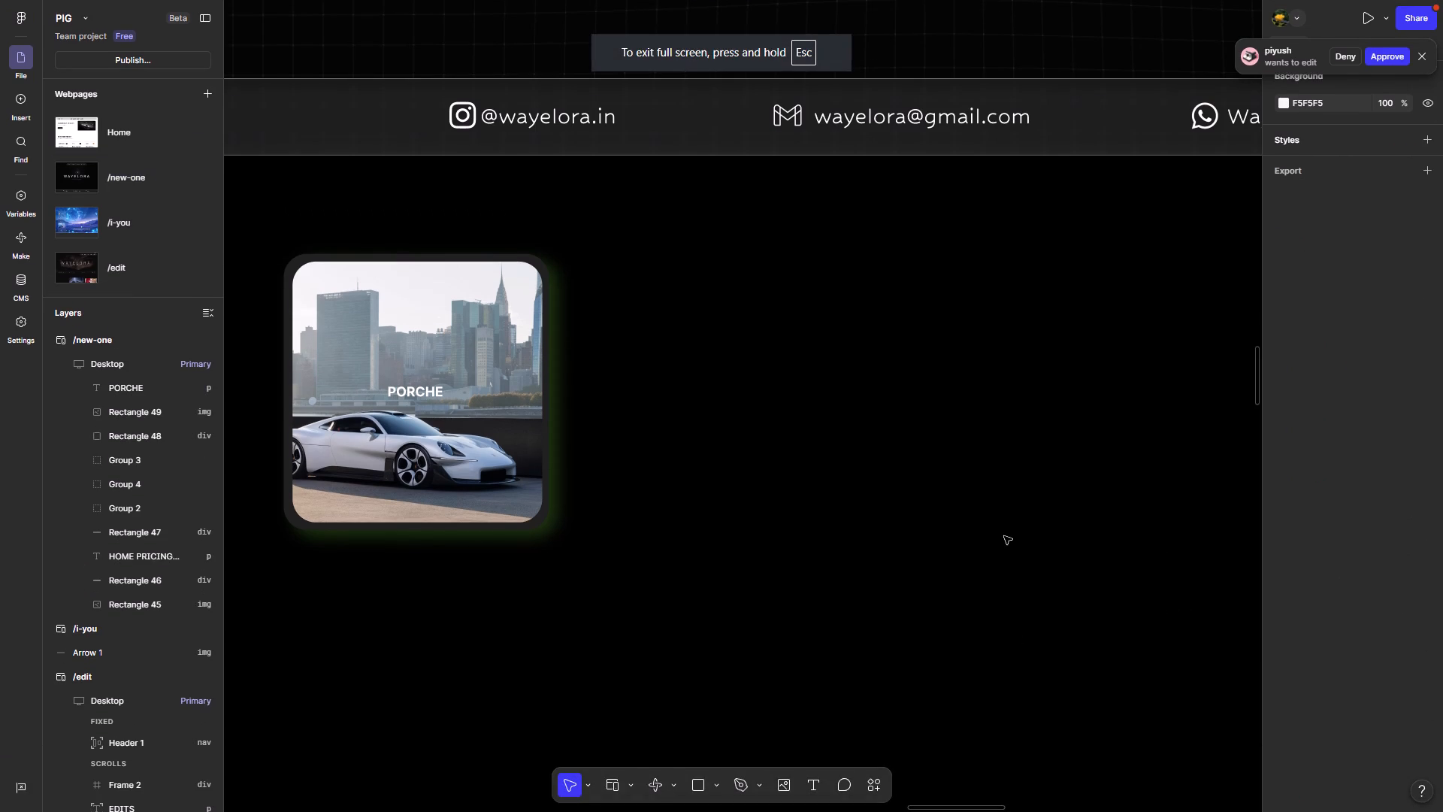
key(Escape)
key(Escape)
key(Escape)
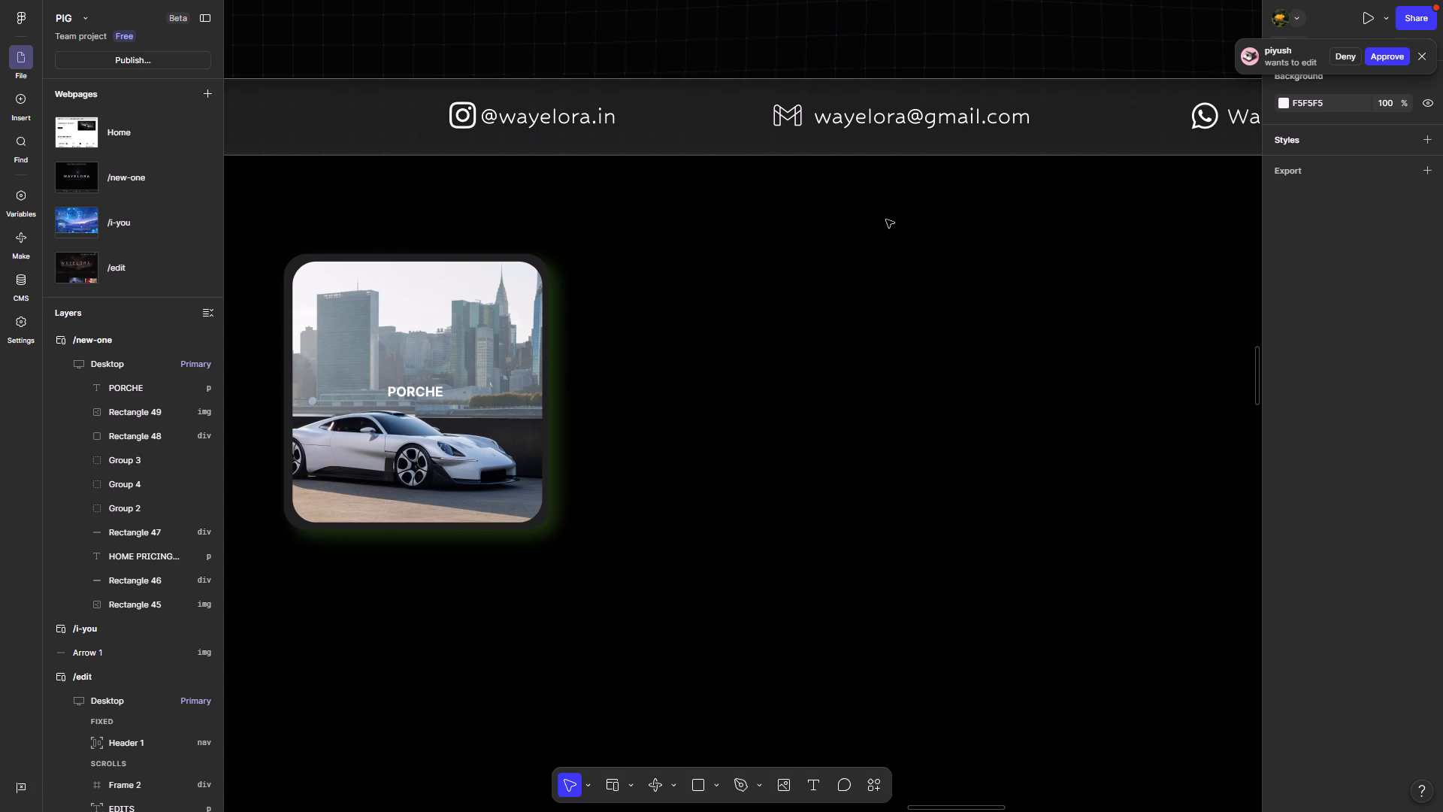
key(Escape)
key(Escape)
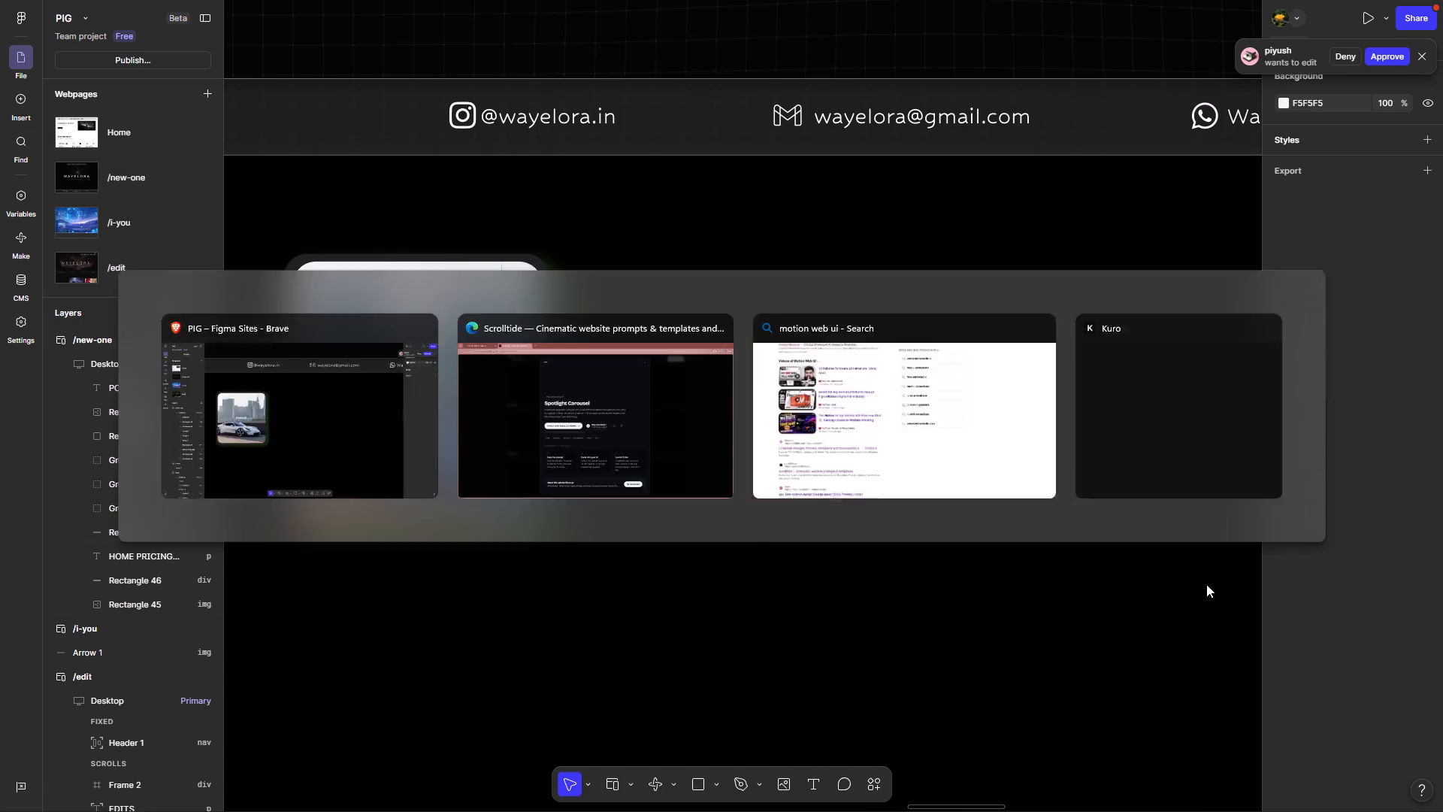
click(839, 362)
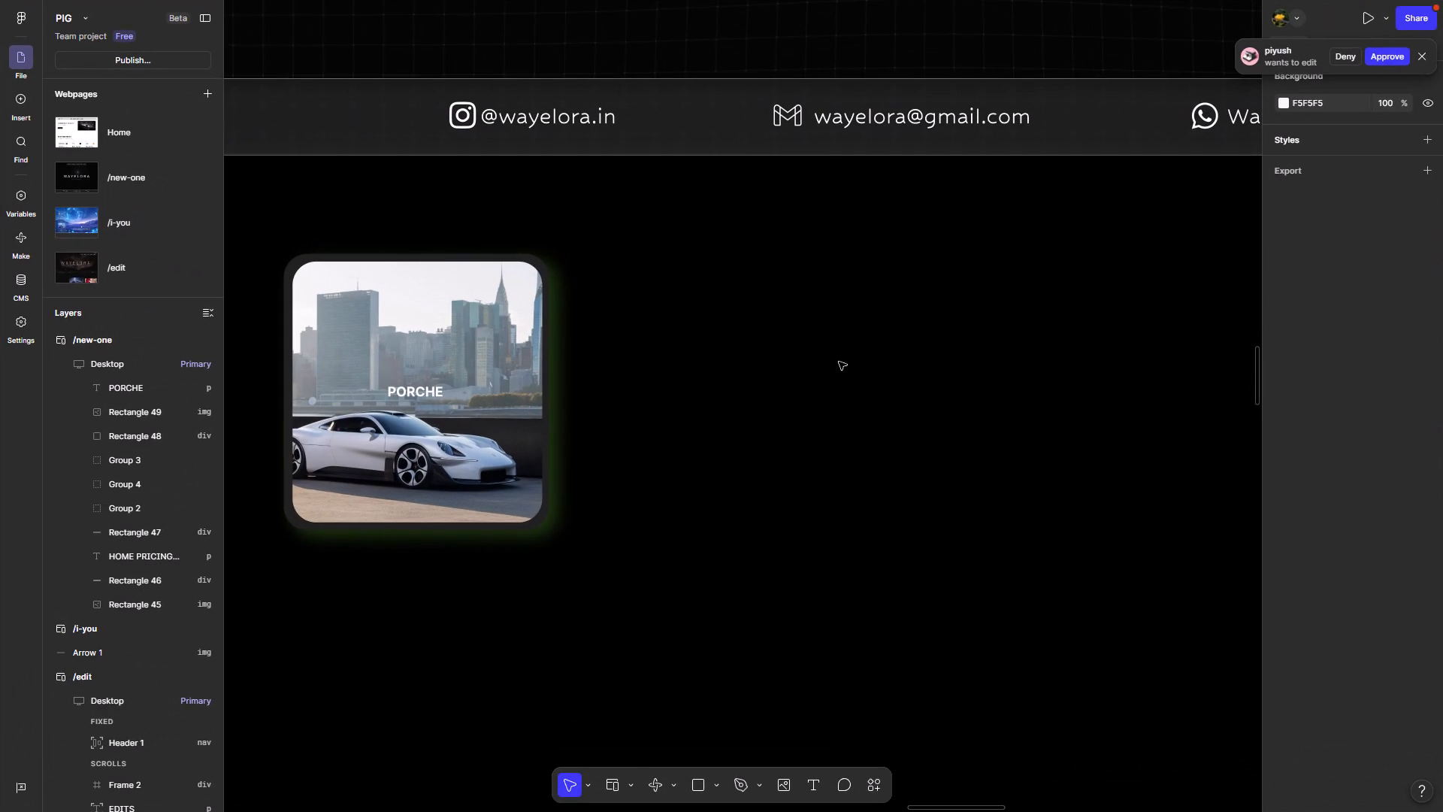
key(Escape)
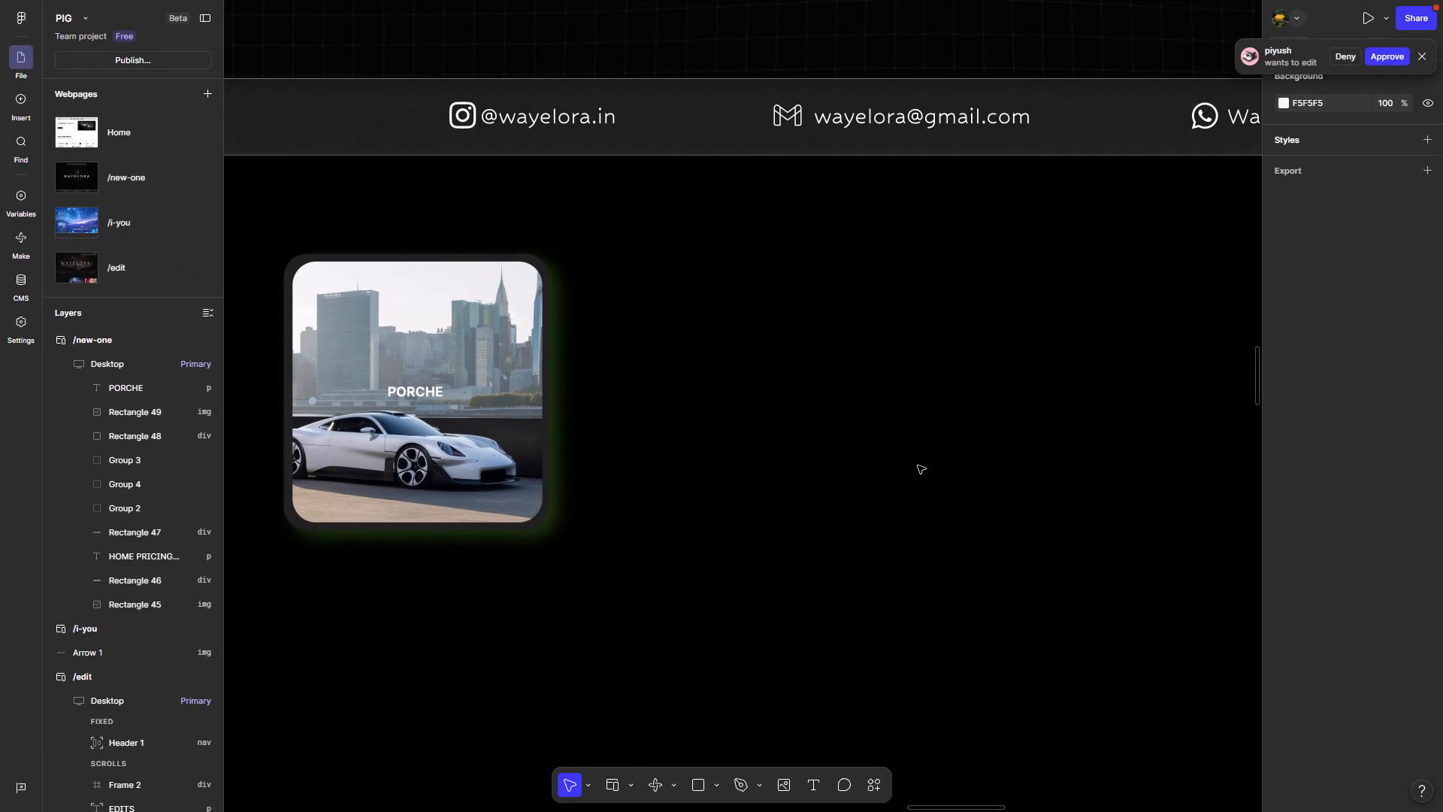
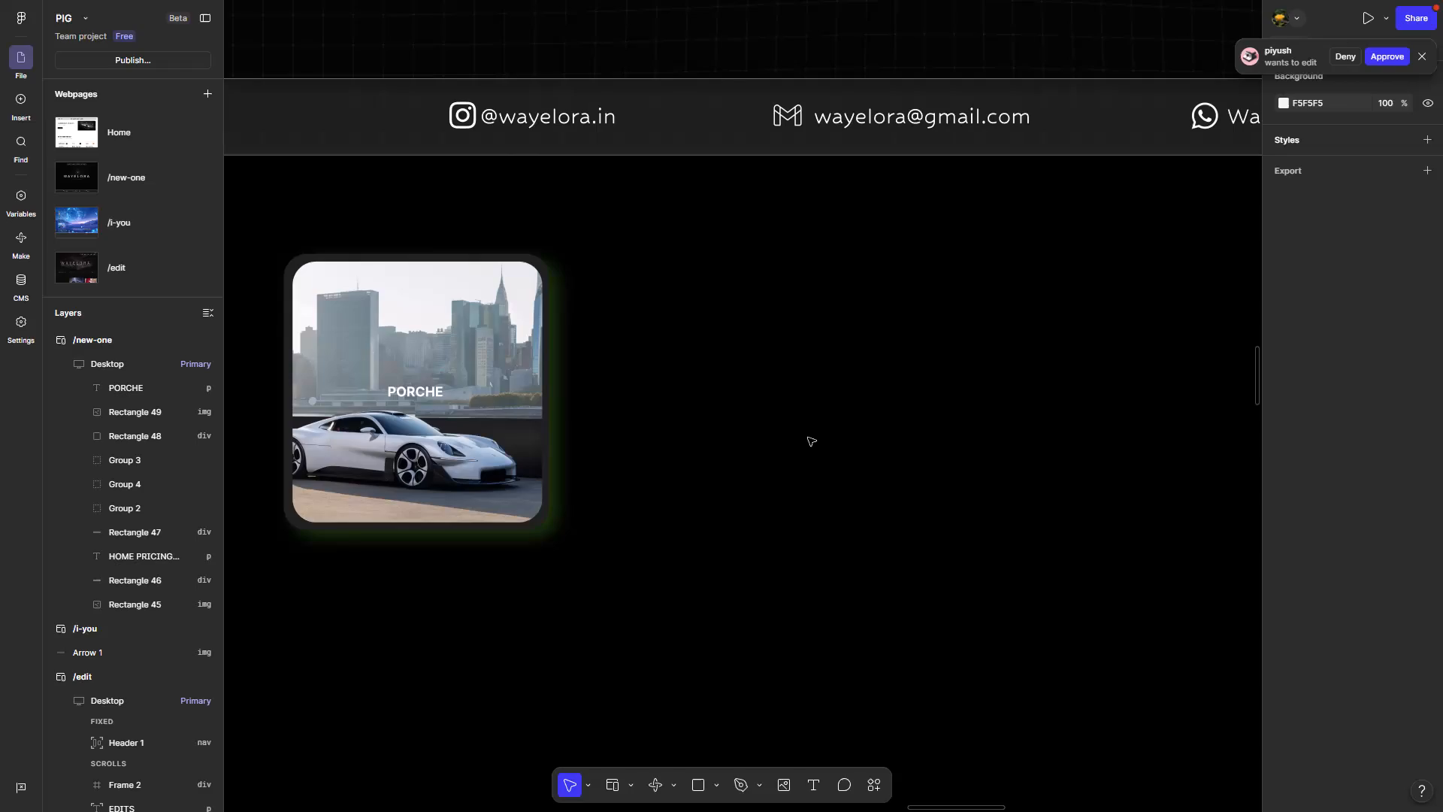
Start a new text layer over the car in the card image, below the PORCHE title.
key(F11)
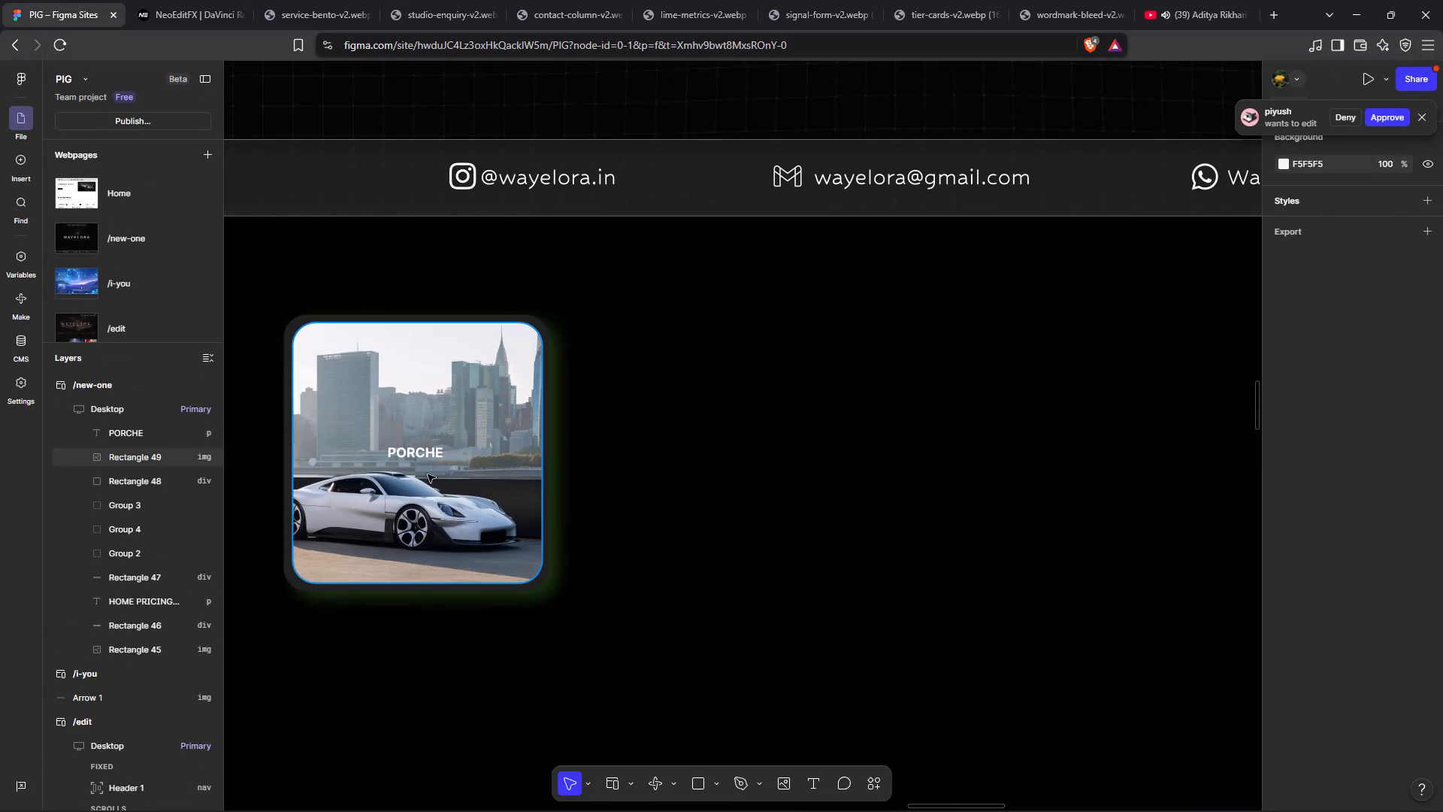
click(431, 498)
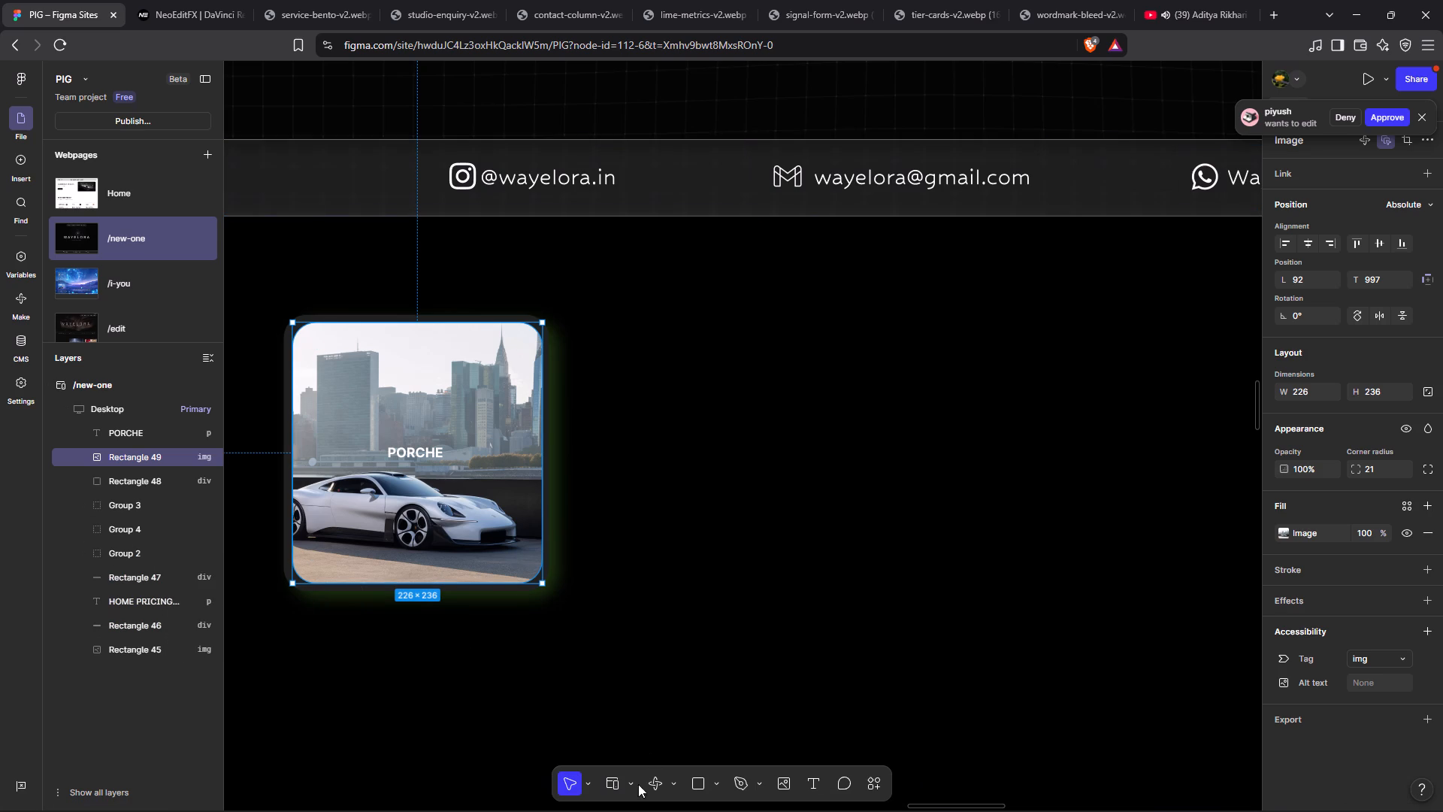
click(817, 784)
click(370, 494)
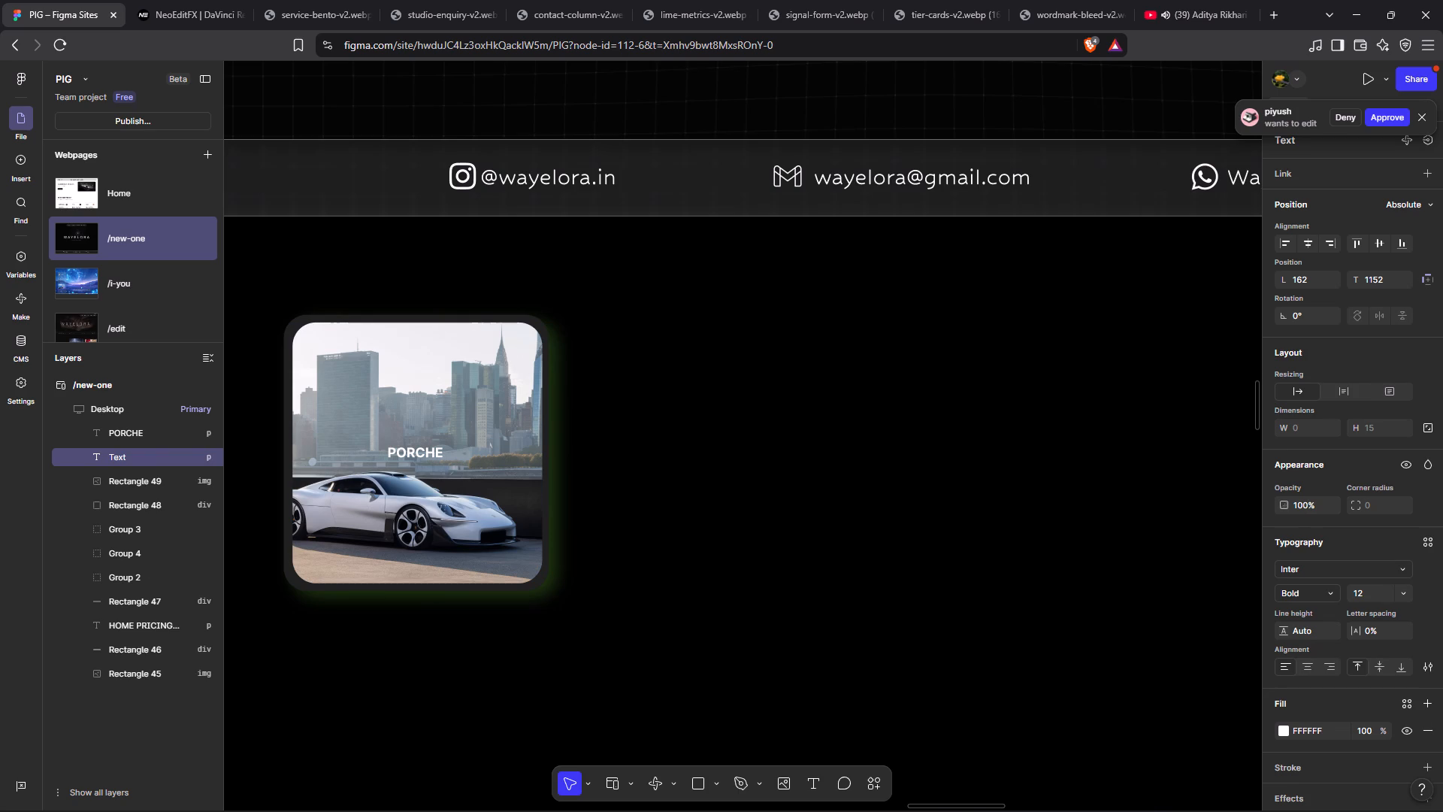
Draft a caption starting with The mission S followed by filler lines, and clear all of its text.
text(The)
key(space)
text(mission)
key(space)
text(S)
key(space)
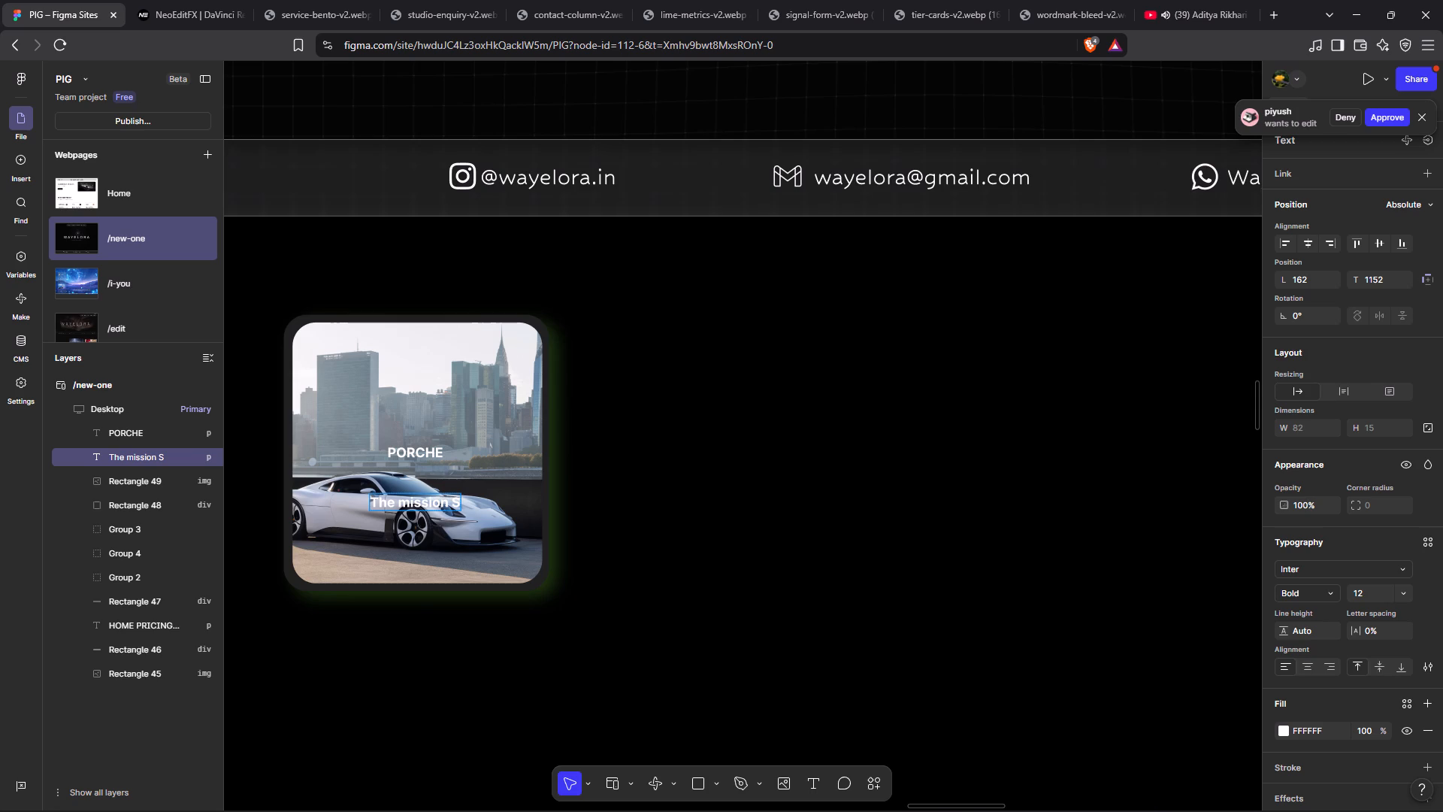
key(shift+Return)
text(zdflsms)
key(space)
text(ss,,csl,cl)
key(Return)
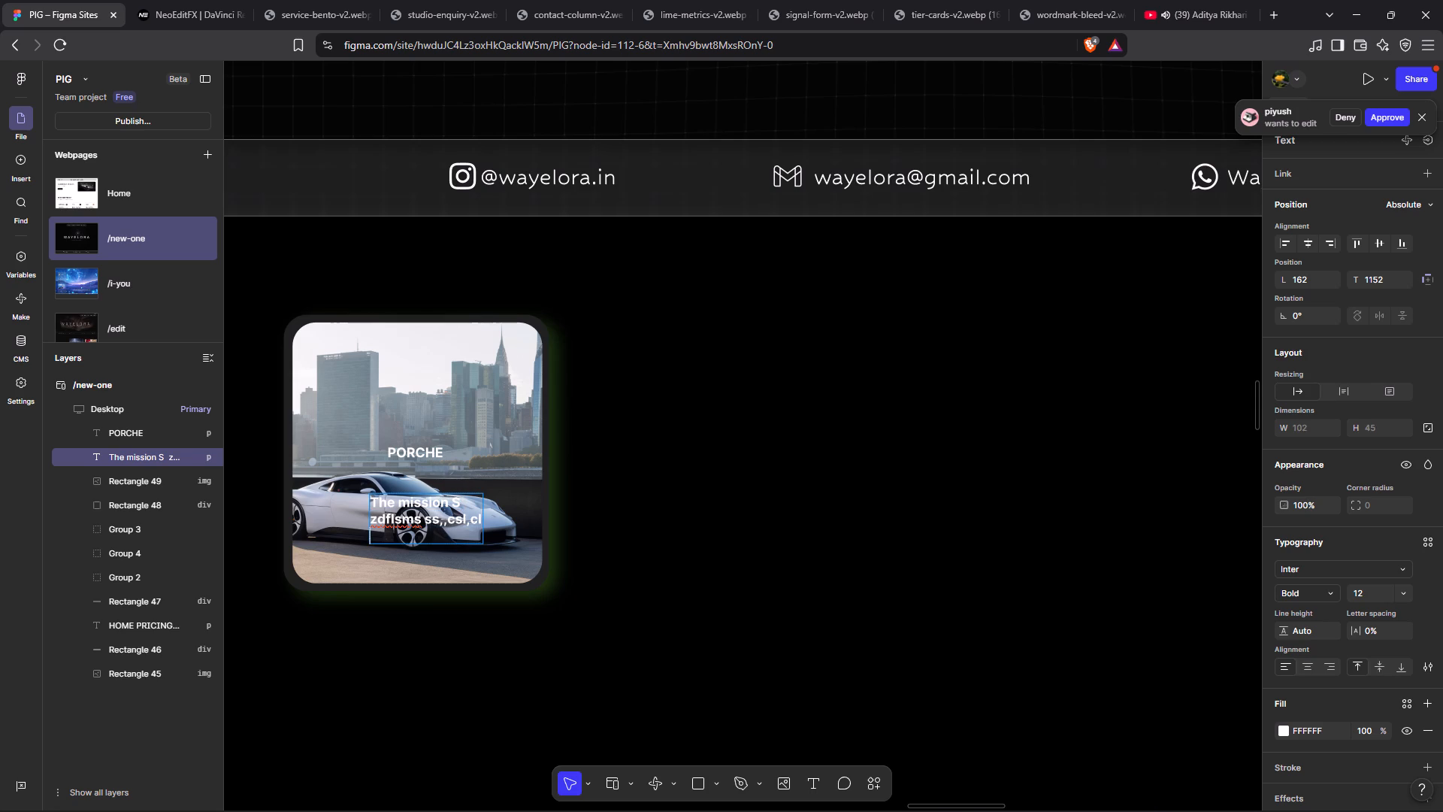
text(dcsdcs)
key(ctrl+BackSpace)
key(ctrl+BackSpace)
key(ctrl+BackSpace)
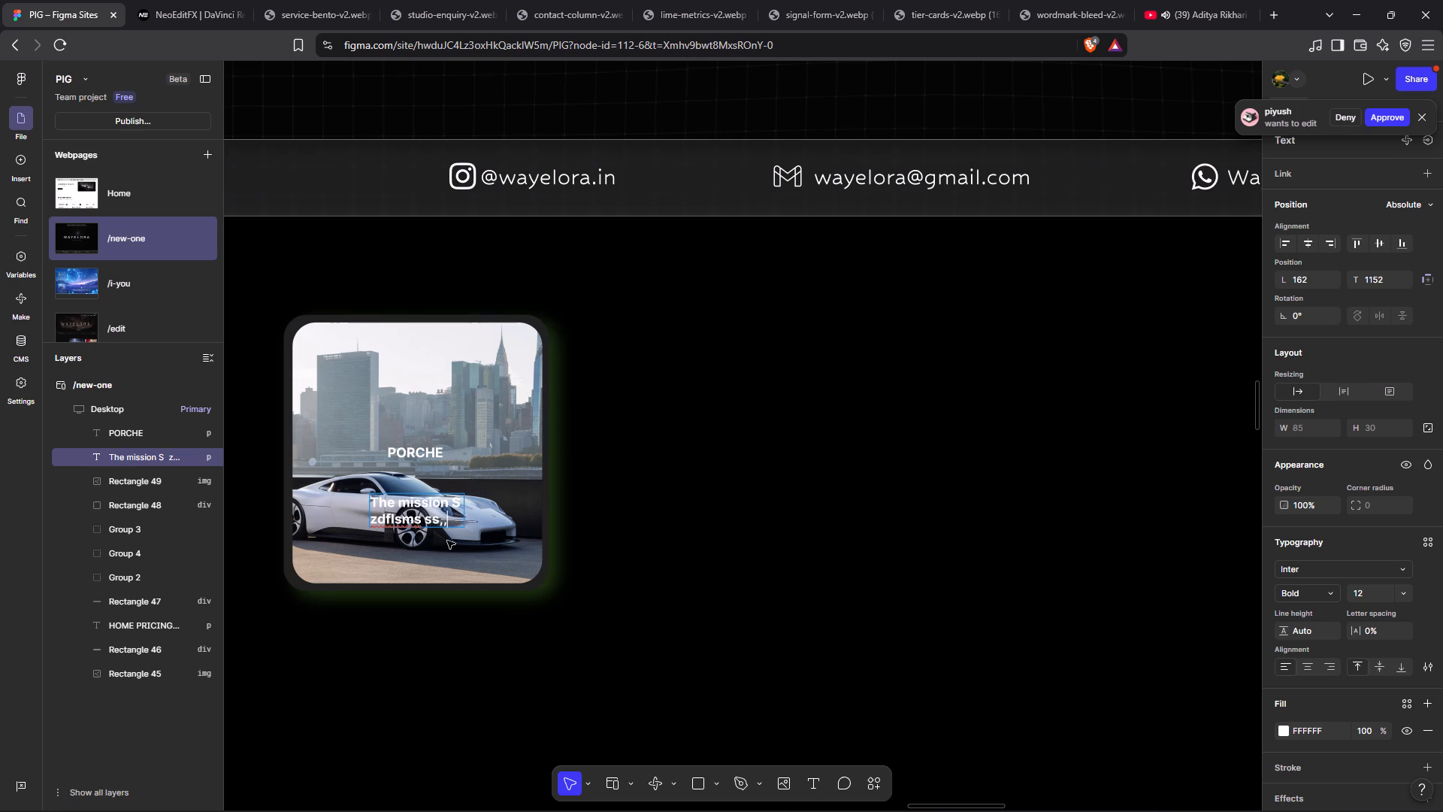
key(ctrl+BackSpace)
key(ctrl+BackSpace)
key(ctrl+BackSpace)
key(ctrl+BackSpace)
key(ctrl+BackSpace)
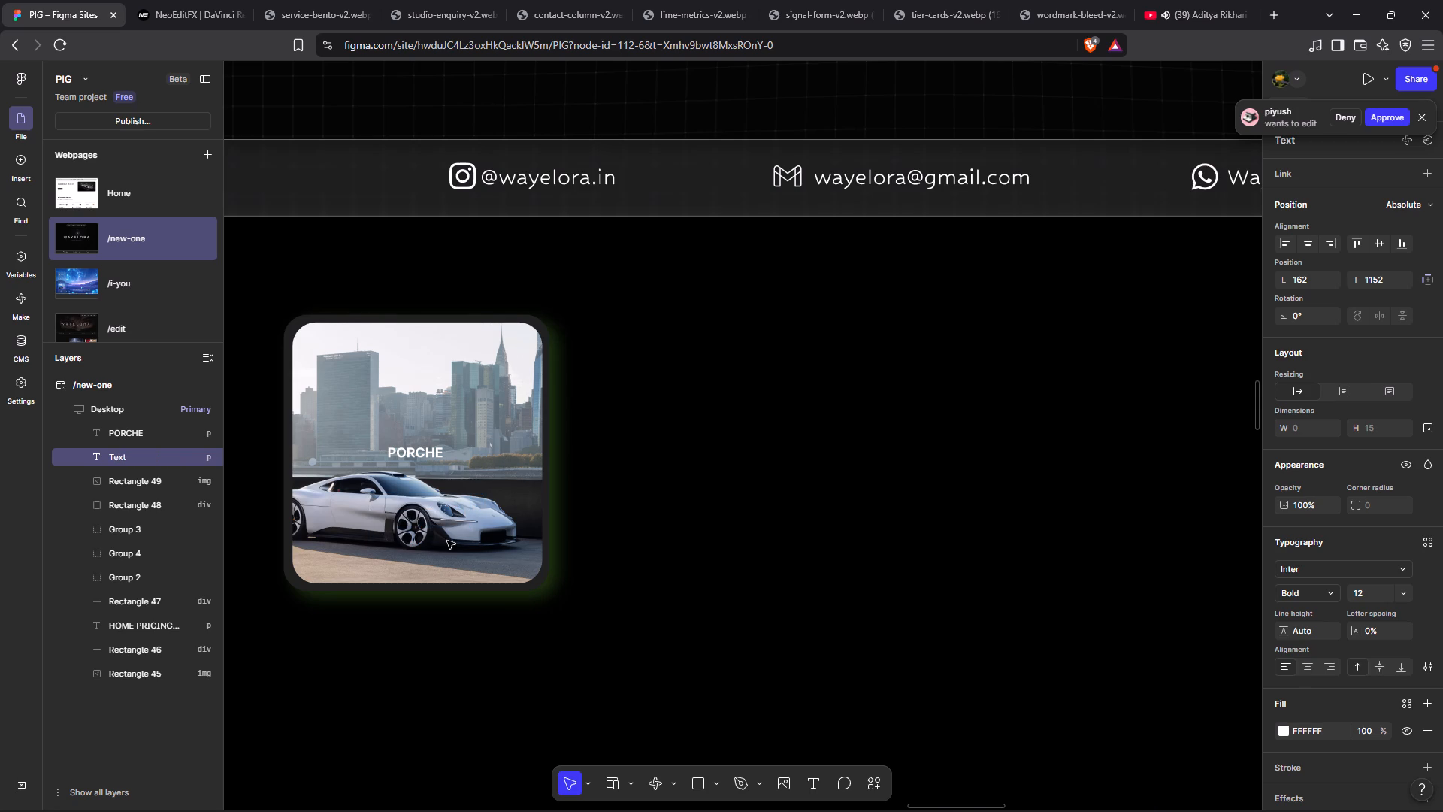
Enter the two-line caption "bryon the imagination" and "mission s" in the empty text layer.
text(bryon the)
key(space)
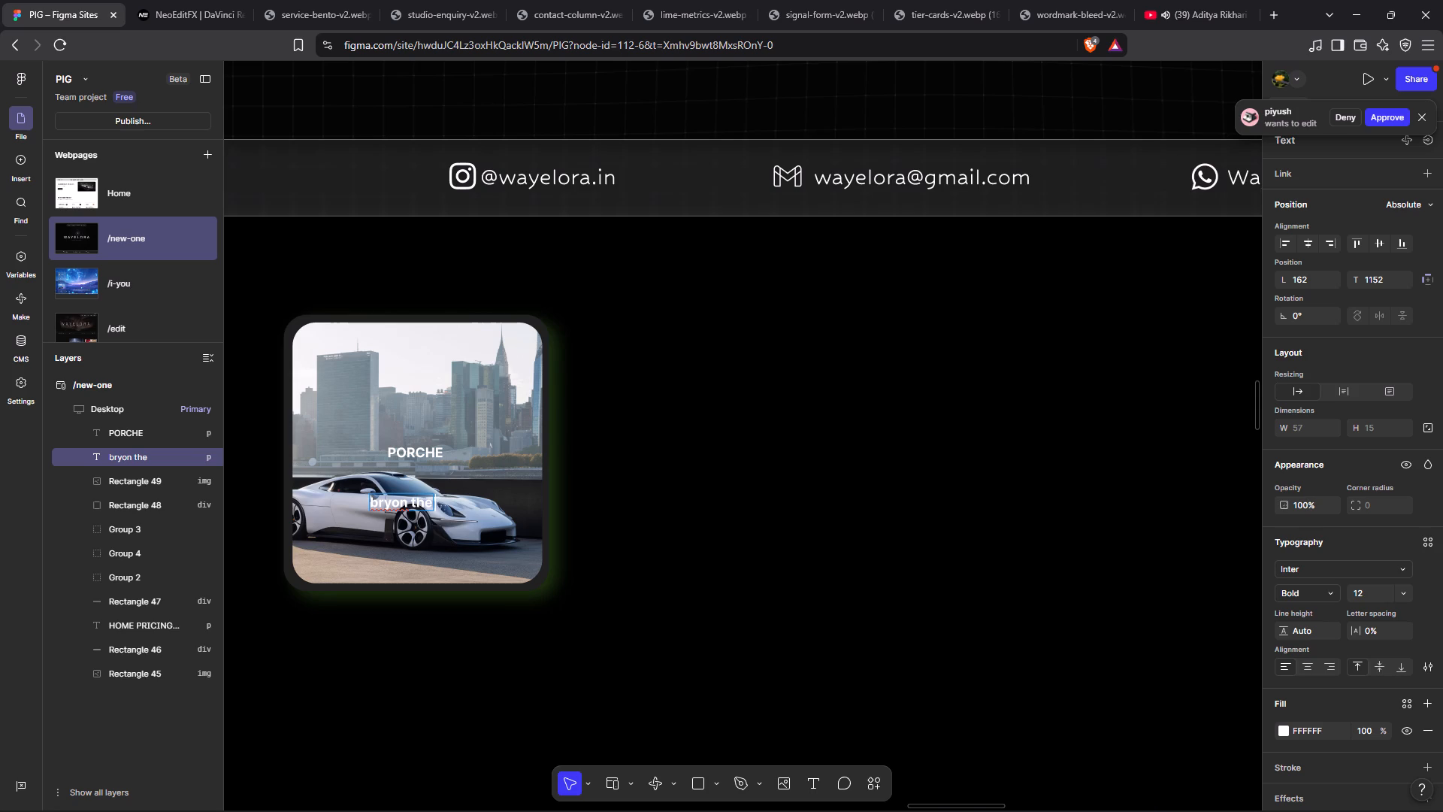
text(imagination)
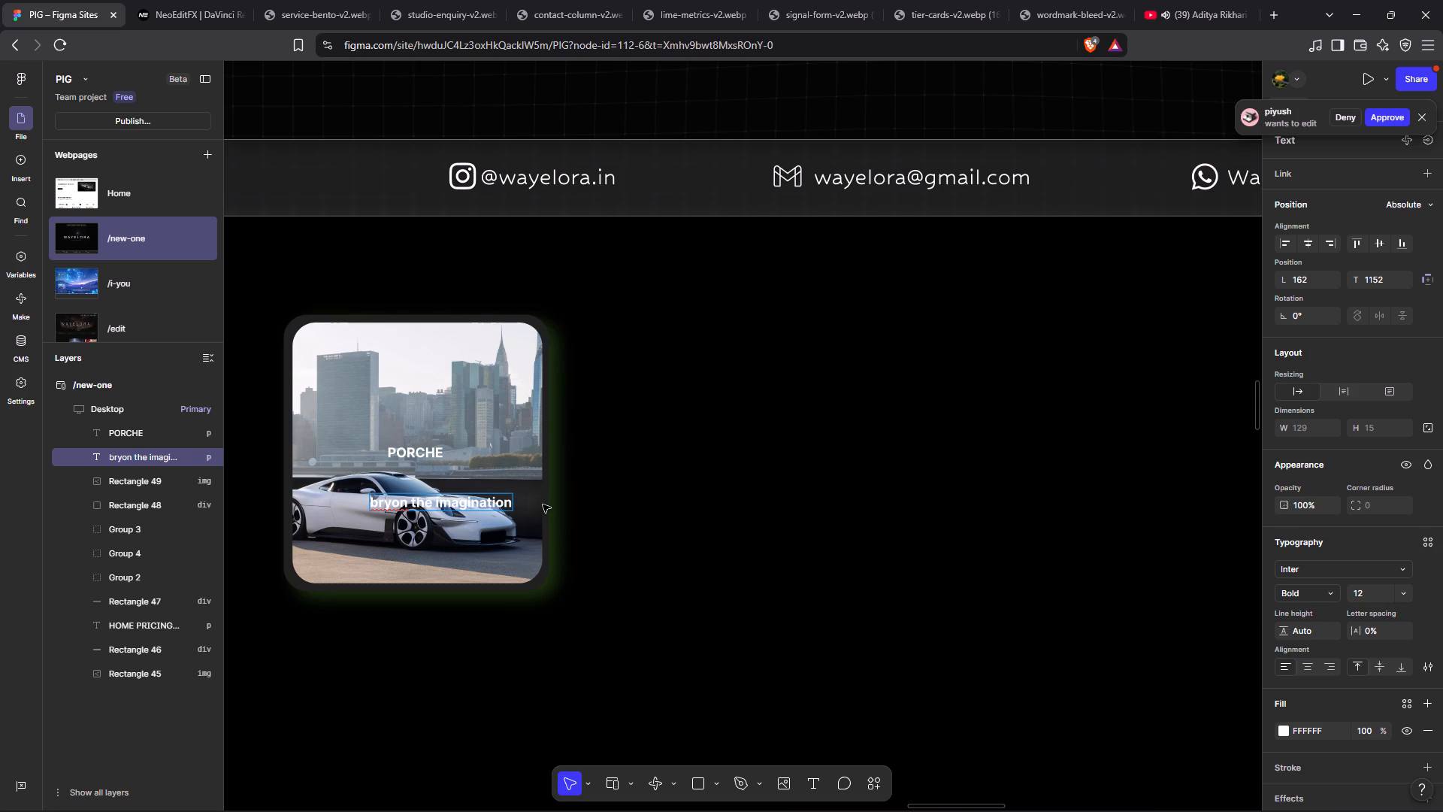
key(shift+Return)
text(mission)
key(space)
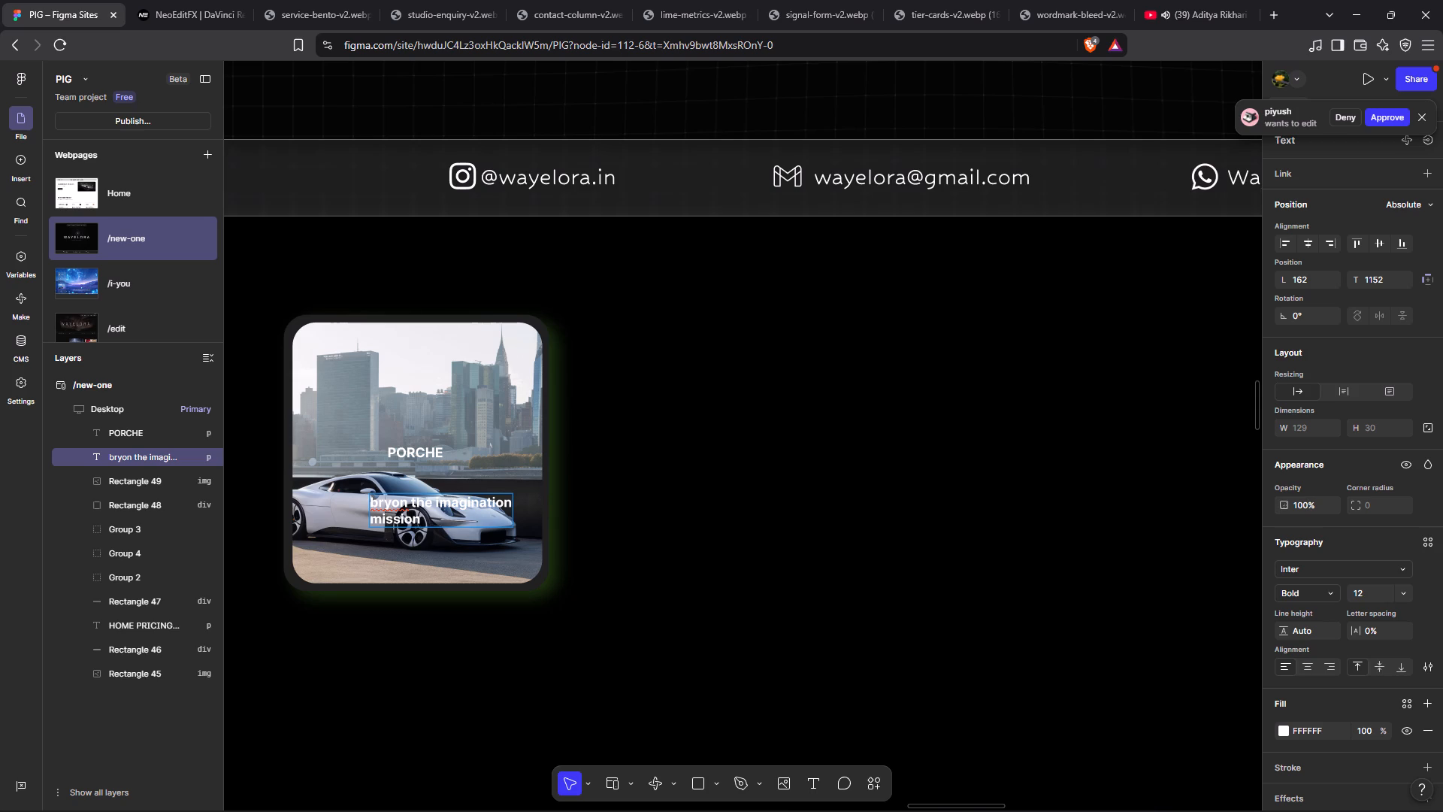
key(s)
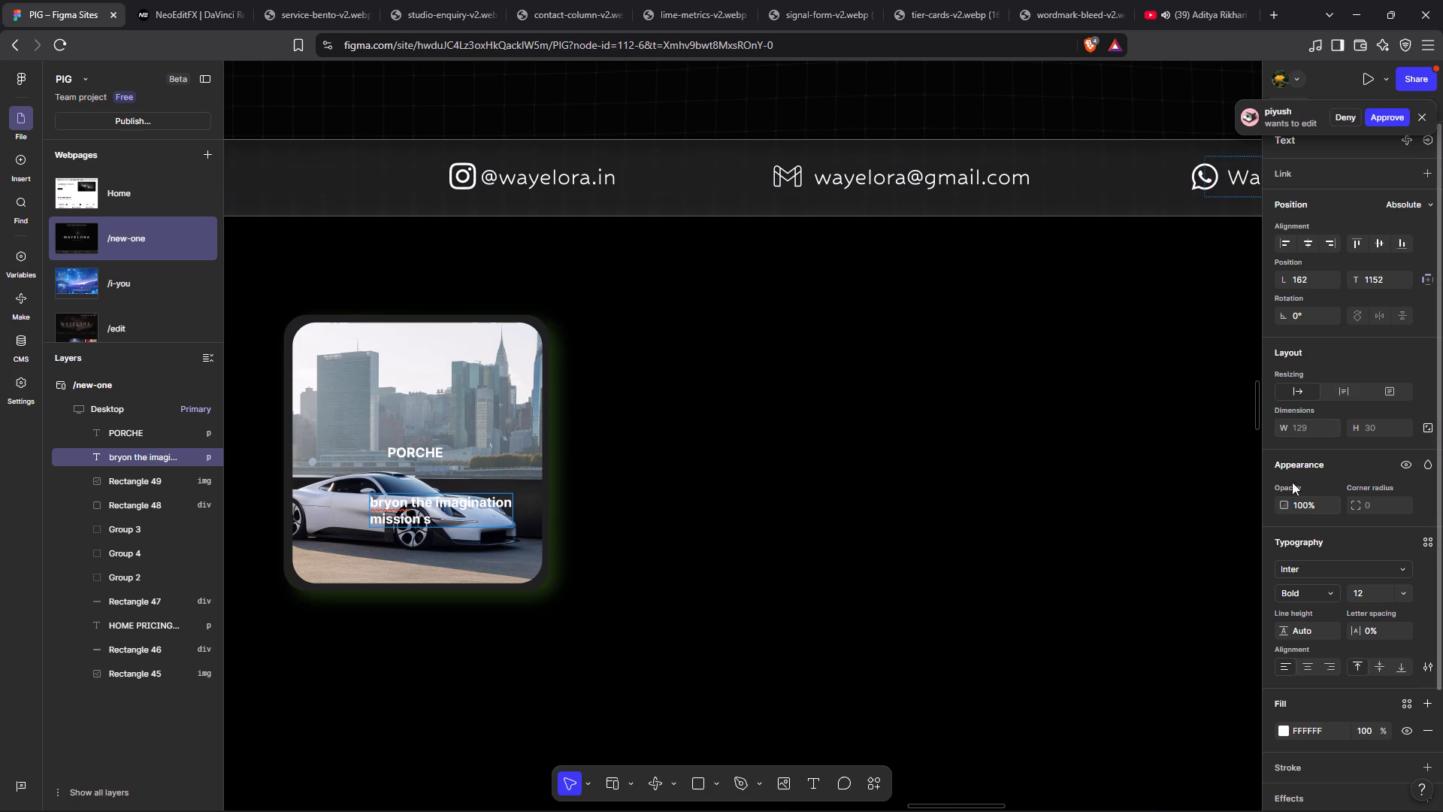
Set the caption's weight to Regular and move it directly beneath PORCHE, at 143 left and 1122 top.
click(1312, 592)
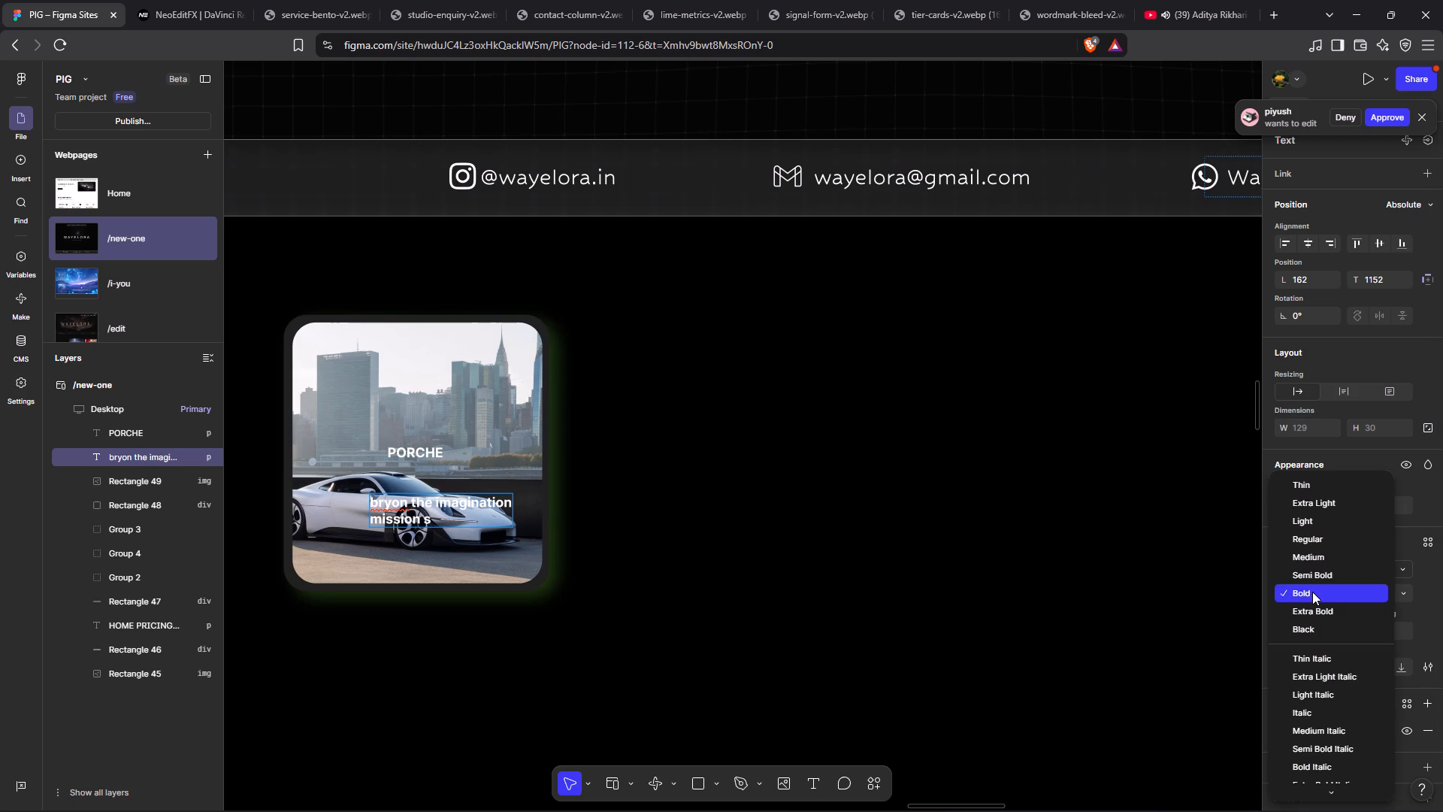
click(1175, 518)
click(1175, 518)
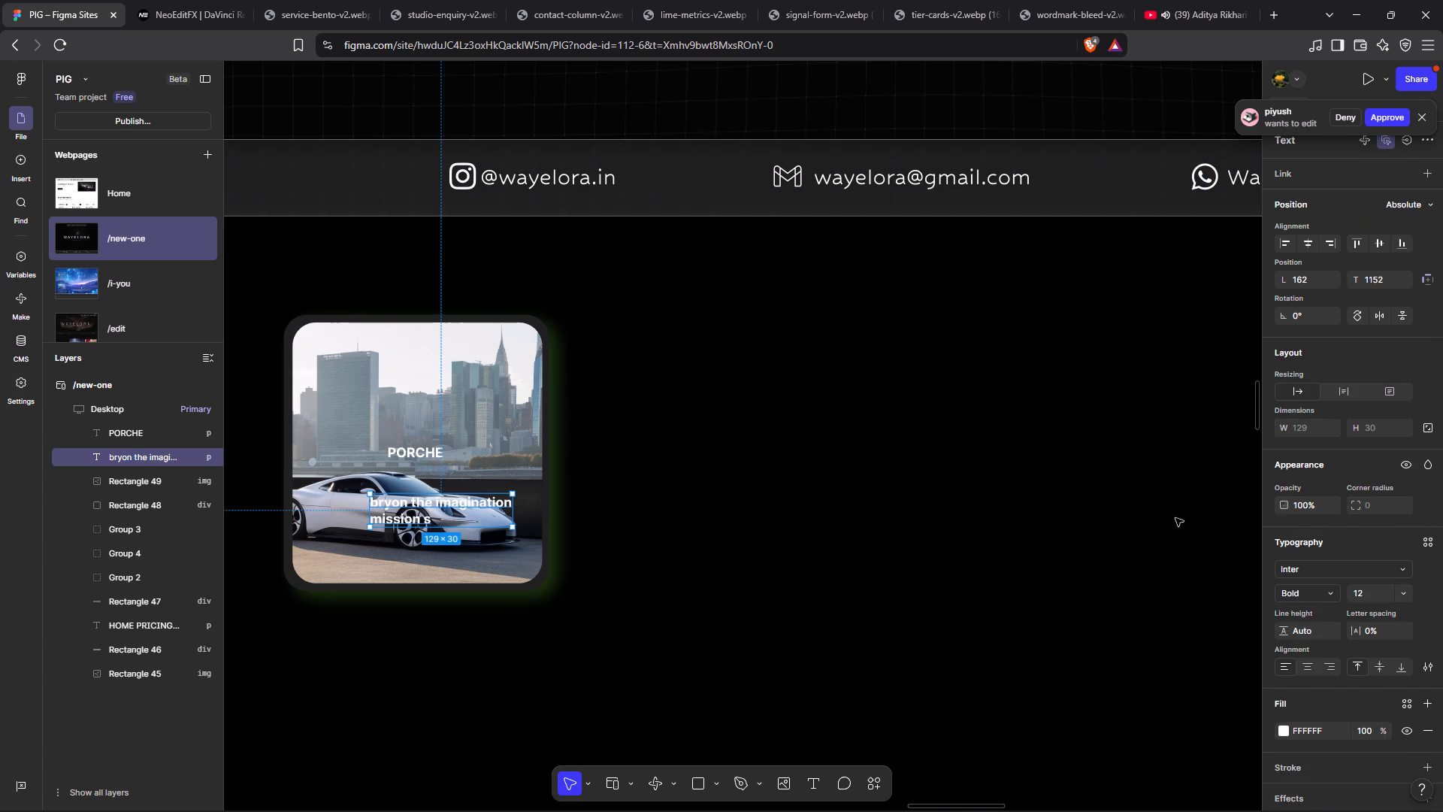
click(1330, 598)
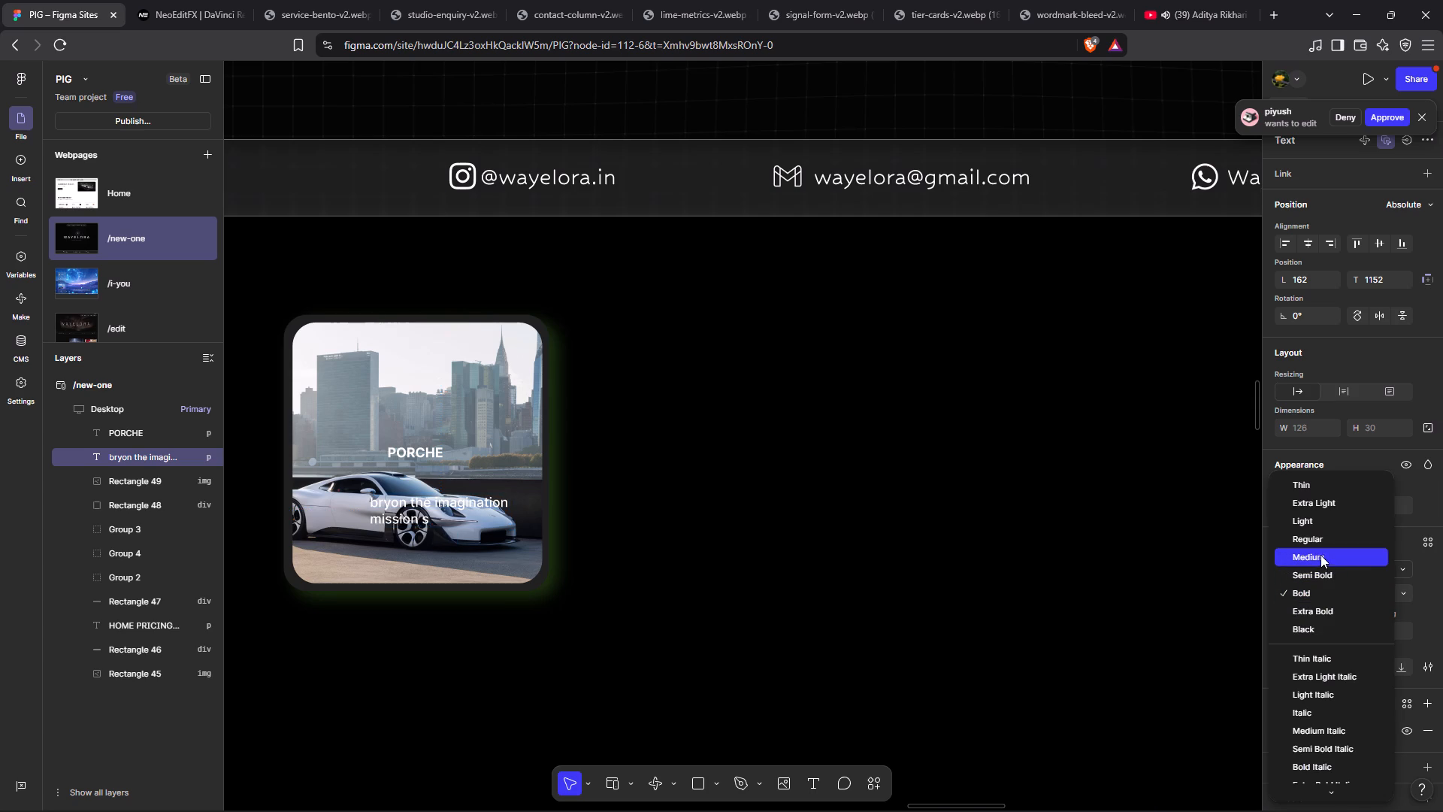
click(1311, 531)
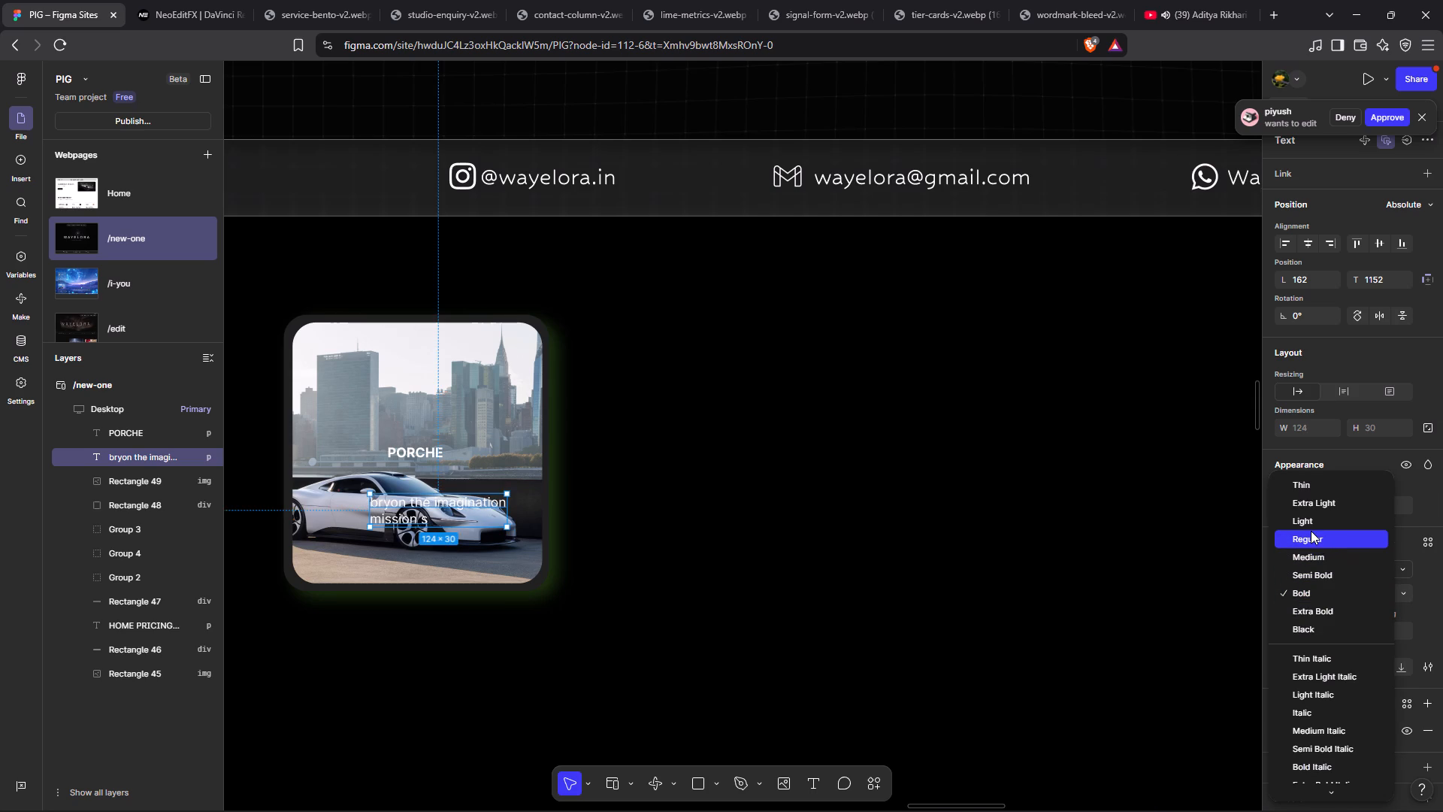
drag(445, 507, 427, 475)
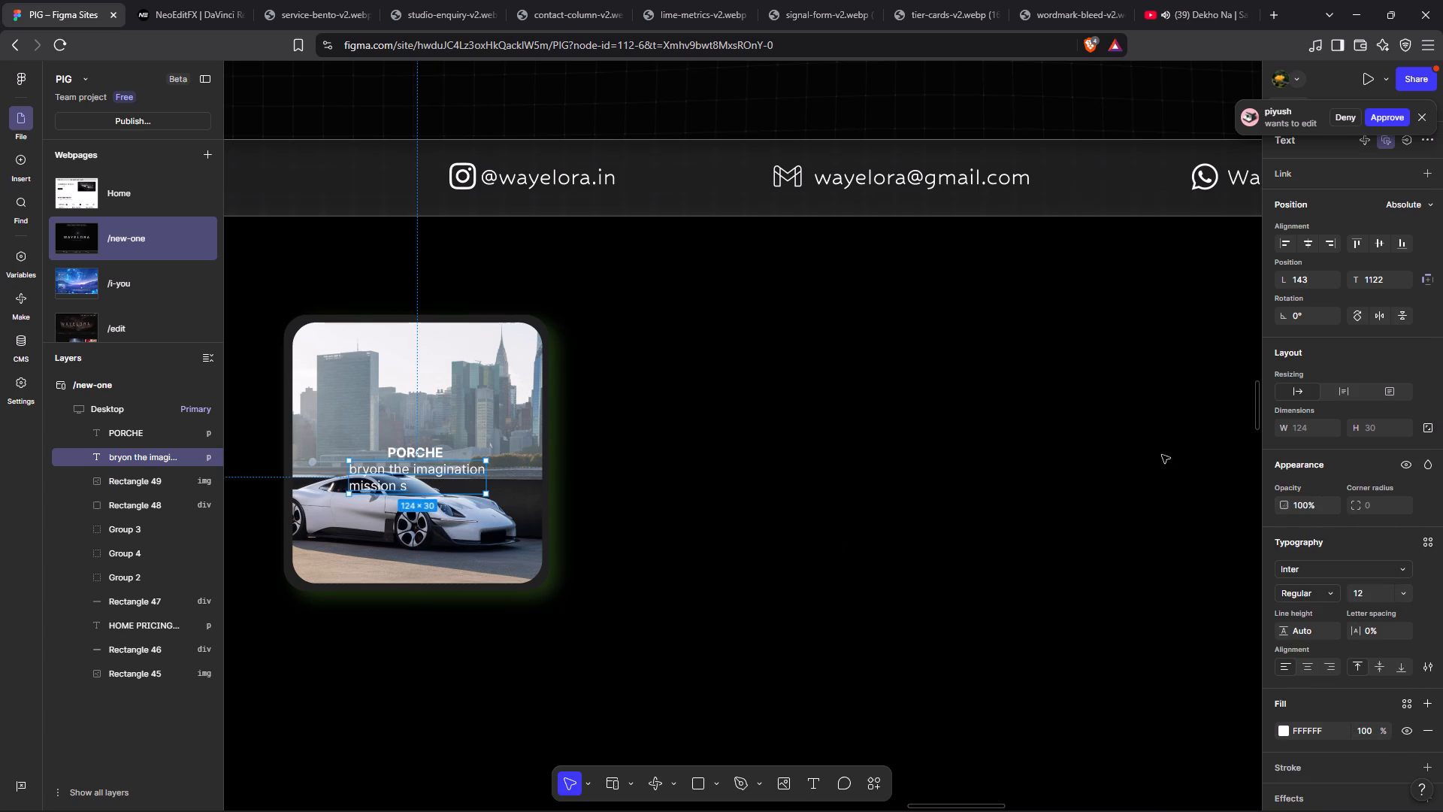
Set the caption's font size to 10 and shift it across under PORCHE to 160 left and 1122 top.
click(1401, 597)
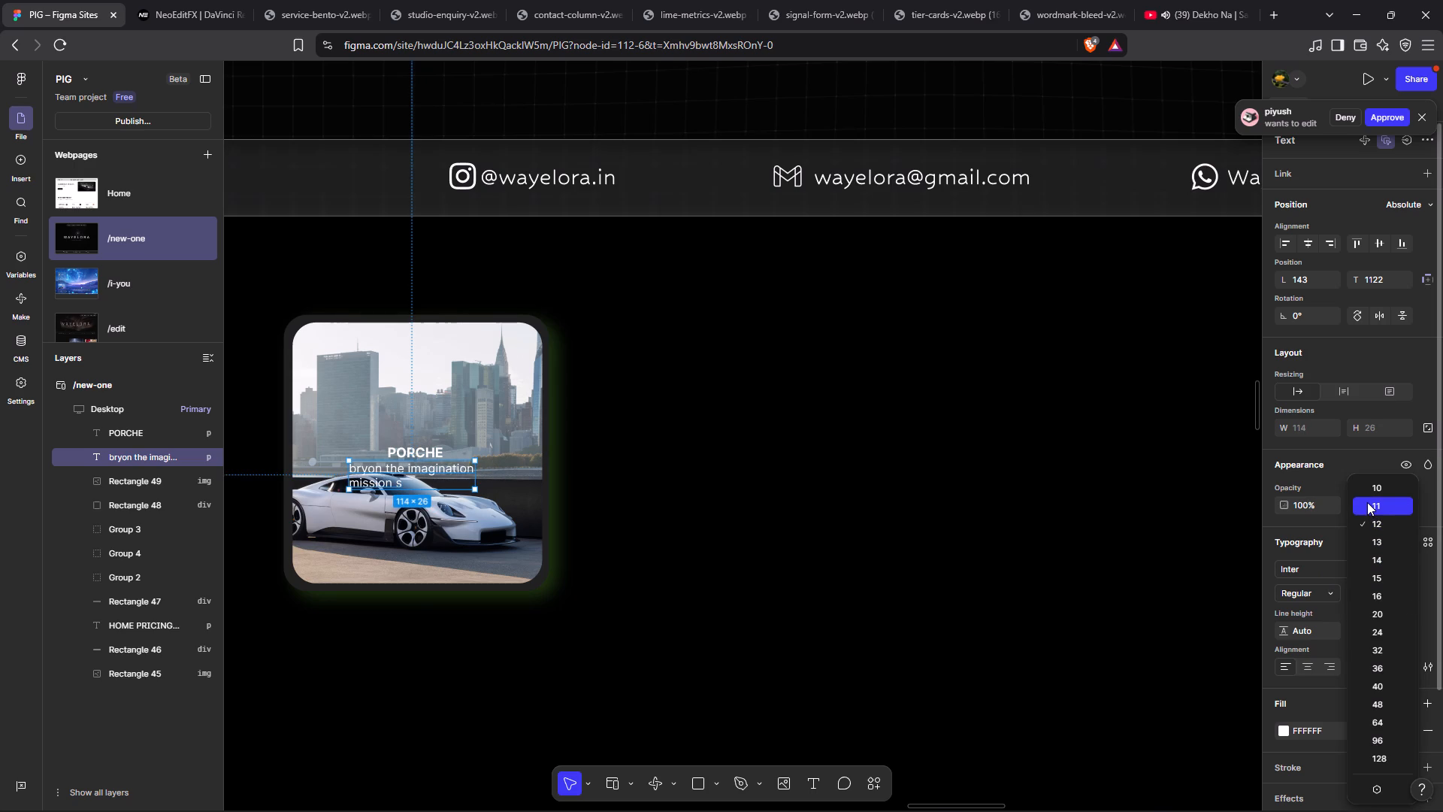
click(1362, 495)
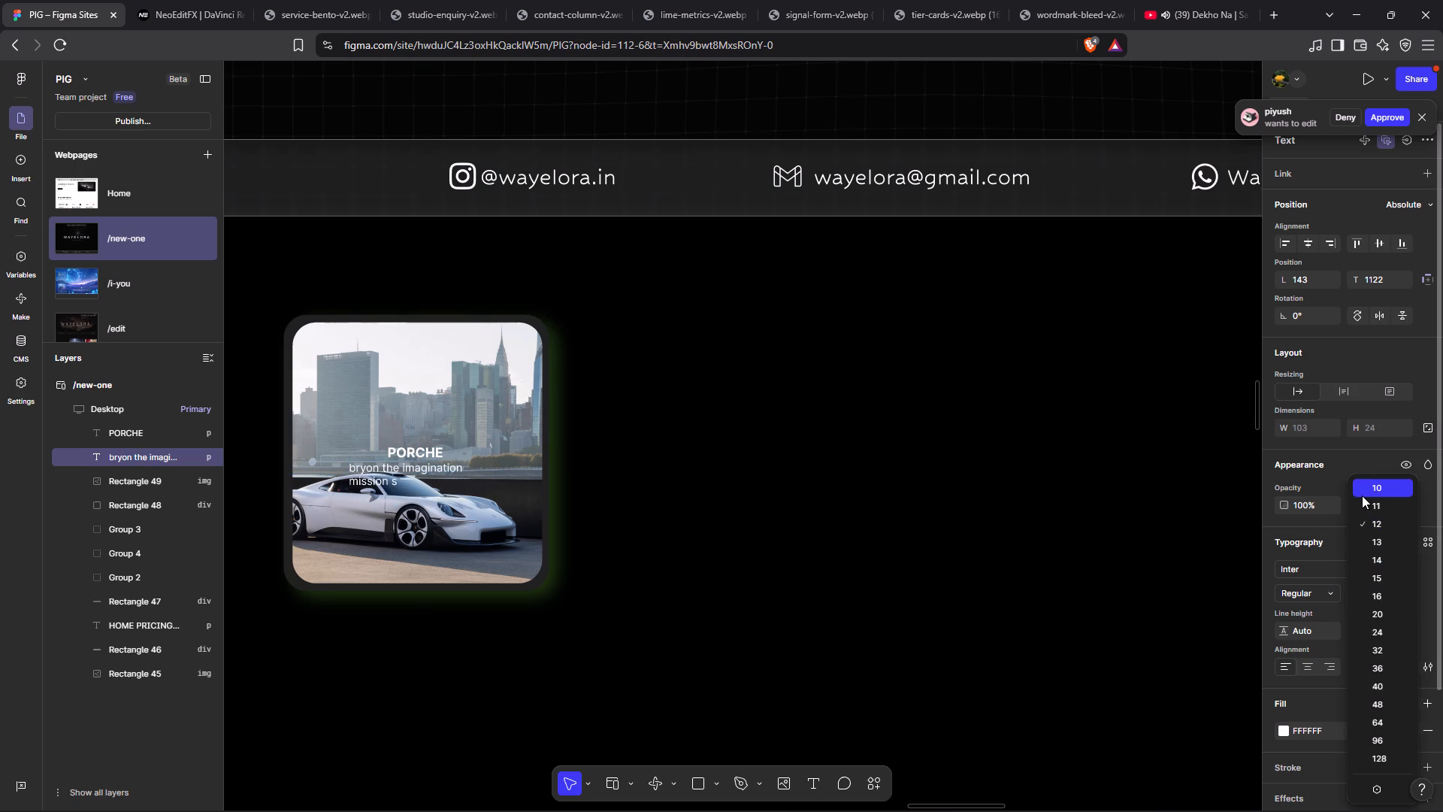
drag(390, 475, 408, 475)
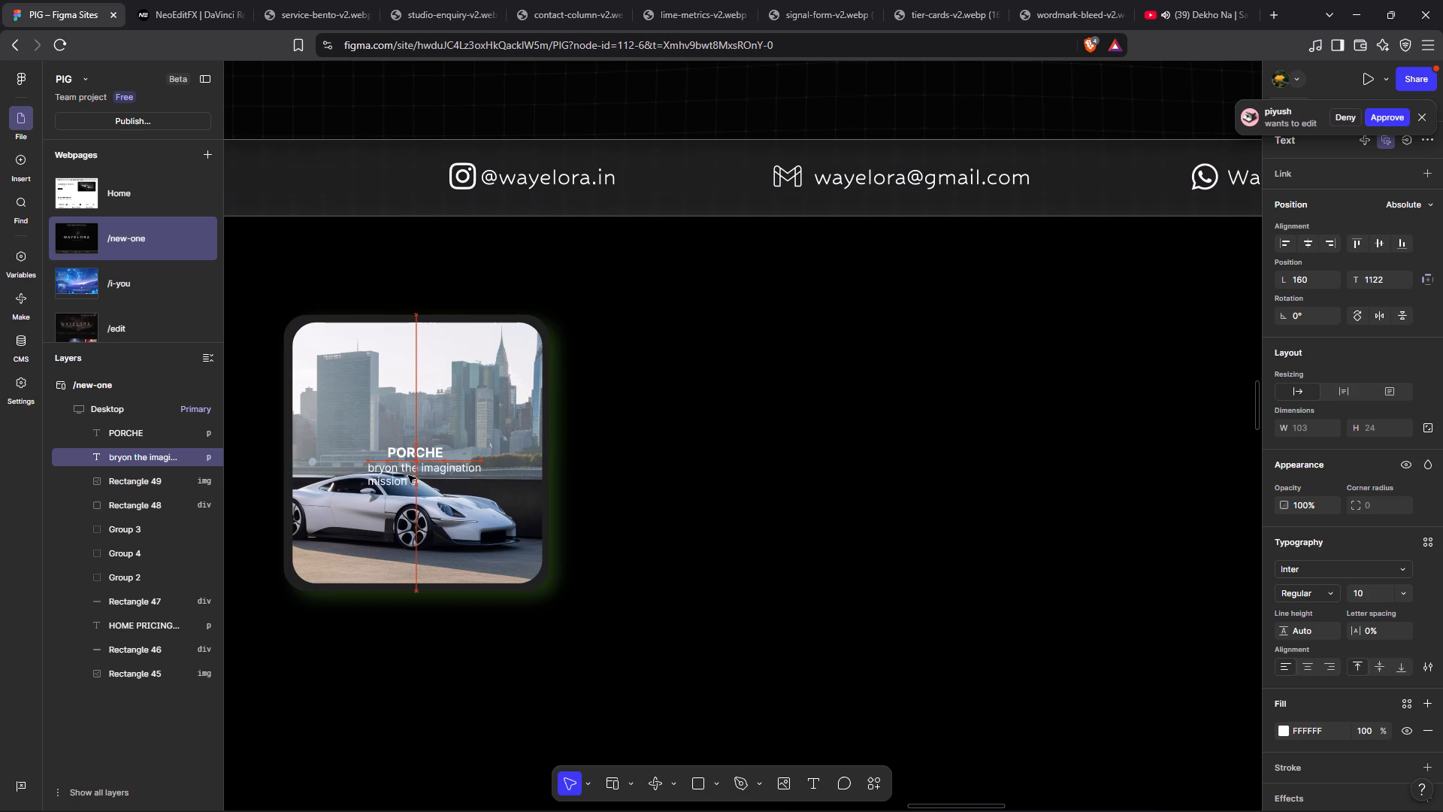
drag(408, 475, 407, 474)
click(407, 474)
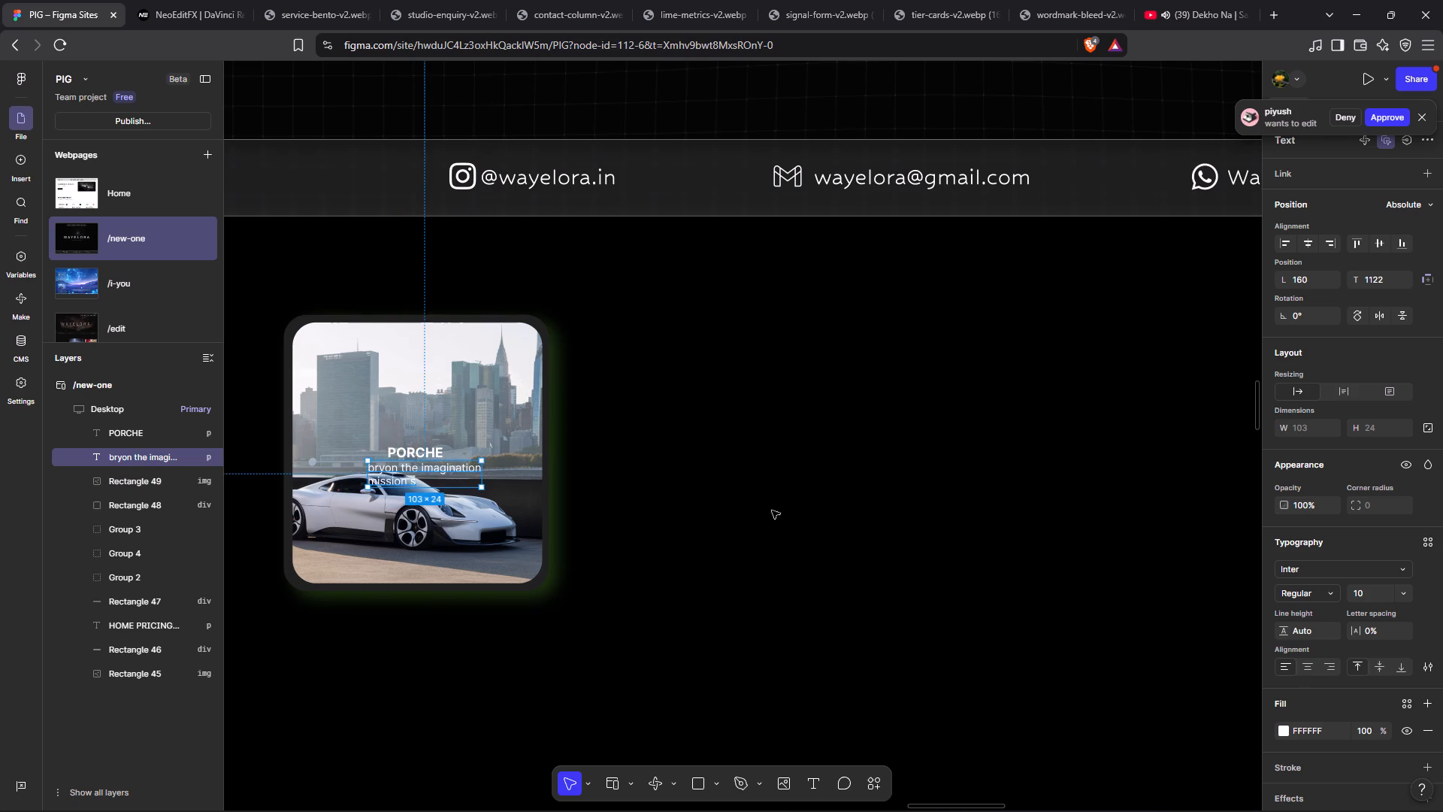
click(841, 529)
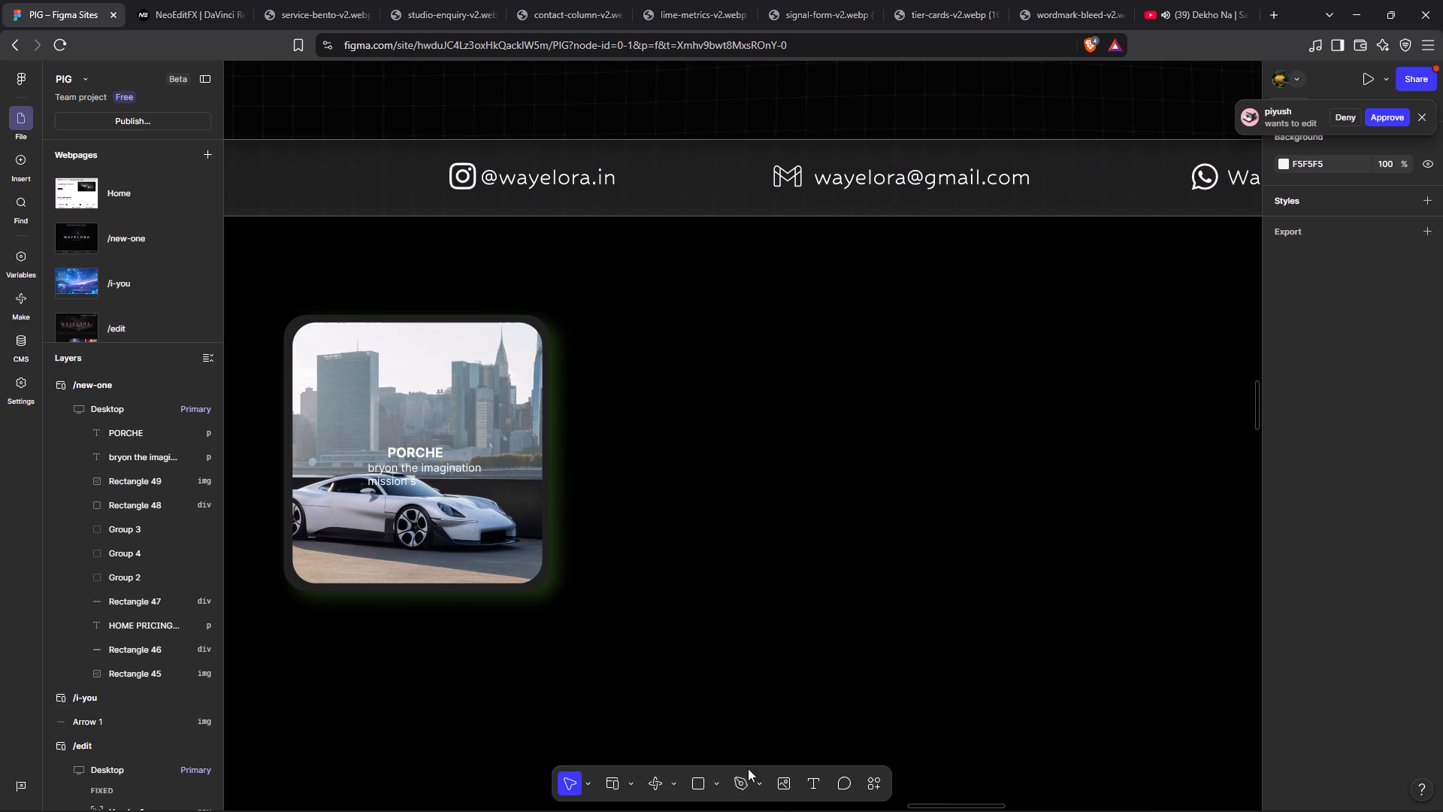
Draw a button rectangle about 92 by 30 near the bottom of the car image, at 158 left and 1192 top.
click(703, 787)
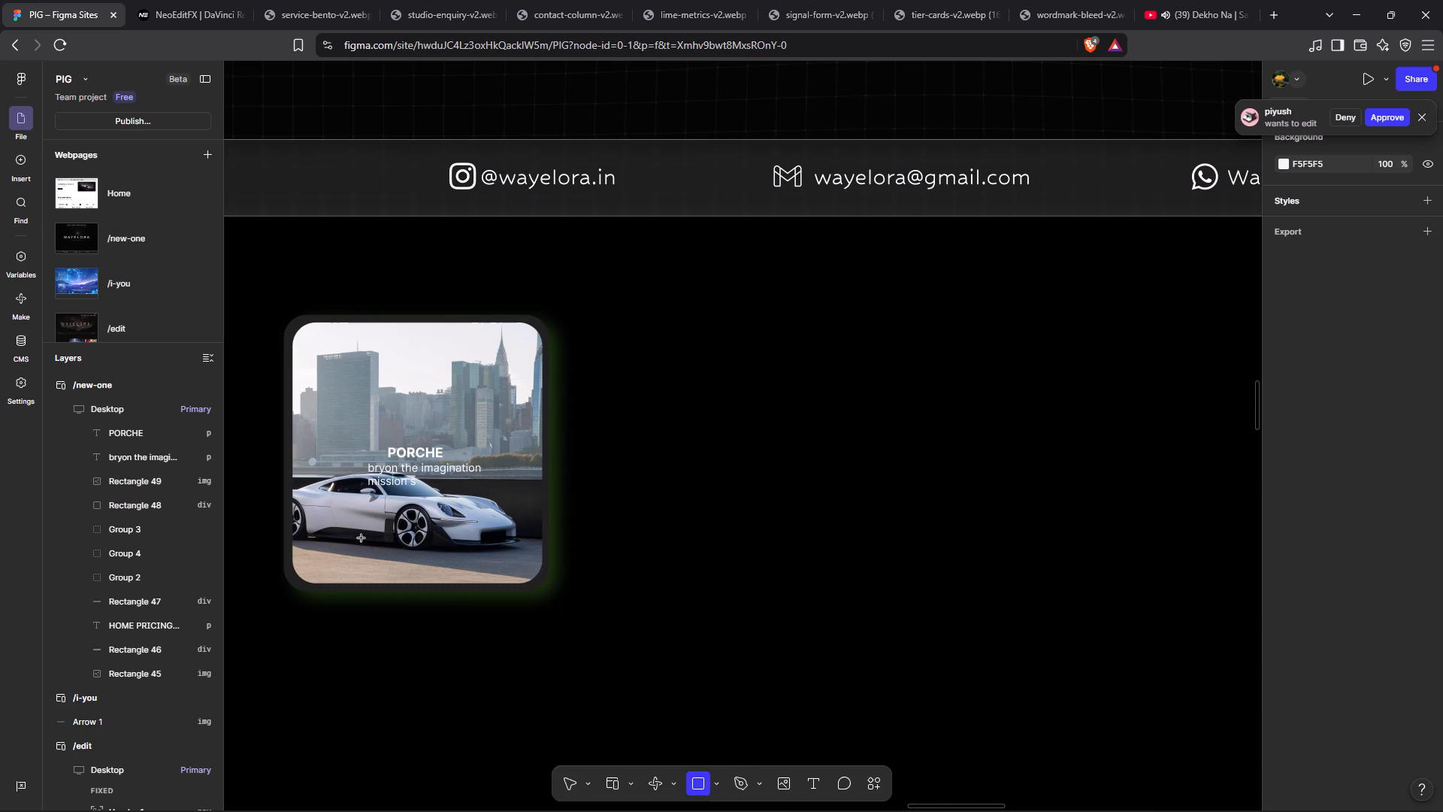
drag(362, 538, 467, 568)
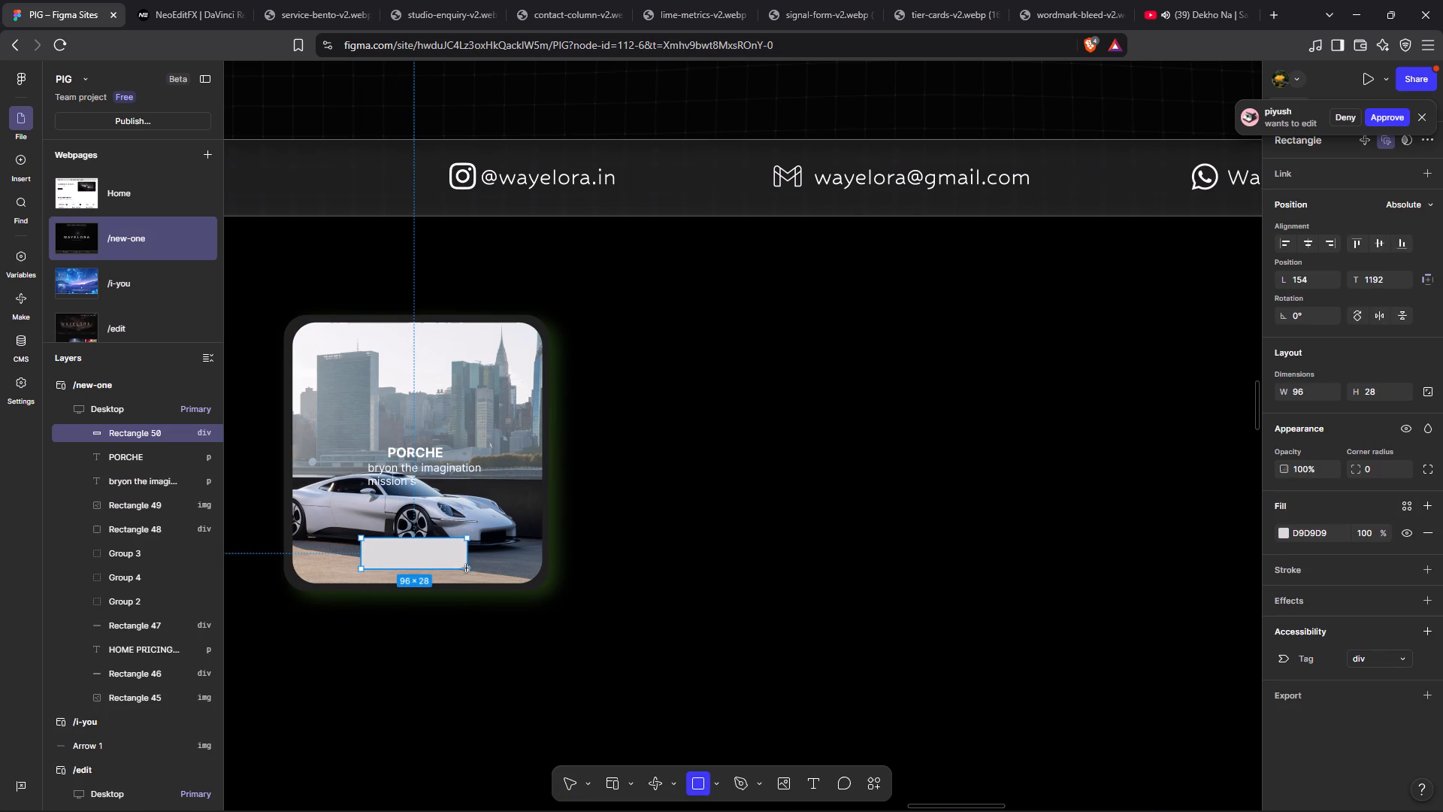
drag(467, 568, 464, 568)
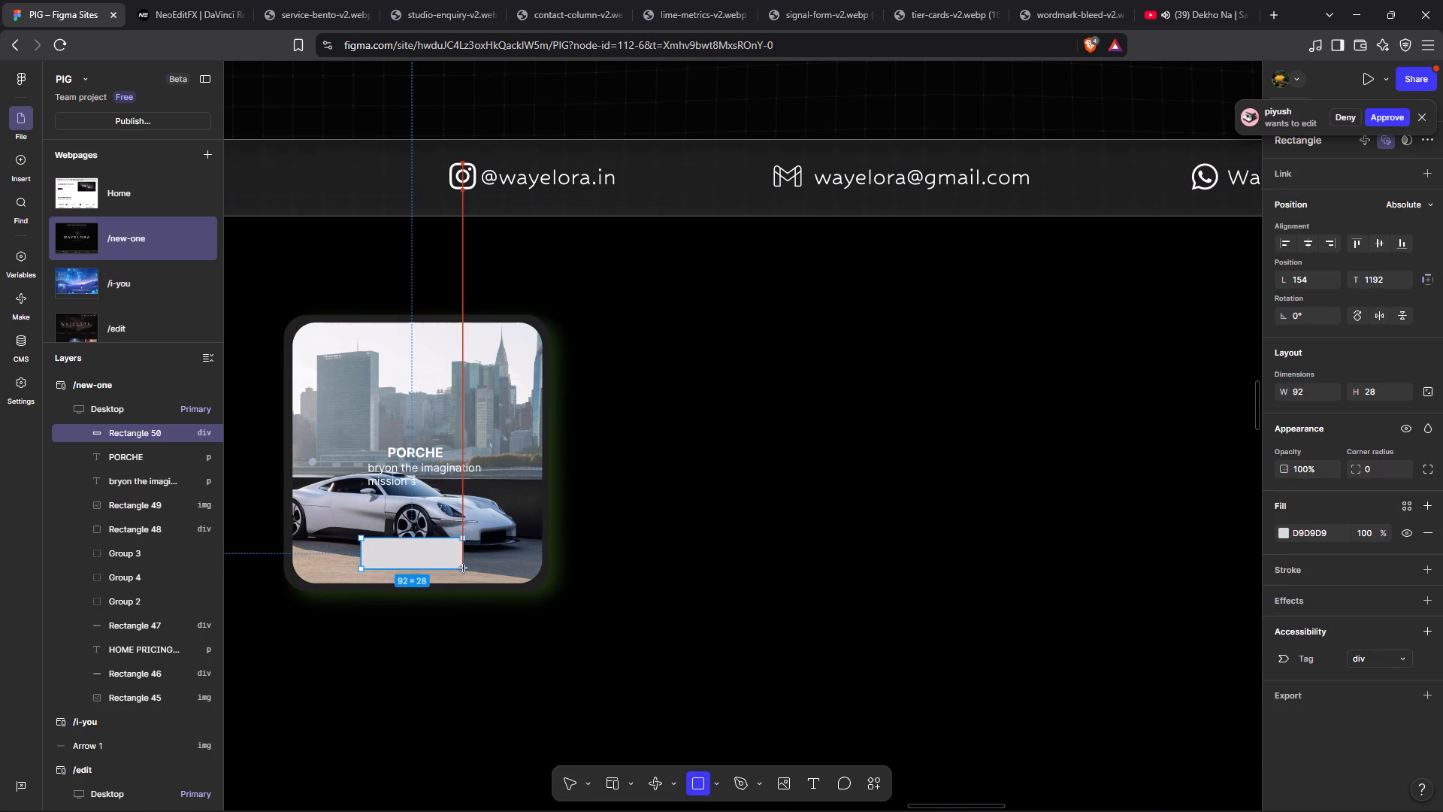
drag(464, 568, 464, 571)
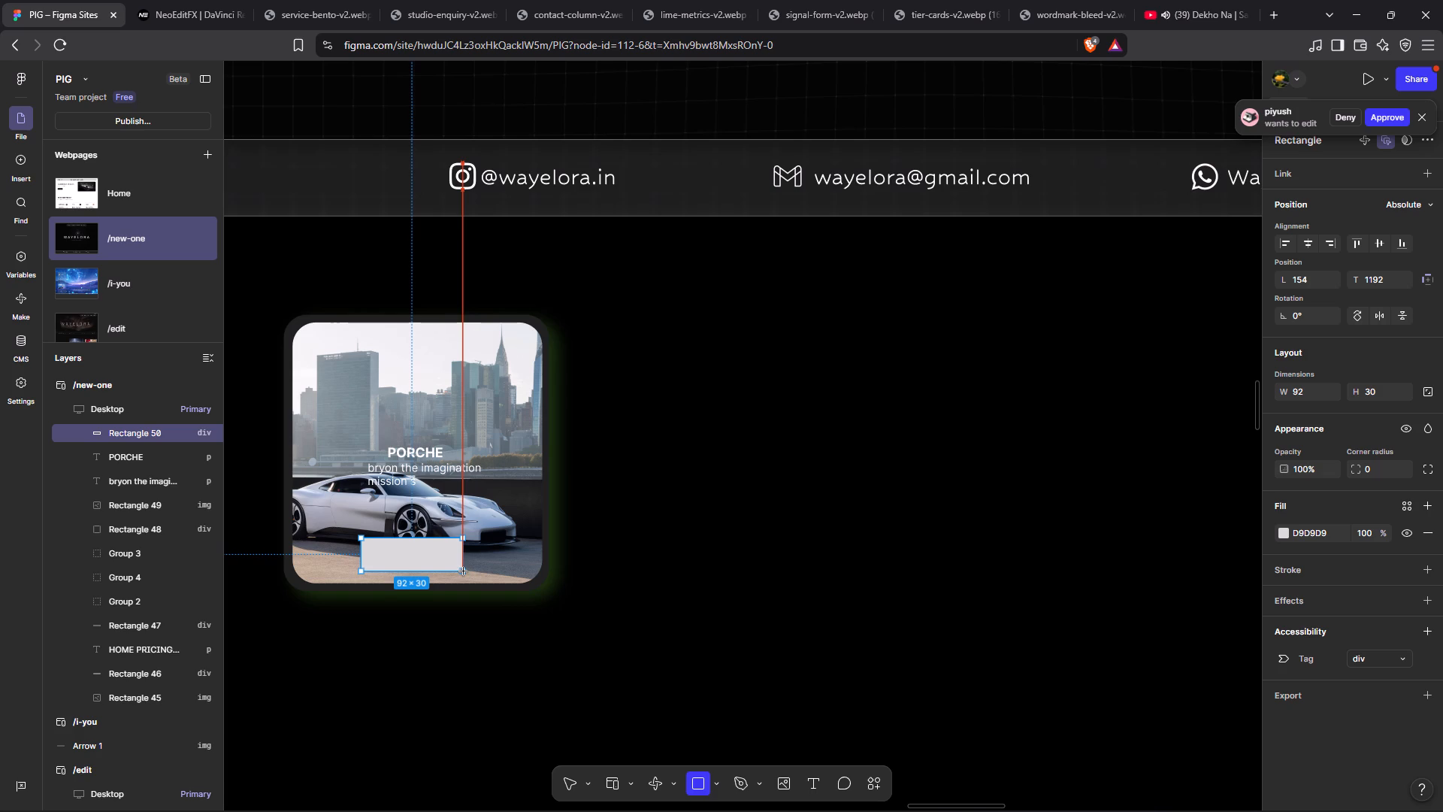
drag(464, 571, 461, 572)
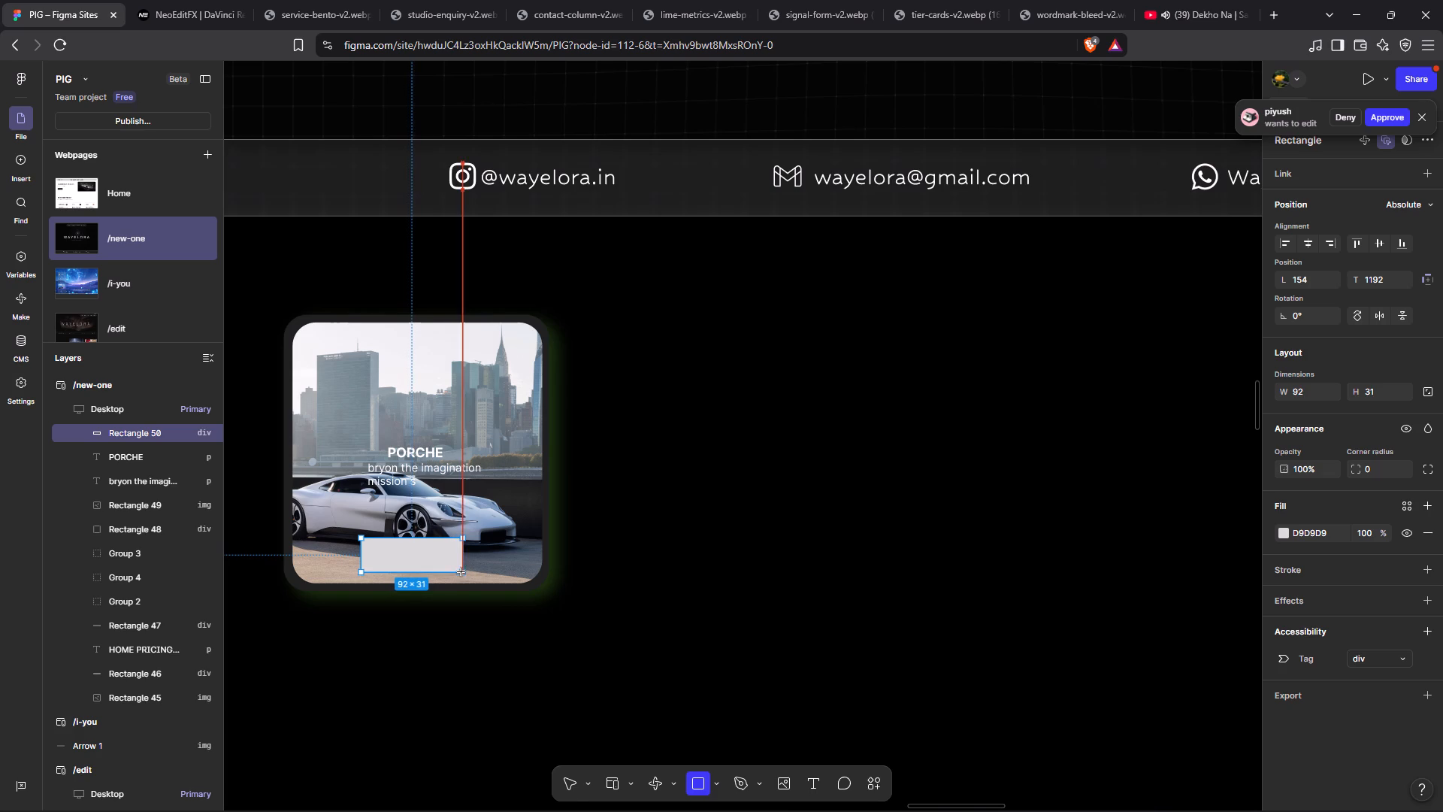
drag(461, 572, 464, 570)
click(464, 570)
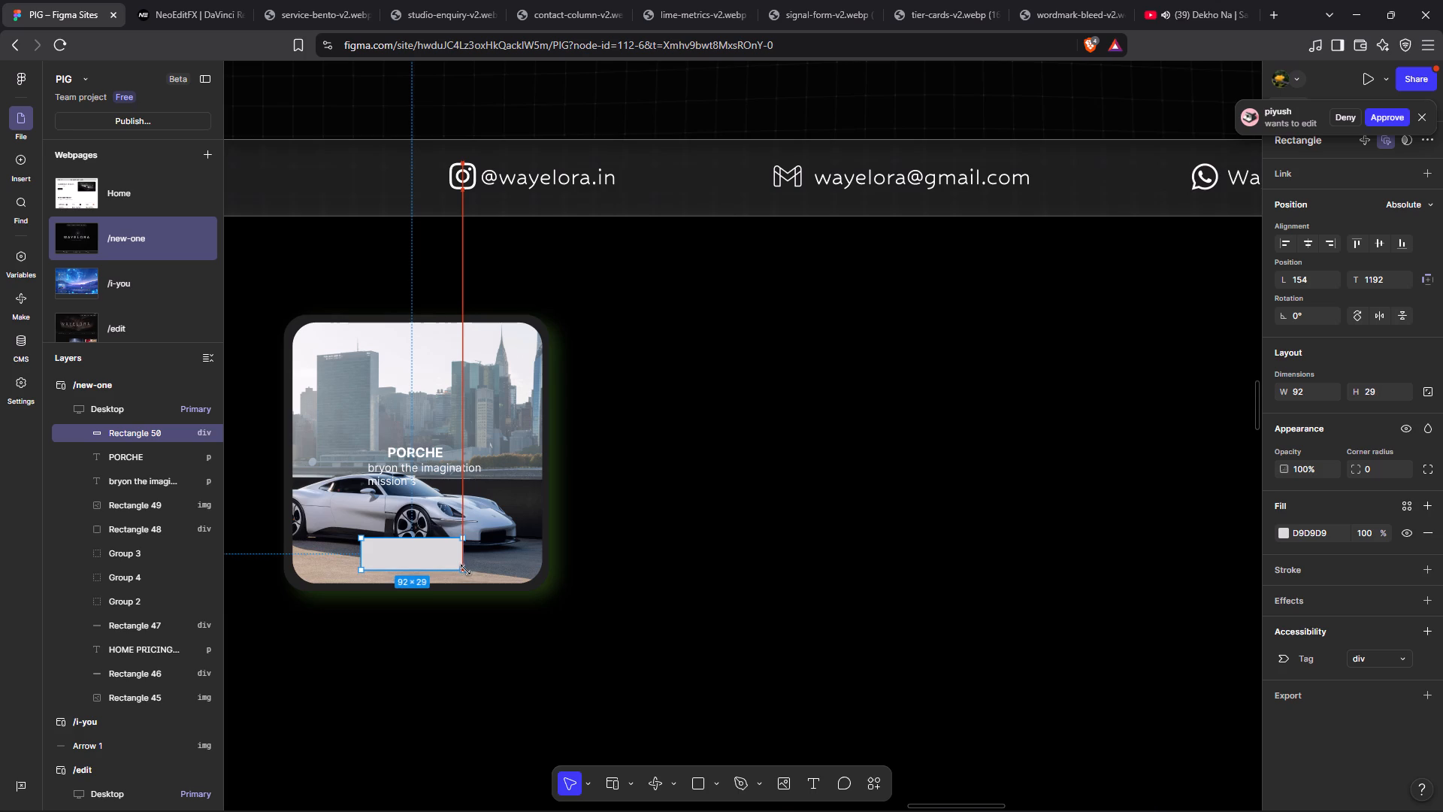
click(425, 553)
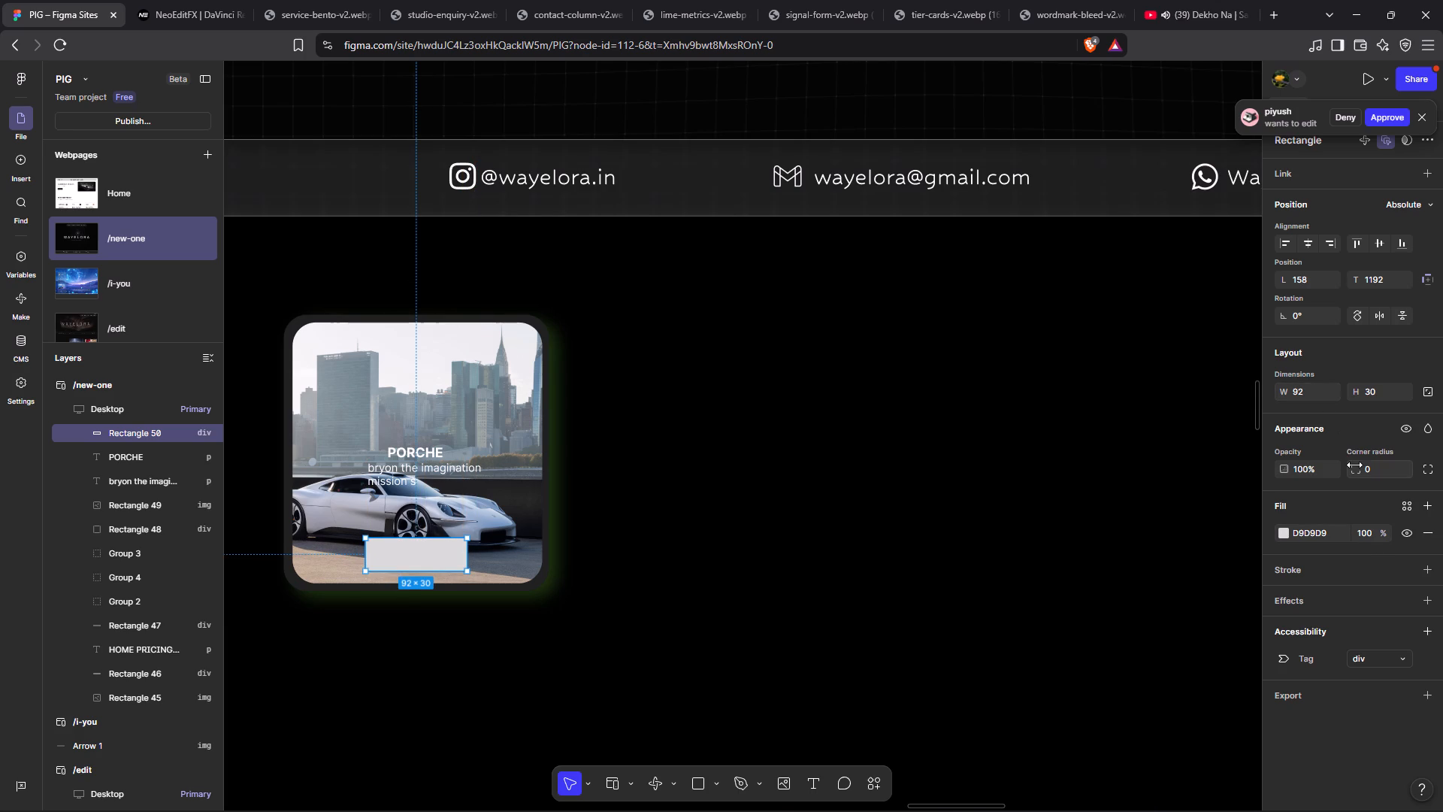
Round the button rectangle into a pill shape with a corner radius of 27.
drag(1354, 465, 1103, 452)
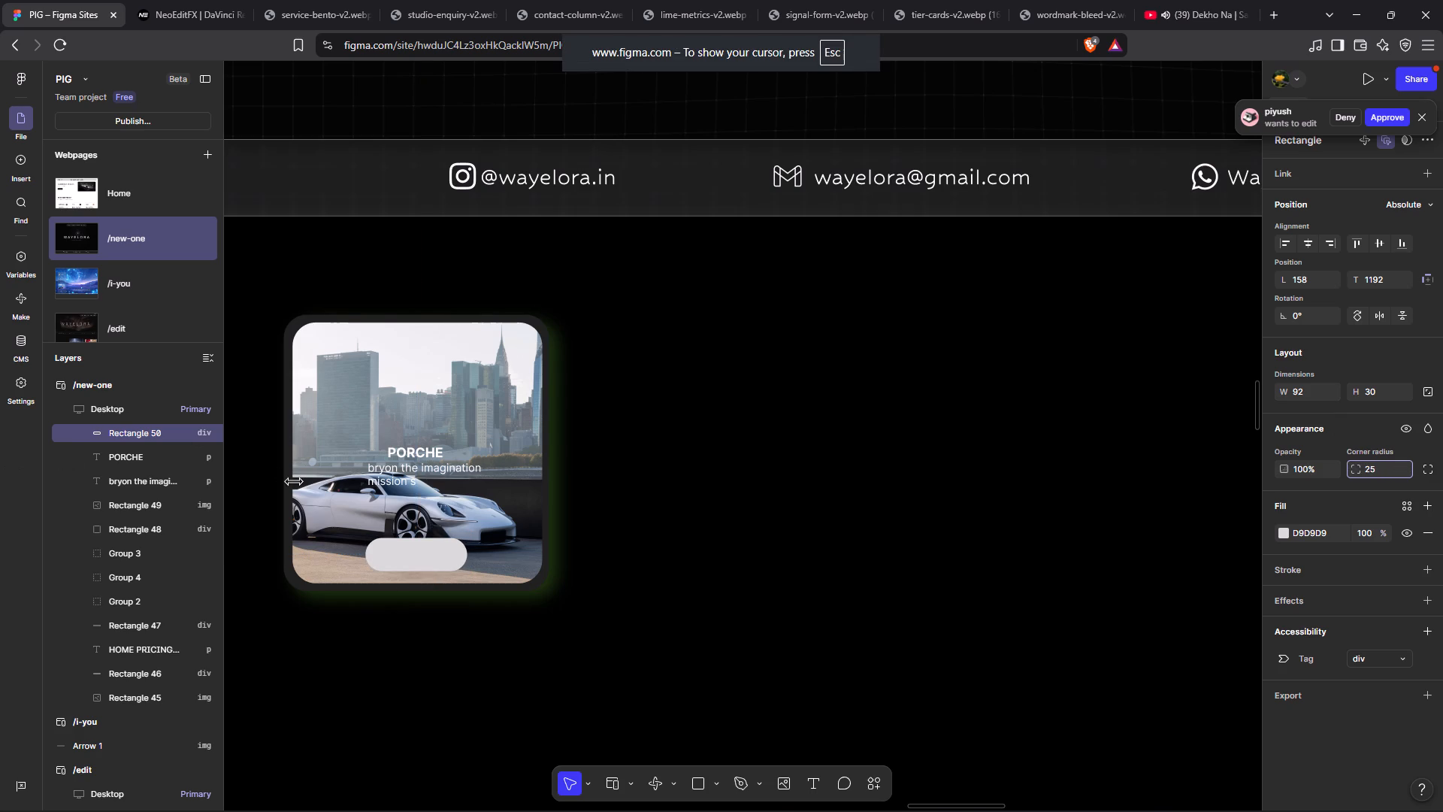
drag(1103, 452, 1128, 468)
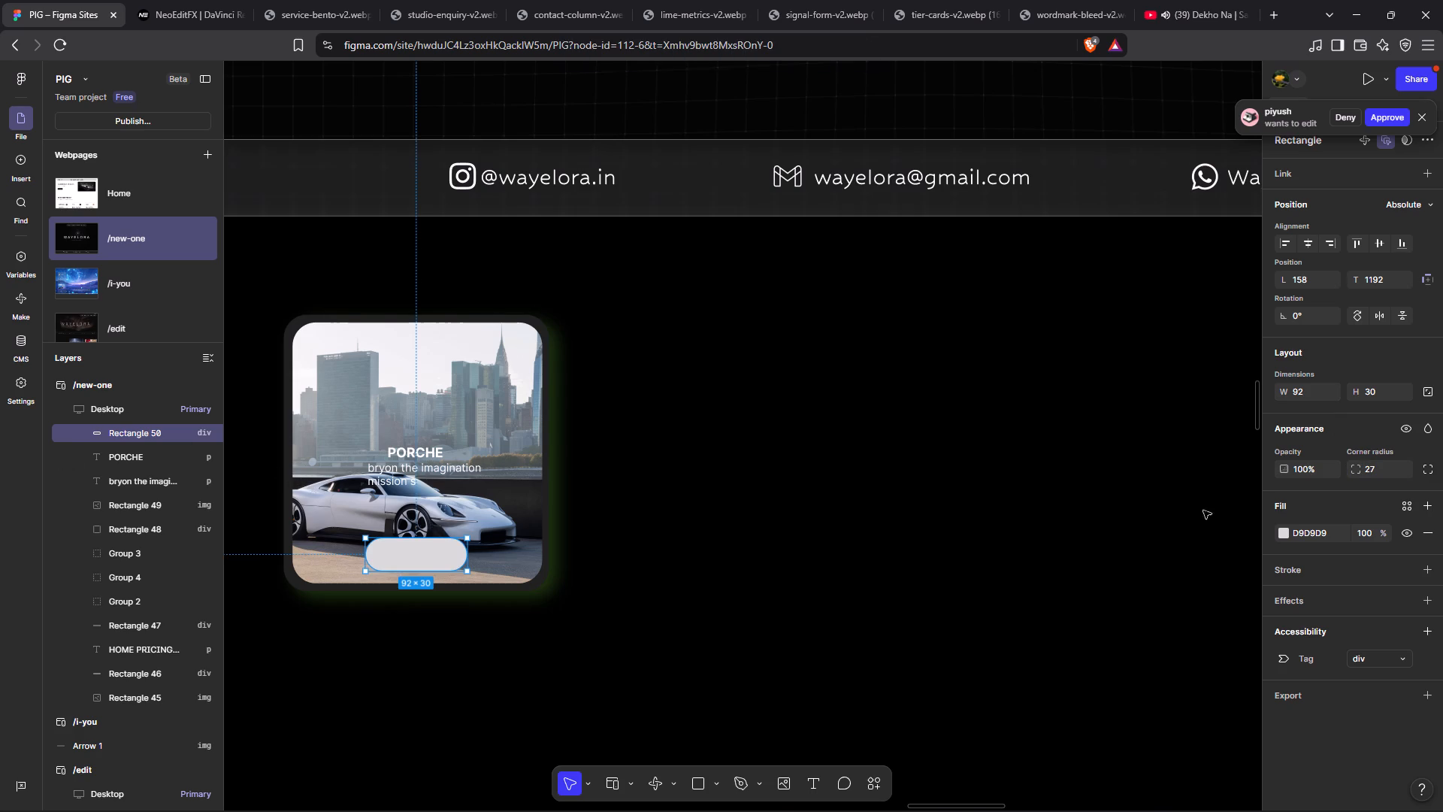
Change the pill button's fill to solid white, FFFFFF.
click(1284, 535)
drag(1091, 489, 1075, 459)
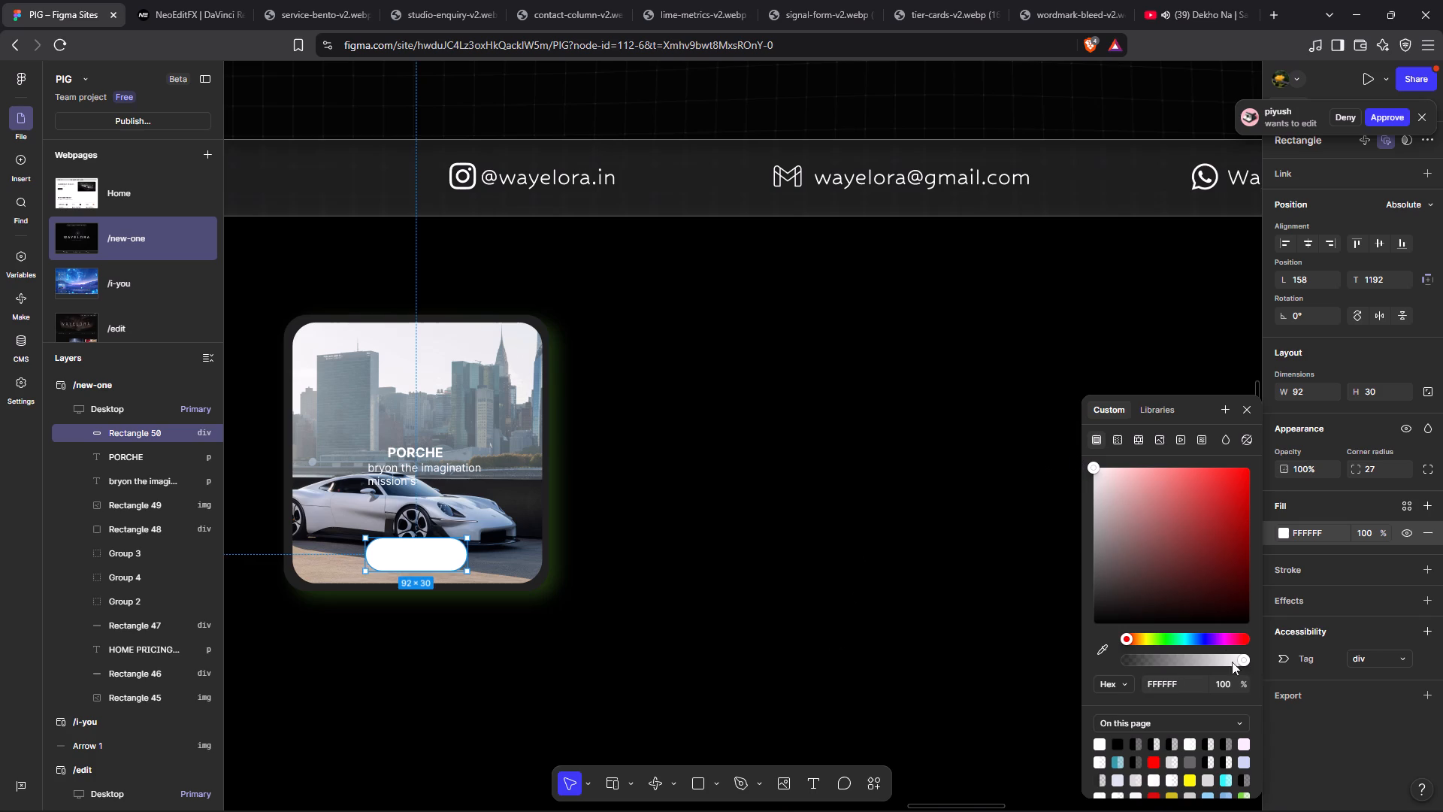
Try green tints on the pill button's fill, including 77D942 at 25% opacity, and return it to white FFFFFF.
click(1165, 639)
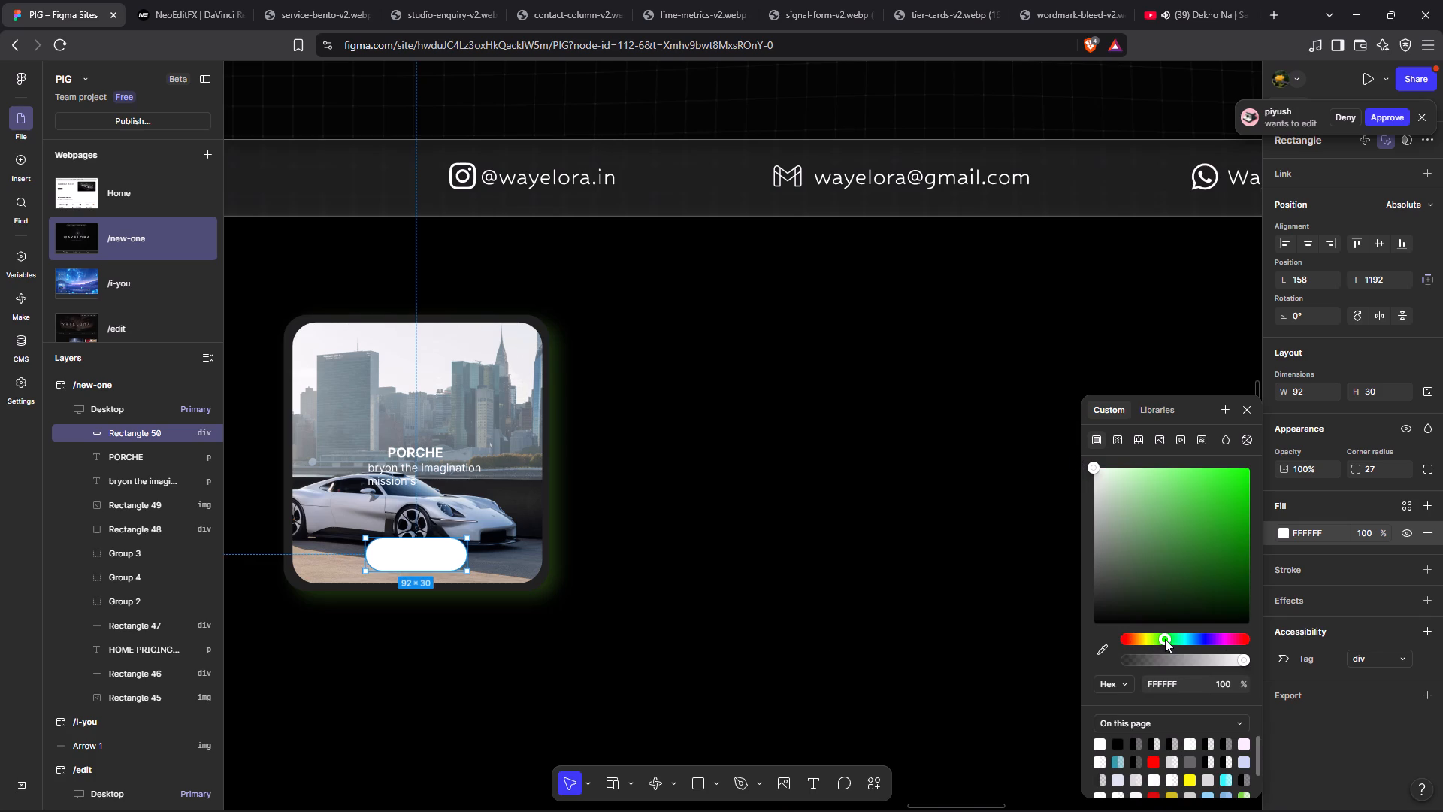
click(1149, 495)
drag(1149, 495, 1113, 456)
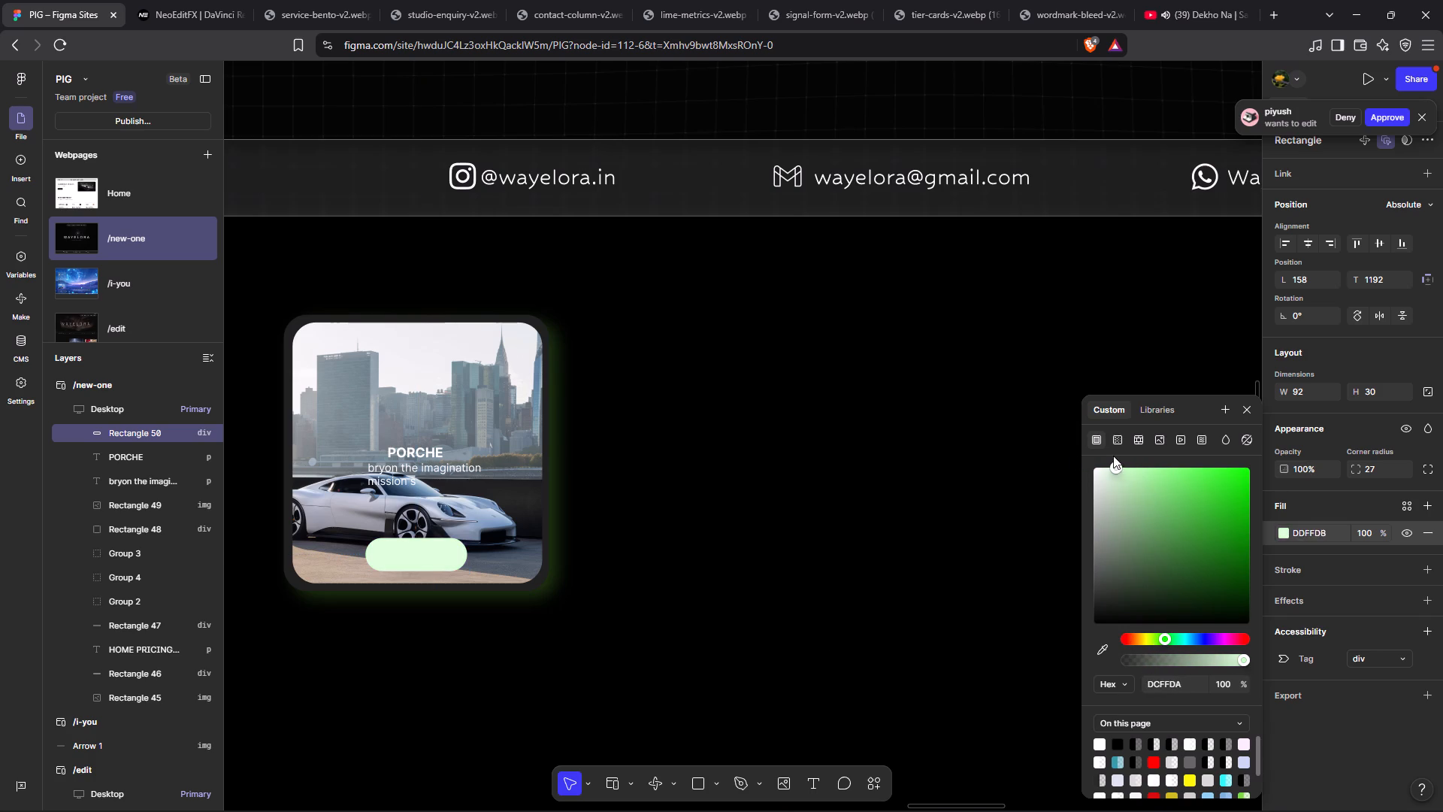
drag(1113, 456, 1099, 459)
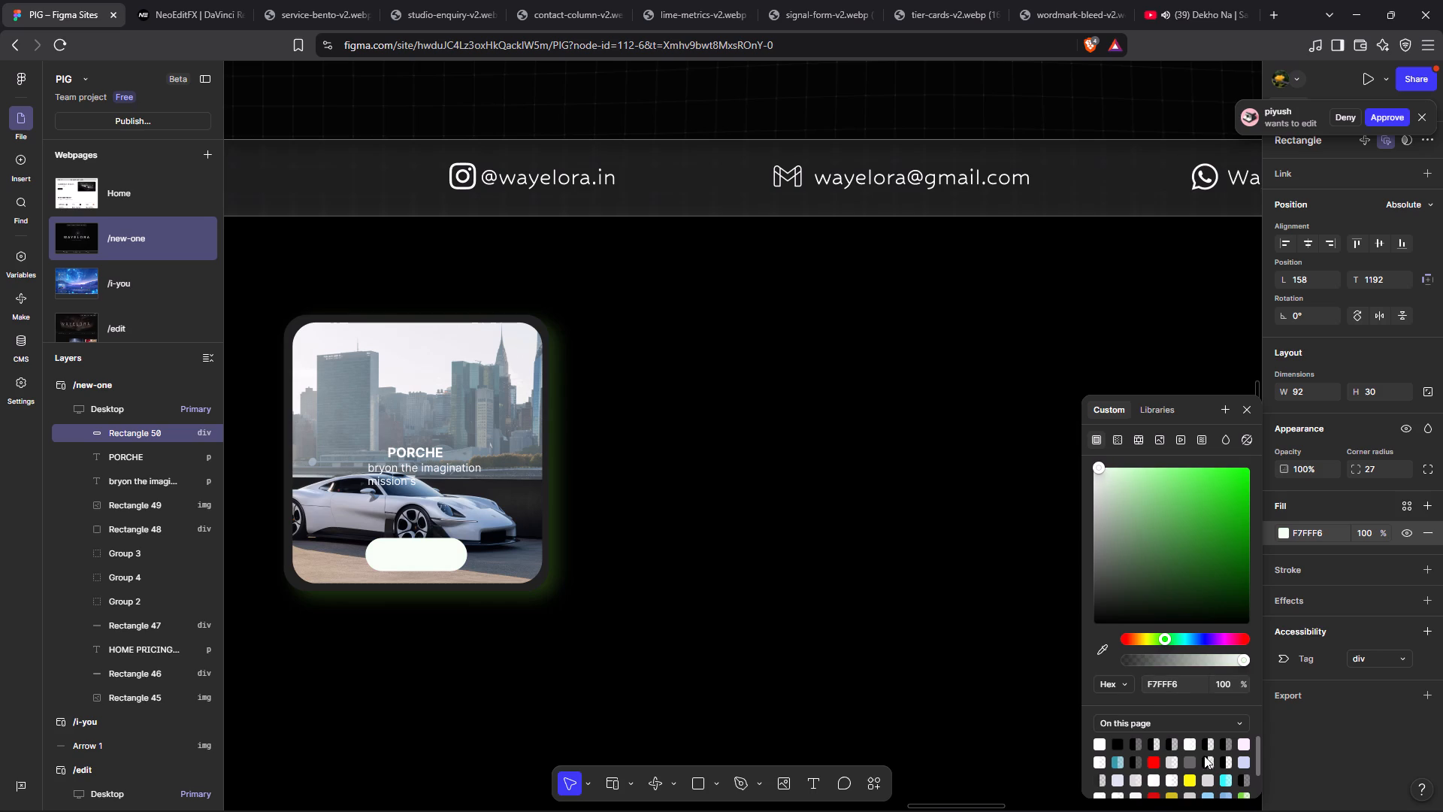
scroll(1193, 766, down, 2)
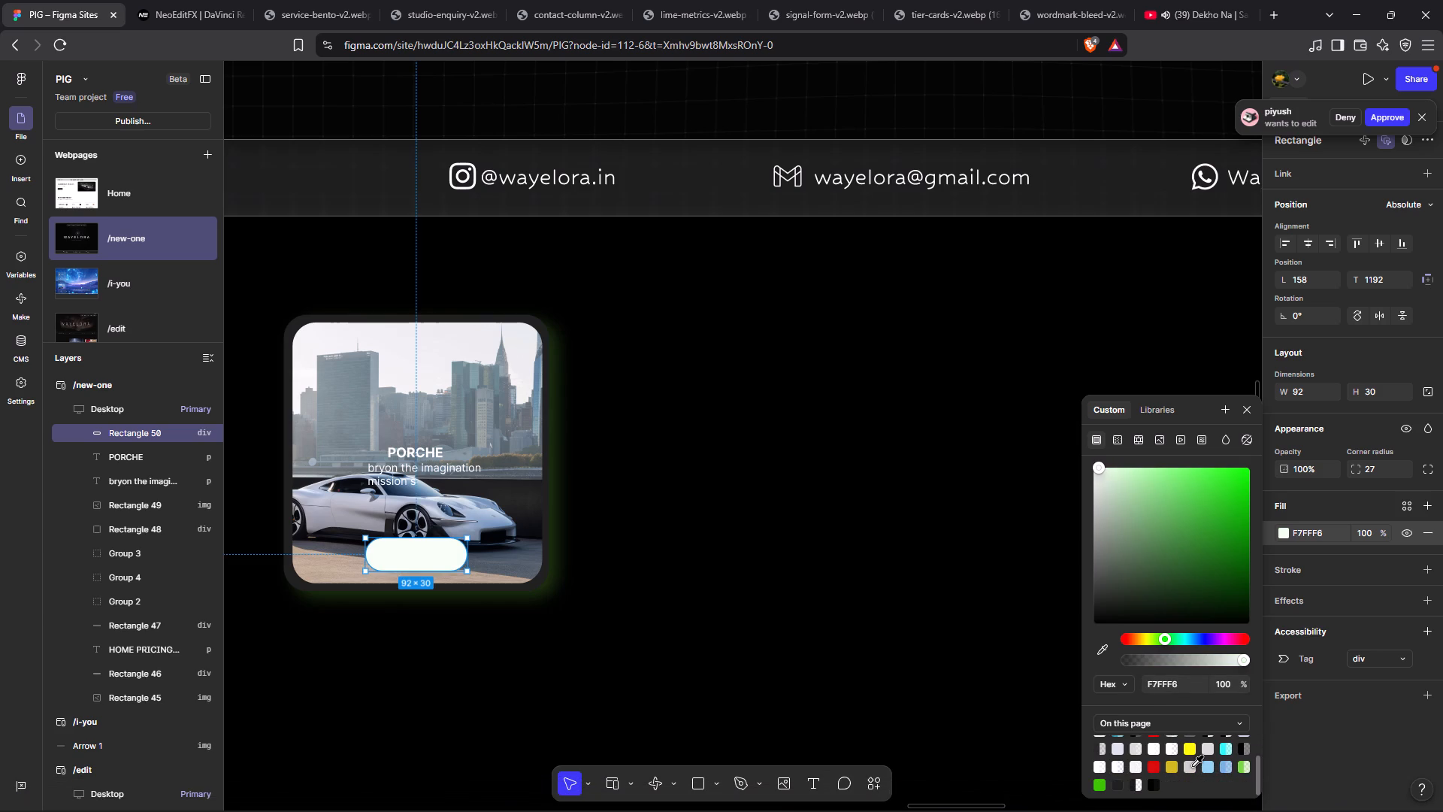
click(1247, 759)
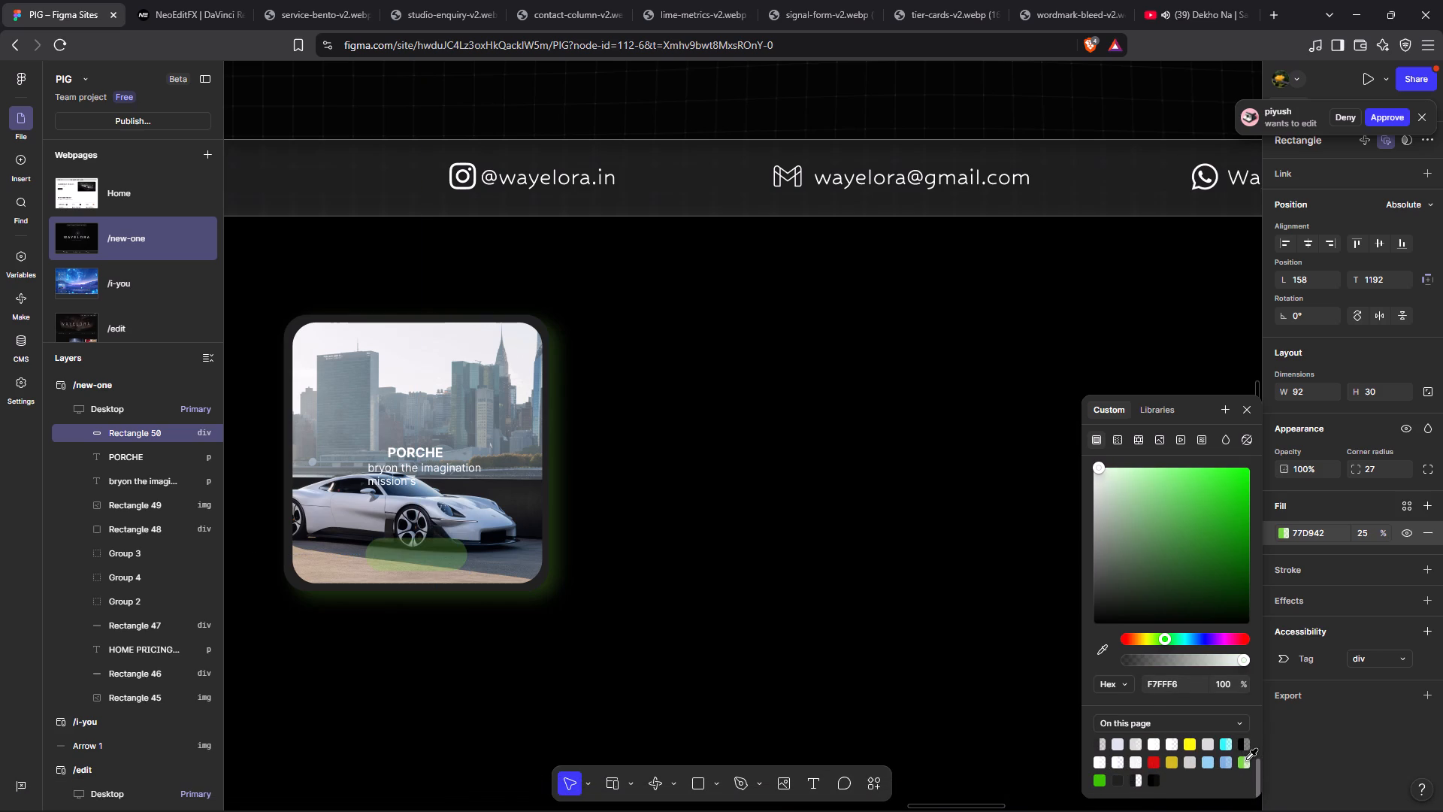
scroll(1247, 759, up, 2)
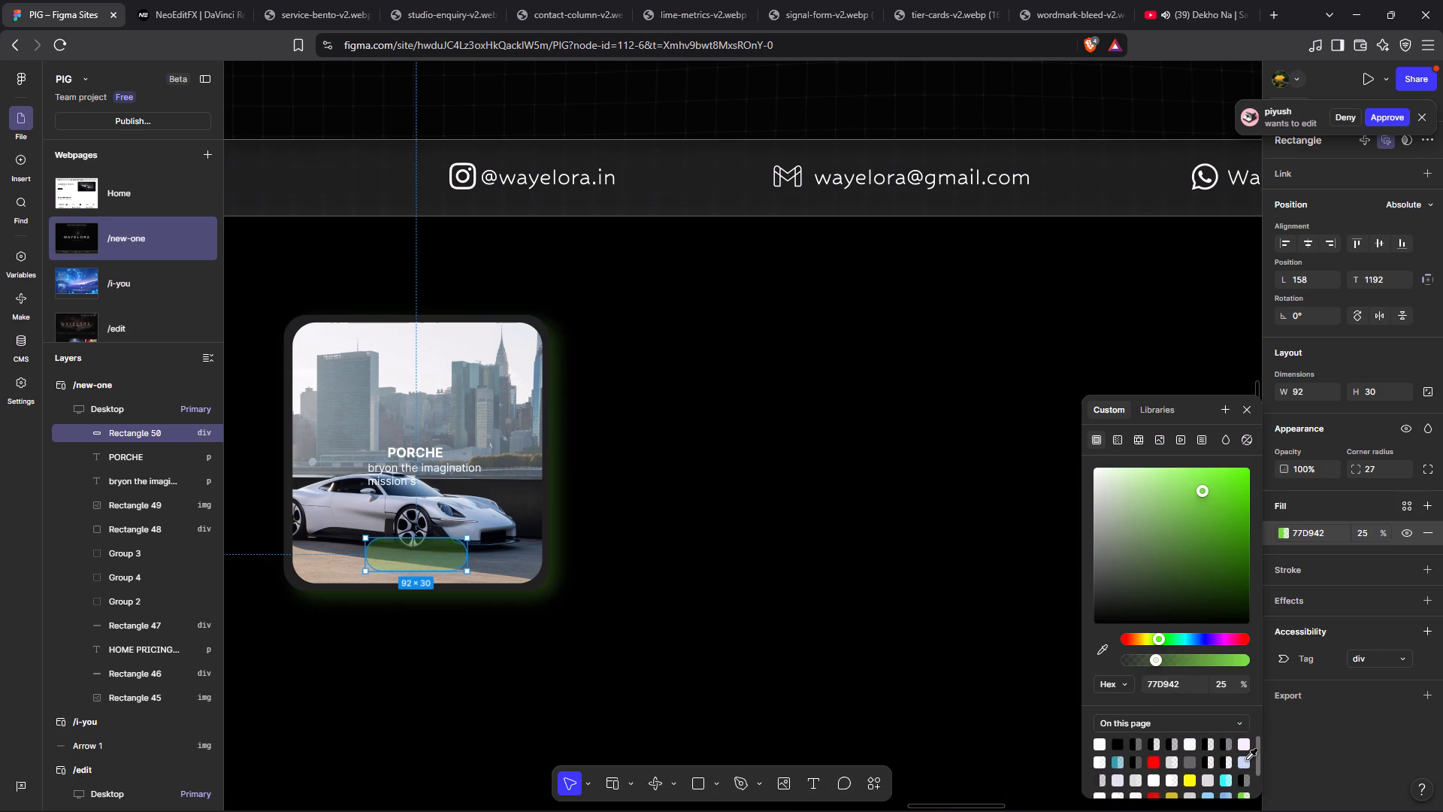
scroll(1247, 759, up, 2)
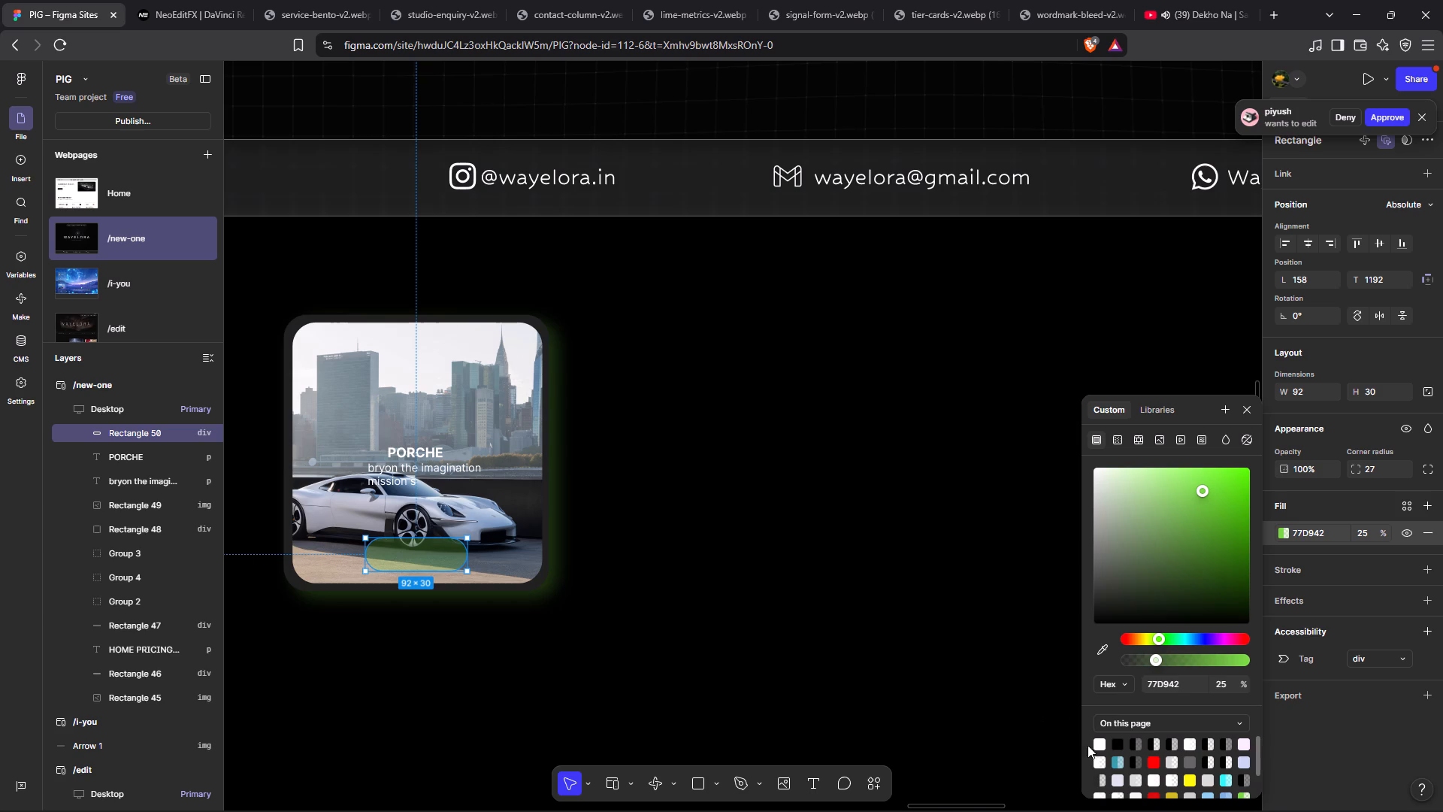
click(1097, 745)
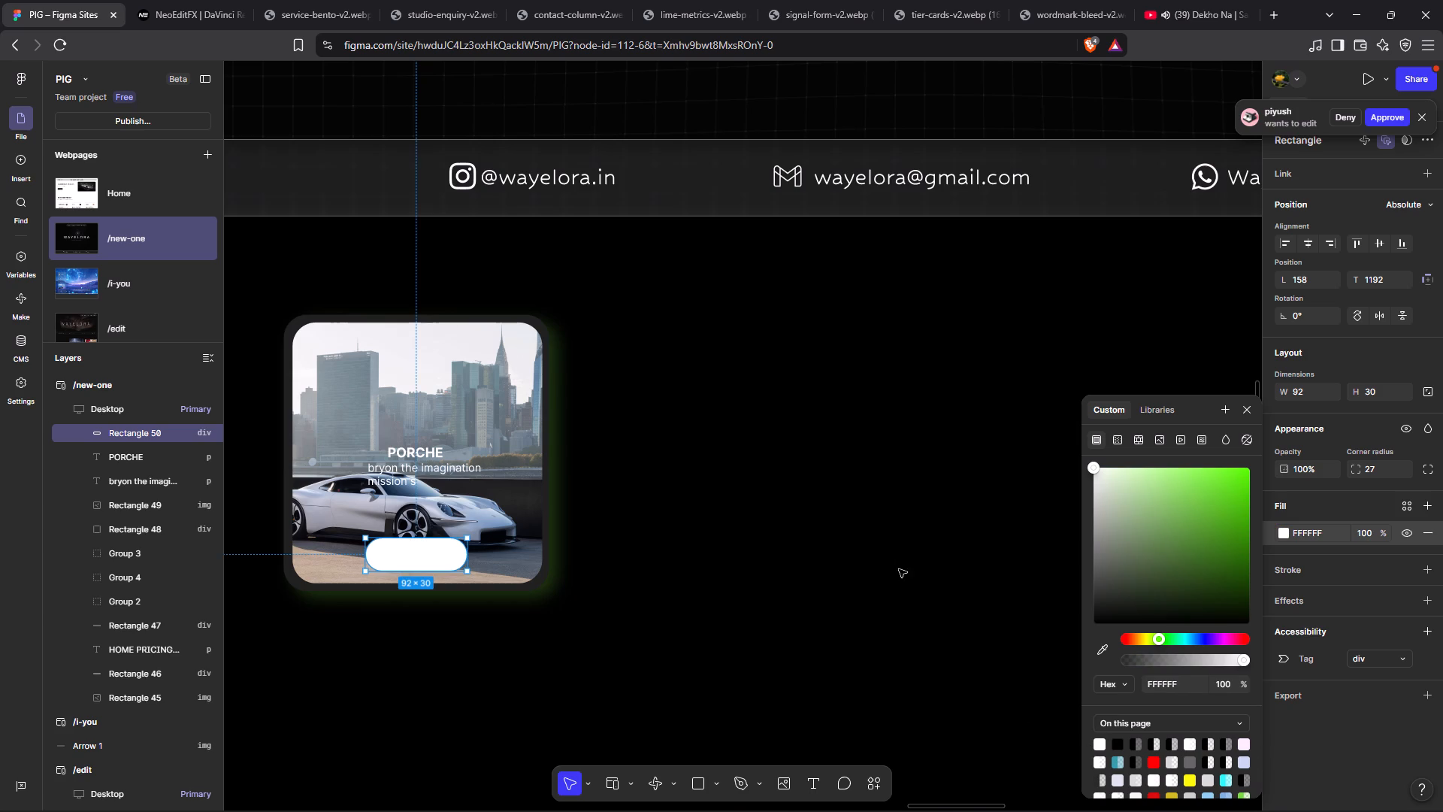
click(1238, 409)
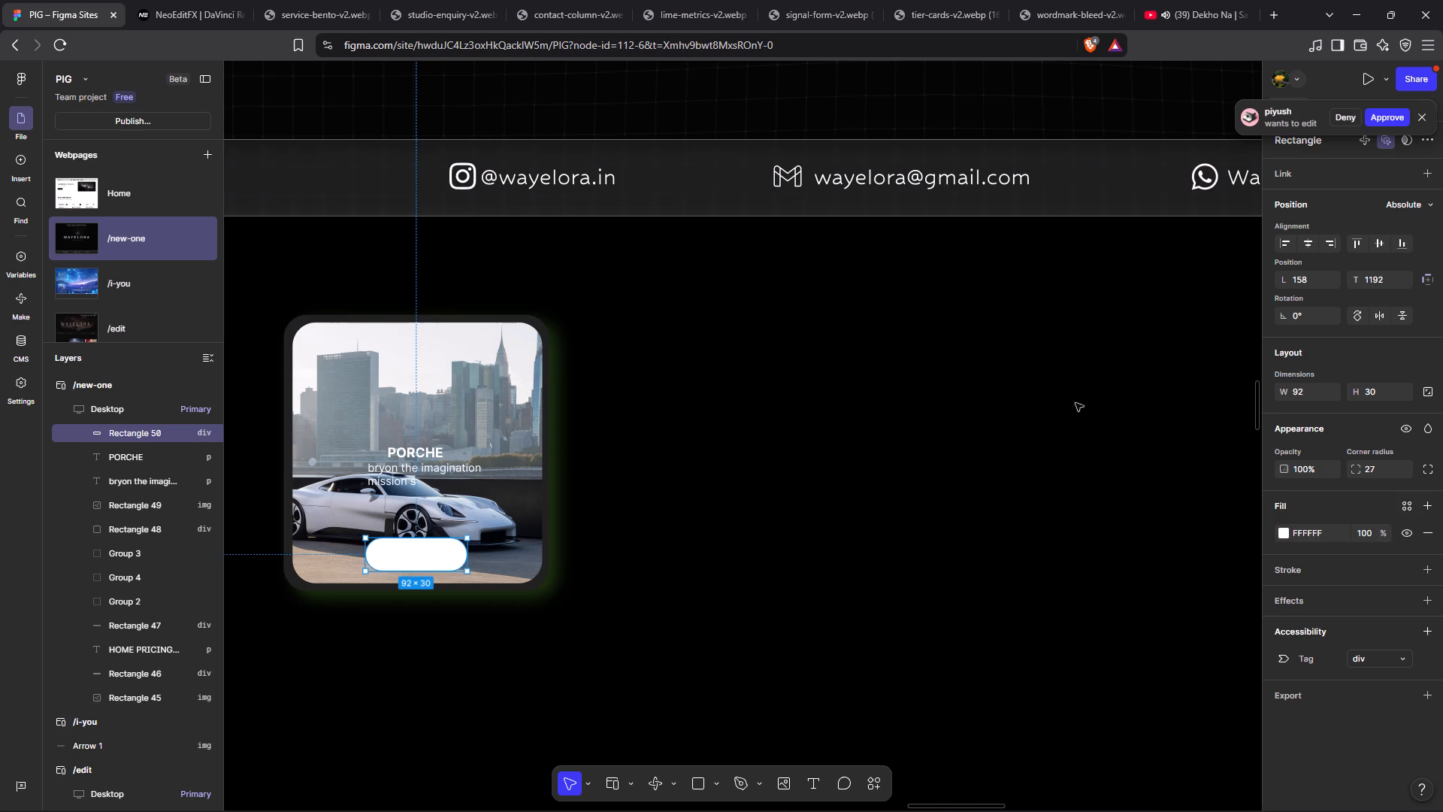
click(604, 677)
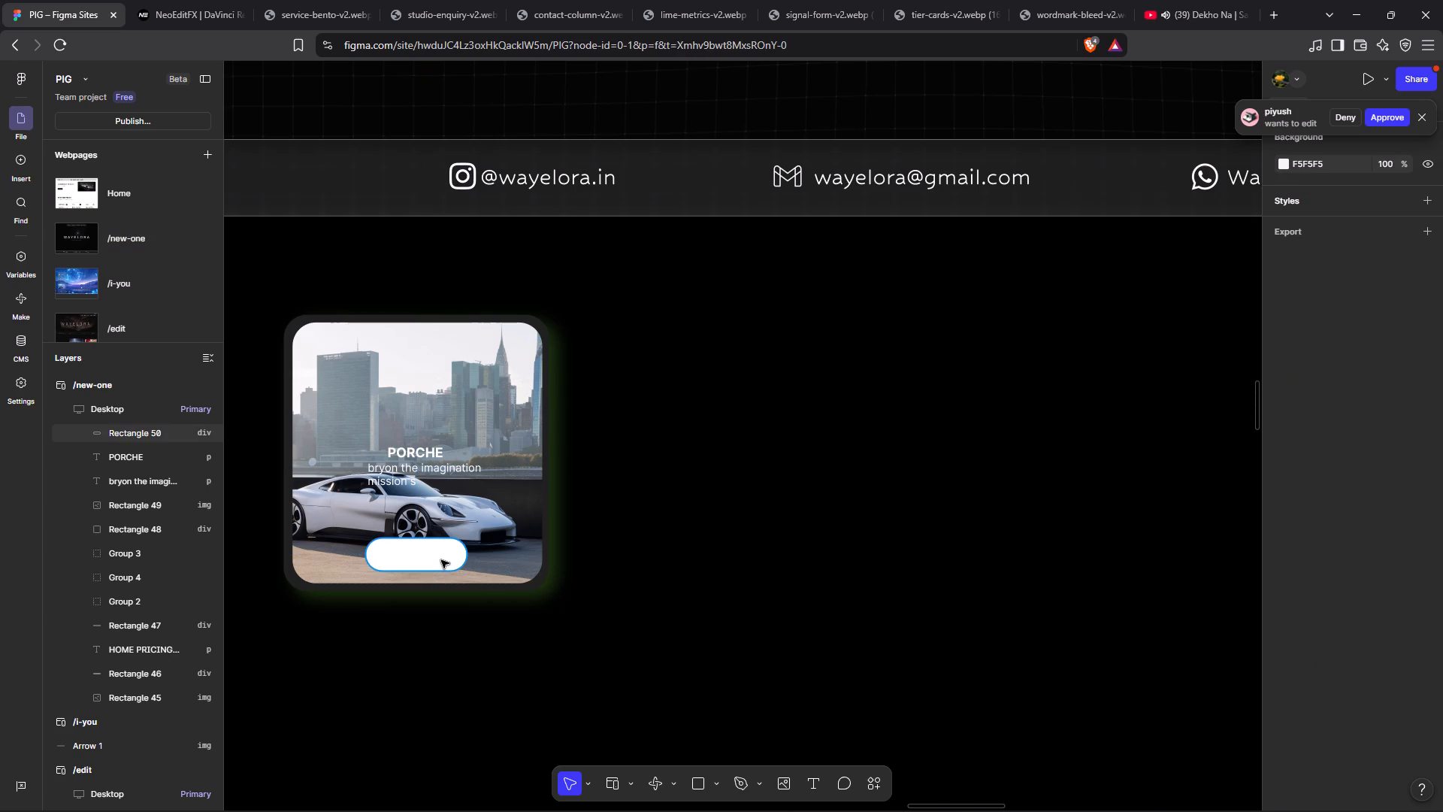
Add the text label SHOP on the white pill button, at about 197 left and 1207 top.
click(441, 560)
click(808, 788)
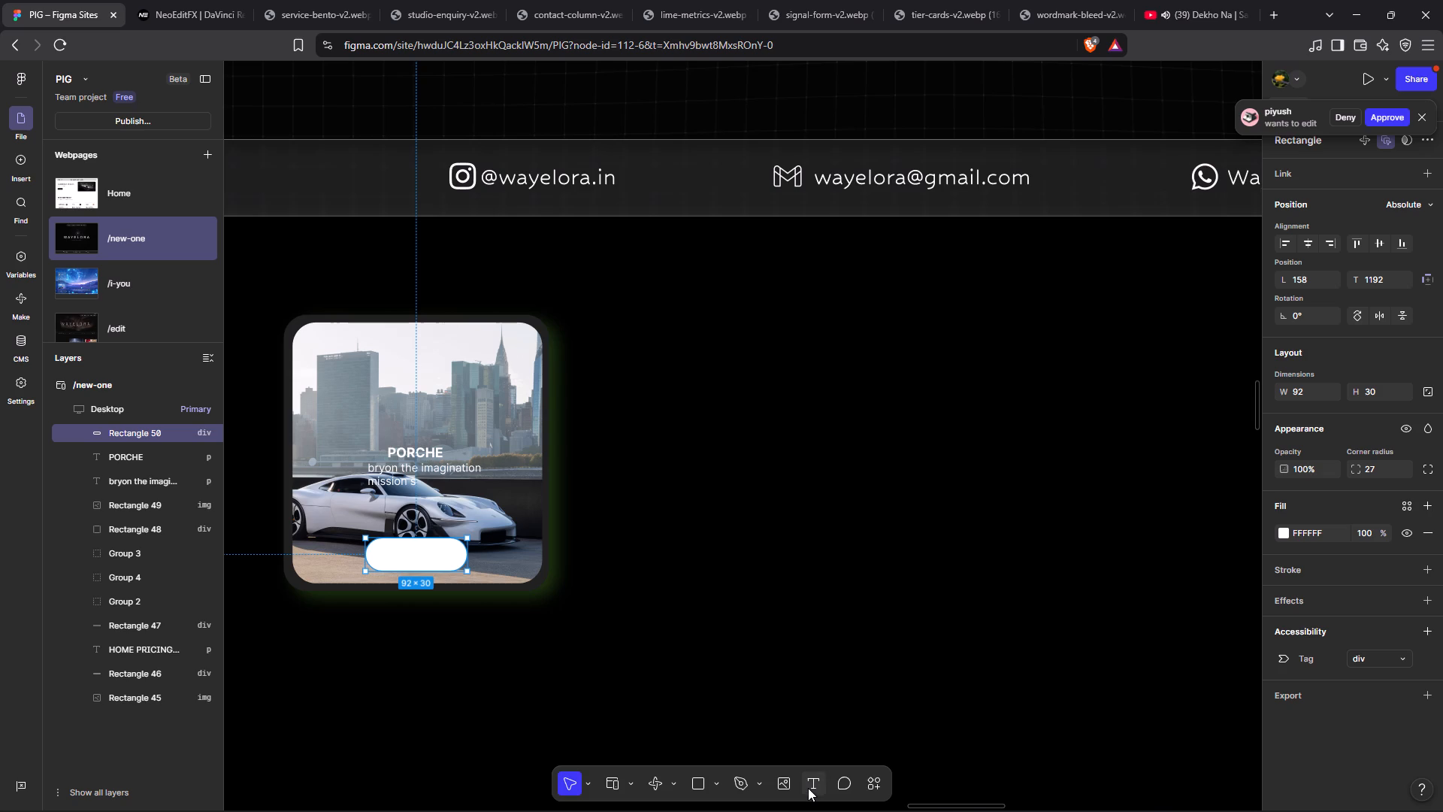
click(408, 555)
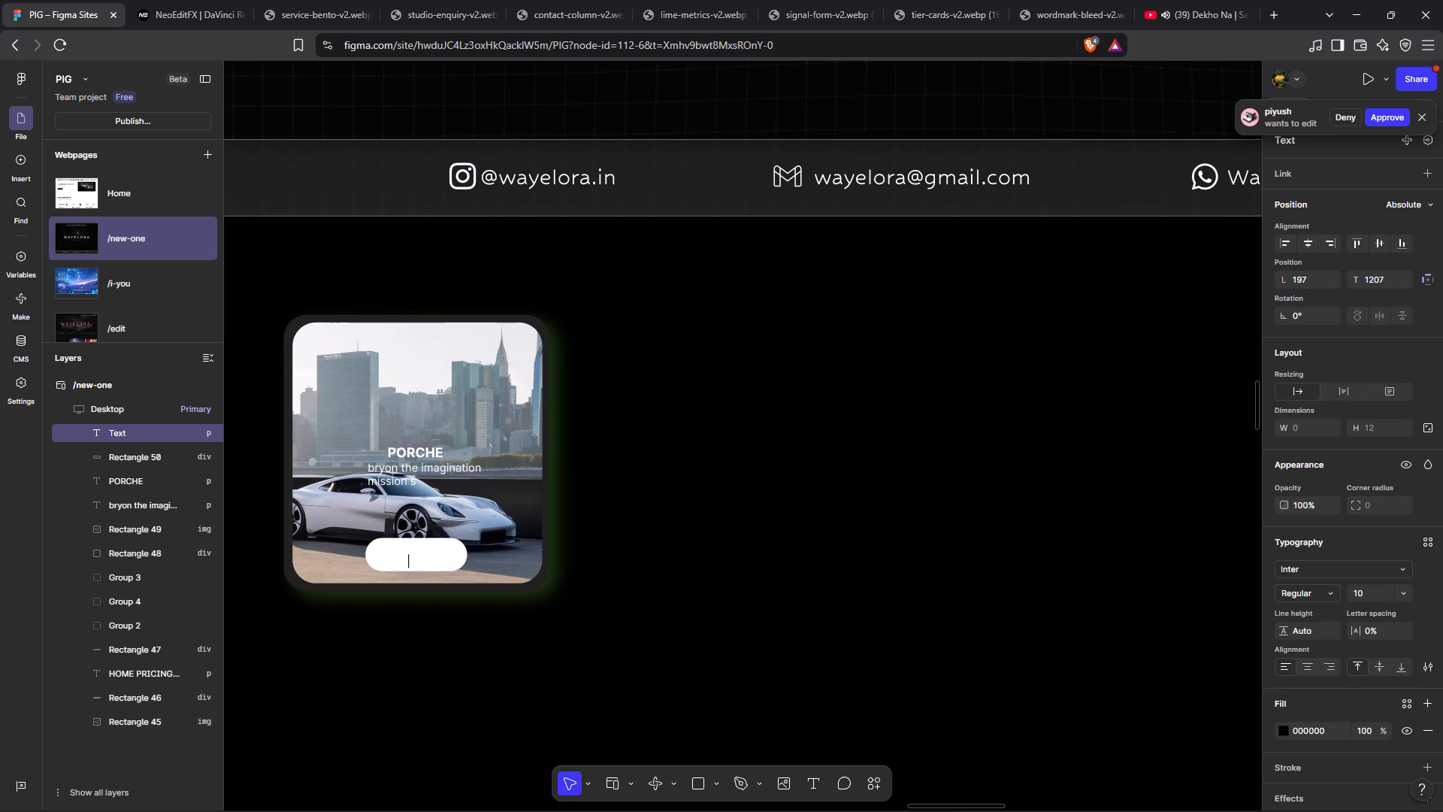
text(SHOW)
key(space)
key(BackSpace)
key(BackSpace)
key(BackSpace)
key(BackSpace)
text(HOP)
key(space)
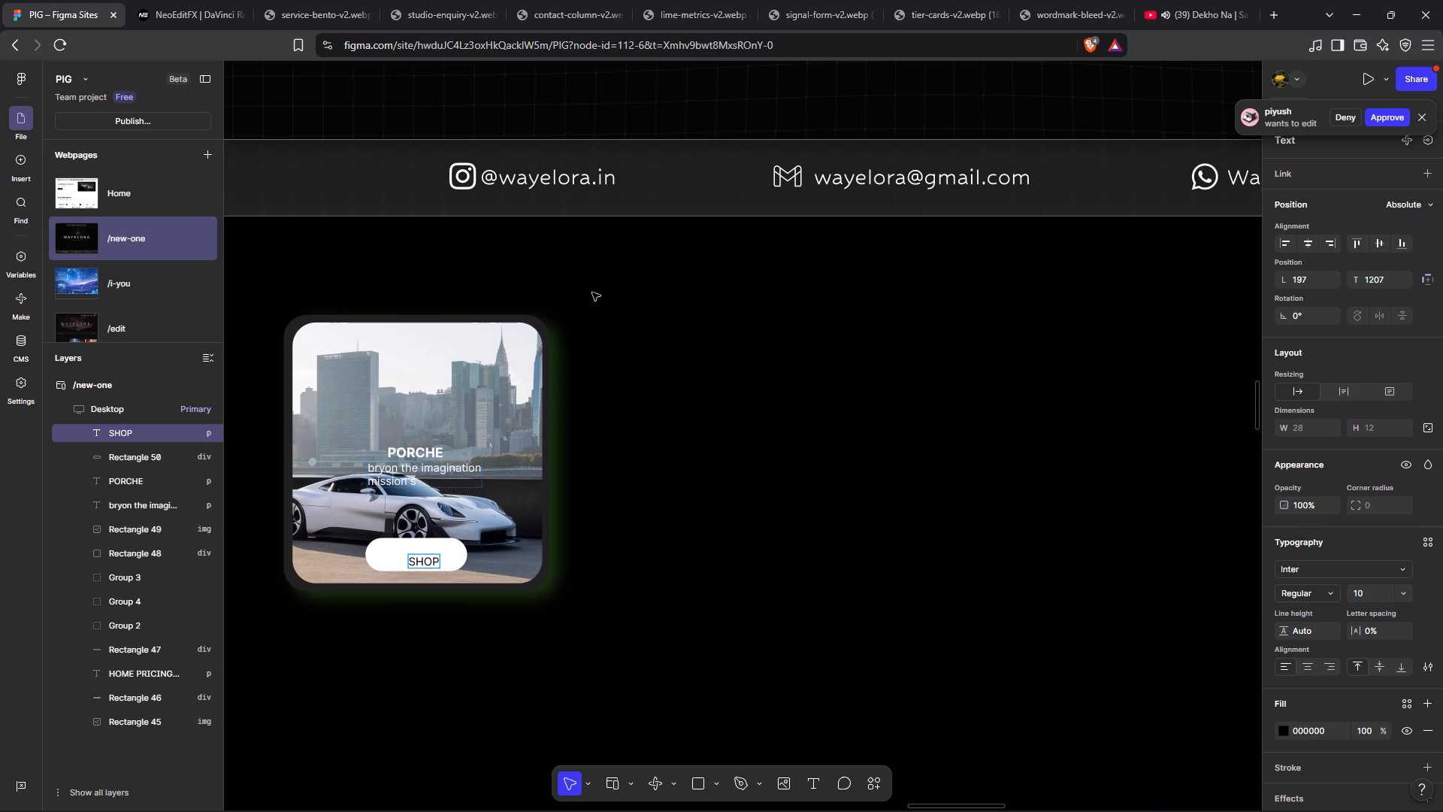
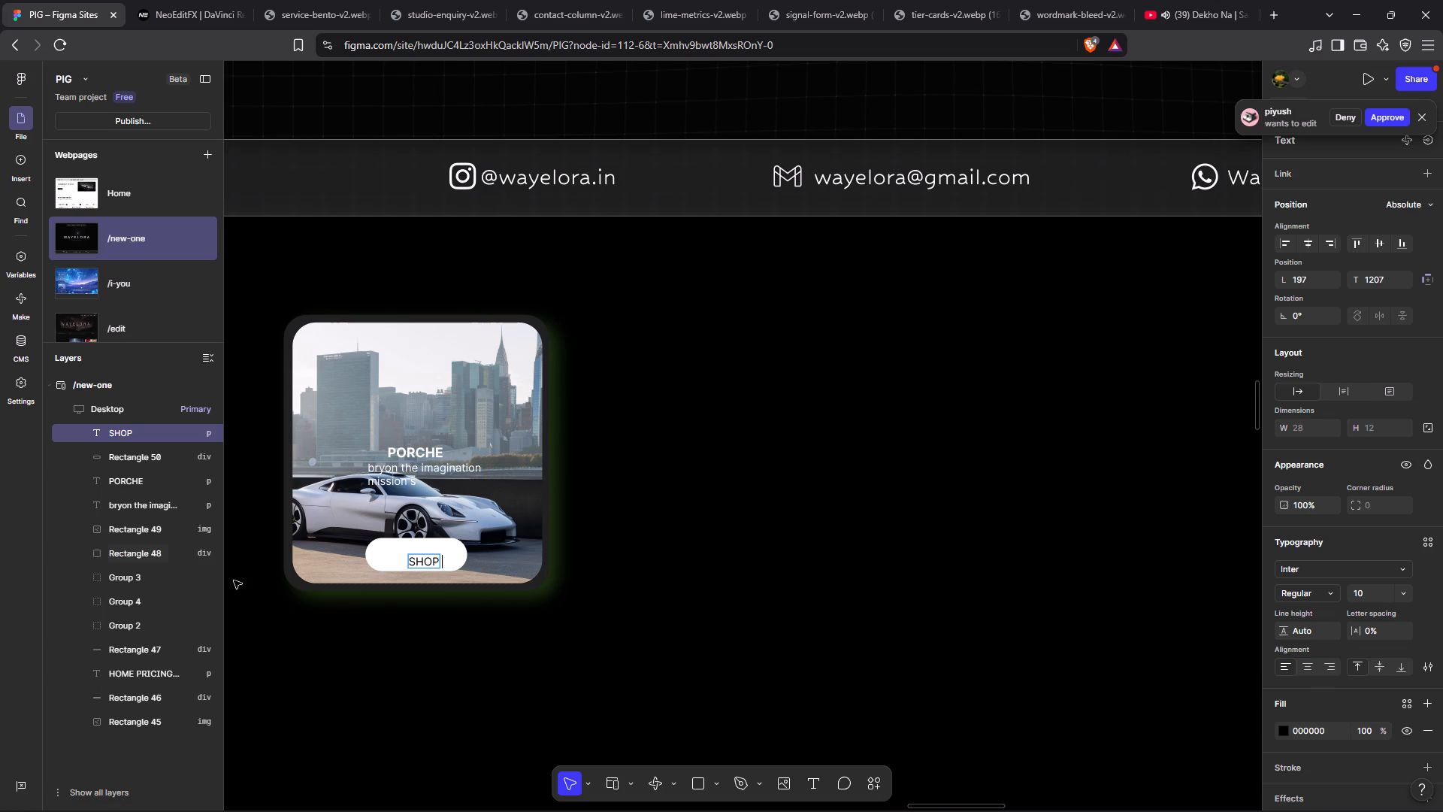
Reword the label on the white pill button as Shop Now.
key(BackSpace)
key(BackSpace)
key(BackSpace)
key(BackSpace)
text(HOW nOW)
key(BackSpace)
key(BackSpace)
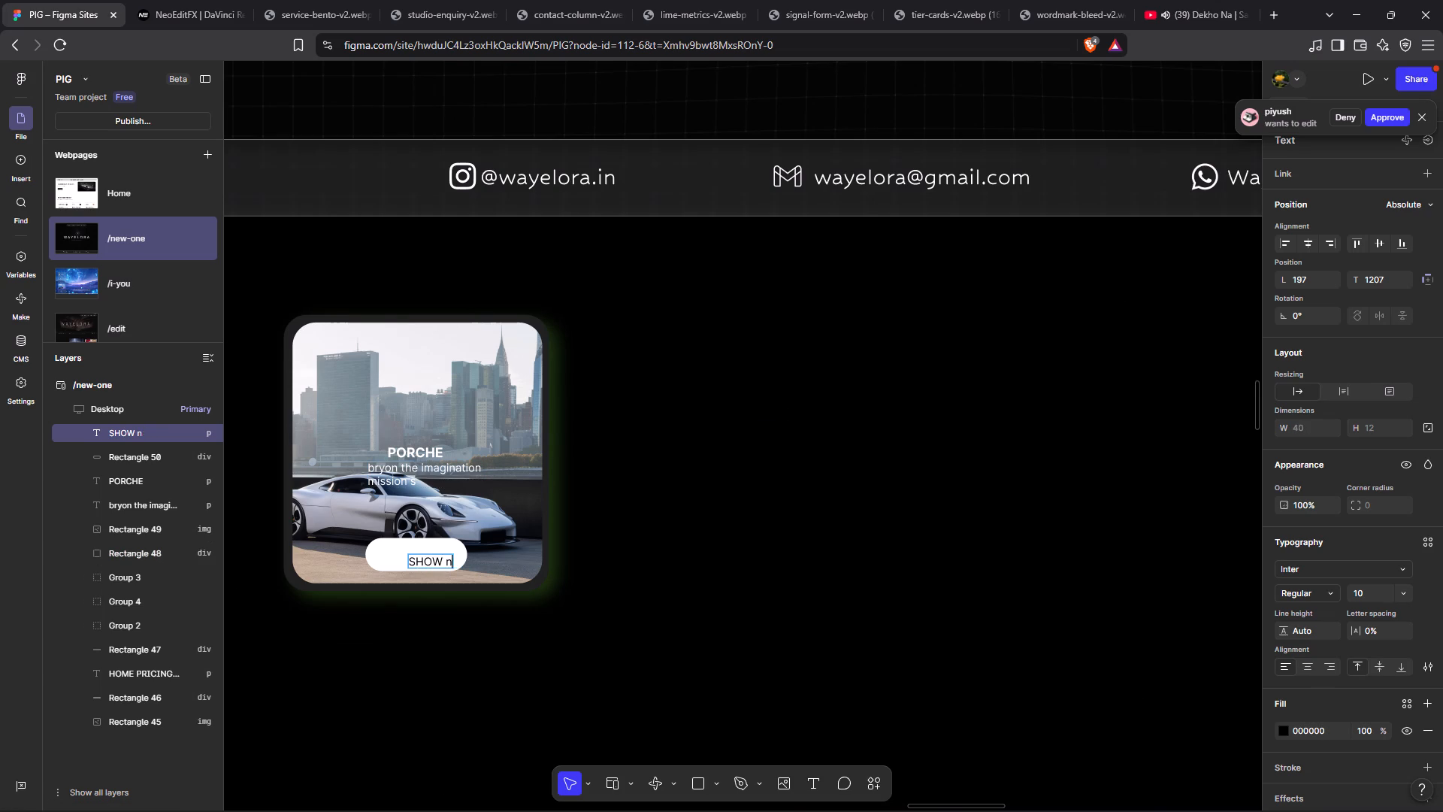
key(BackSpace)
key(BackSpace)
key(BackSpace)
key(BackSpace)
key(BackSpace)
text(hop)
key(space)
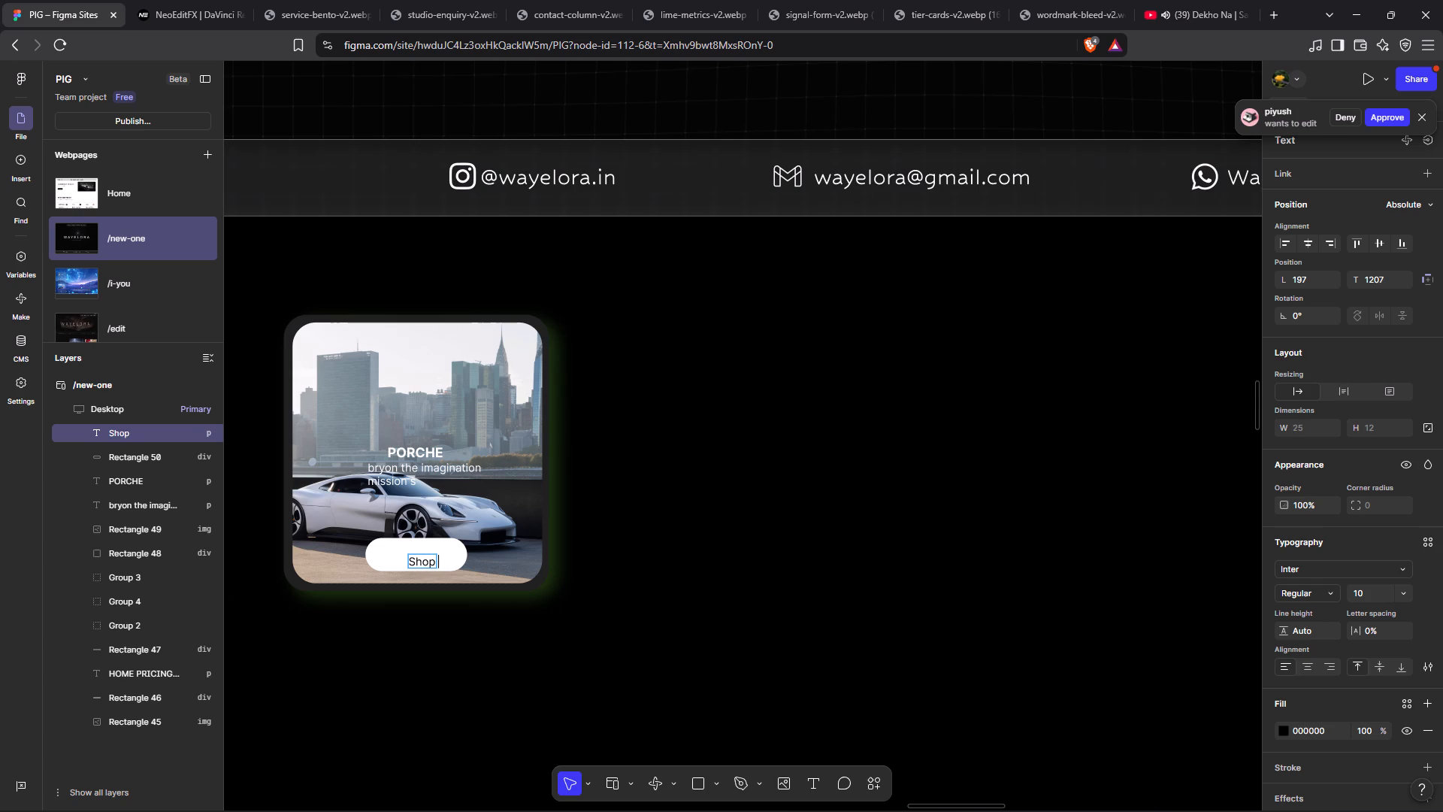
text(Now)
click(658, 580)
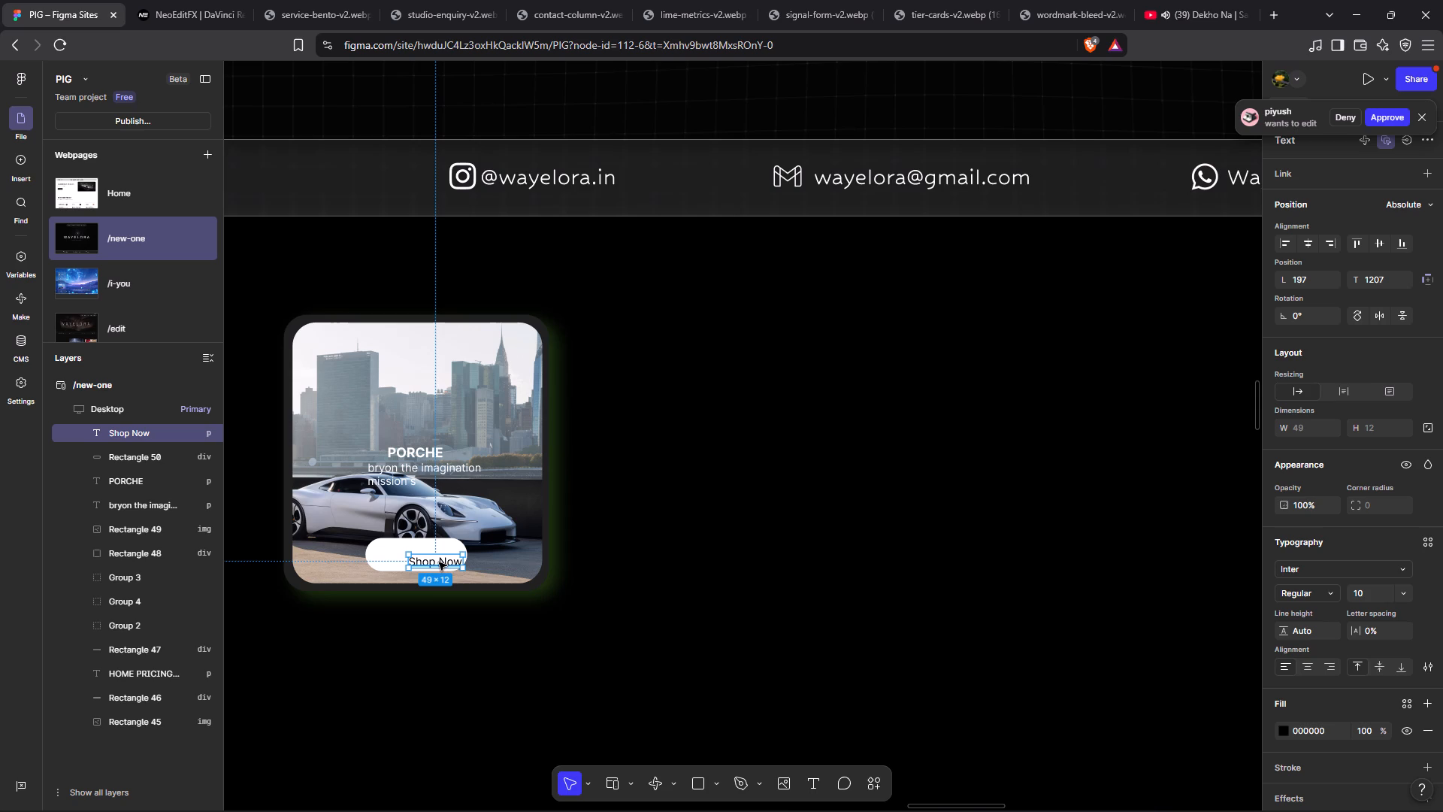
Centre the Shop Now label on the white pill, at about 180 left and 1201 top.
drag(438, 562, 424, 556)
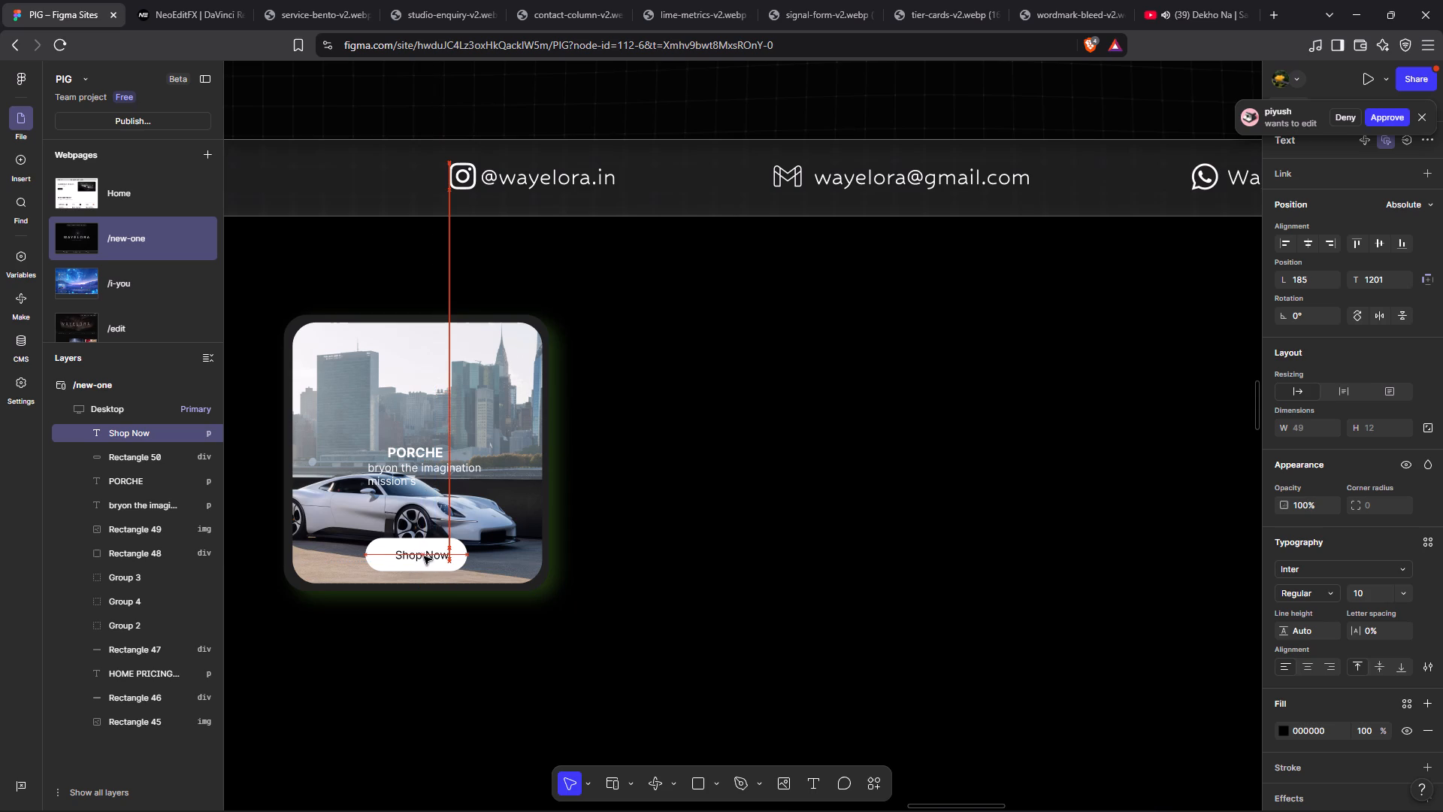
drag(424, 556, 420, 556)
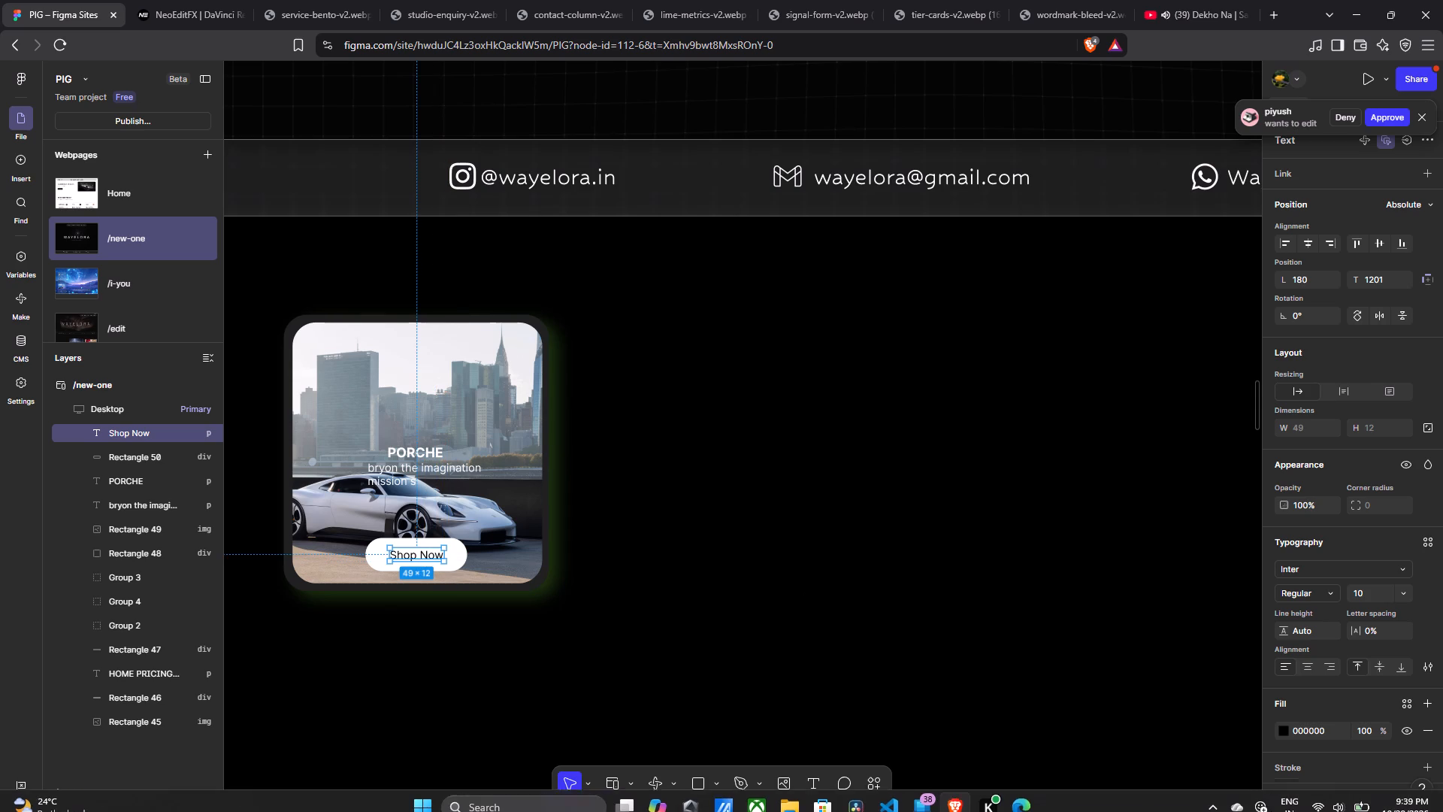
Set the Shop Now label's font weight to Medium.
click(1330, 597)
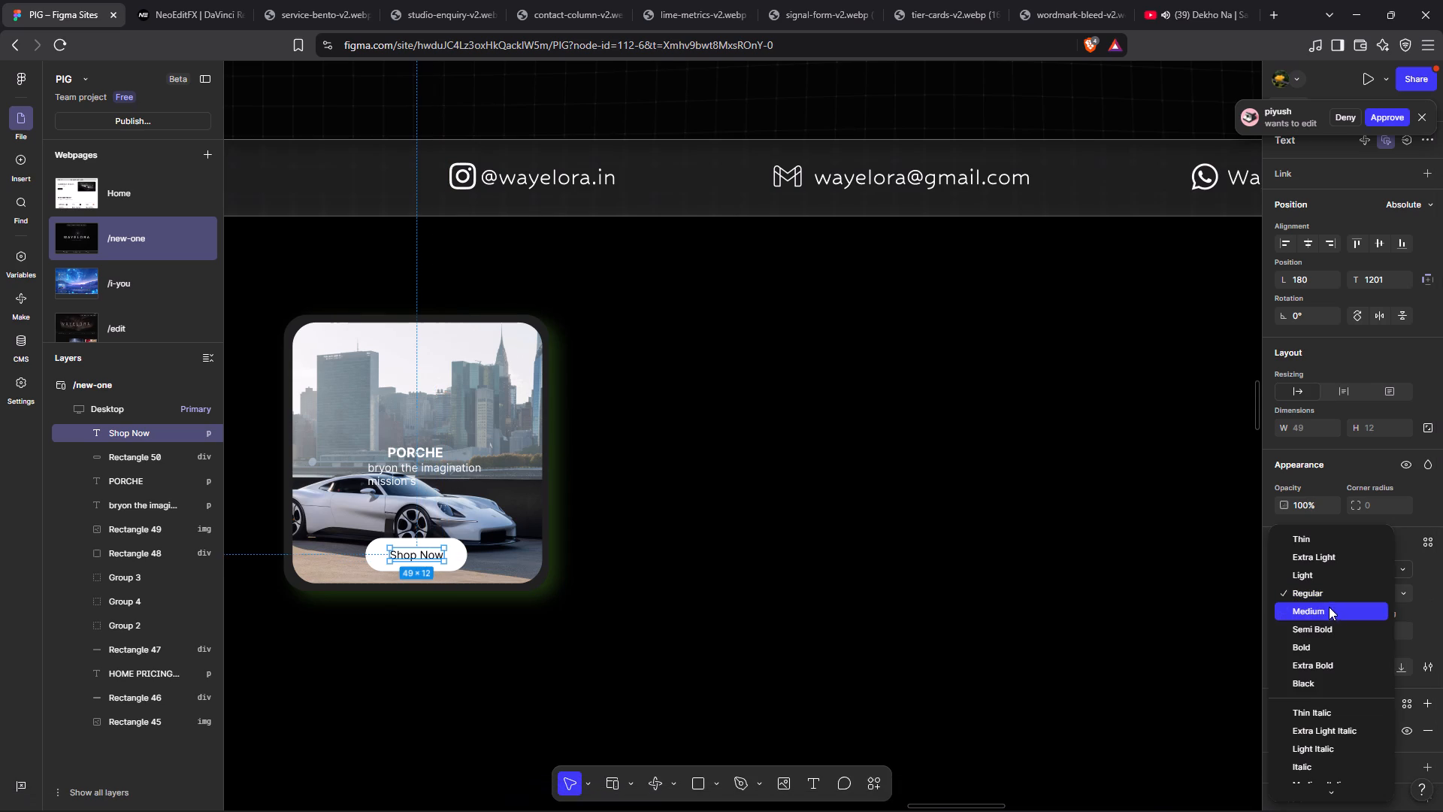
click(1329, 610)
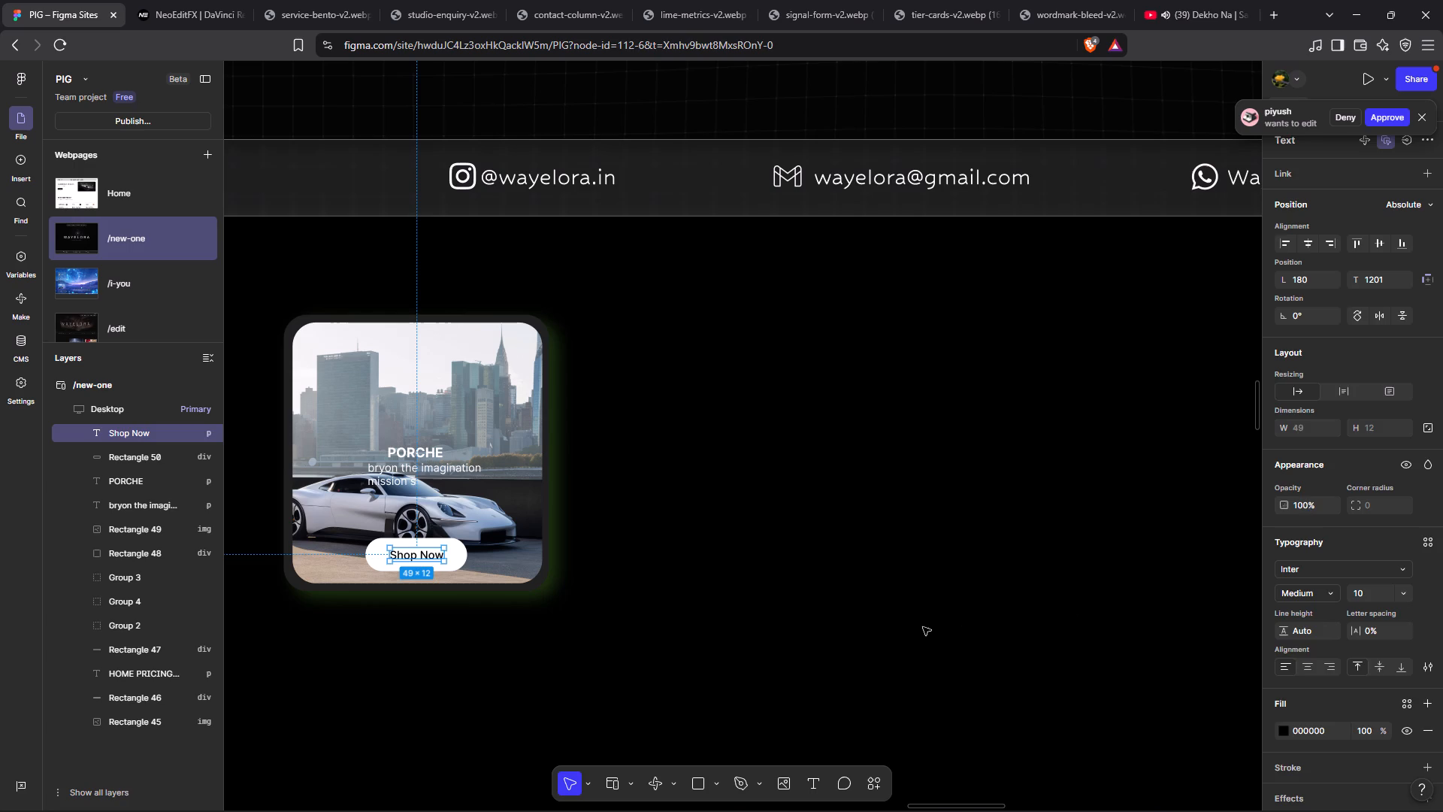
click(923, 627)
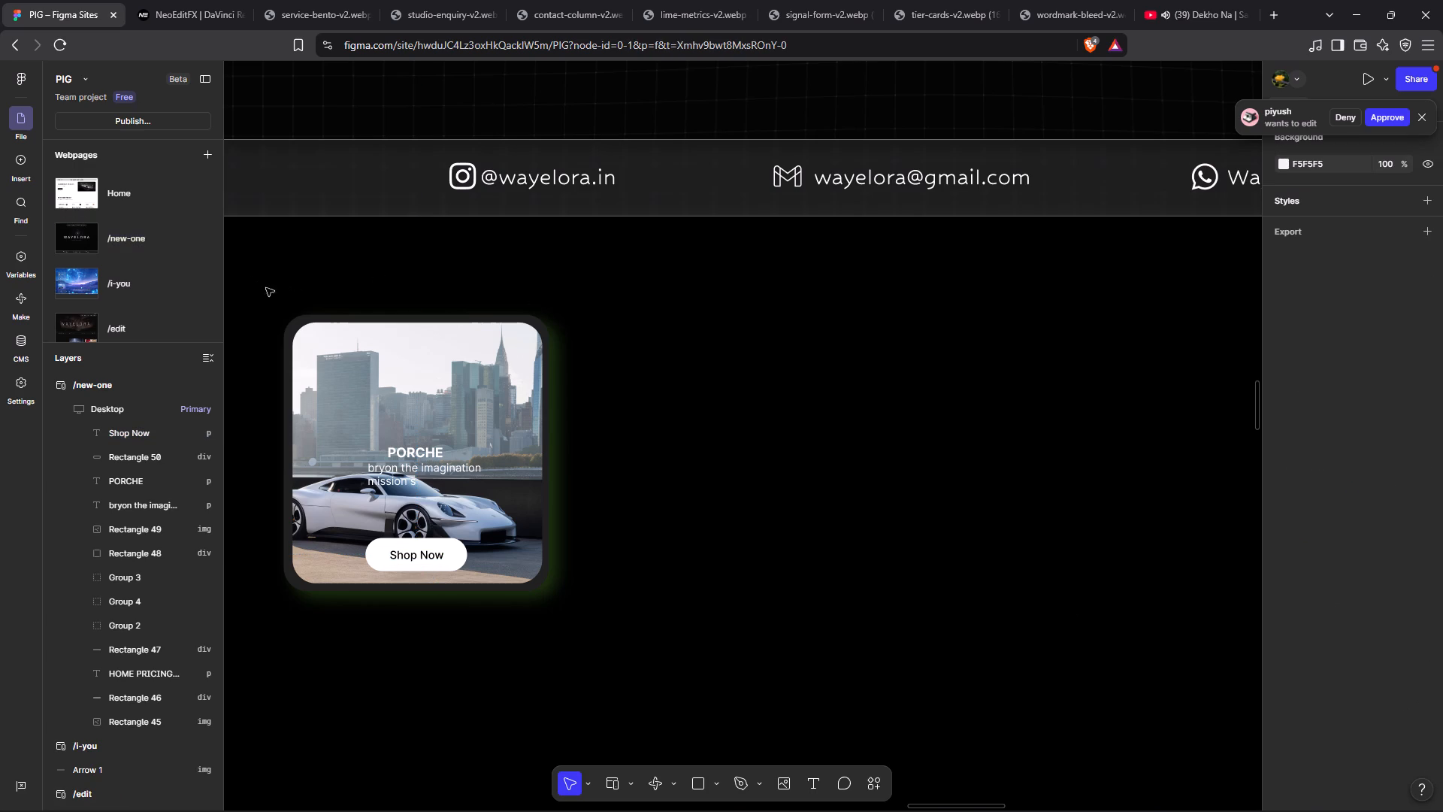
Duplicate the whole PORCHE card with its image, texts and button, and place the copy level with and directly right of the original.
drag(272, 292, 573, 602)
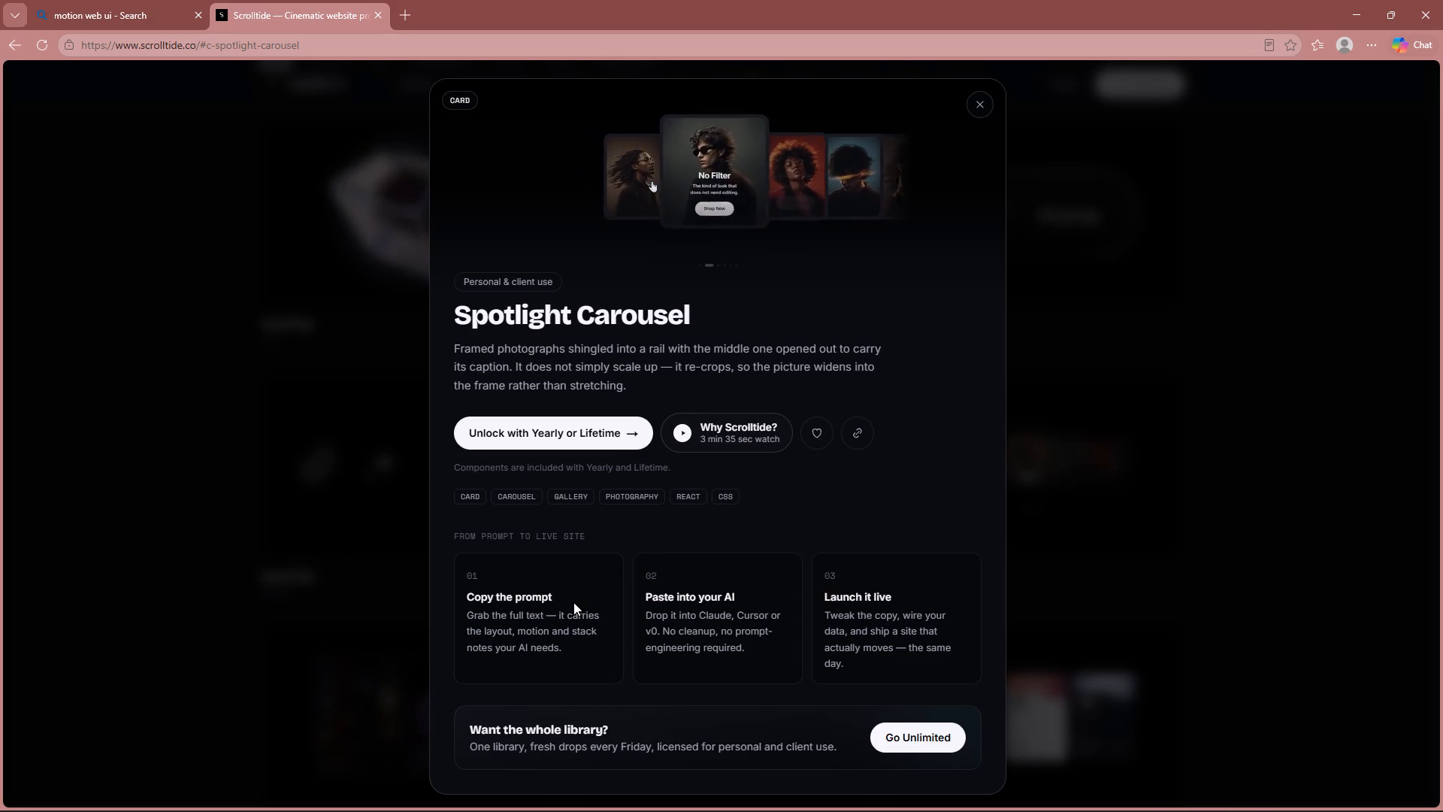
click(573, 602)
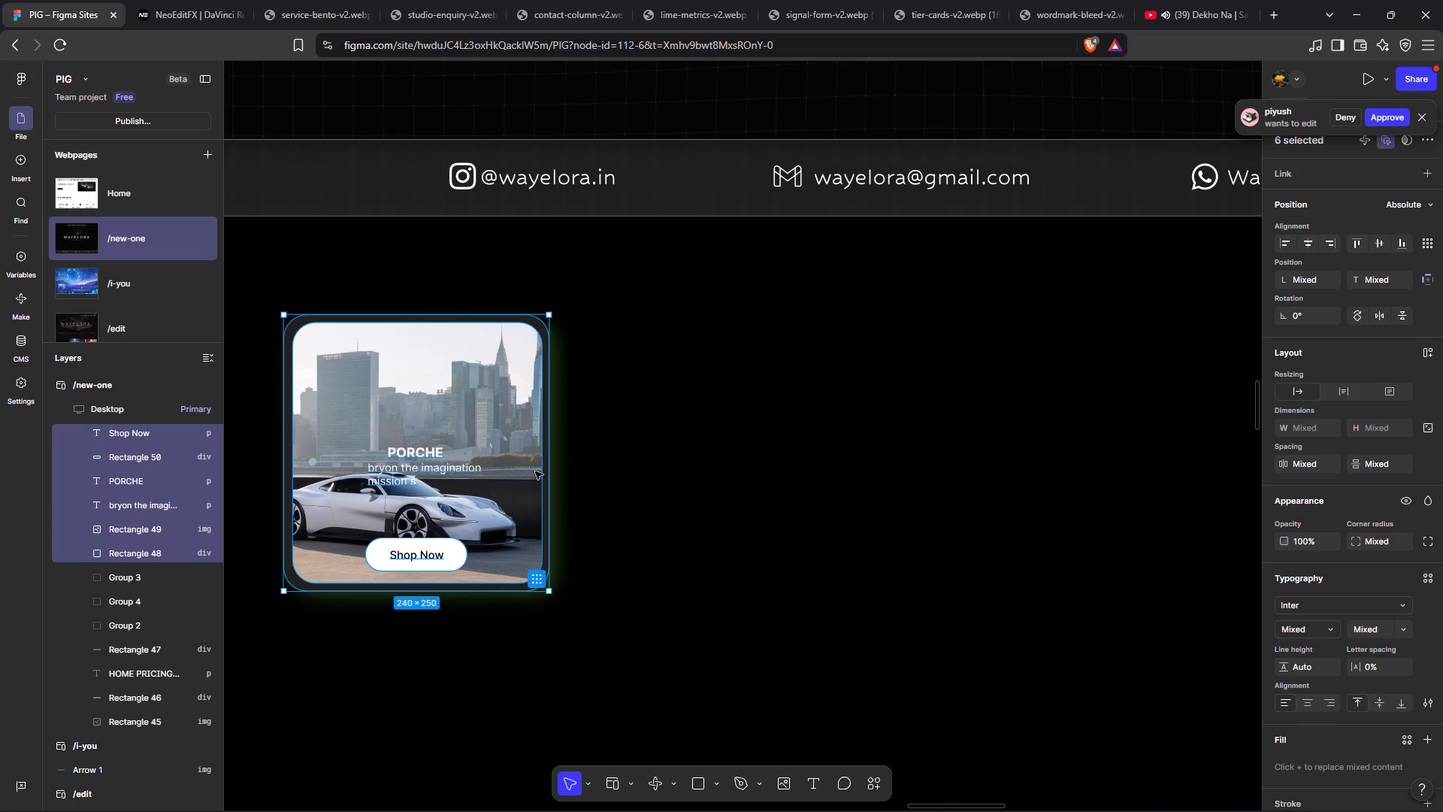
key(ctrl+d)
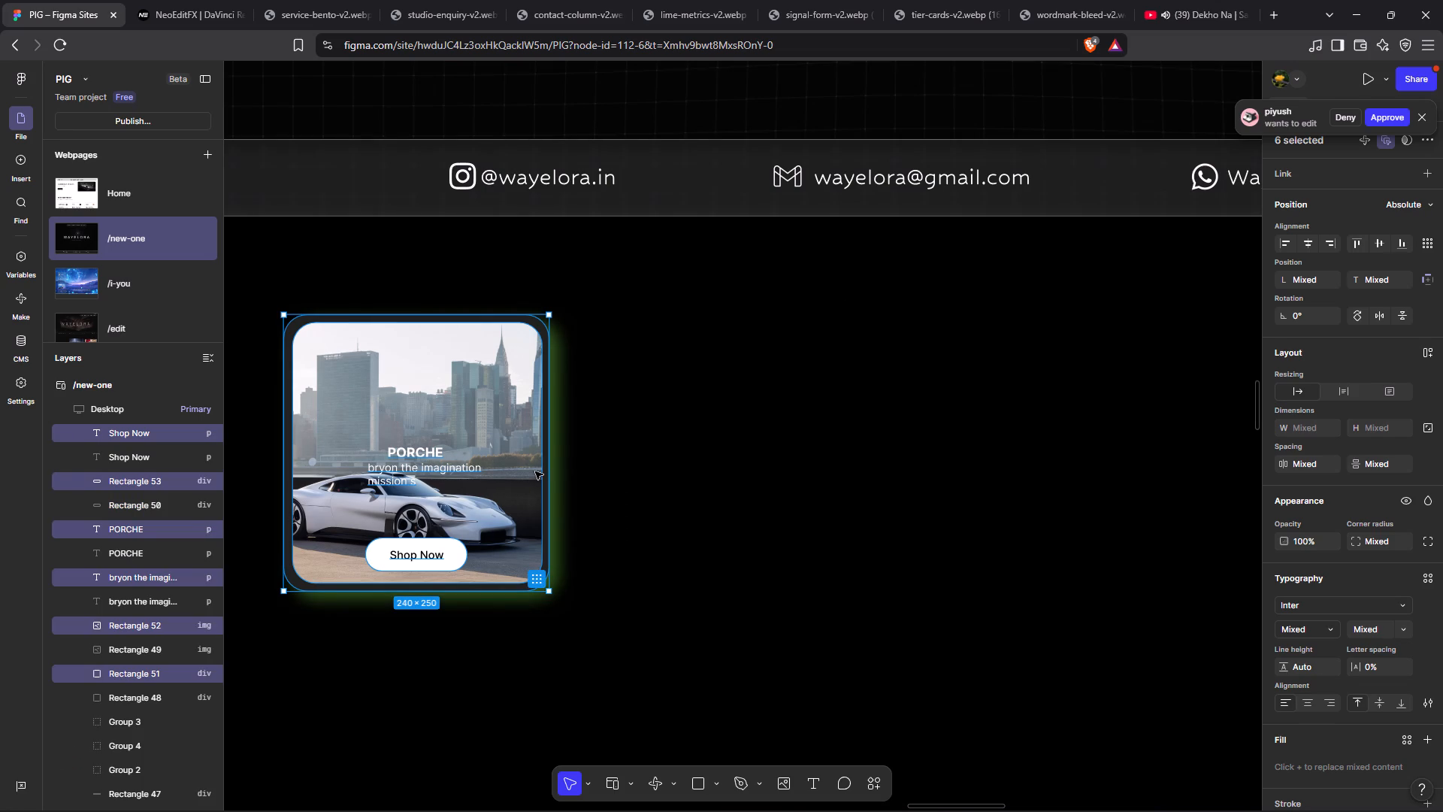
drag(484, 456, 743, 451)
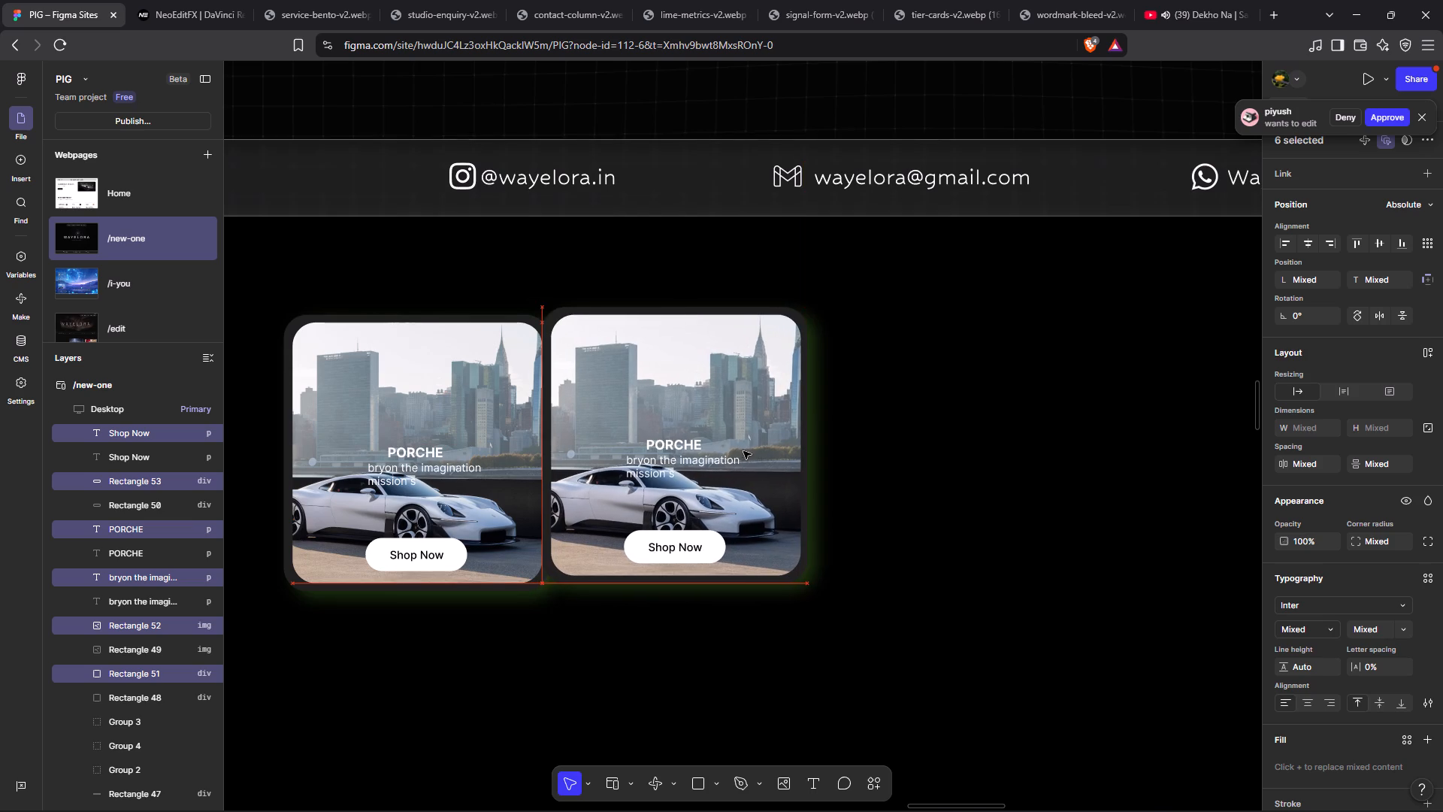
drag(743, 451, 749, 453)
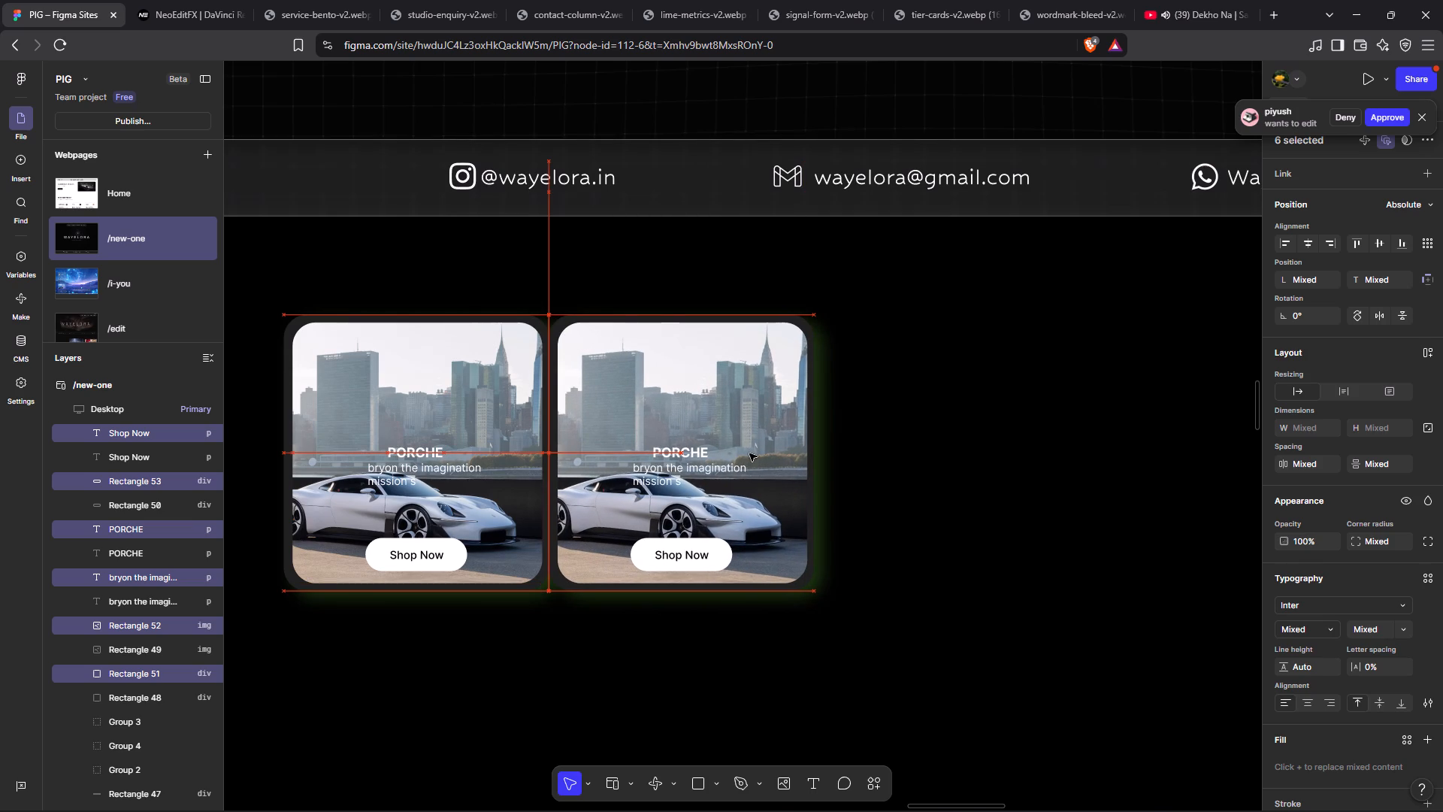
drag(749, 453, 756, 453)
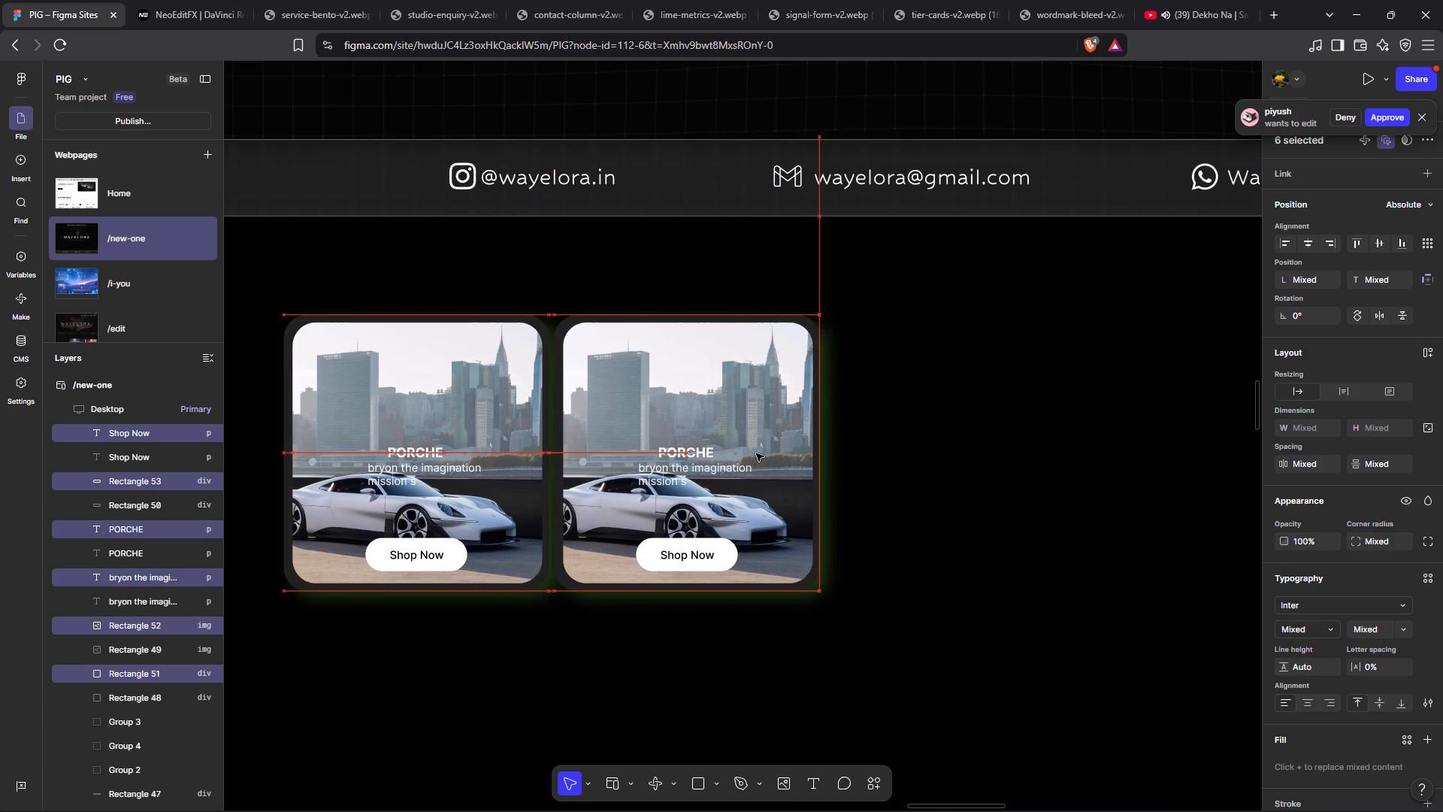
drag(756, 453, 749, 453)
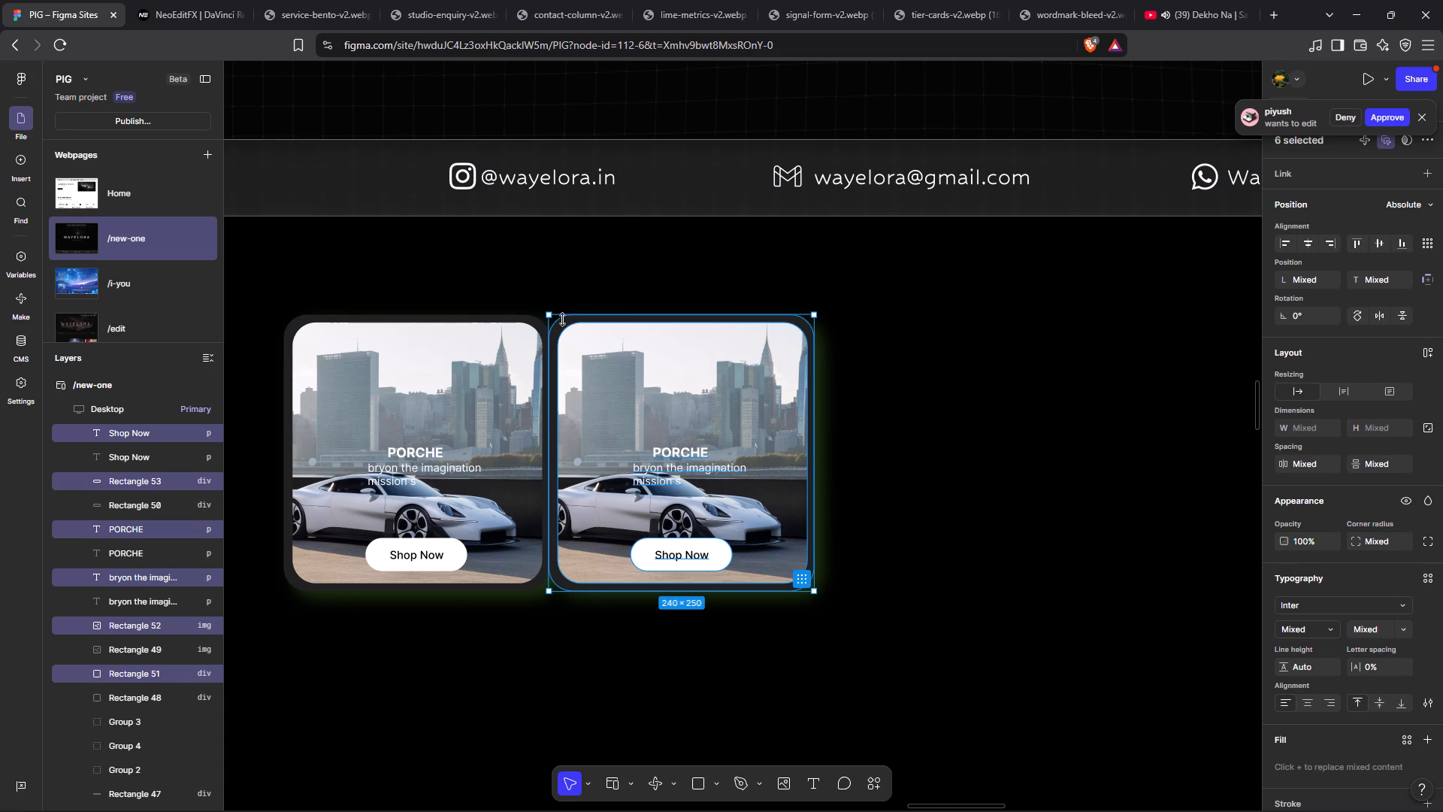
Enlarge the duplicated card to about 269 × 272 and reposition it beside the original, with their PORCHE titles roughly level.
drag(548, 314, 532, 303)
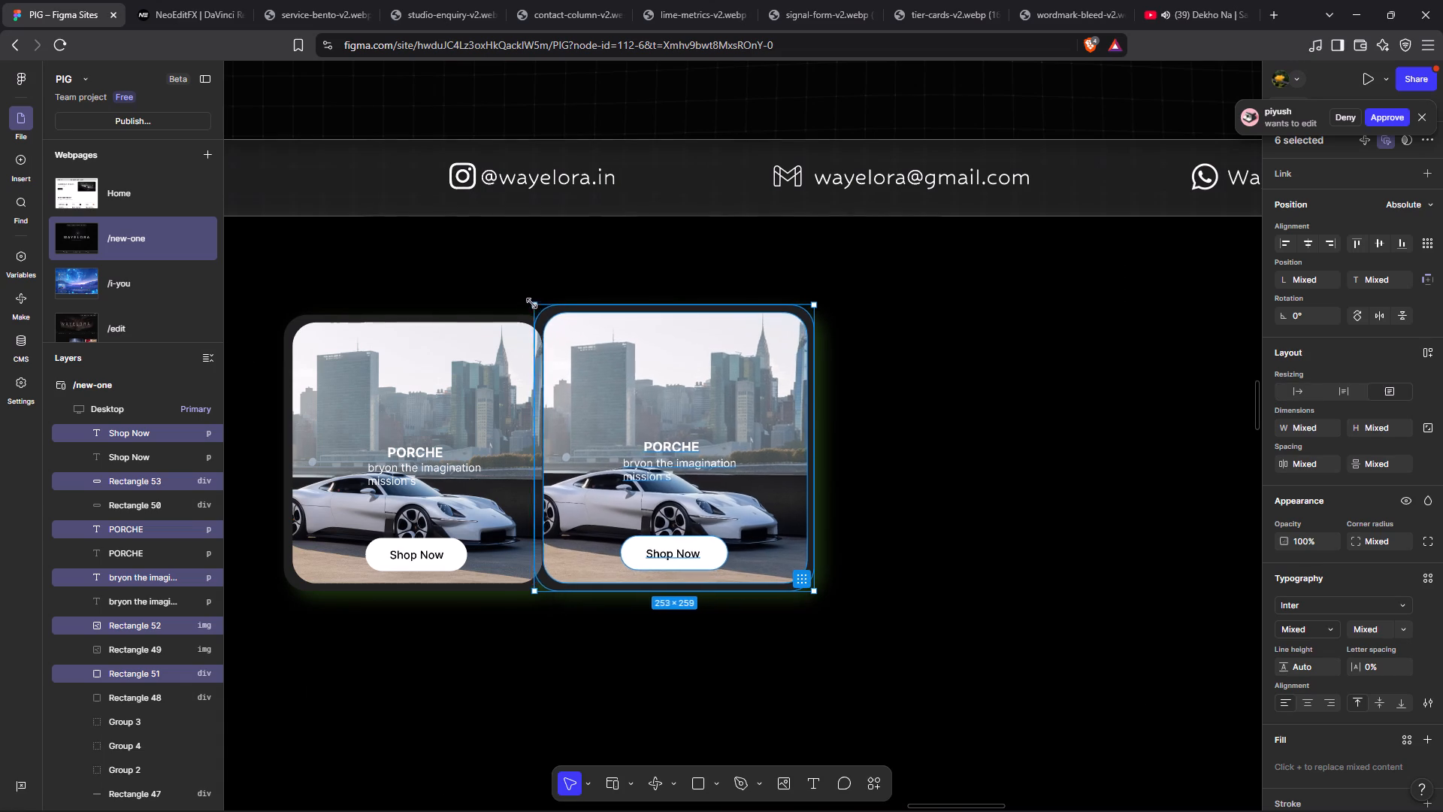
drag(532, 303, 516, 291)
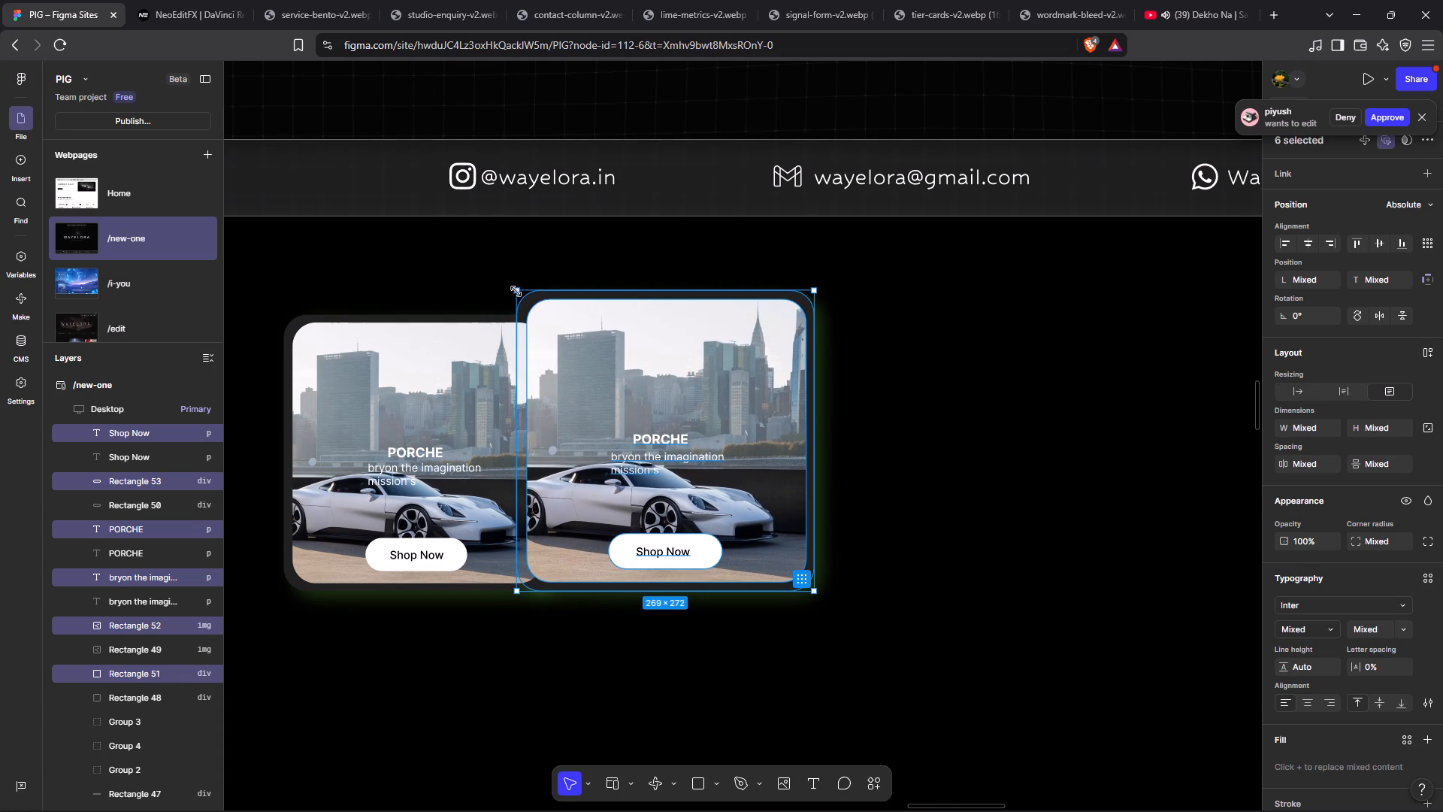
drag(675, 476, 681, 486)
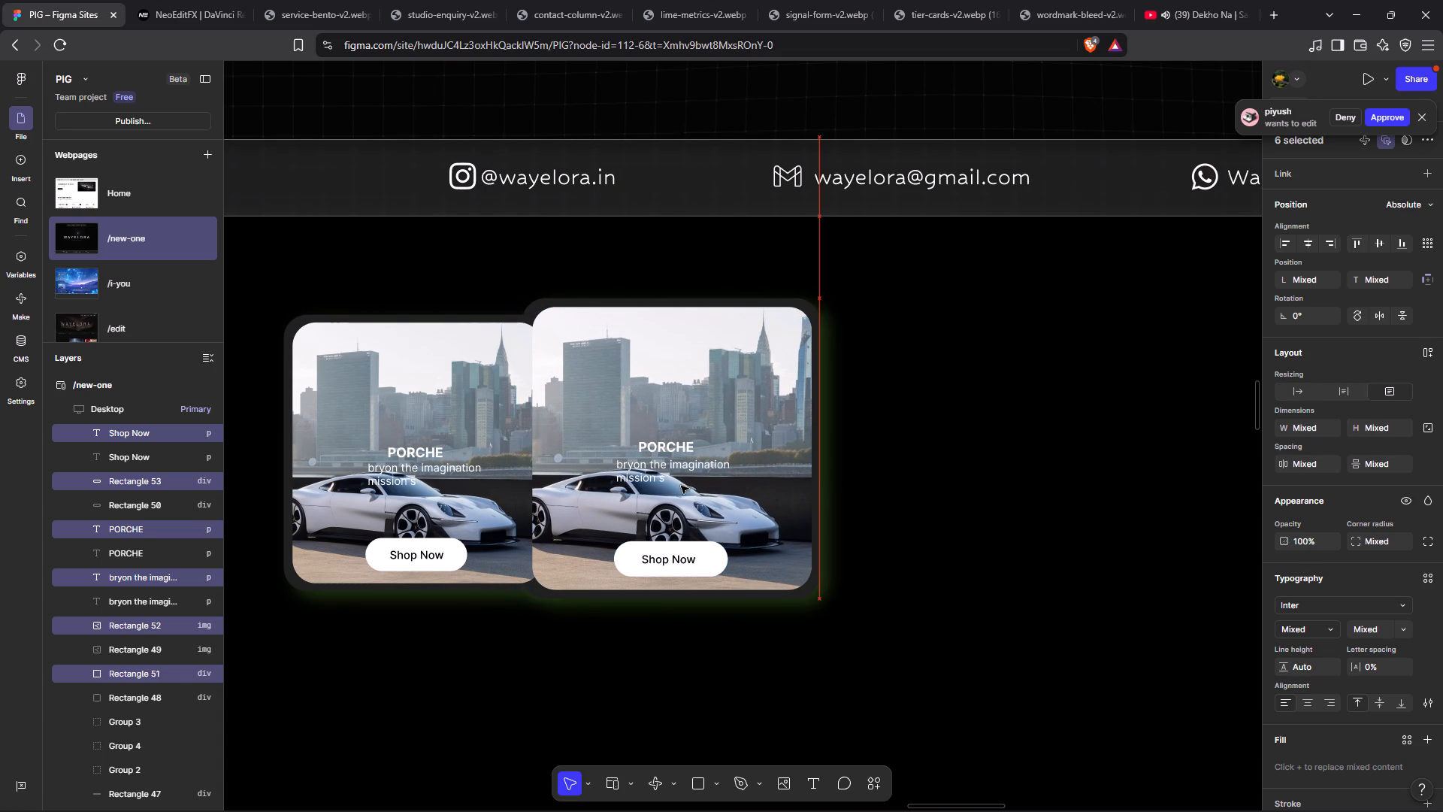
drag(681, 486, 692, 487)
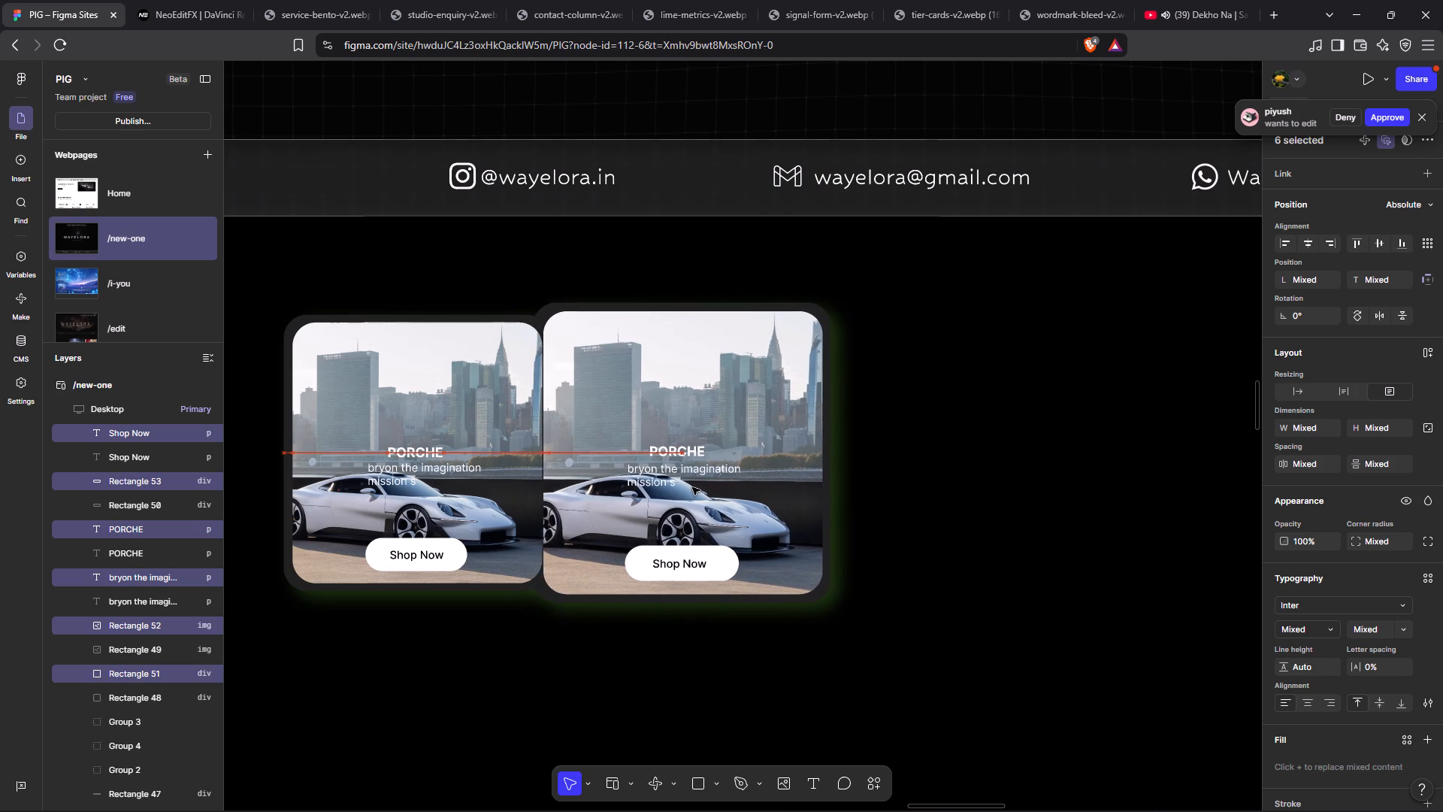
drag(692, 487, 699, 486)
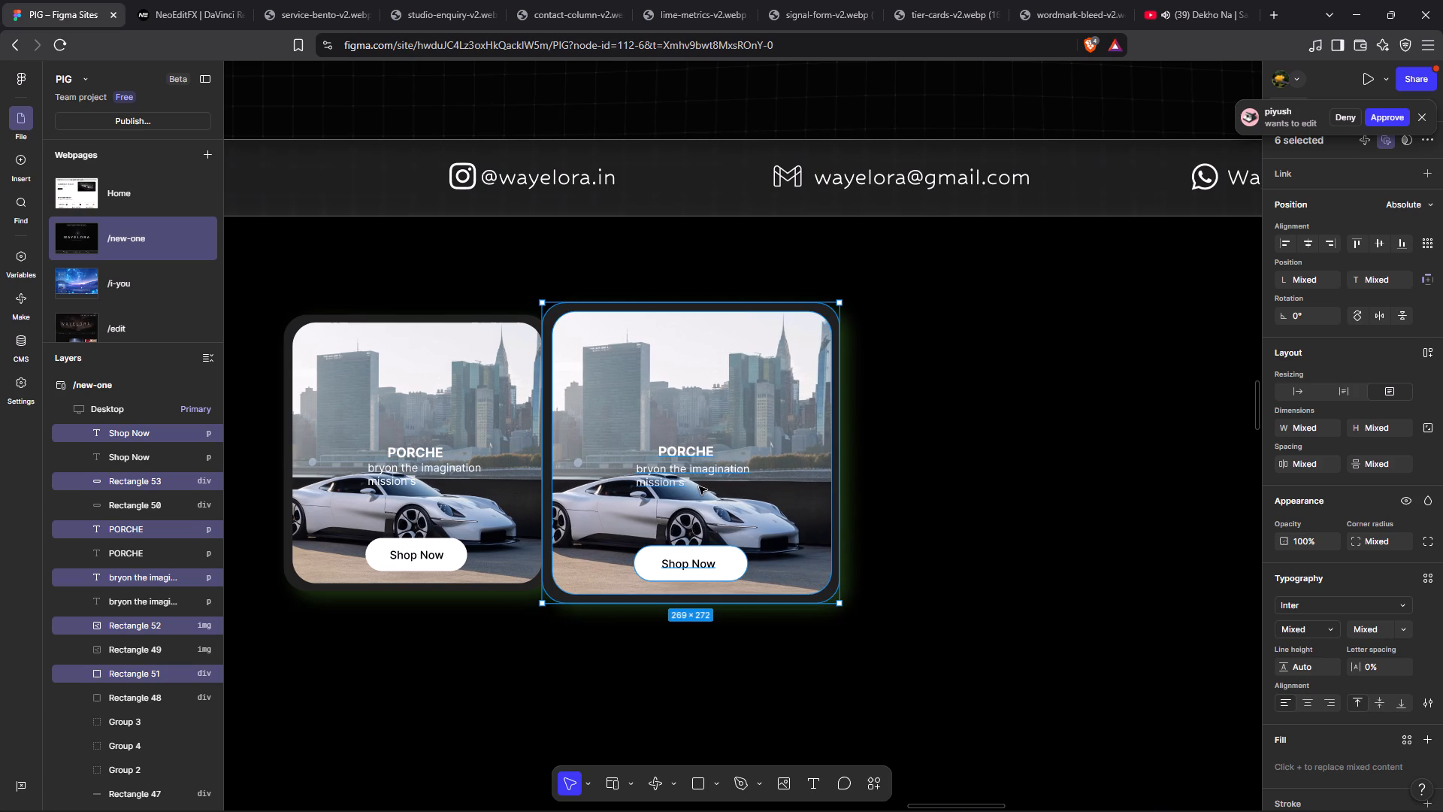
Bring all layers of the enlarged card to the front of the layer order.
right_click(699, 486)
click(738, 495)
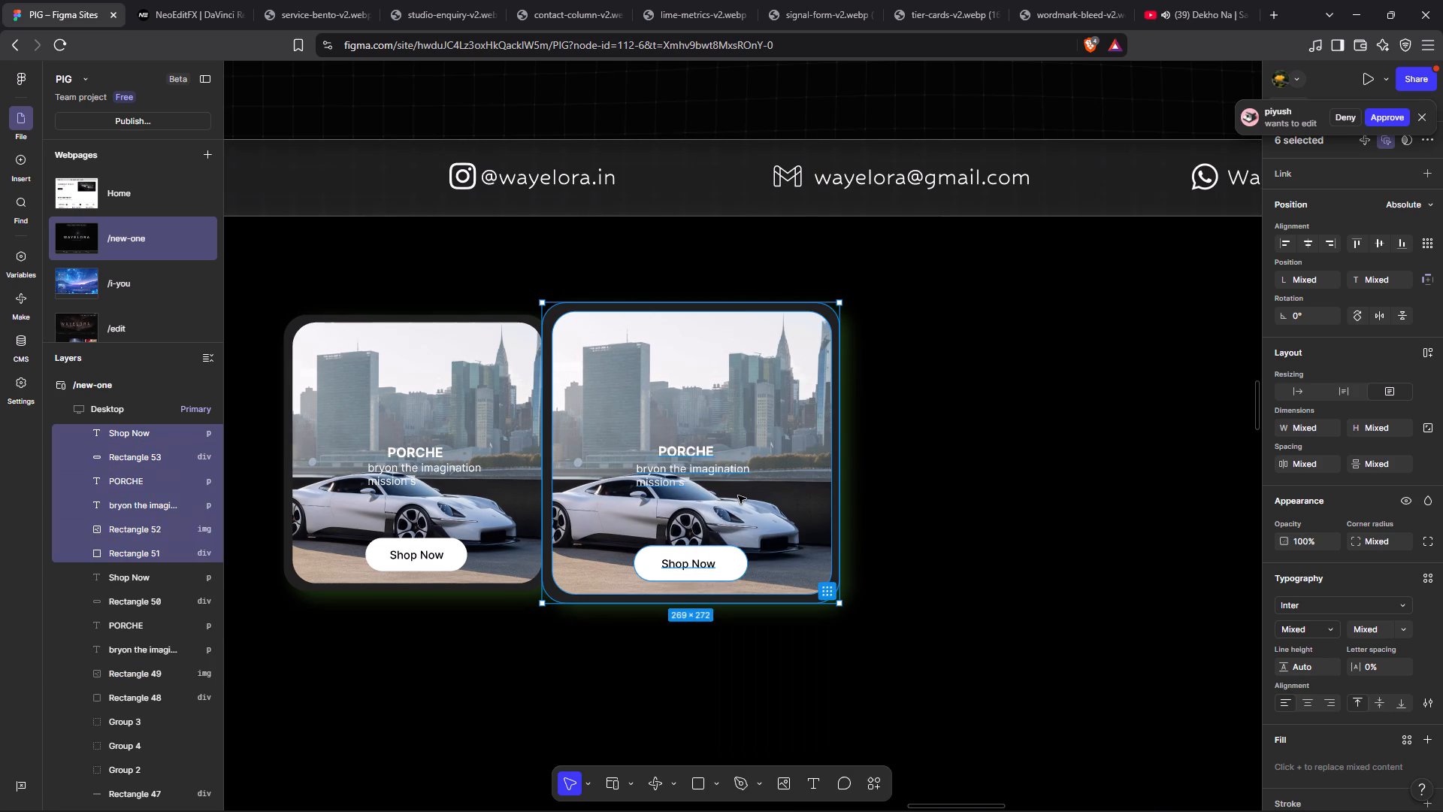
click(537, 701)
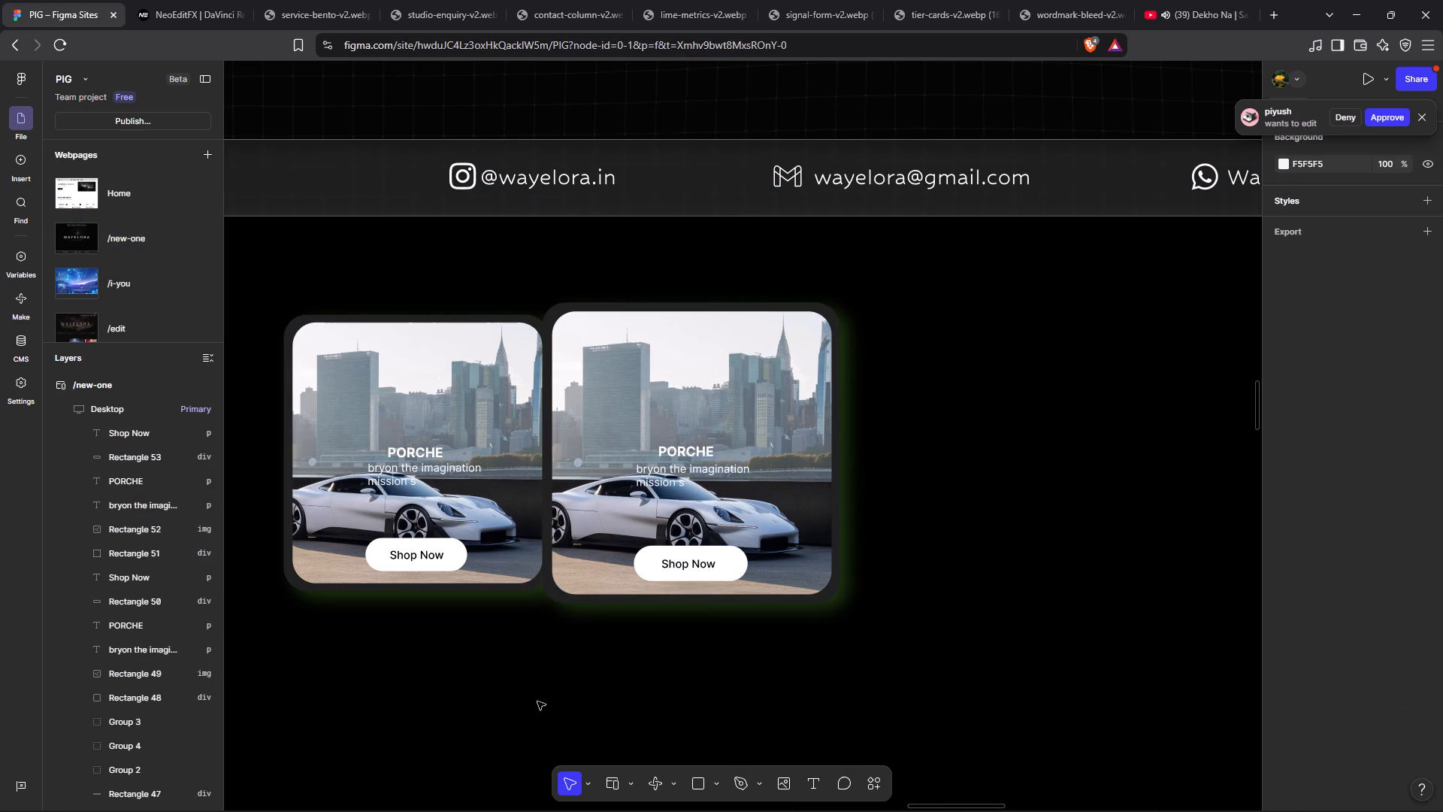
Select all layers of the original PORCHE card and shrink it to about 229 × 220.
drag(515, 294, 474, 350)
drag(474, 350, 340, 621)
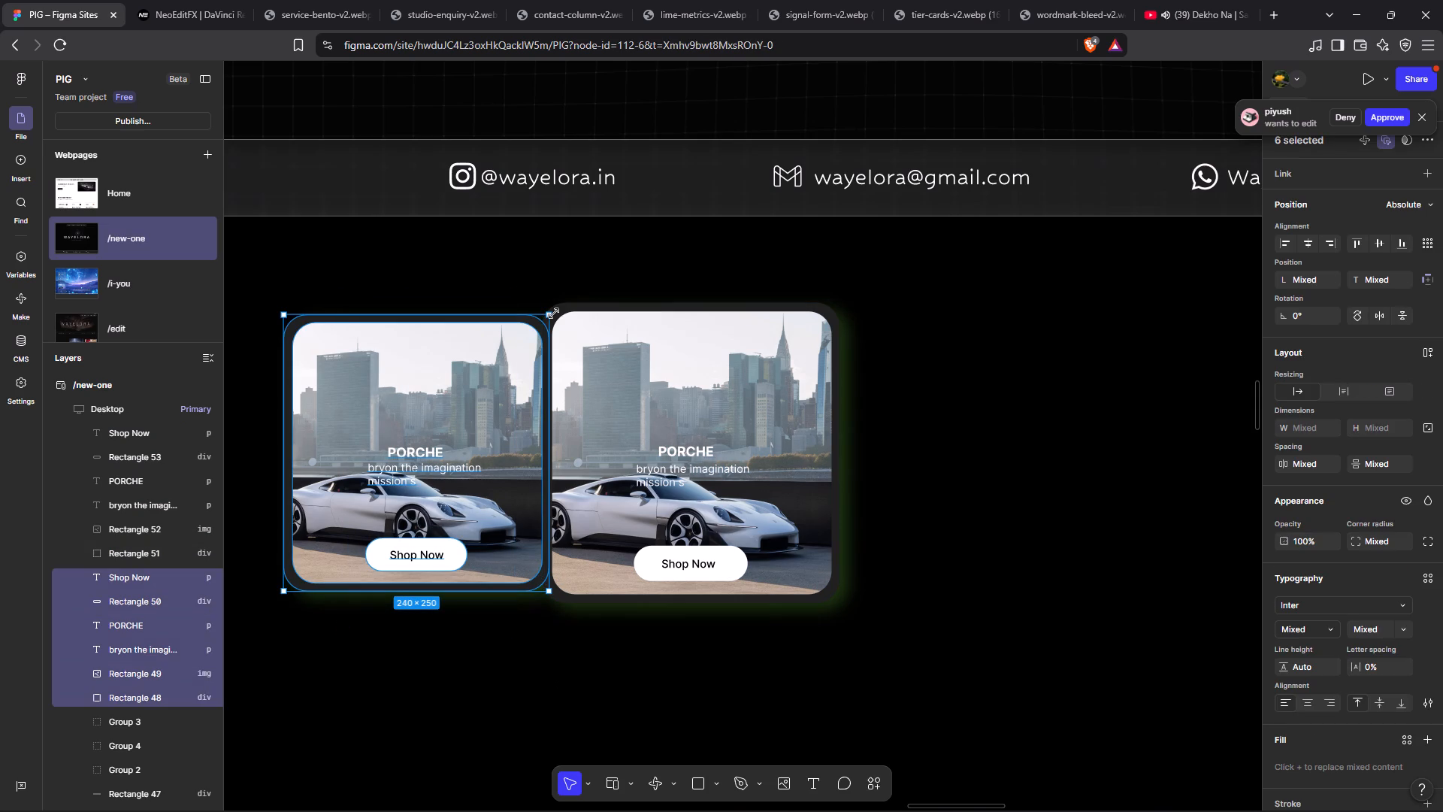
drag(552, 316, 540, 333)
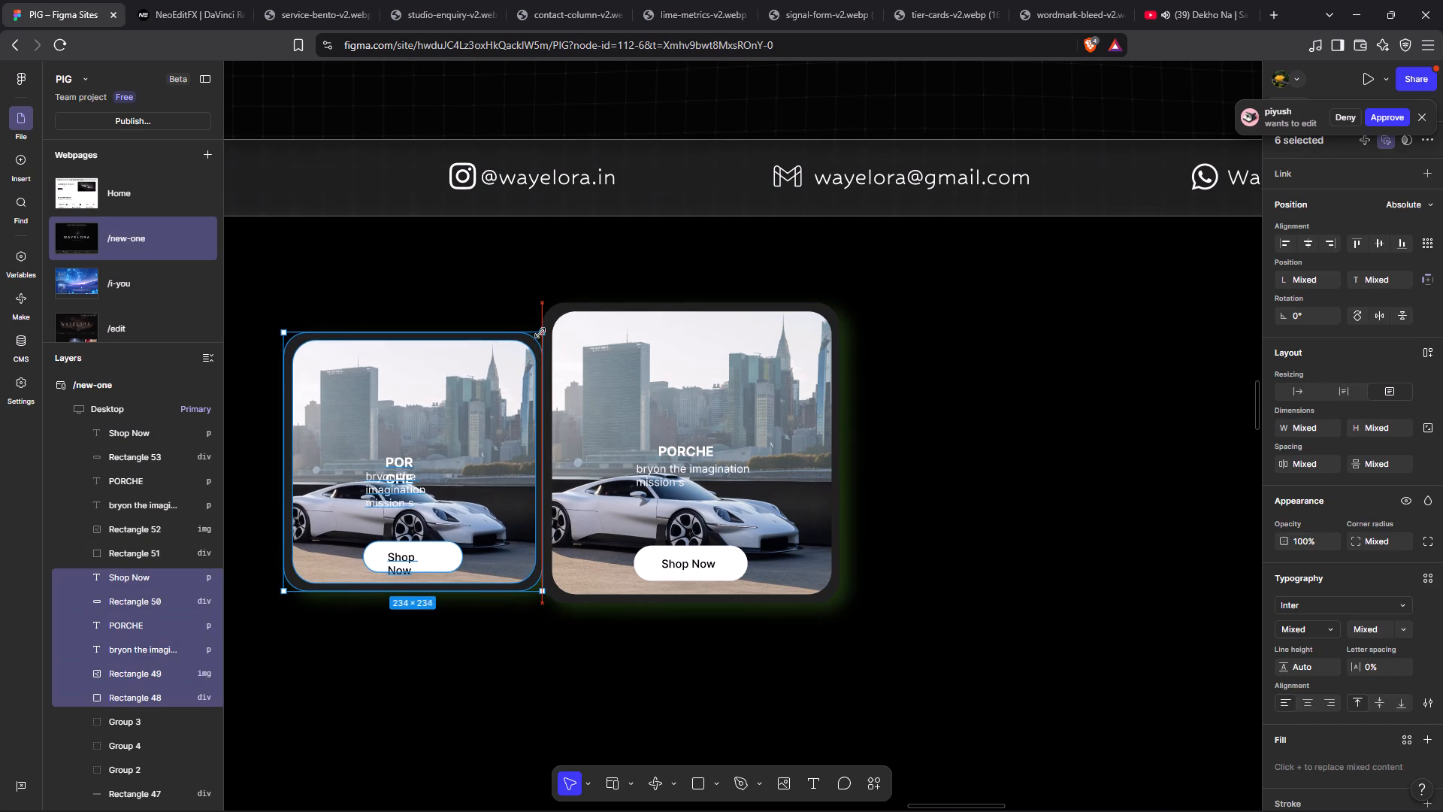
drag(540, 333, 540, 338)
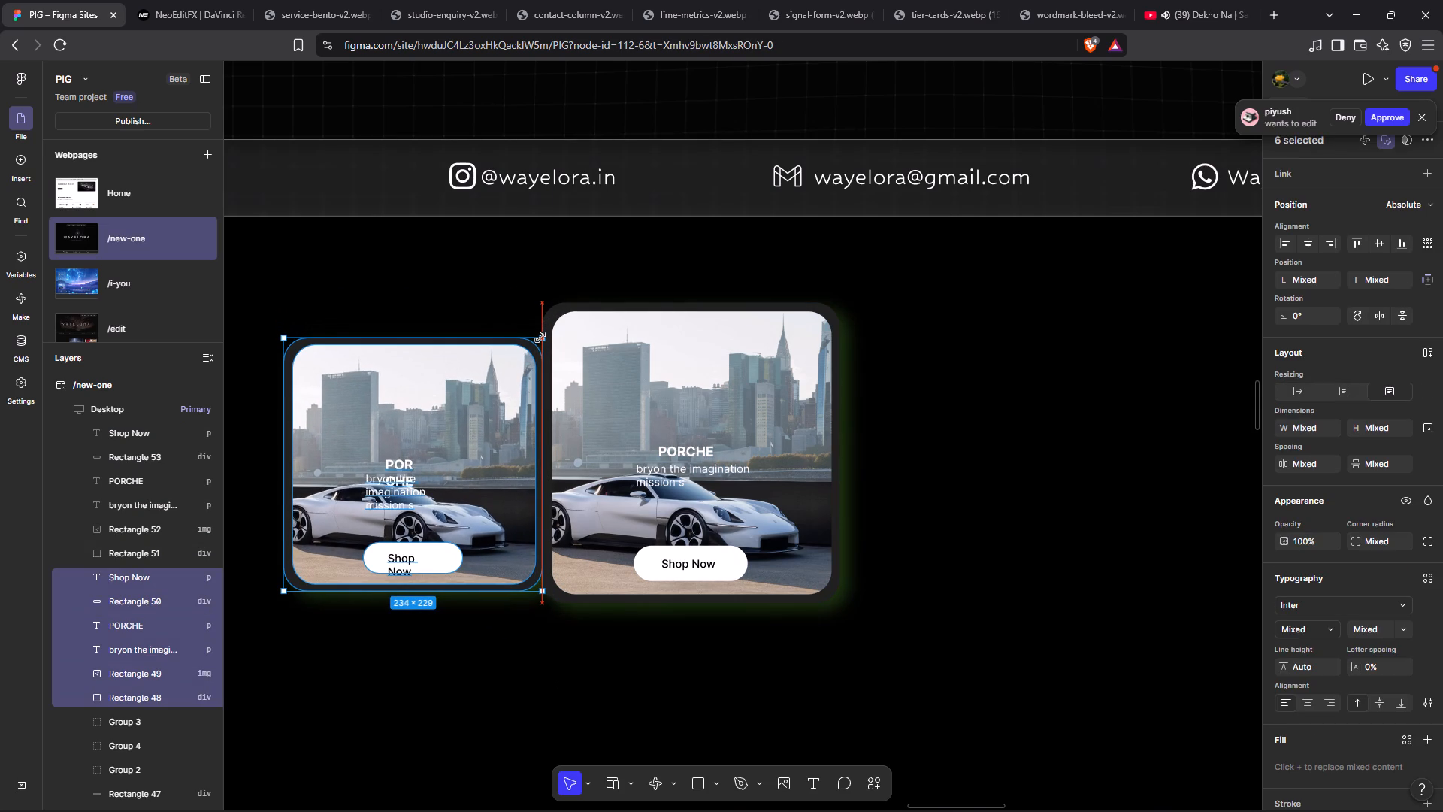
drag(540, 338, 553, 337)
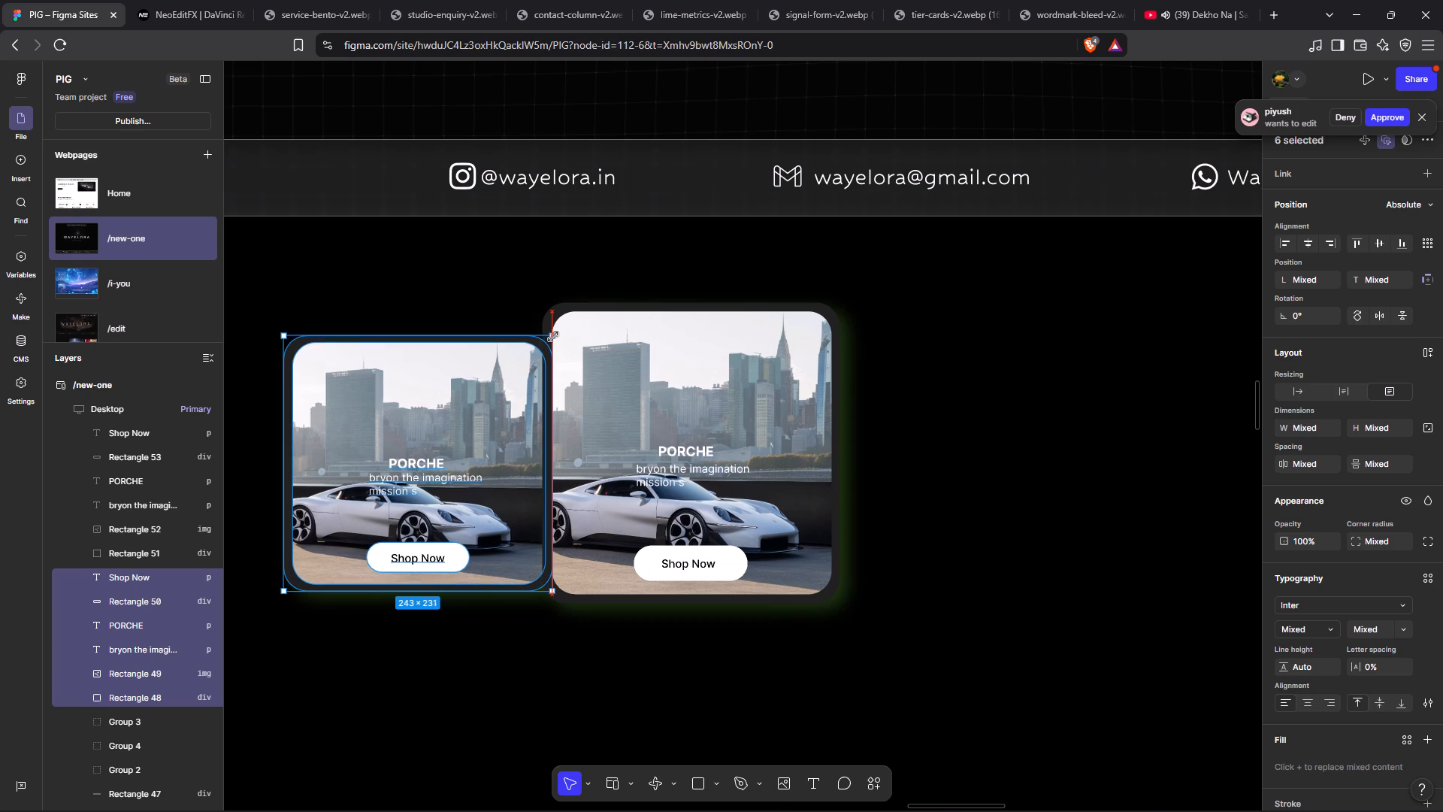
drag(553, 337, 545, 346)
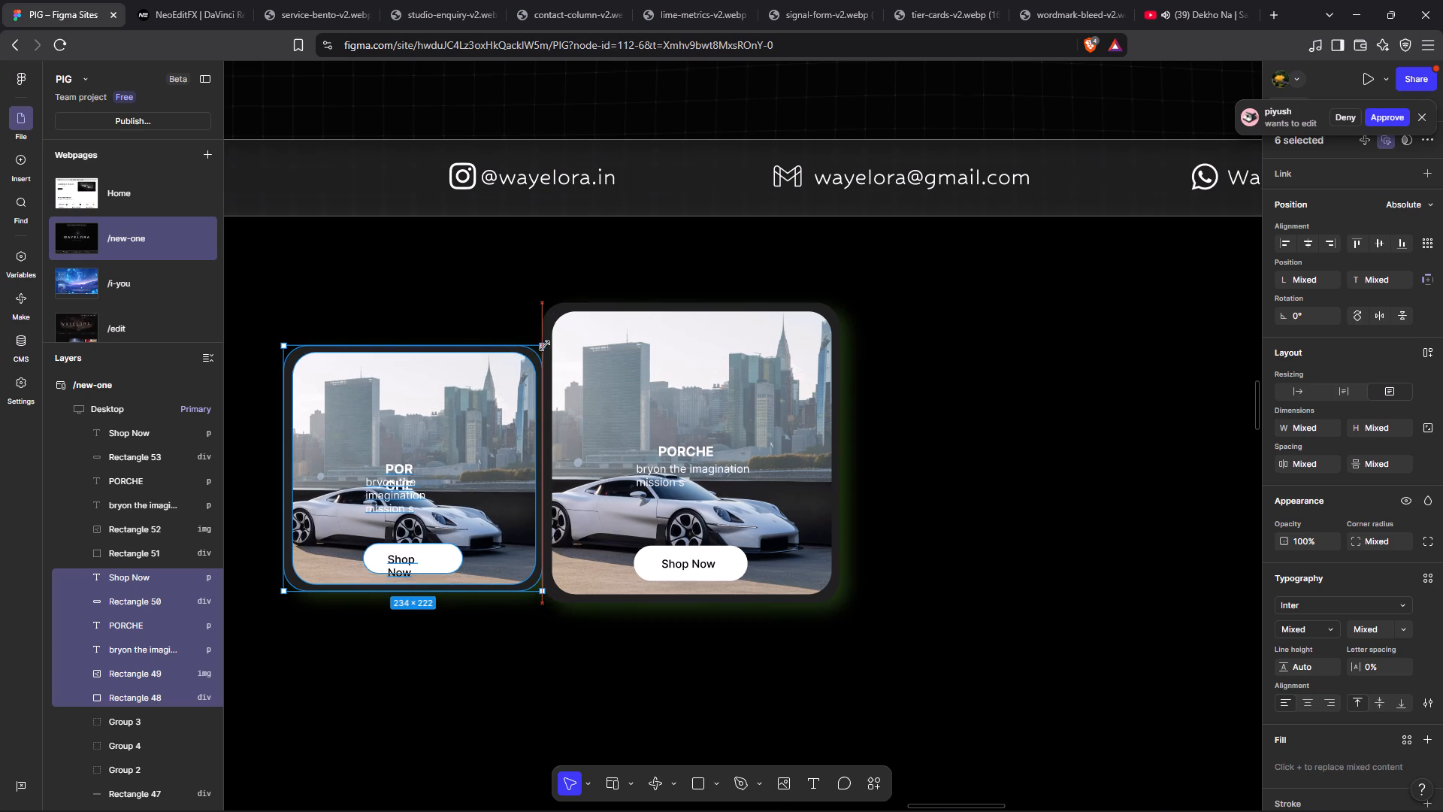
drag(545, 346, 537, 347)
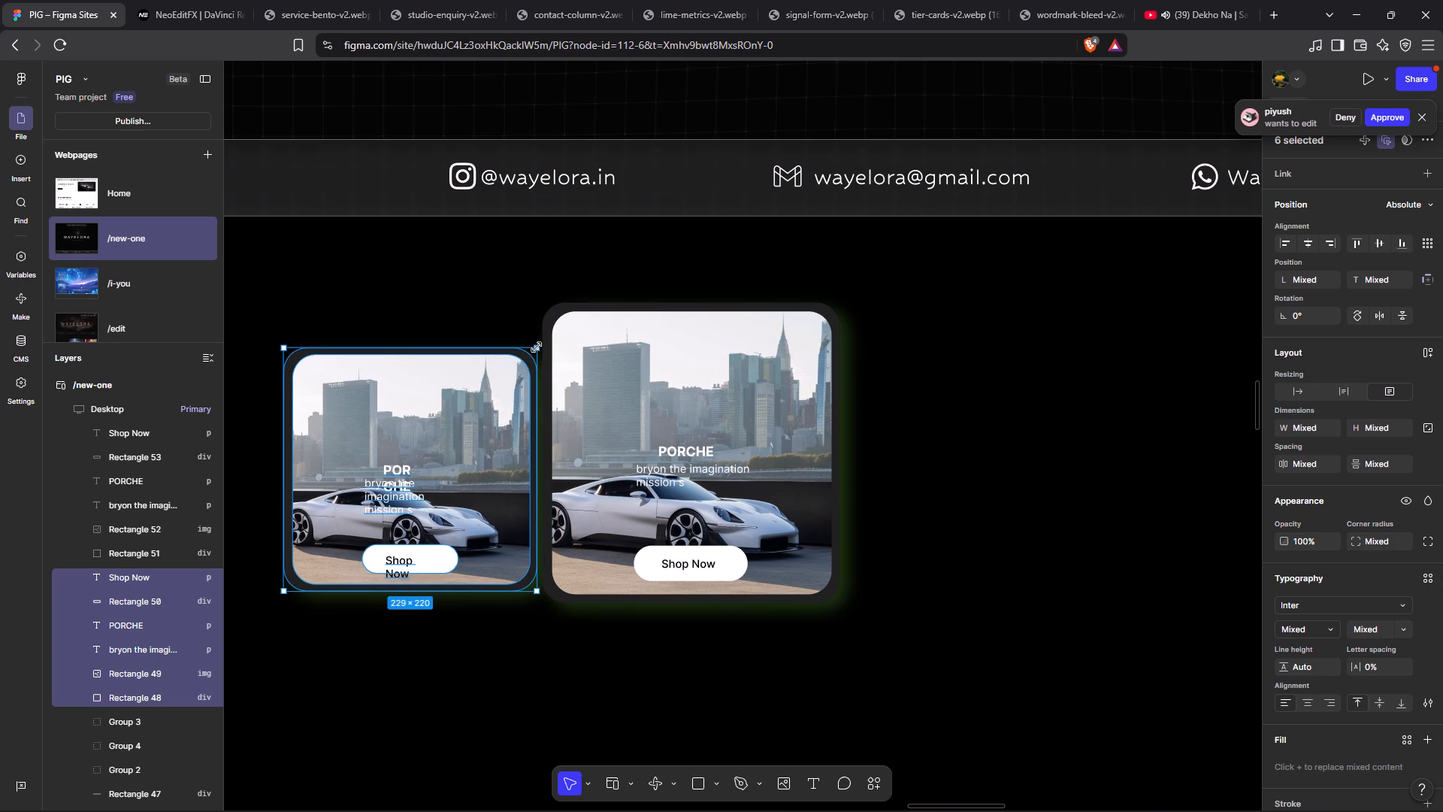
drag(537, 347, 537, 347)
Move the shrunken card up and slightly right so it sits vertically centred beside the larger card.
drag(414, 441, 415, 417)
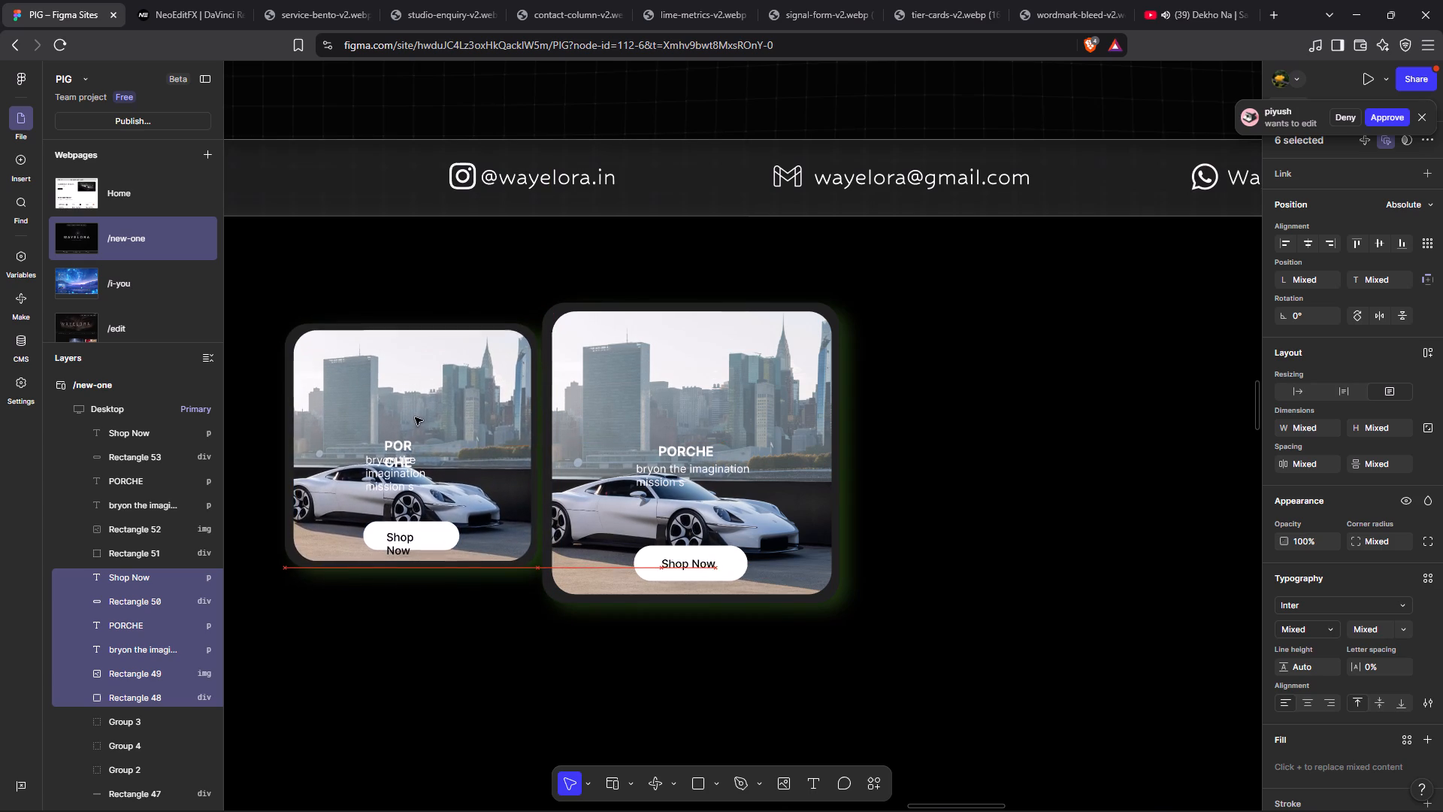
drag(415, 417, 417, 426)
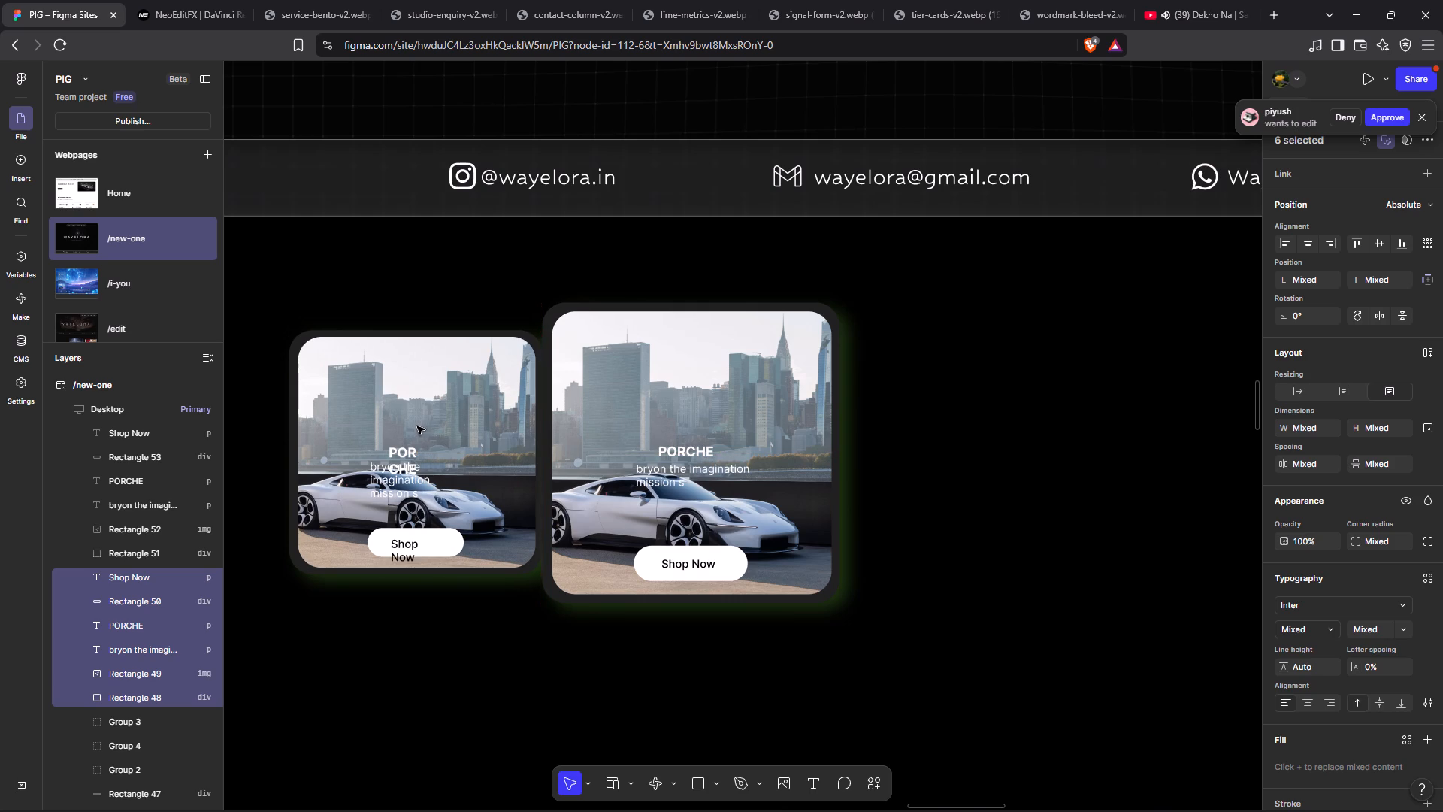
click(422, 316)
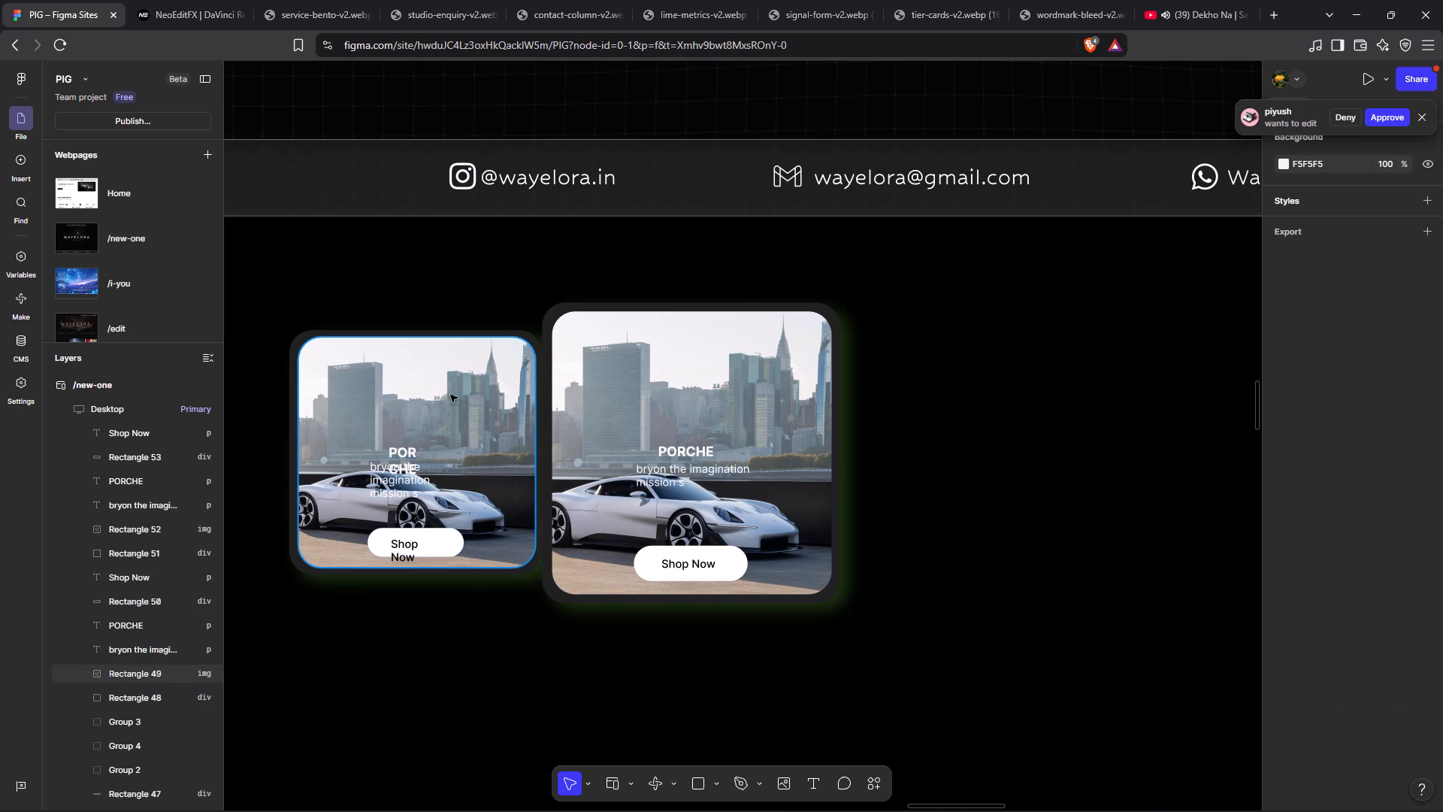
Enlarge the smaller card's Shop Now text box to about 57 × 18 so the label fits on one line.
click(399, 558)
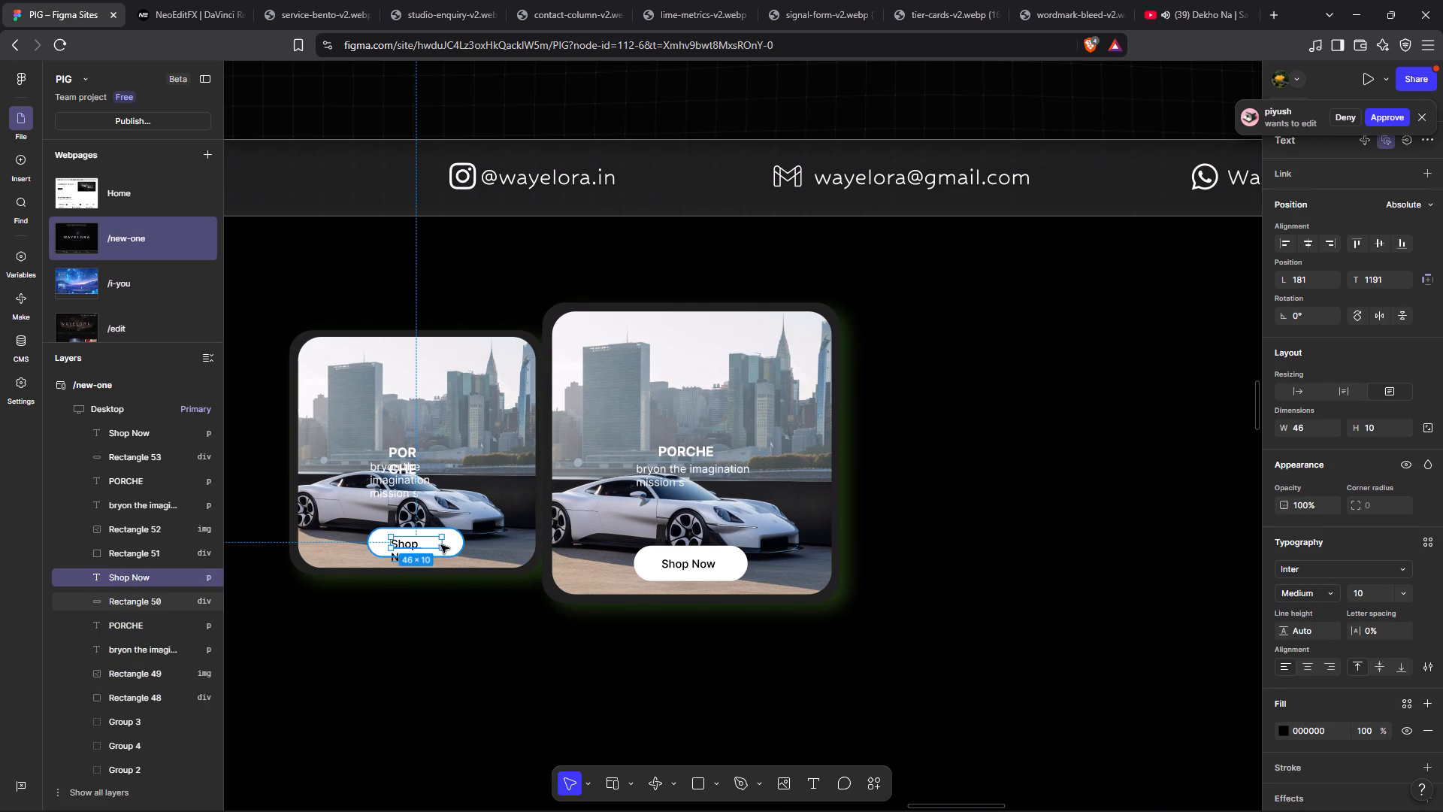
drag(443, 549, 443, 556)
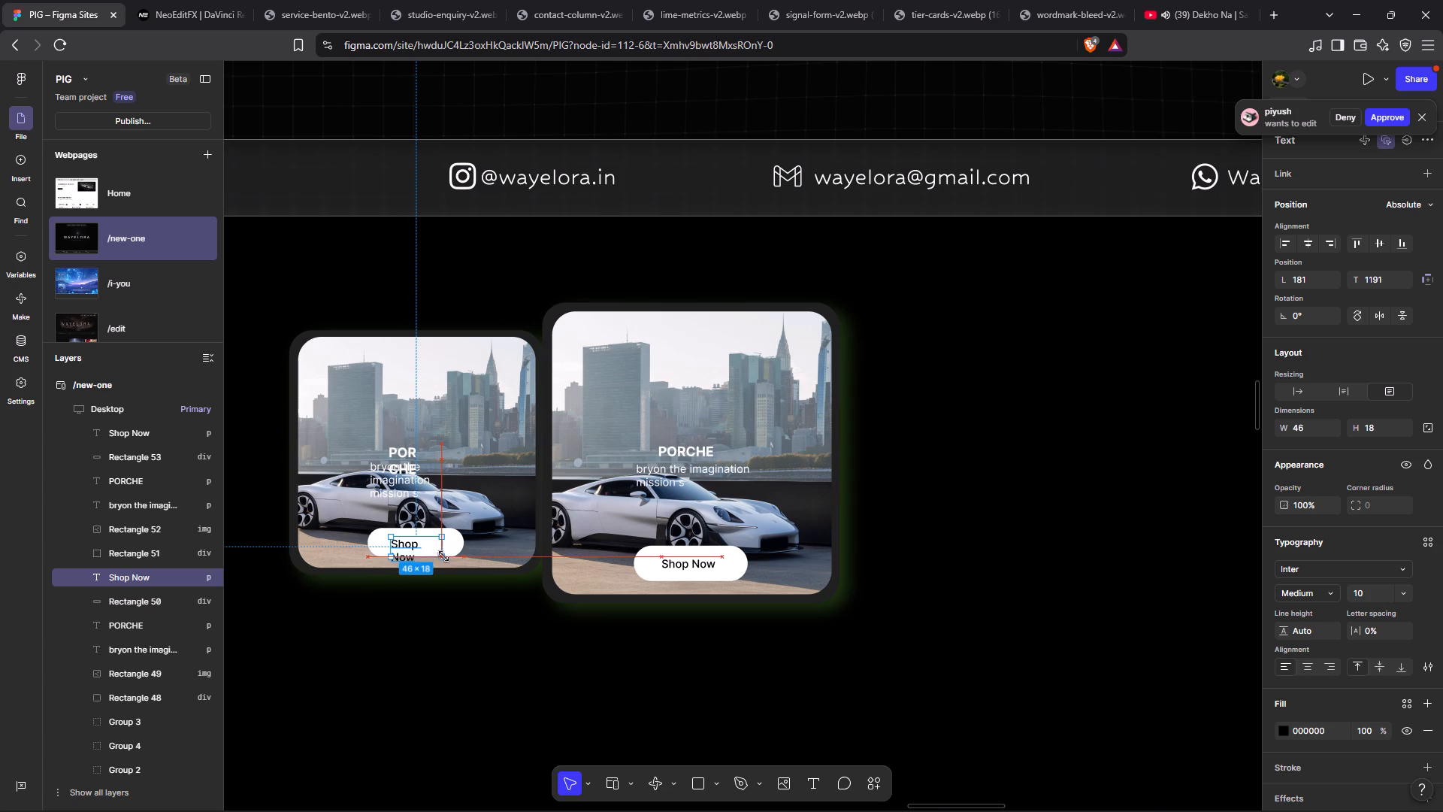
drag(443, 556, 454, 556)
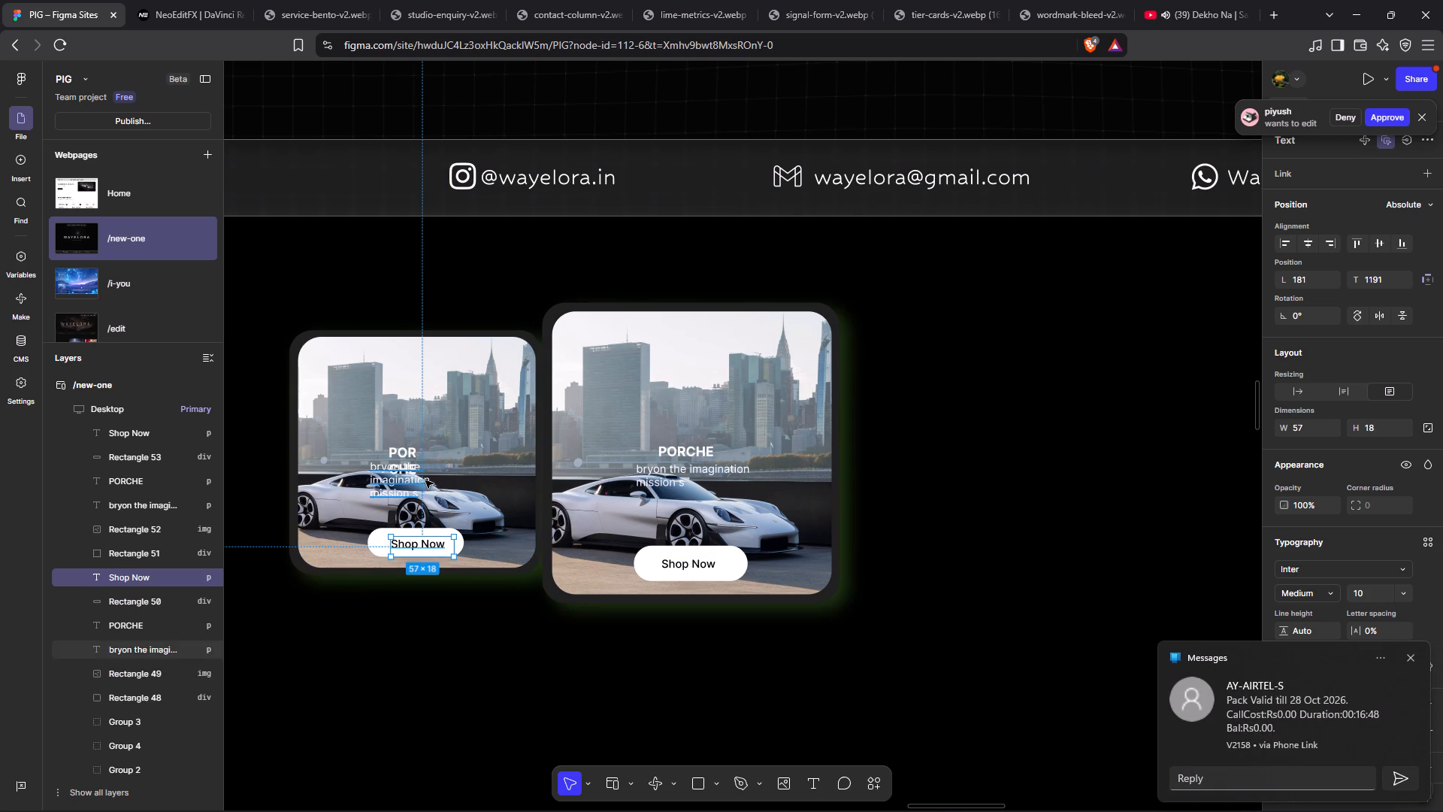
Widen the smaller card's text boxes to fit their wording: description about 114 × 28, PORCHE title about 68 × 11.
click(425, 480)
drag(479, 485, 496, 489)
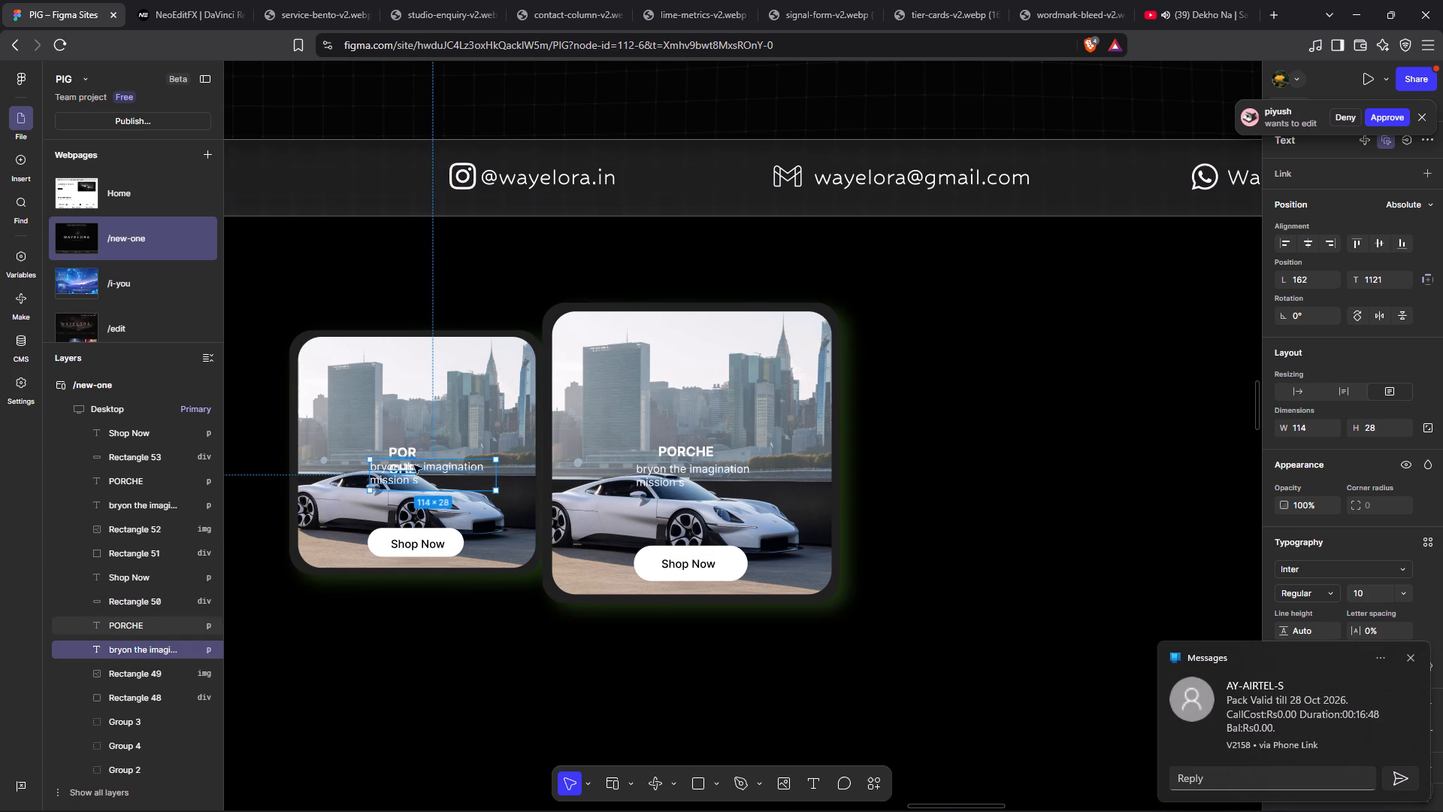
click(407, 454)
click(406, 450)
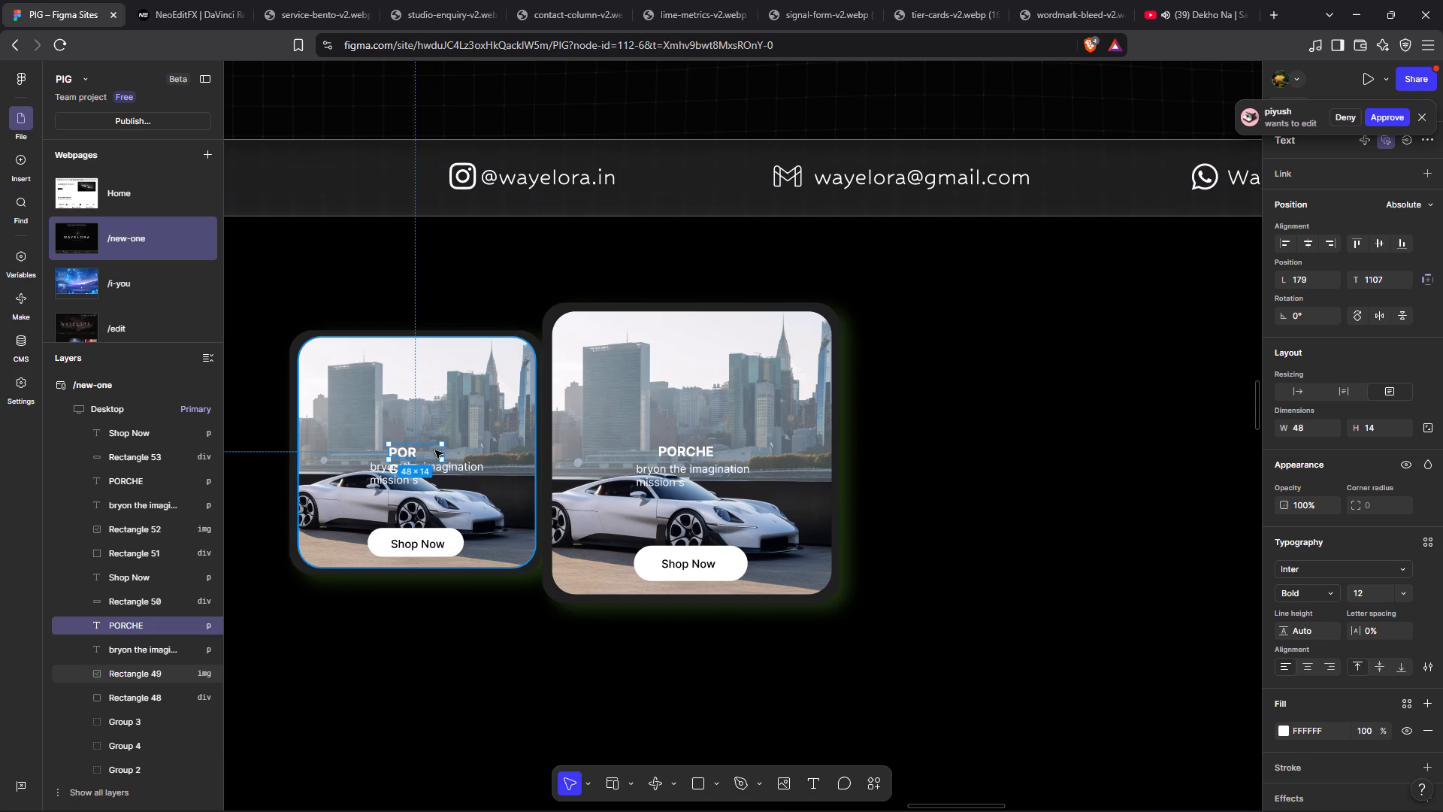
drag(446, 460, 466, 457)
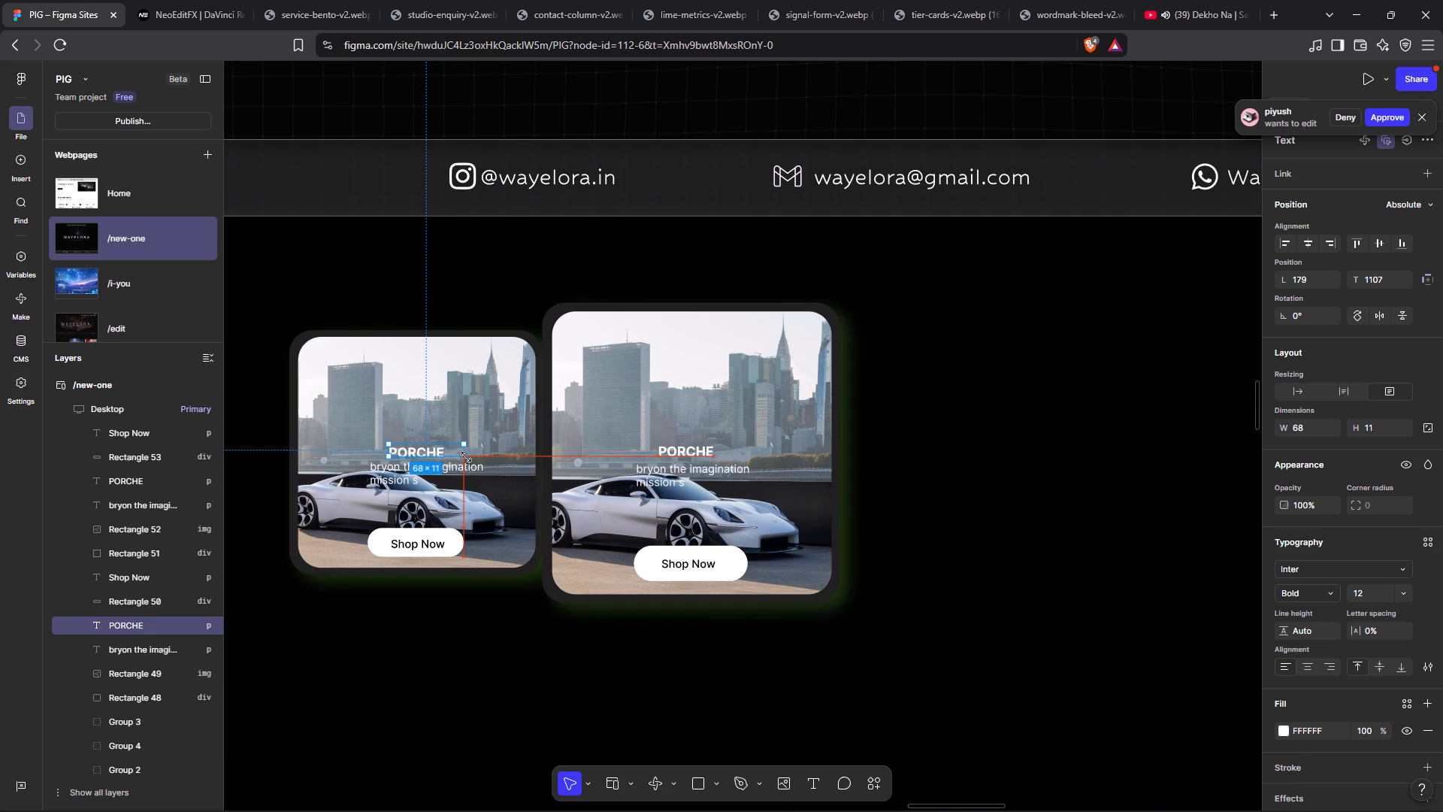
drag(466, 457, 467, 456)
click(875, 451)
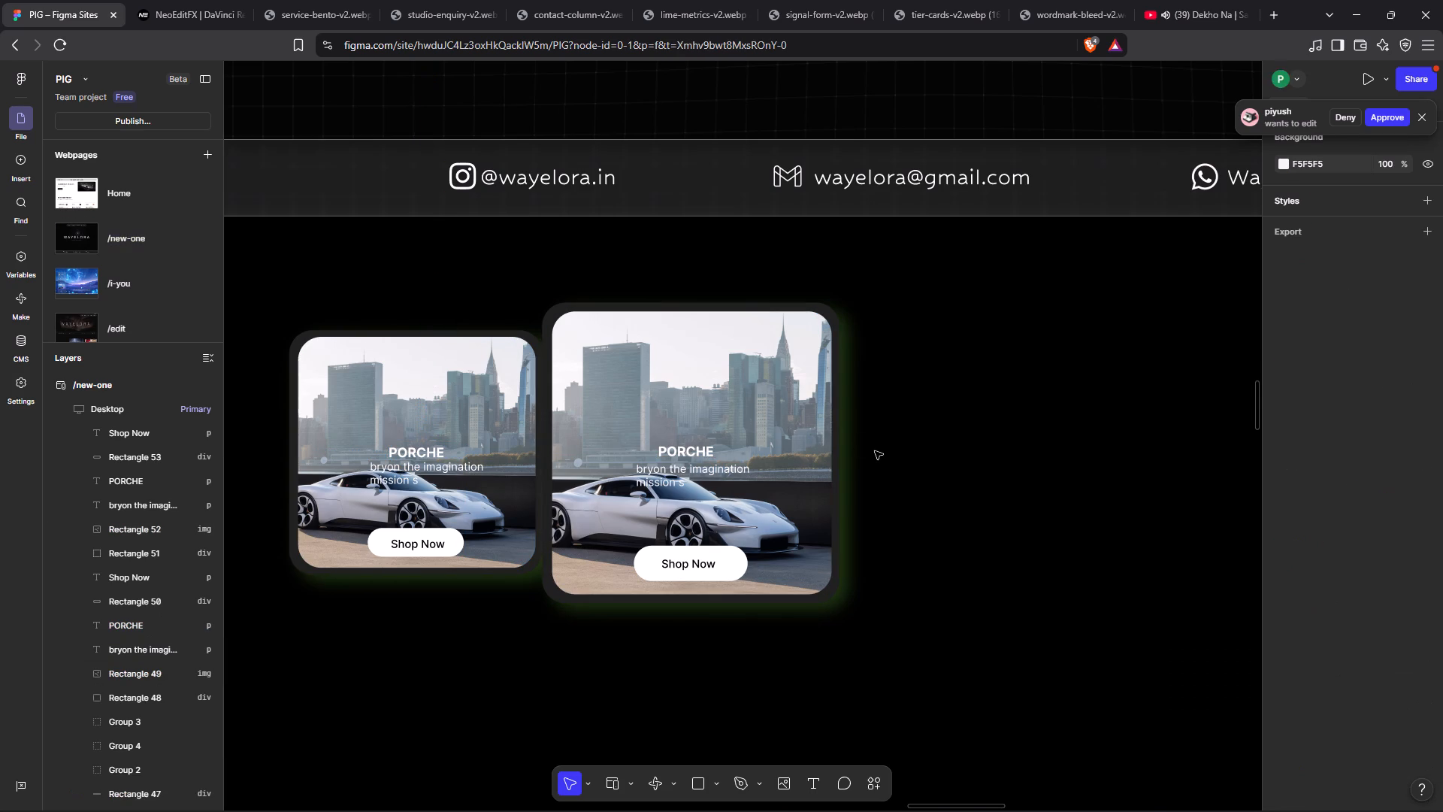
Centre the smaller card's Shop Now label on its white button, with its text box about 52 × 10 at left 179, top 1191.
click(432, 550)
click(431, 547)
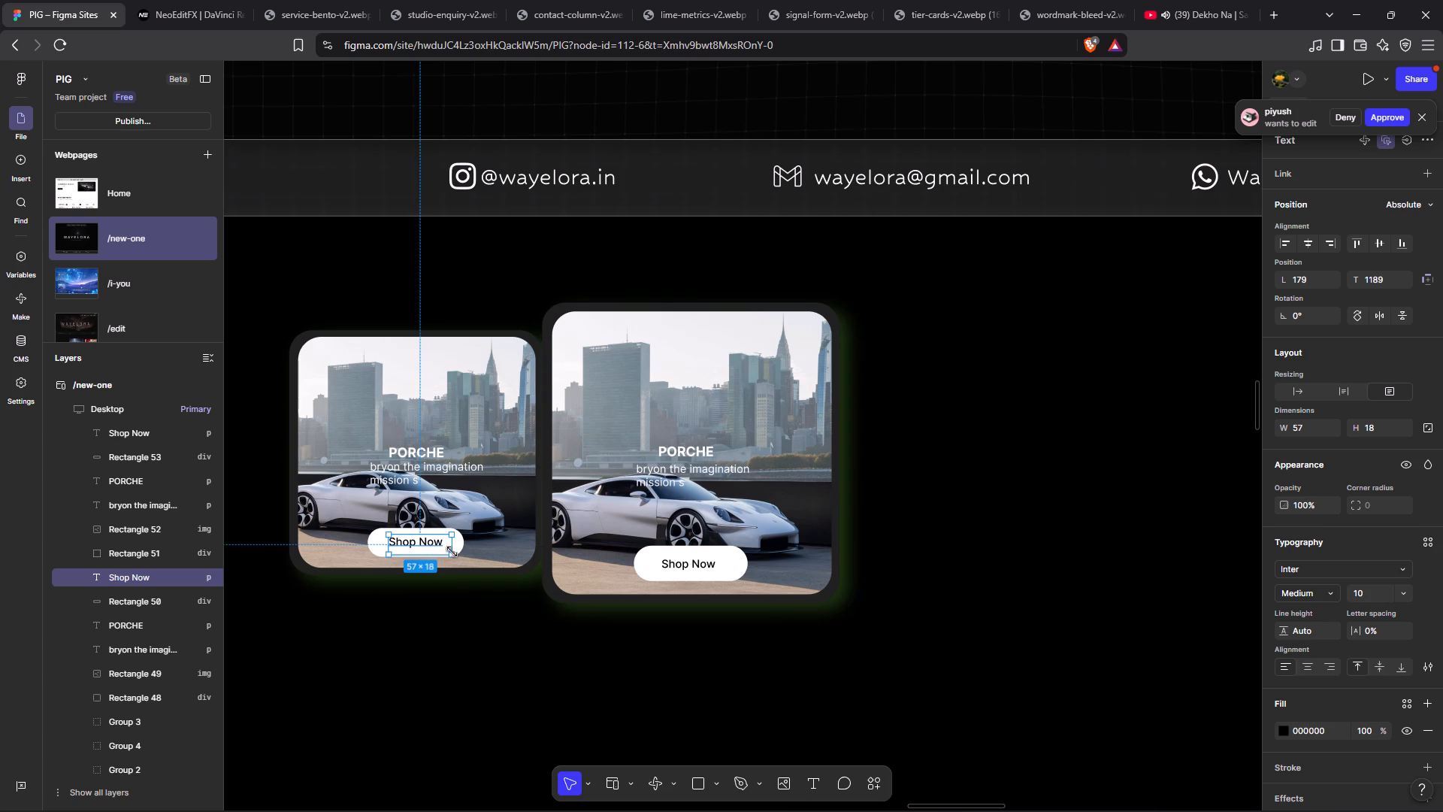
click(452, 552)
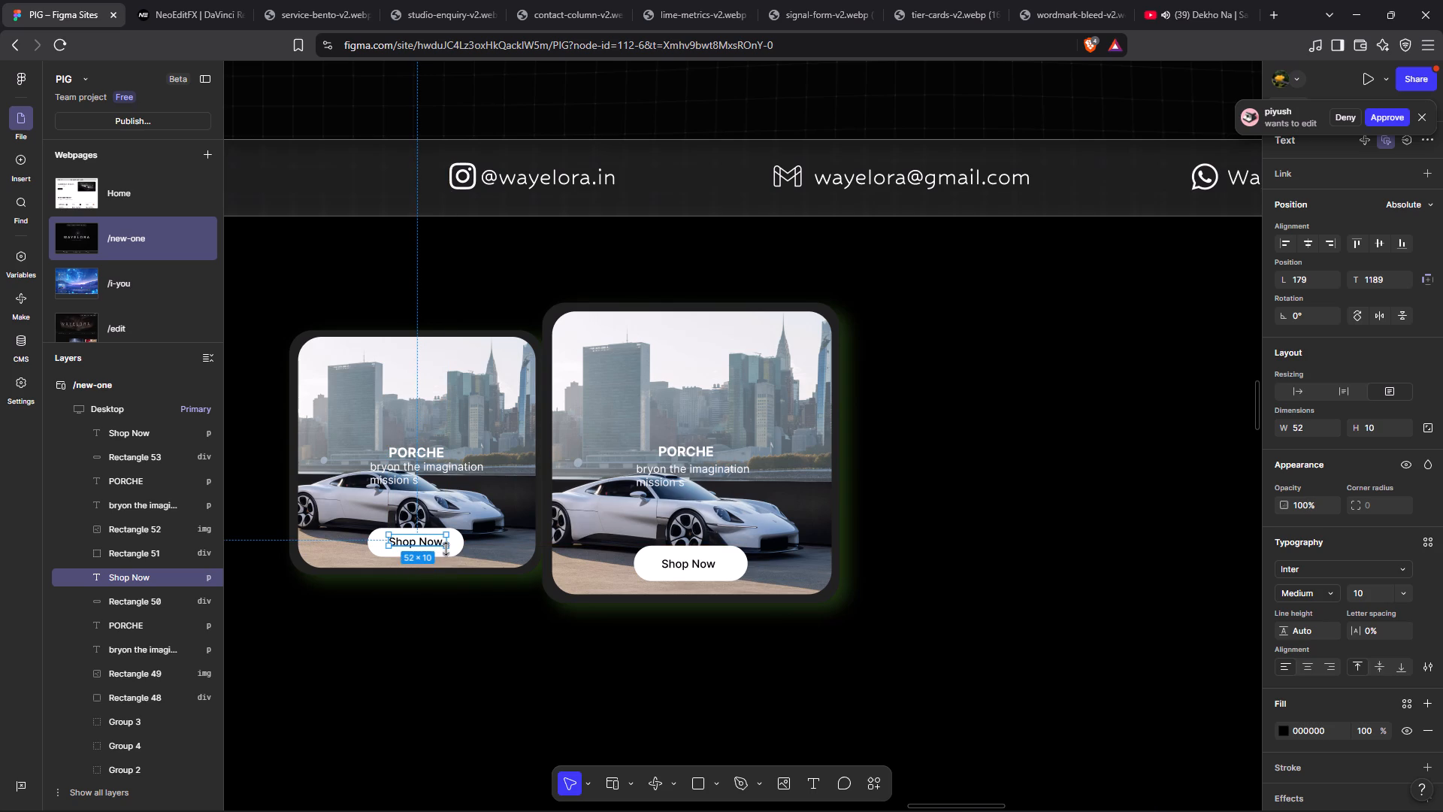
click(422, 543)
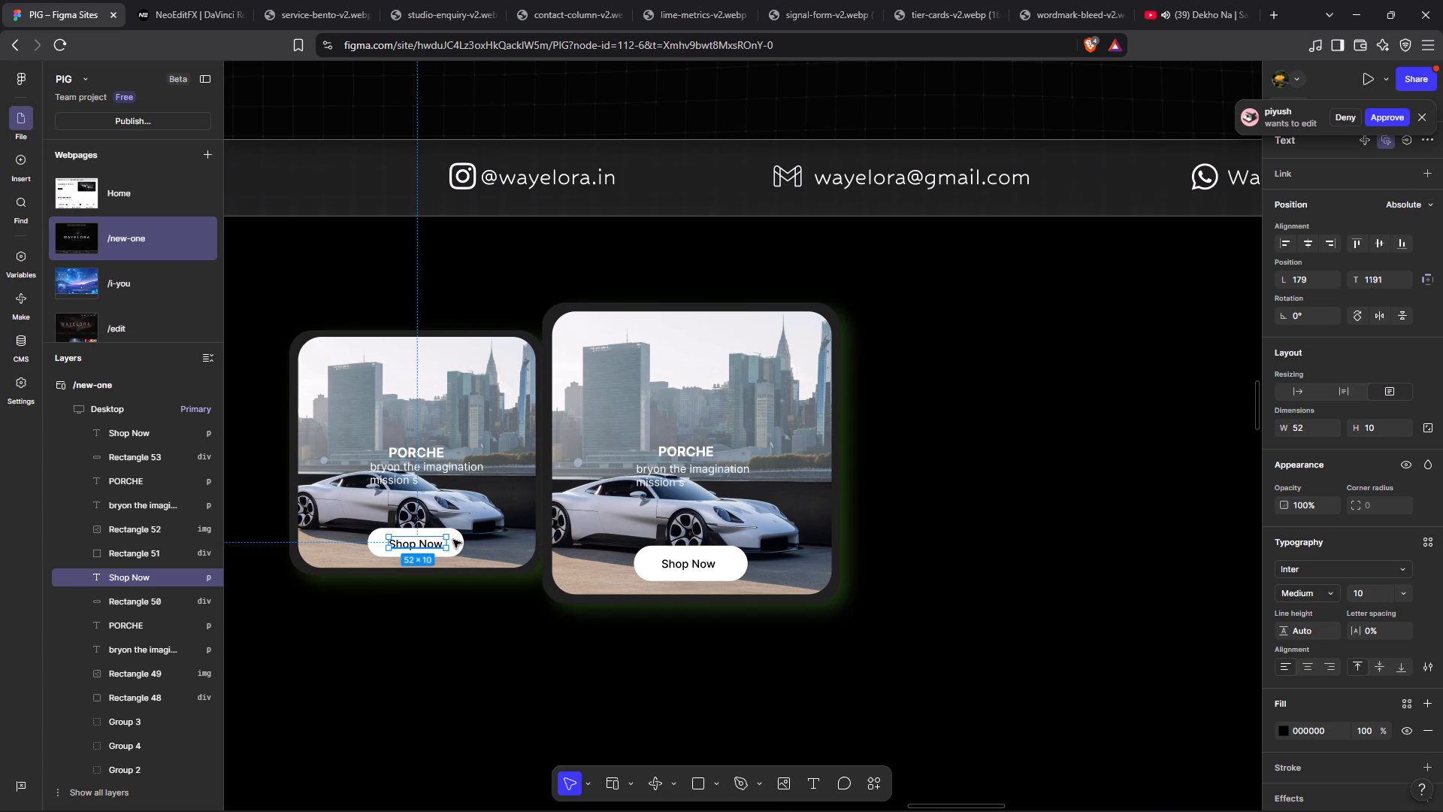
click(1027, 466)
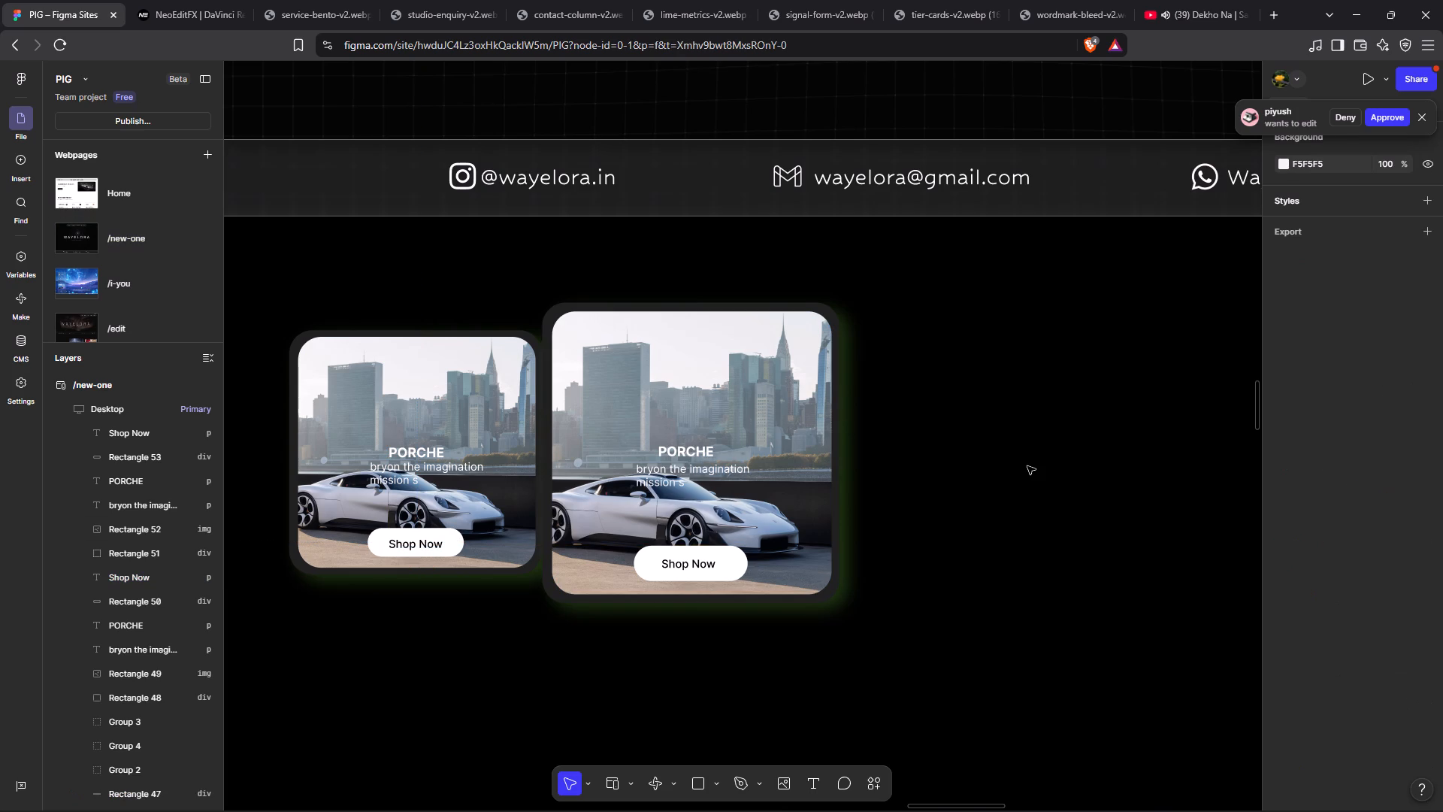
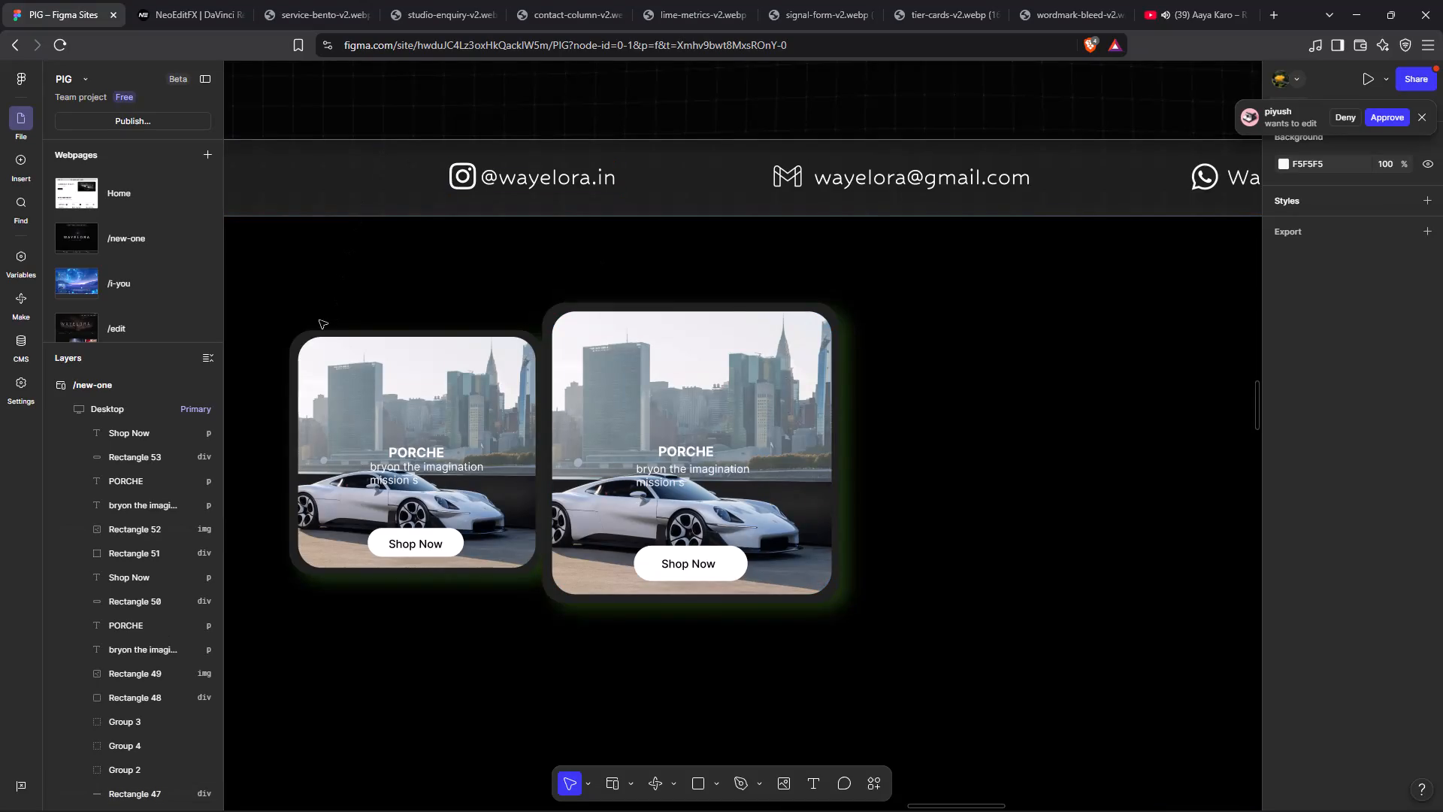
Copy the smaller PORCHE card and place the copy against the other side of the larger card, roughly level with the original.
drag(295, 304, 507, 598)
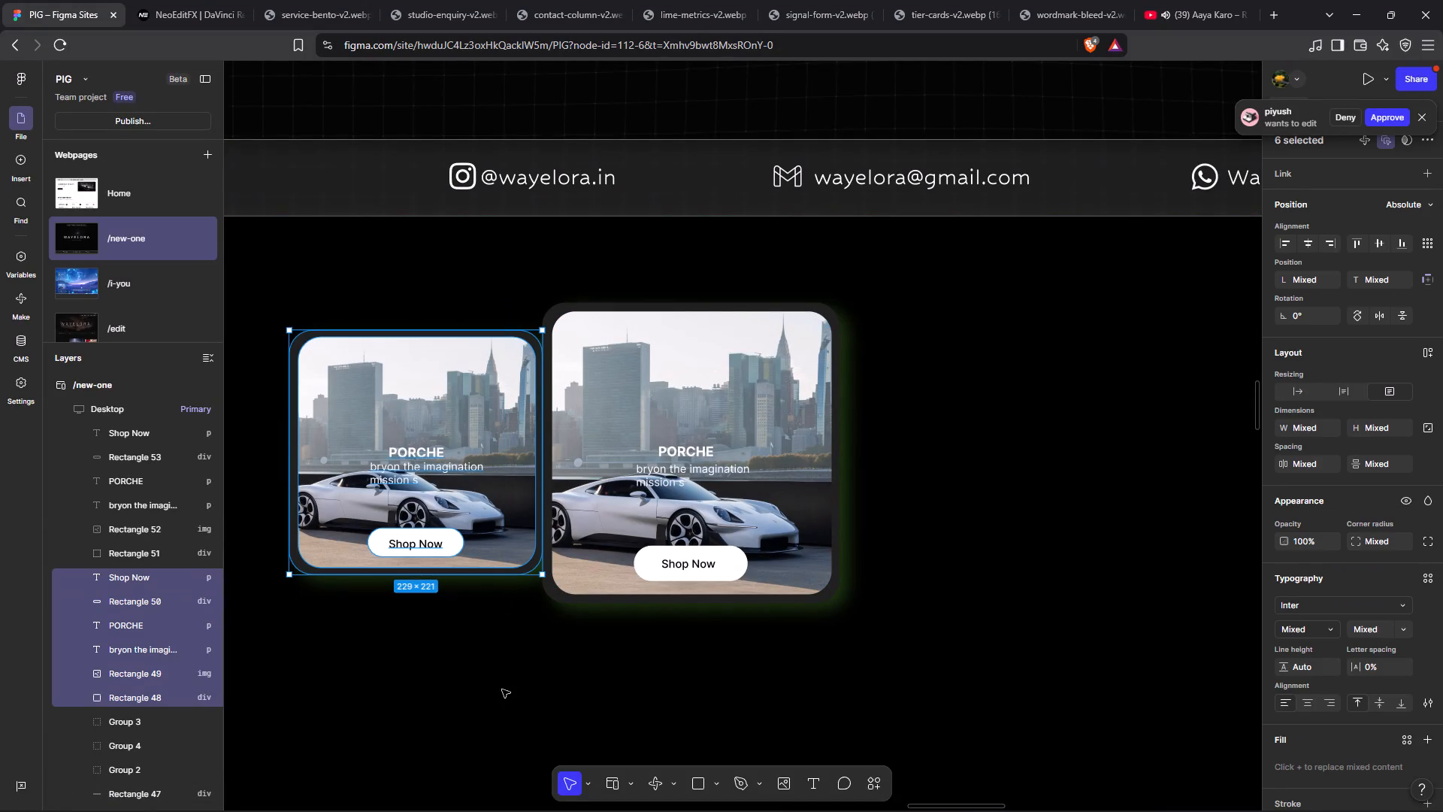
click(502, 689)
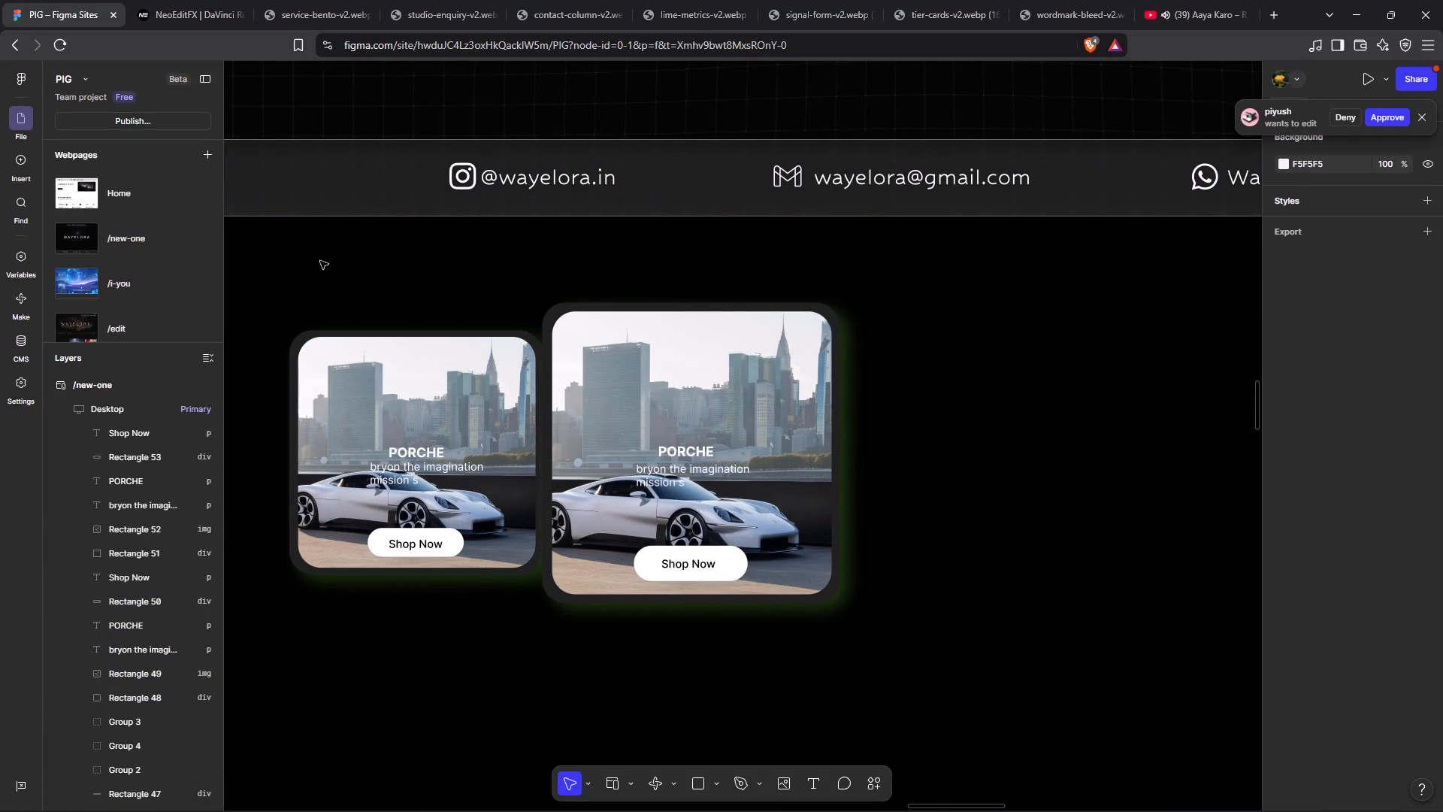
drag(301, 312, 476, 611)
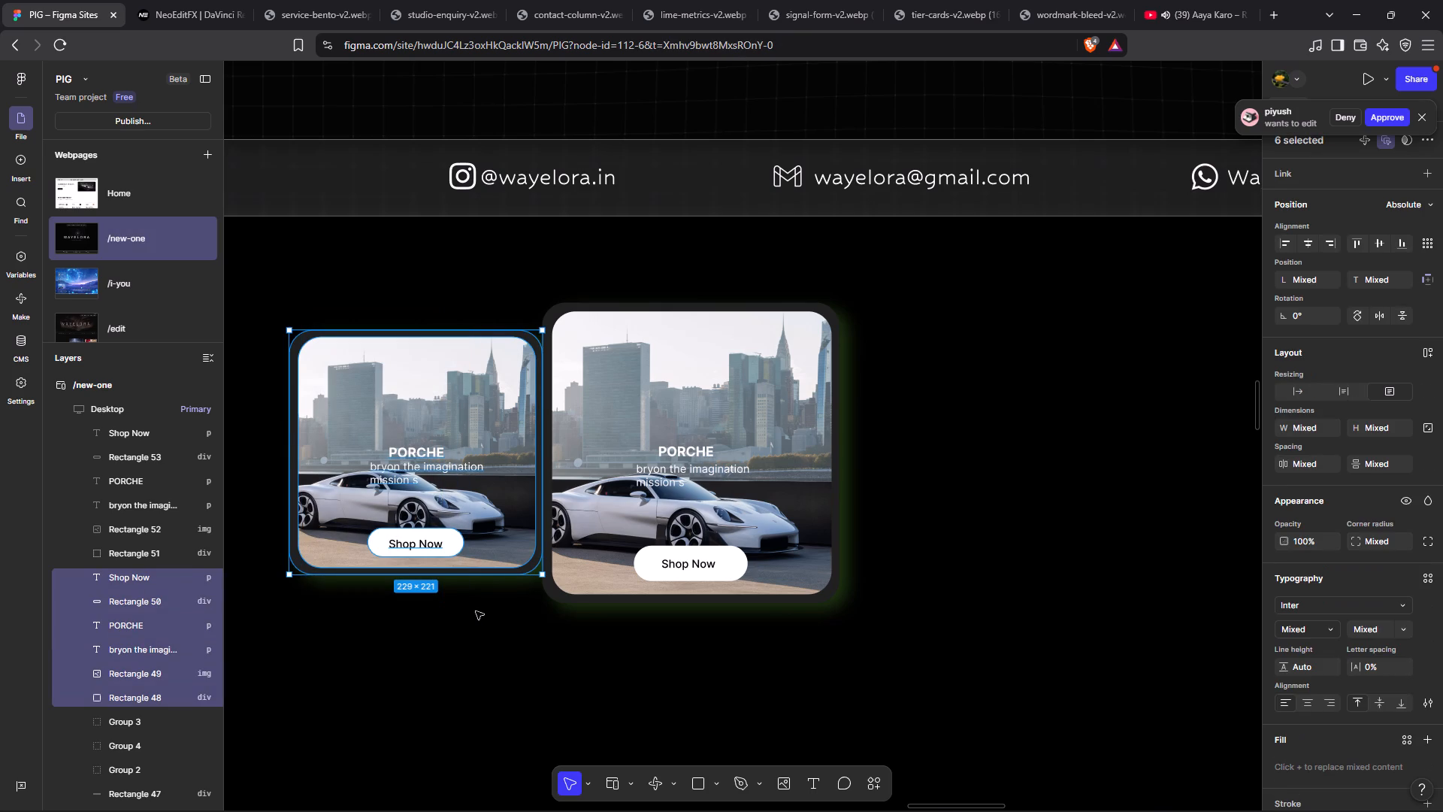
key(ctrl+c)
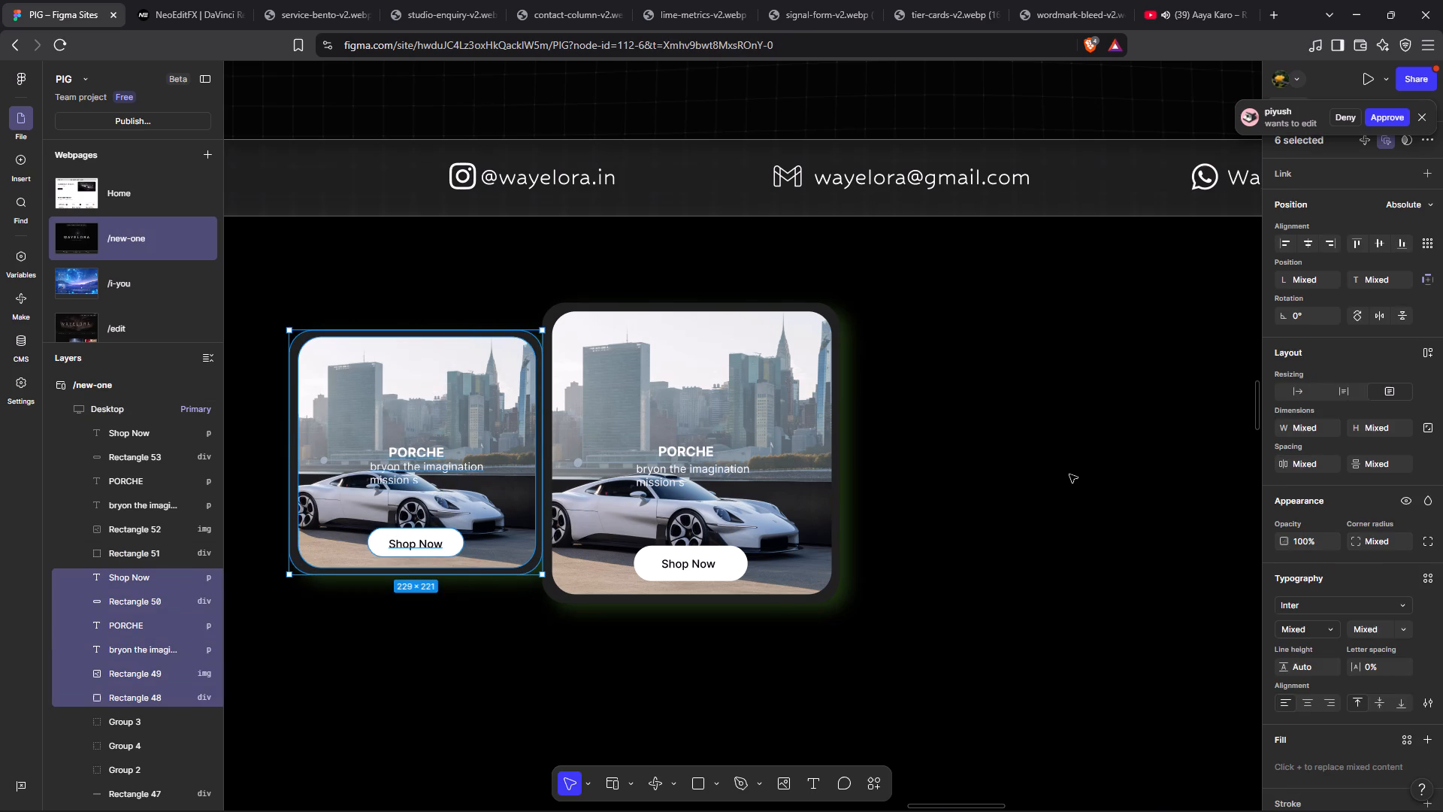
click(1069, 474)
key(ctrl+v)
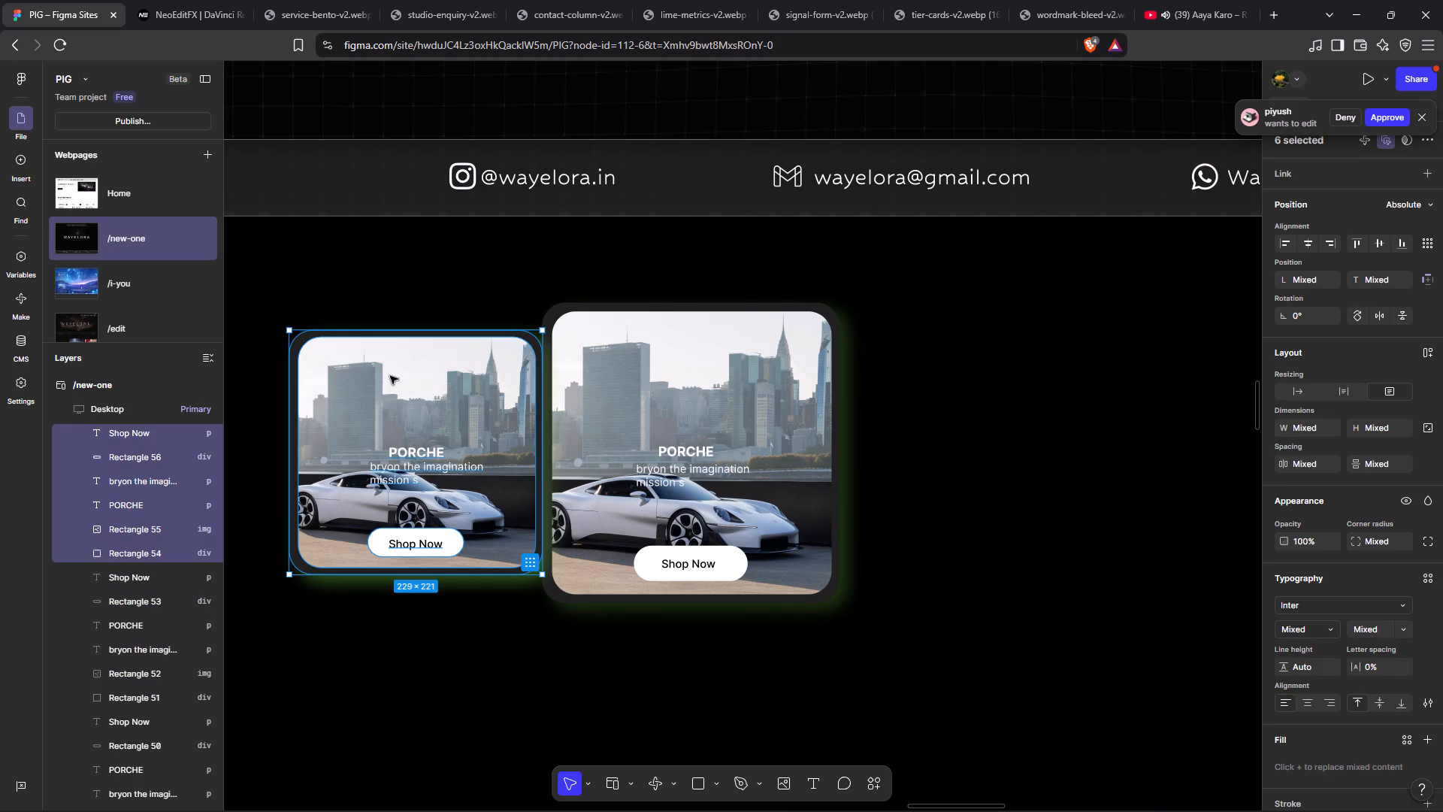
drag(434, 419, 991, 416)
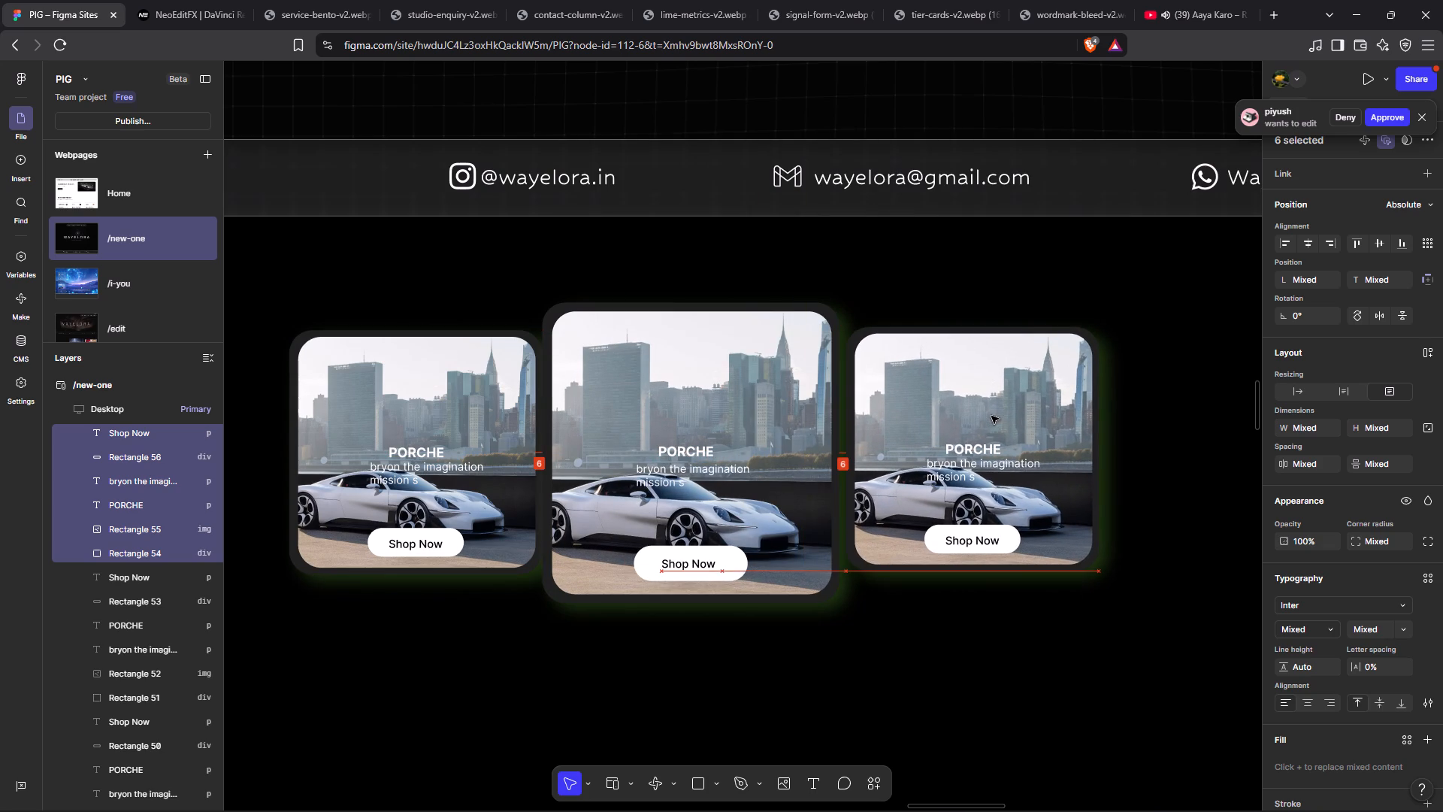
drag(991, 416, 989, 418)
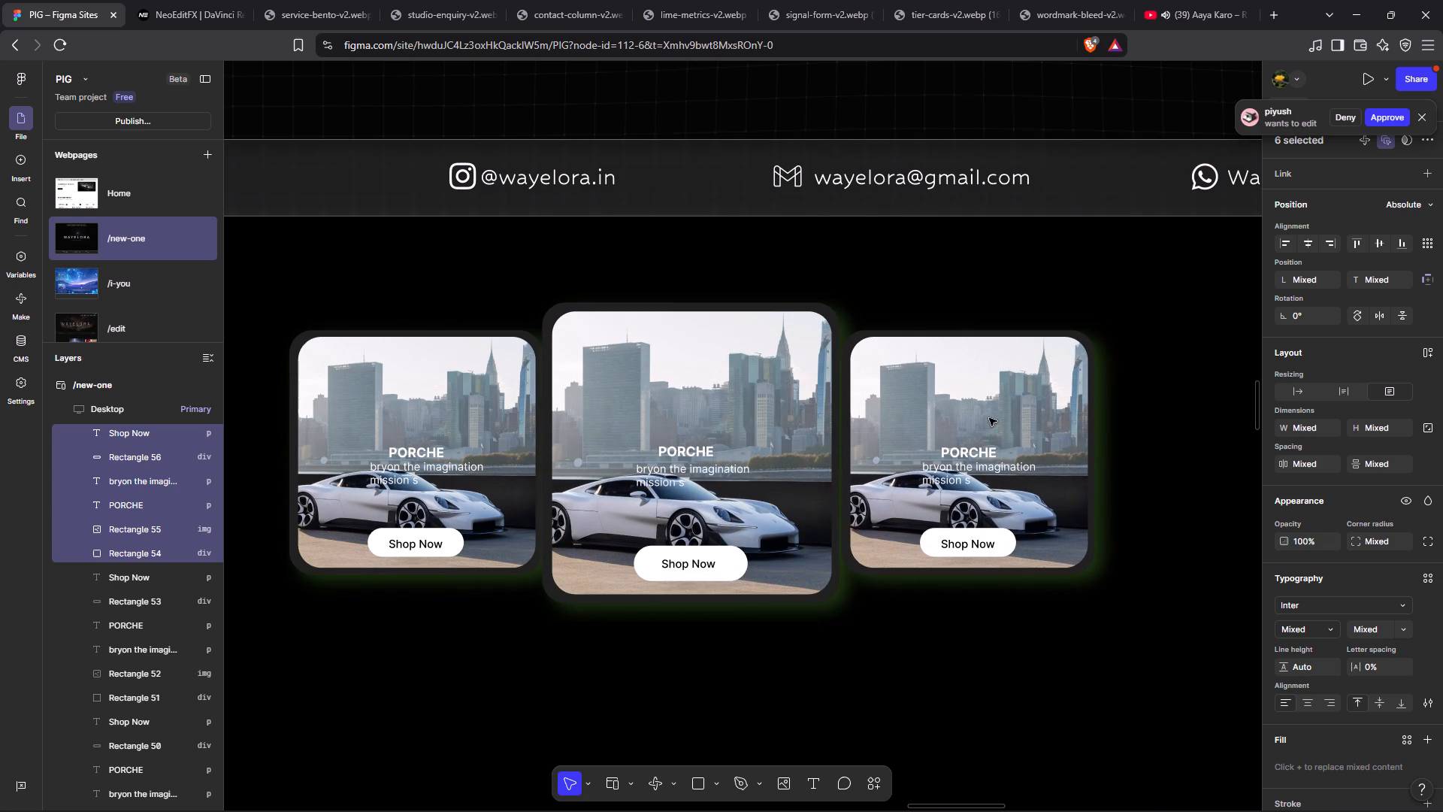
click(991, 419)
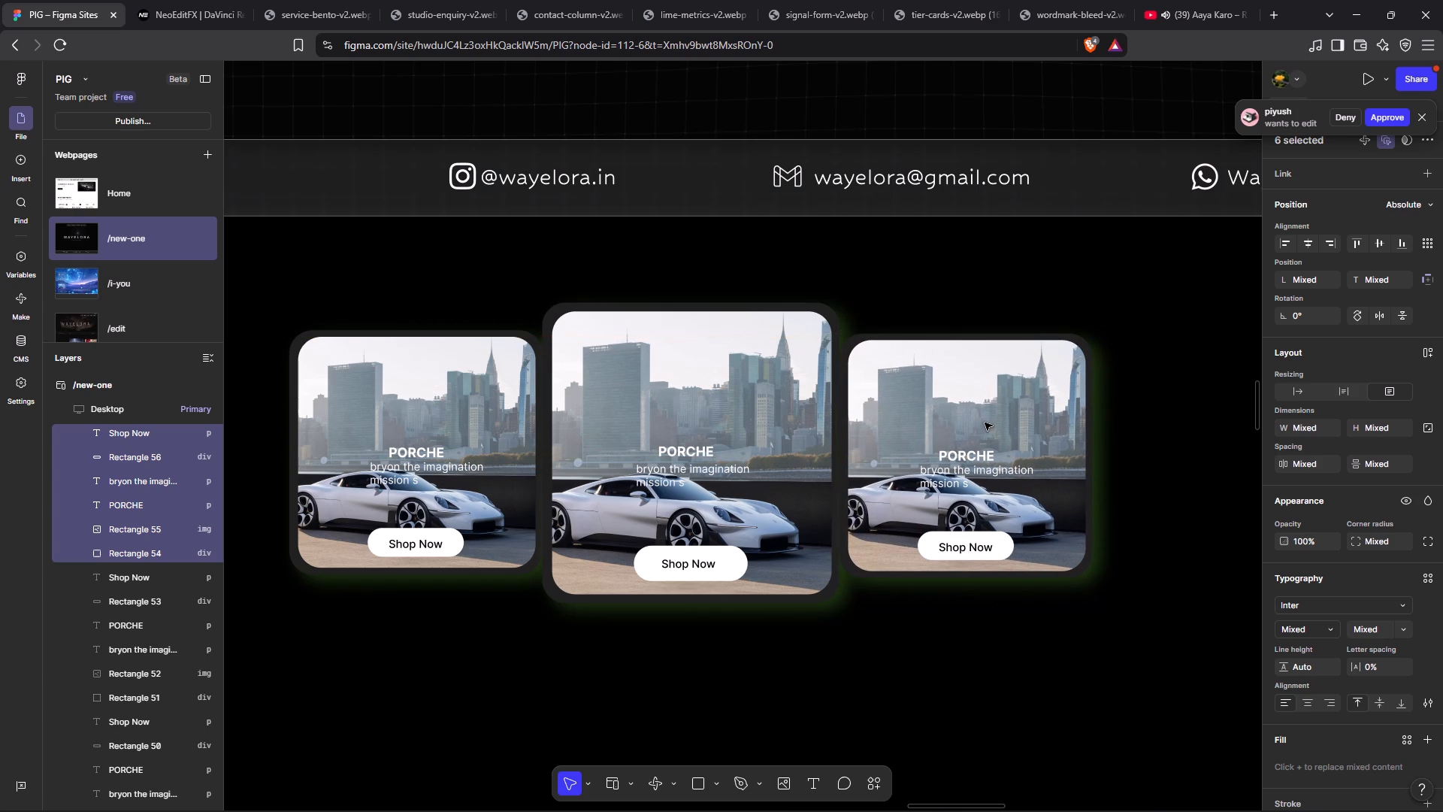
Duplicate the new small card and place the duplicate flush against its right edge, aligned top and bottom, as a fourth card.
scroll(985, 423, left, 6)
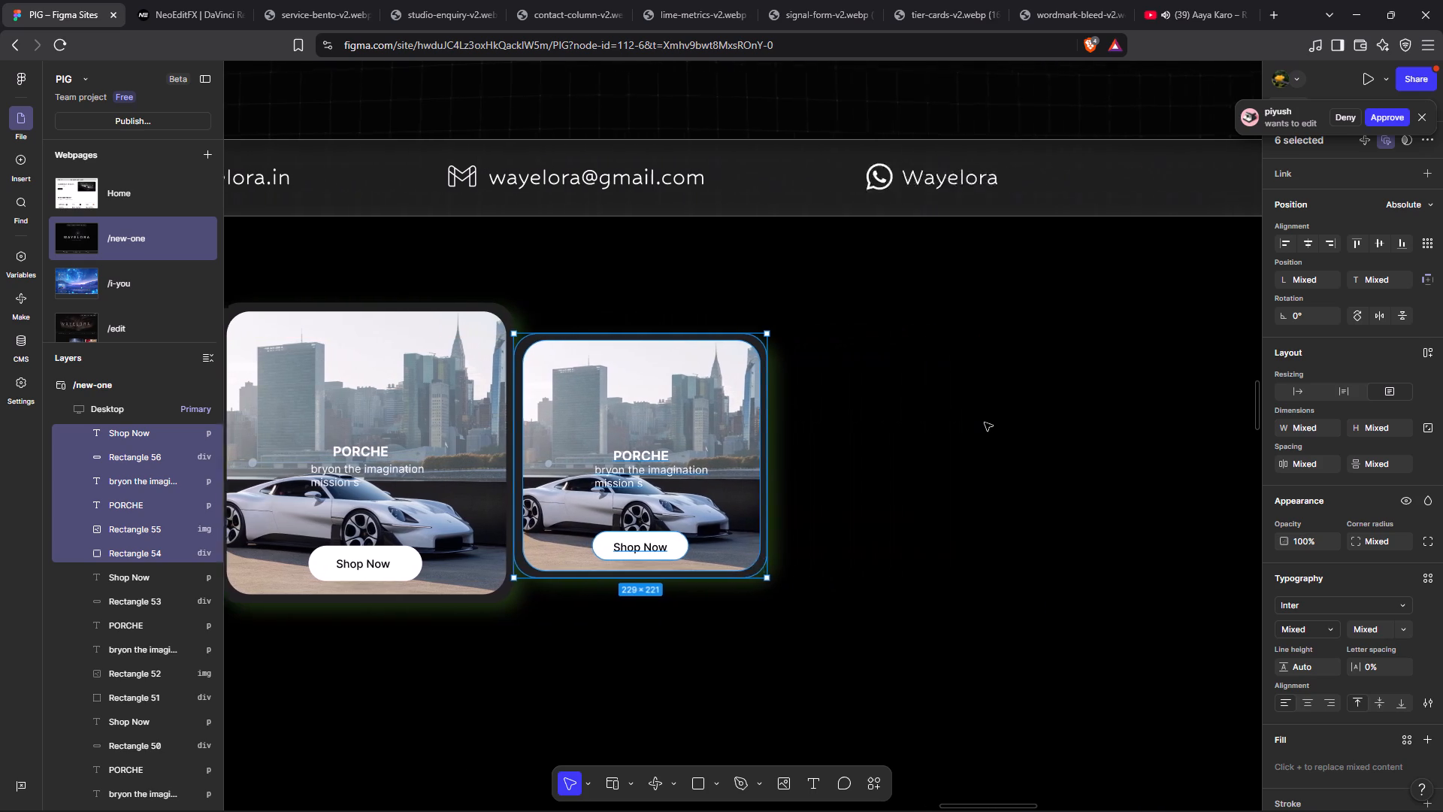
scroll(985, 423, left, 2)
scroll(985, 423, right, 1)
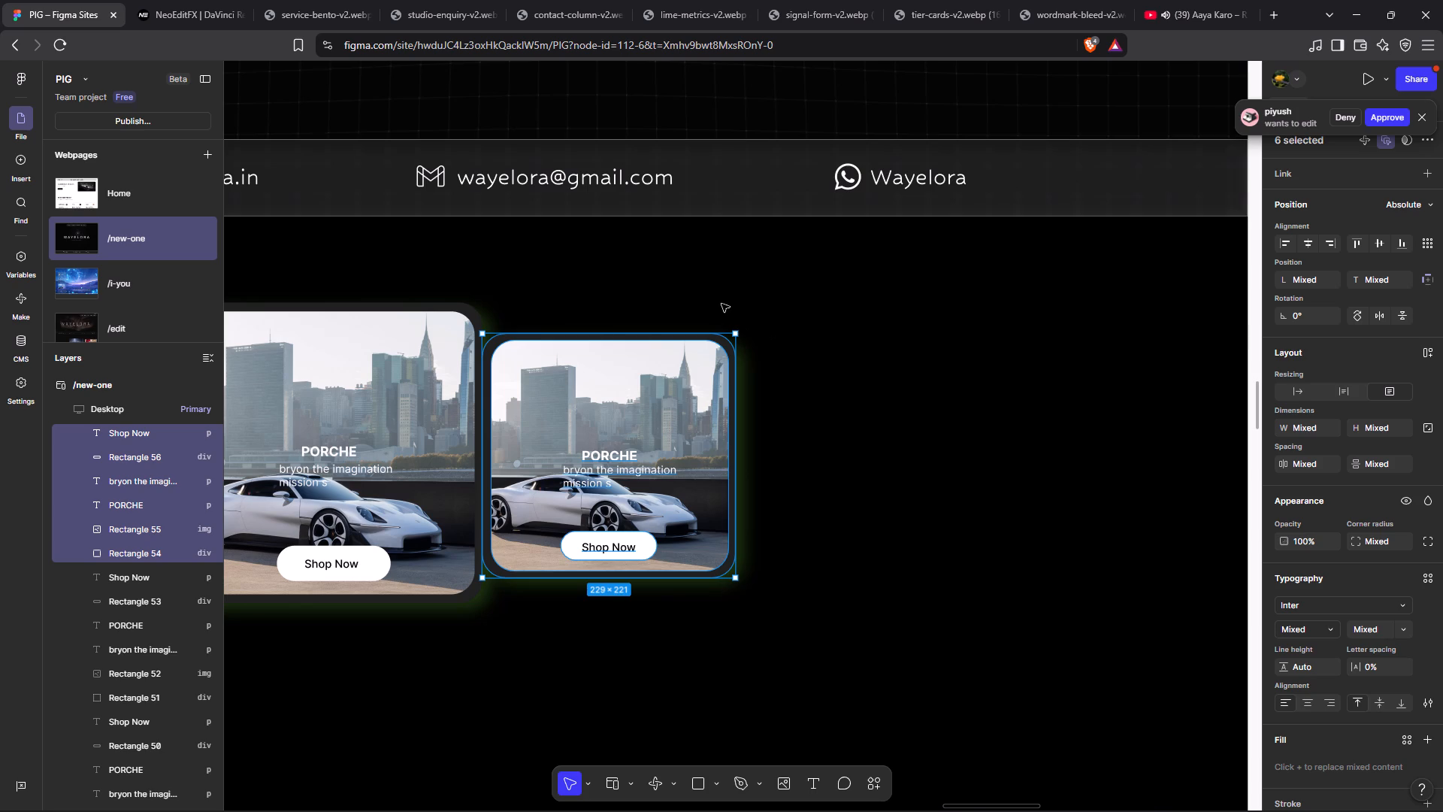
key(ctrl+d)
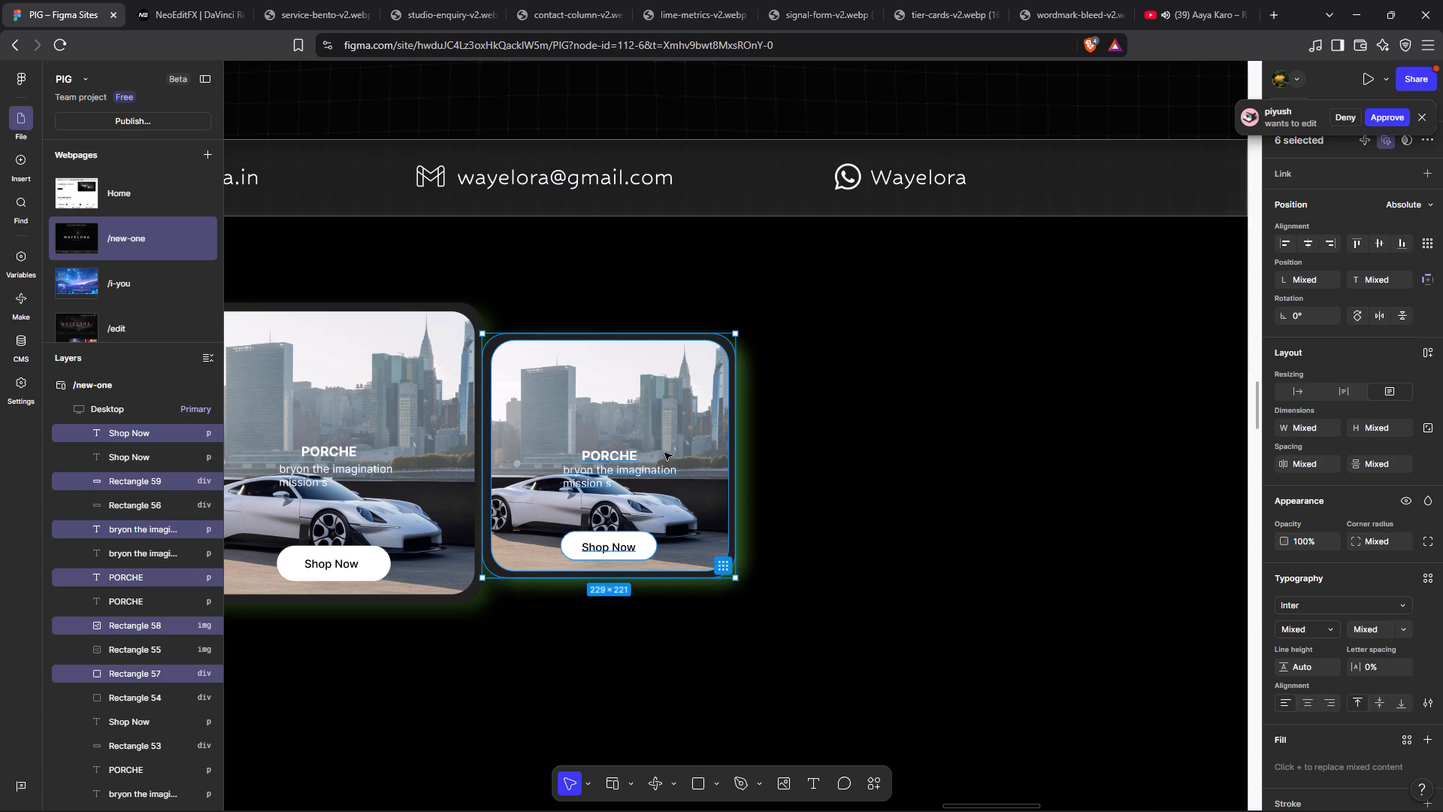
drag(664, 453, 891, 449)
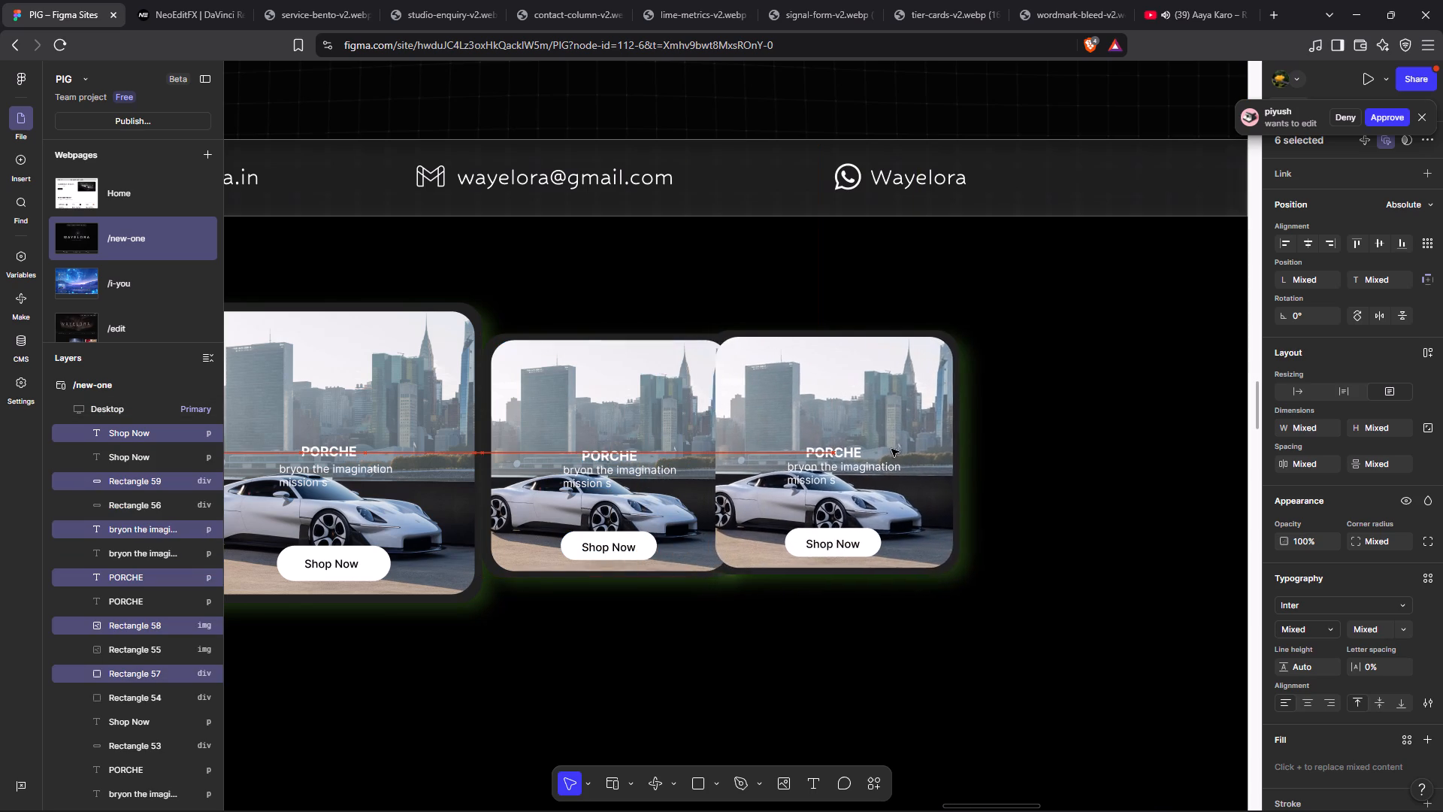
drag(891, 449, 918, 452)
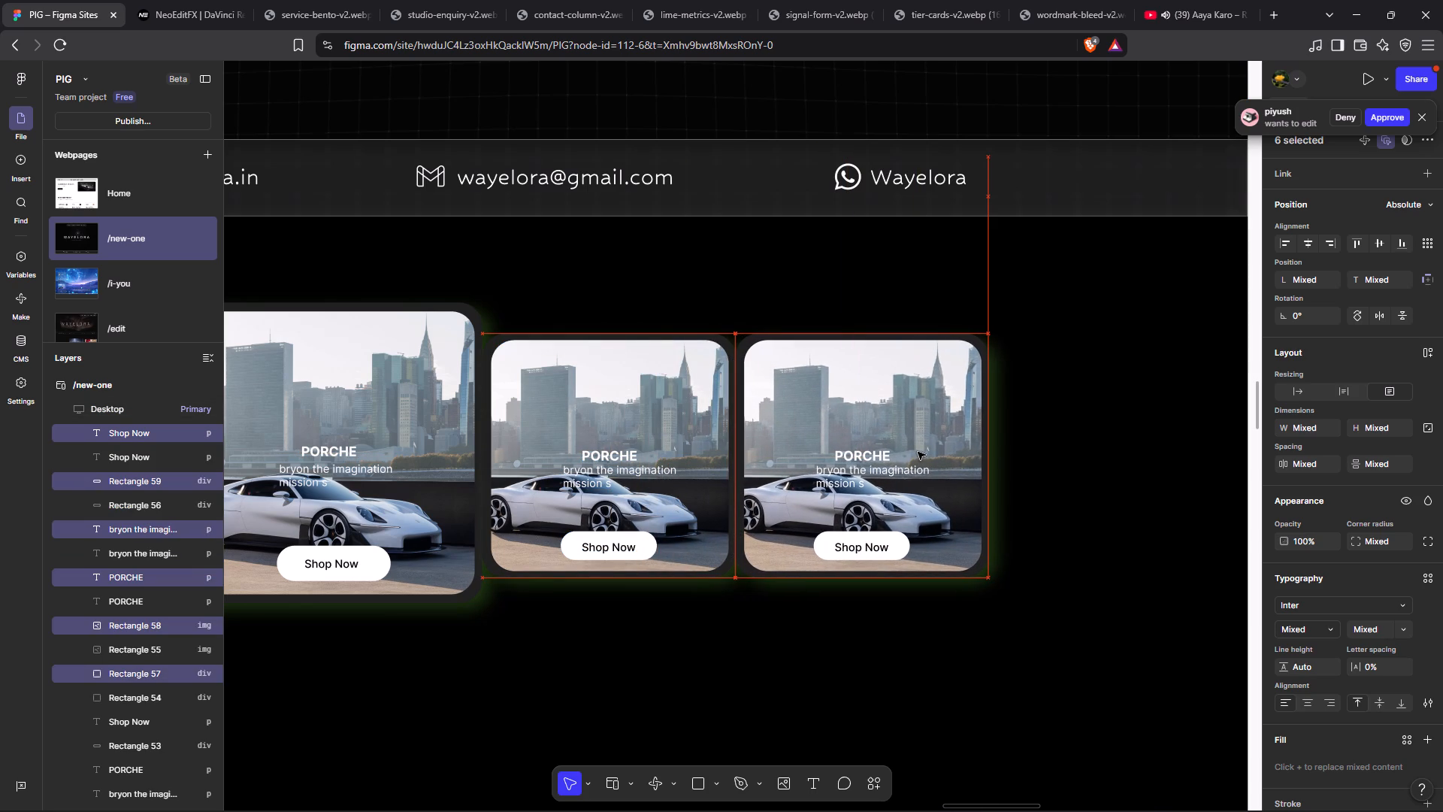
drag(918, 452, 915, 454)
click(1081, 480)
Move all four cards together to the right so the row is centred horizontally on the page below the contact bar.
scroll(1081, 480, right, 1)
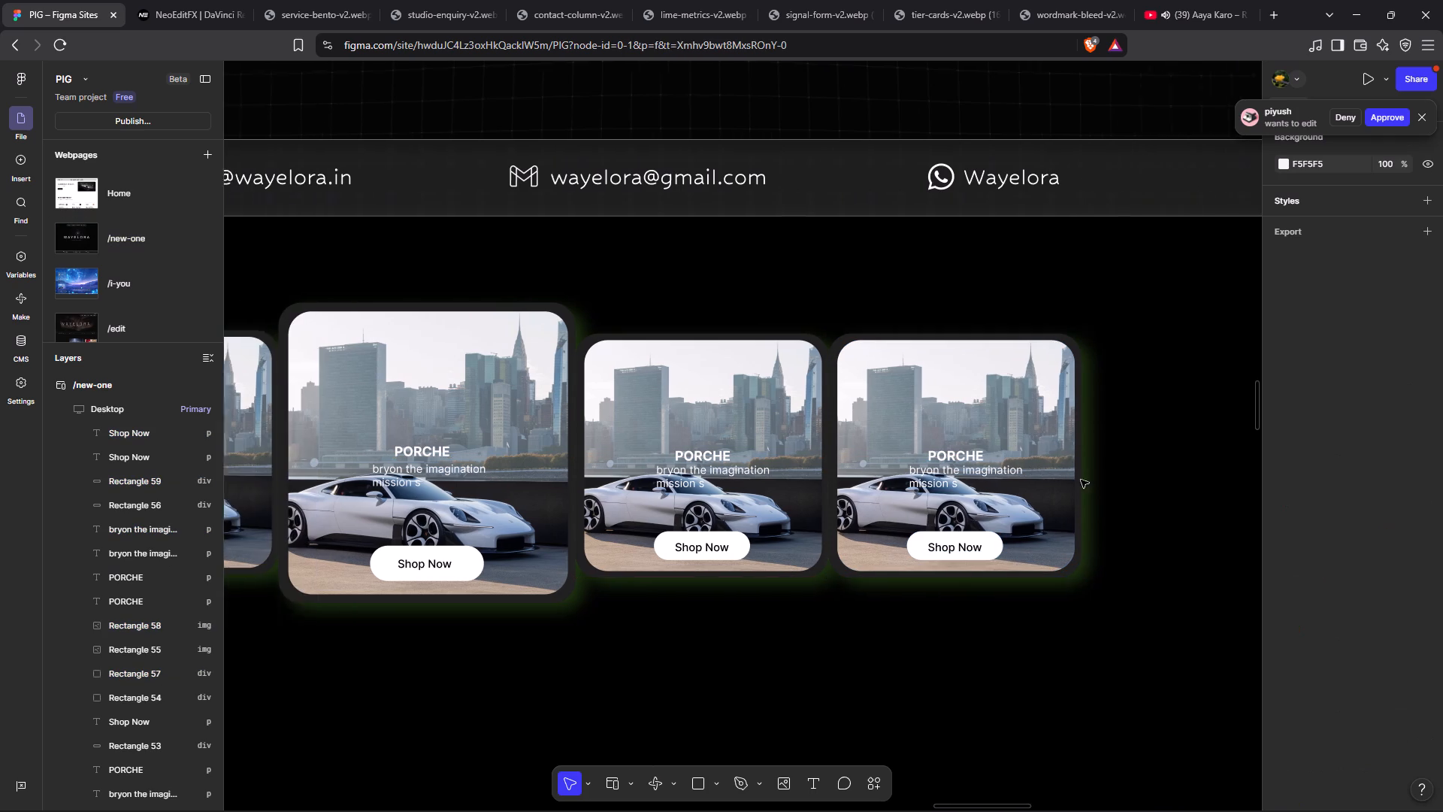
scroll(1081, 480, right, 2)
scroll(1081, 480, up, 1)
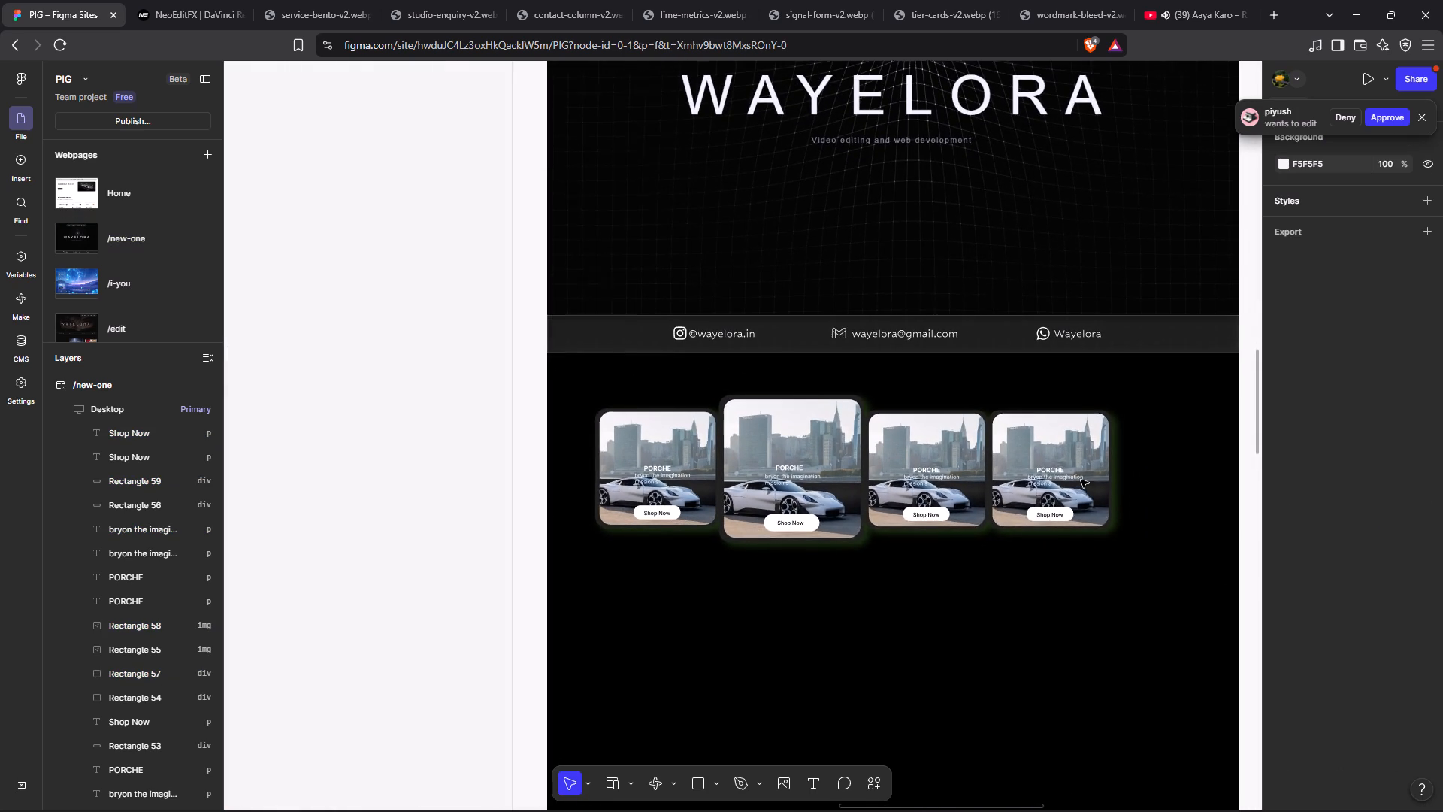
scroll(1081, 480, up, 3)
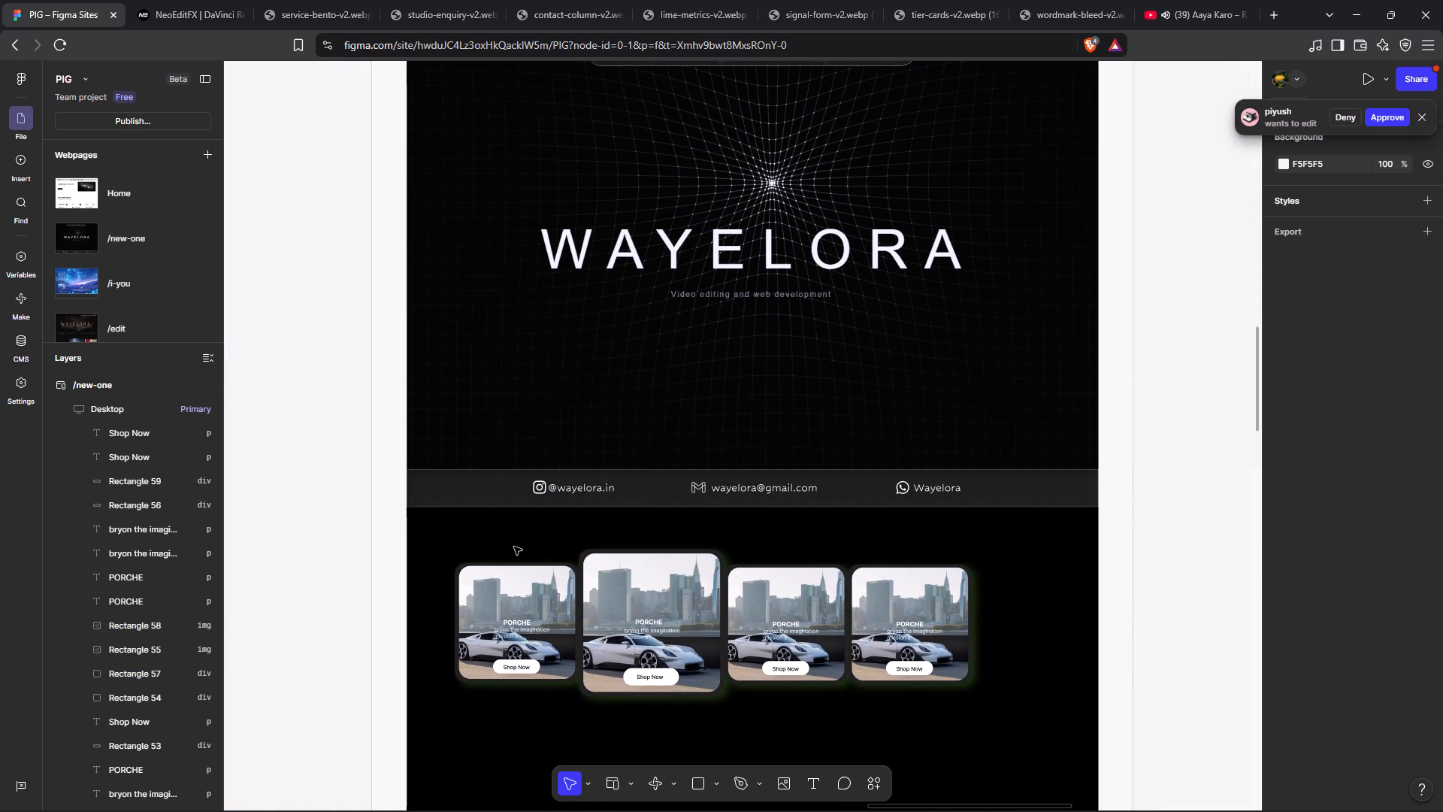
drag(458, 547, 969, 629)
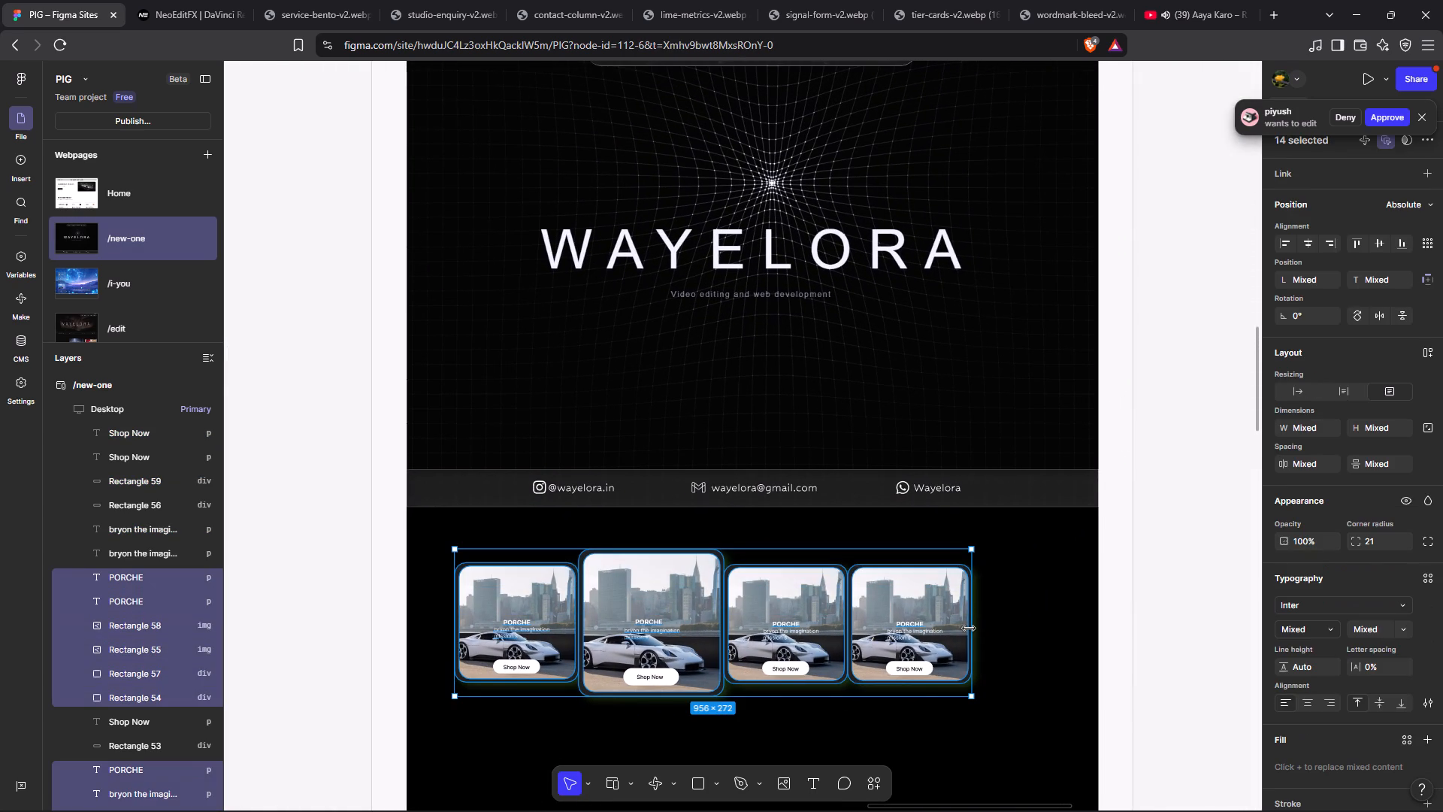
drag(1006, 550, 938, 605)
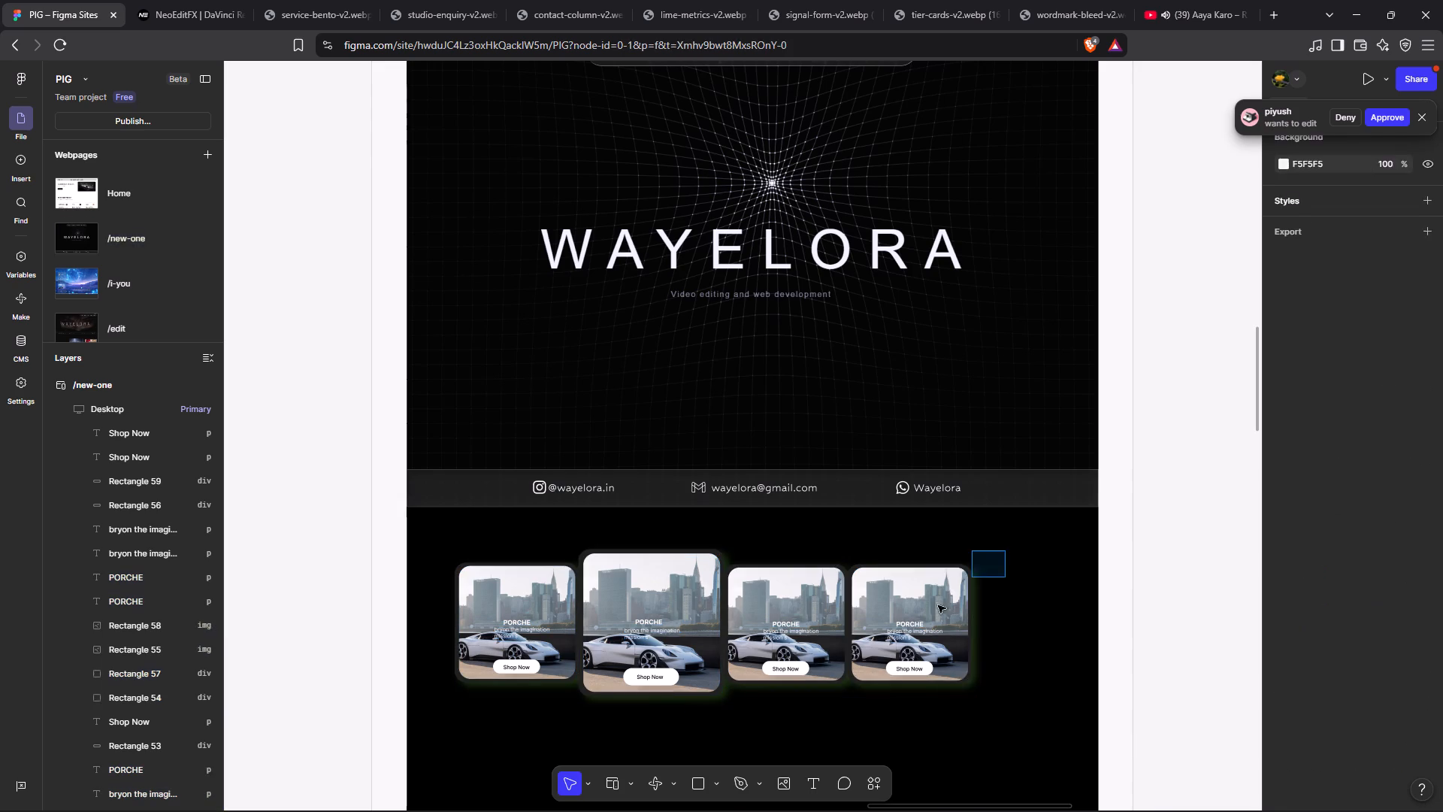
drag(938, 605, 446, 701)
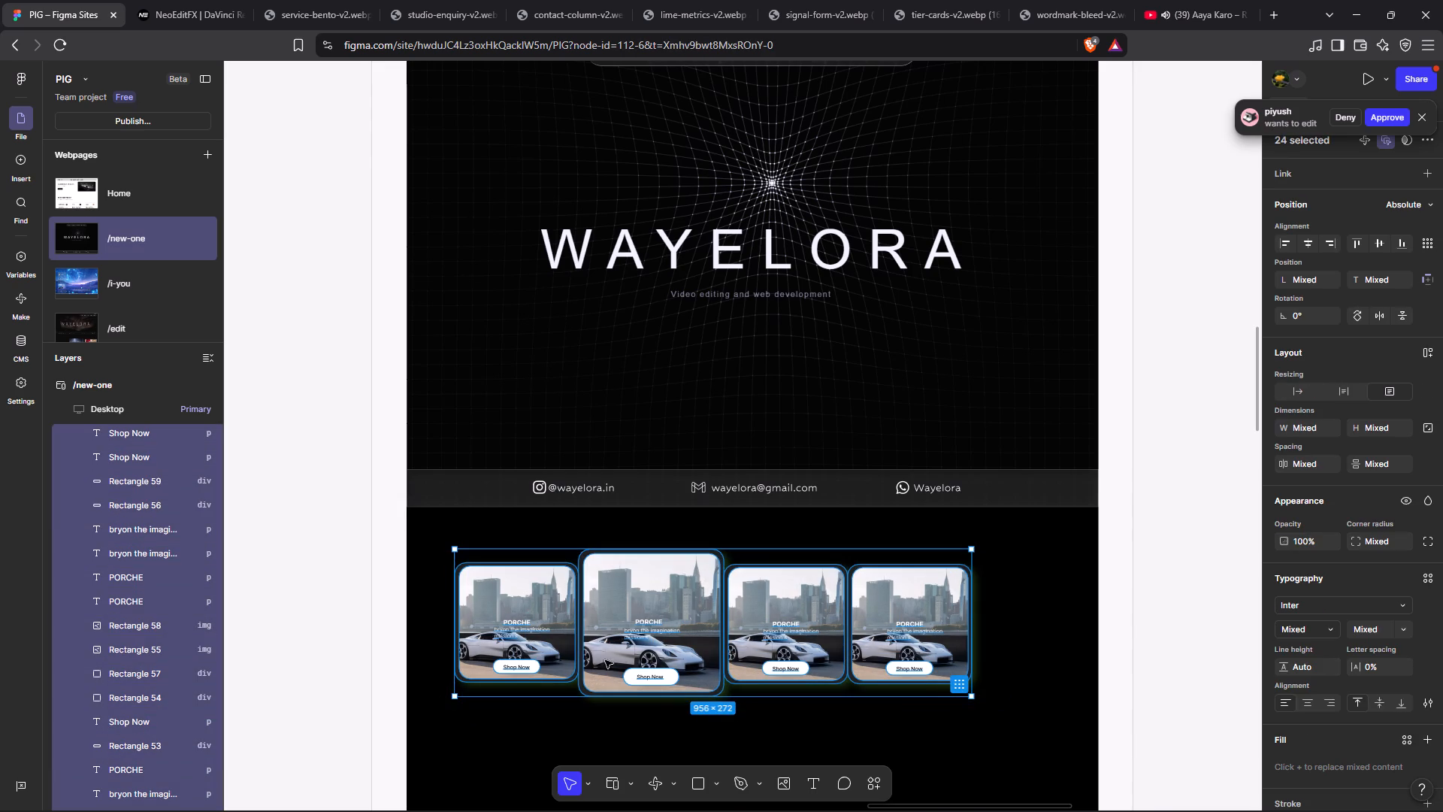
drag(693, 629, 715, 629)
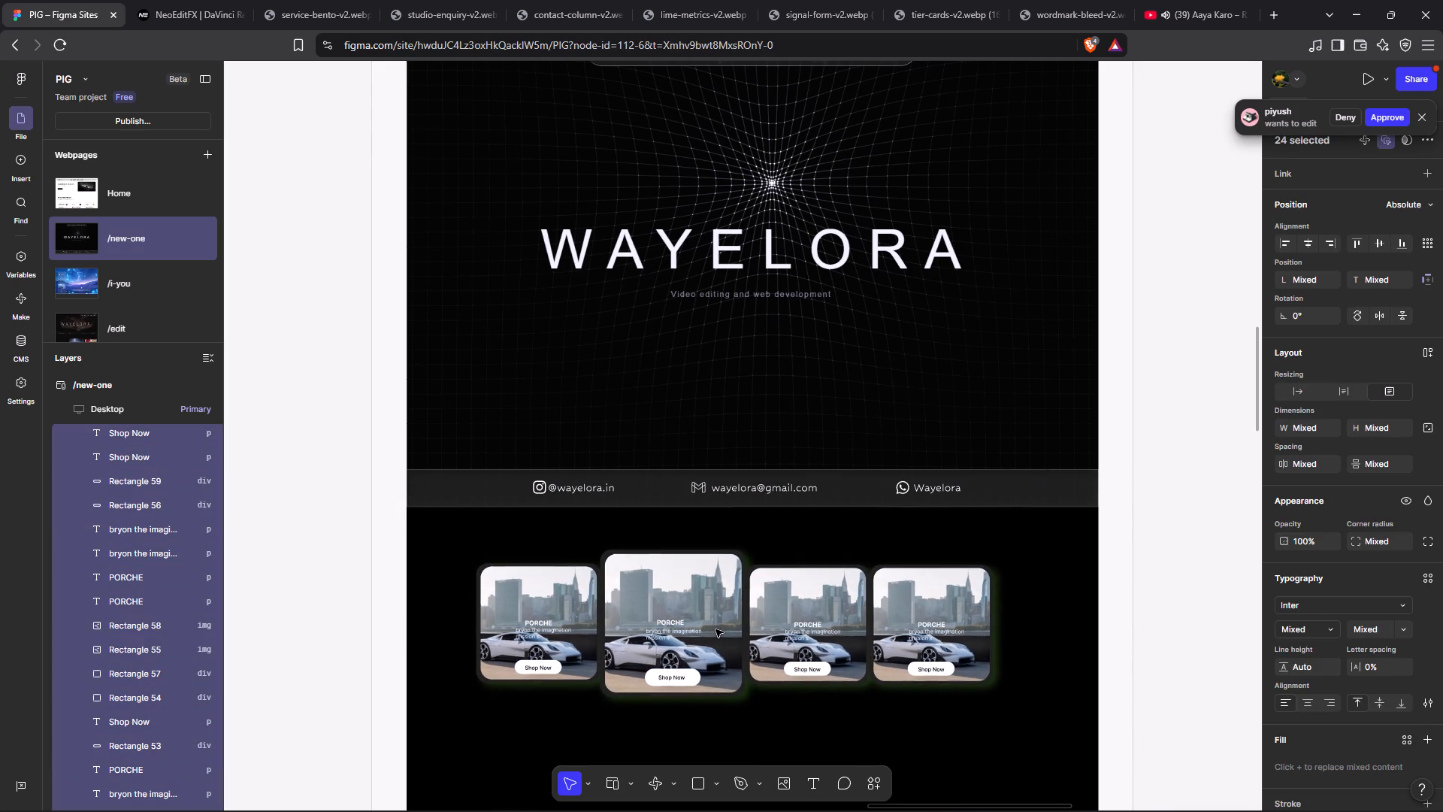
drag(715, 629, 731, 629)
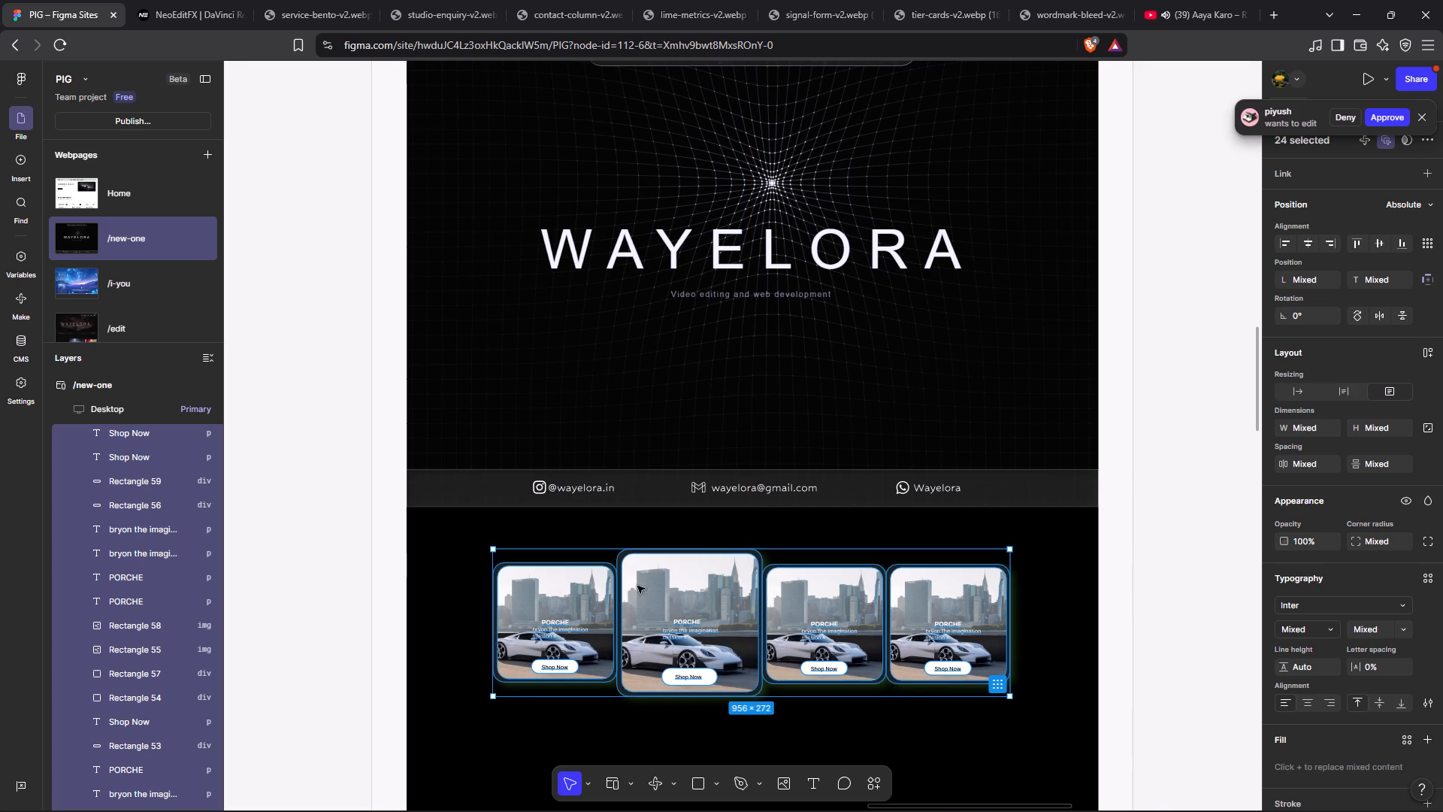
click(340, 470)
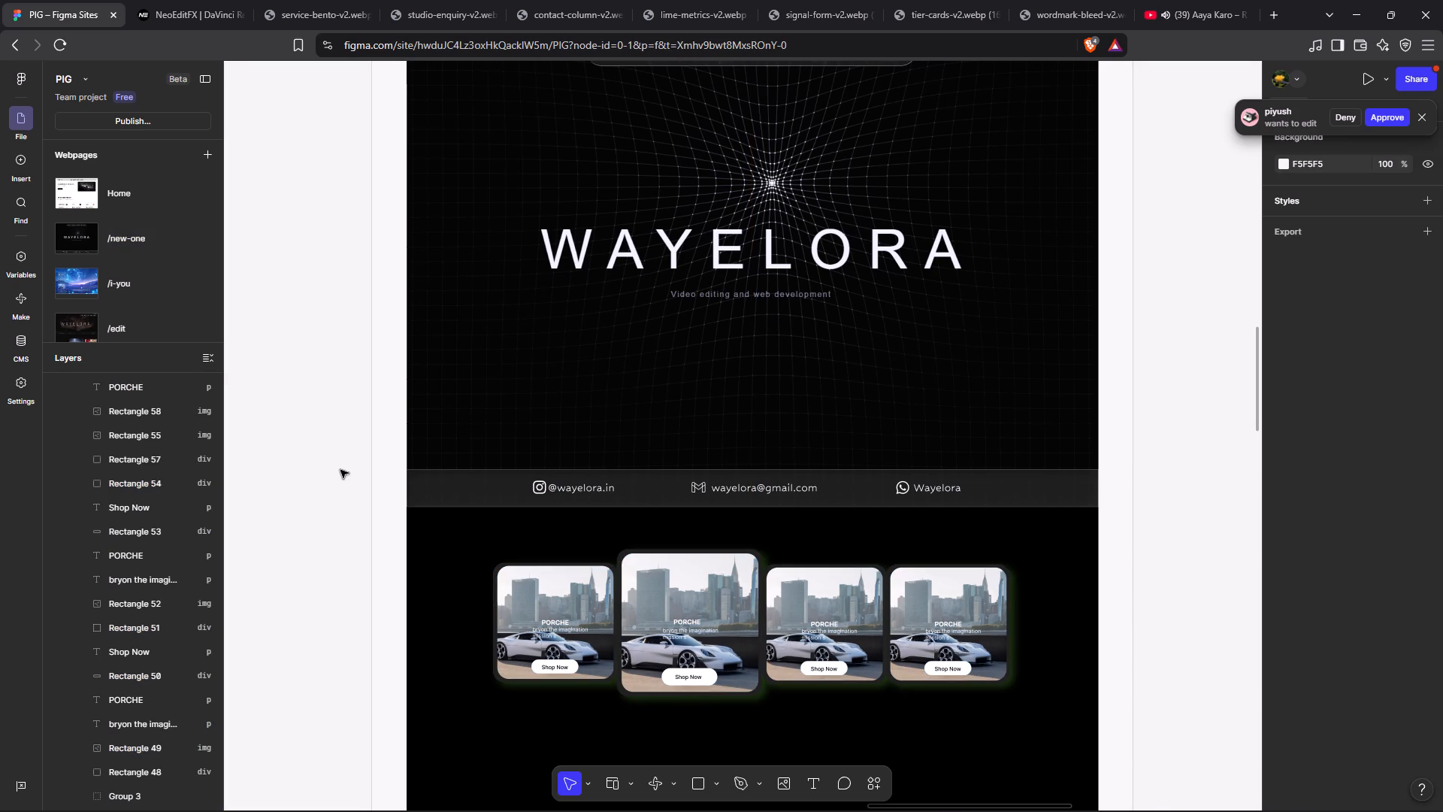
Replace the larger card's car image with the file download (33) from the Downloads folder.
click(715, 607)
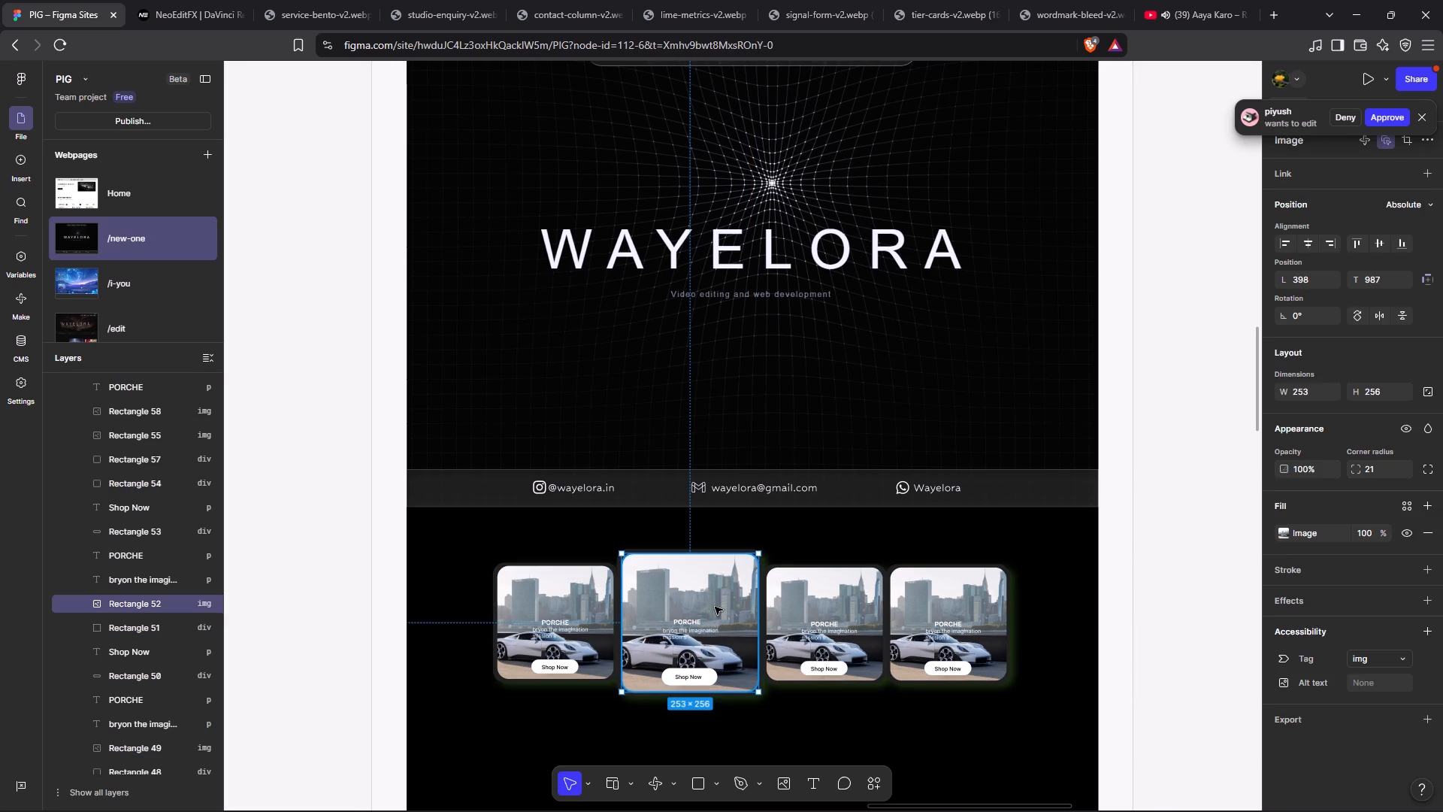
click(1287, 533)
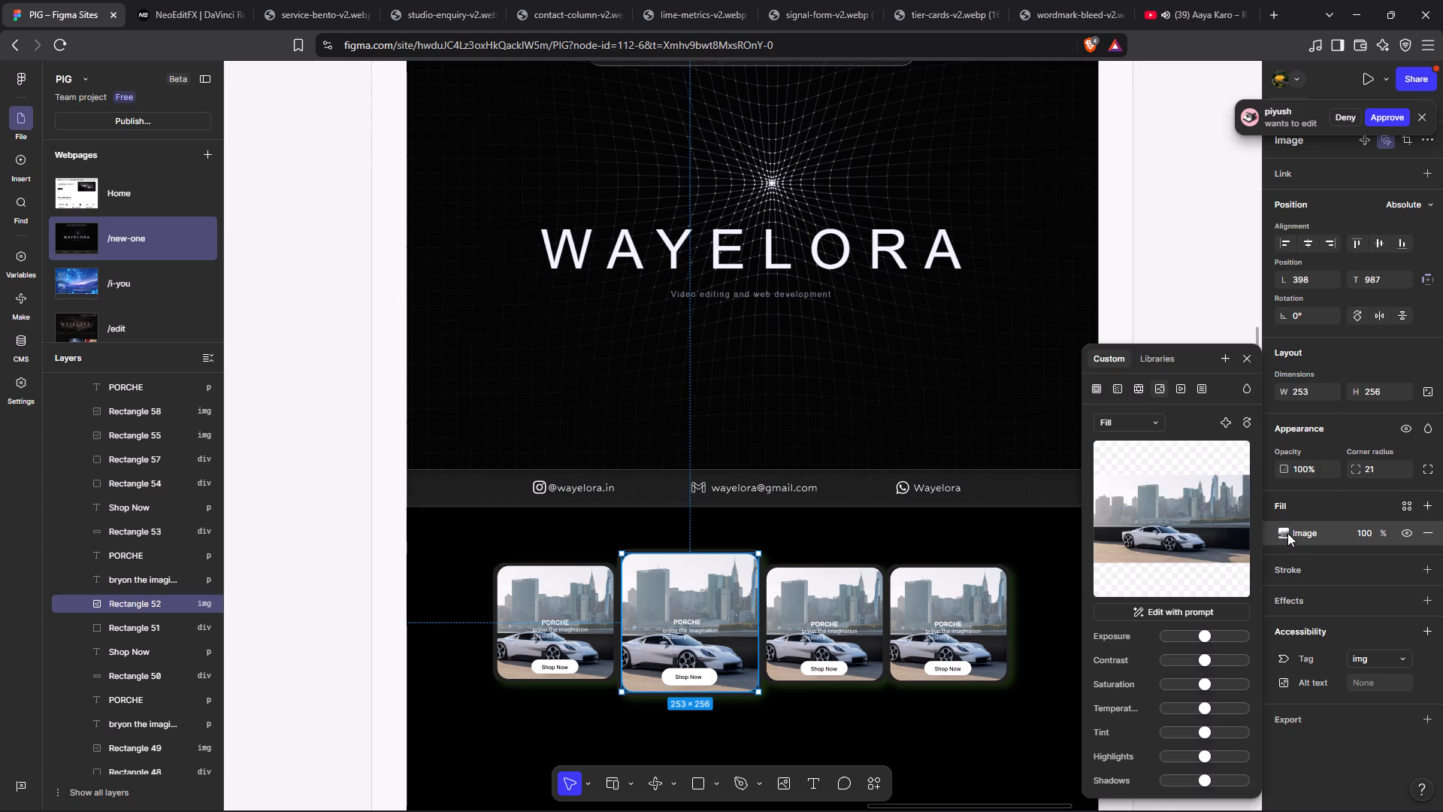
click(1183, 514)
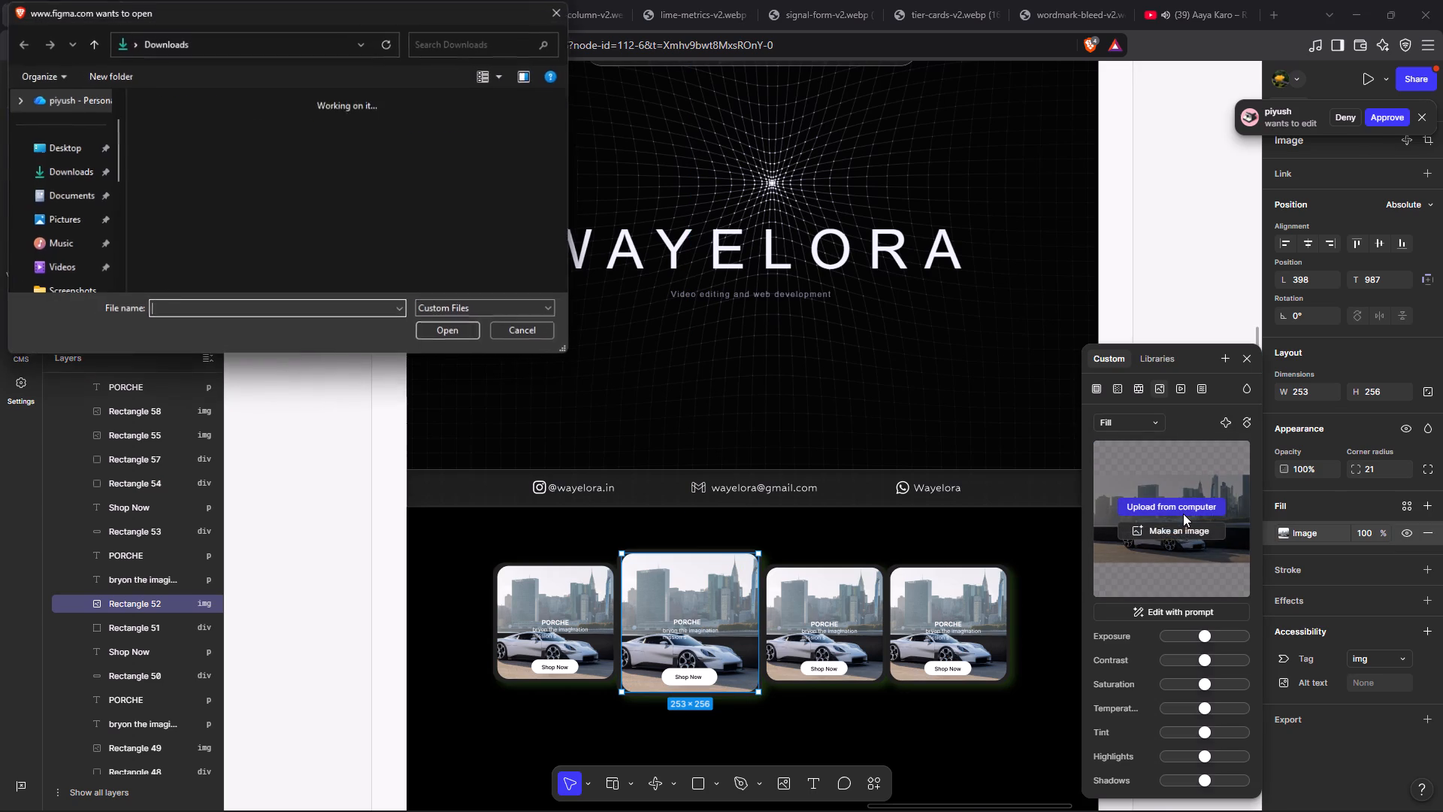
scroll(431, 194, down, 7)
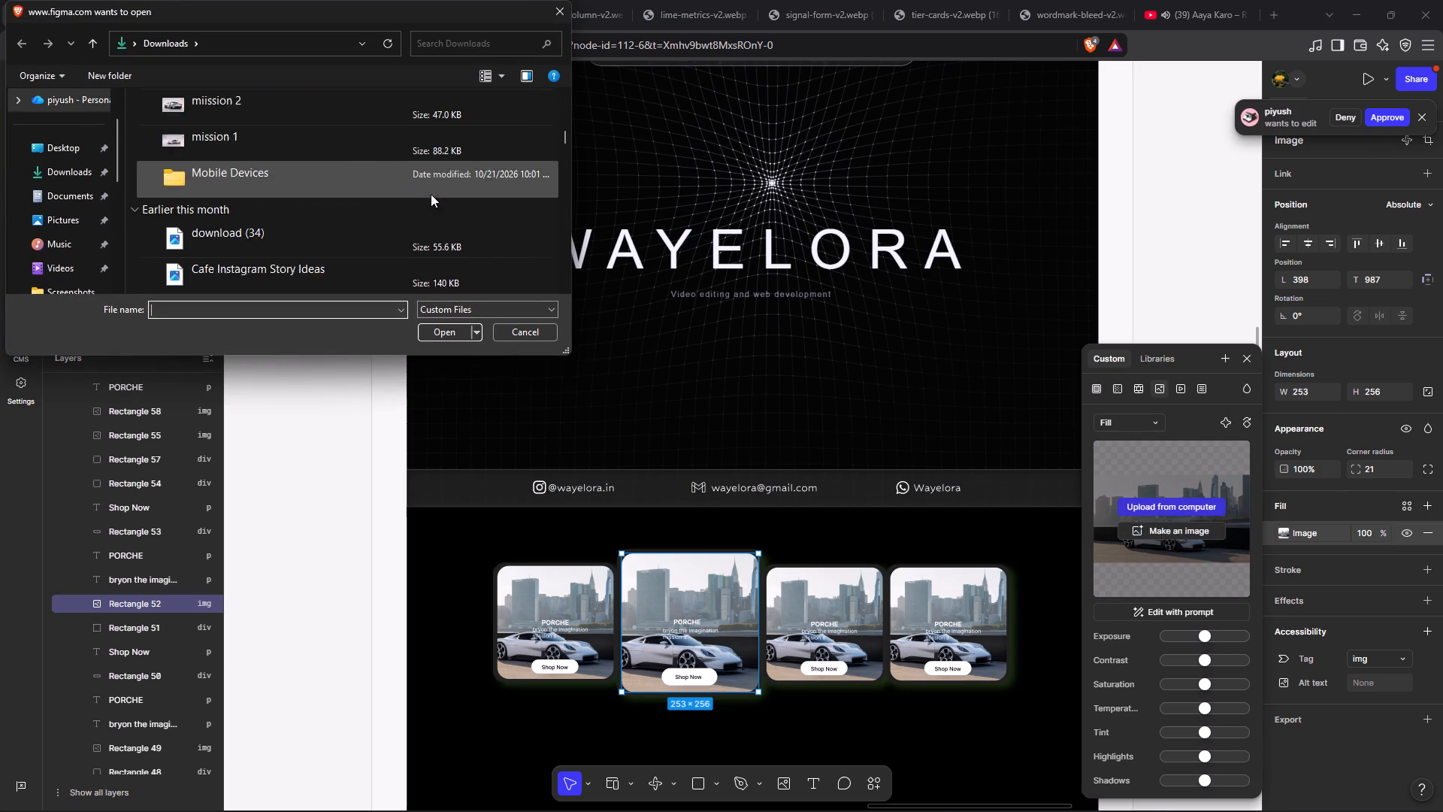
scroll(431, 194, down, 1)
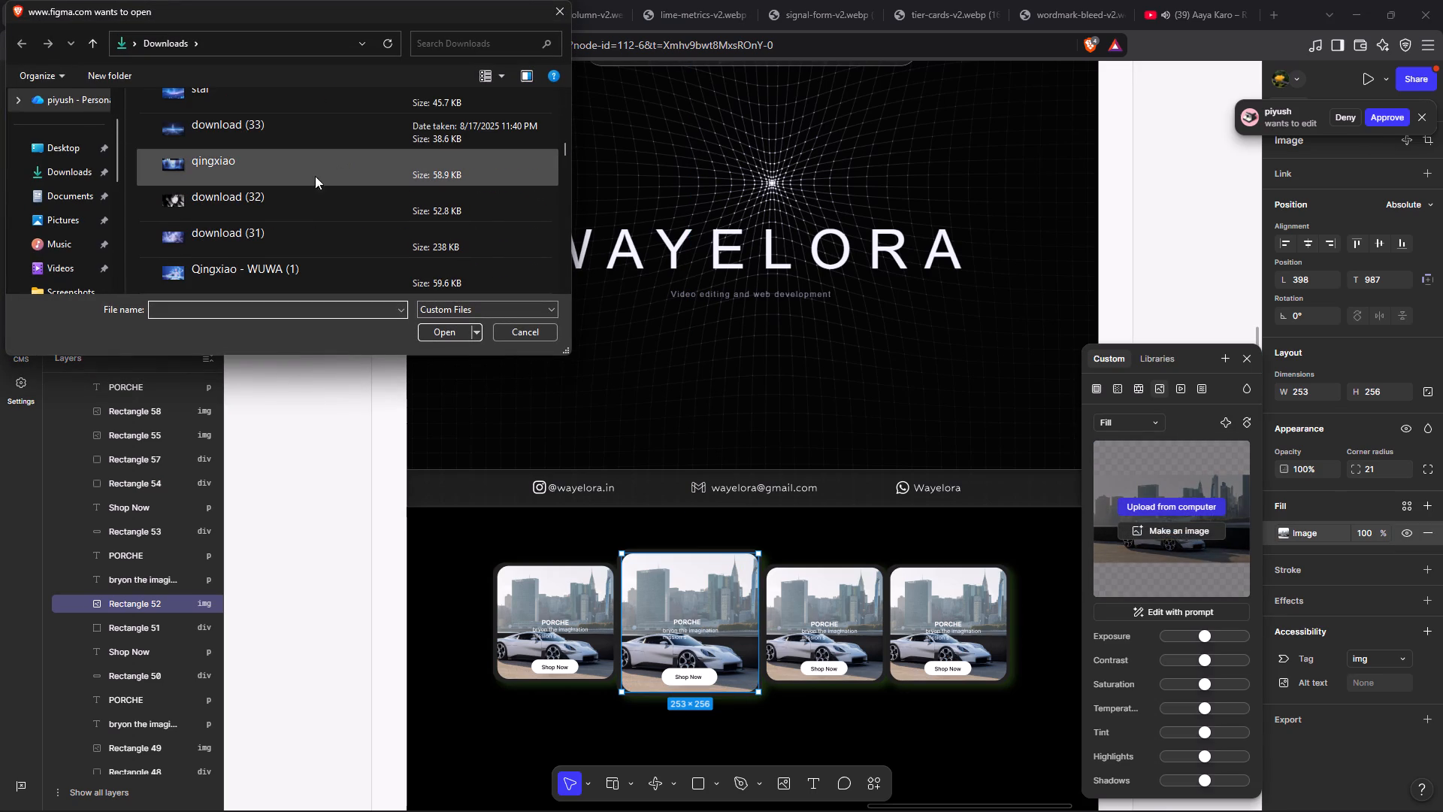
click(250, 137)
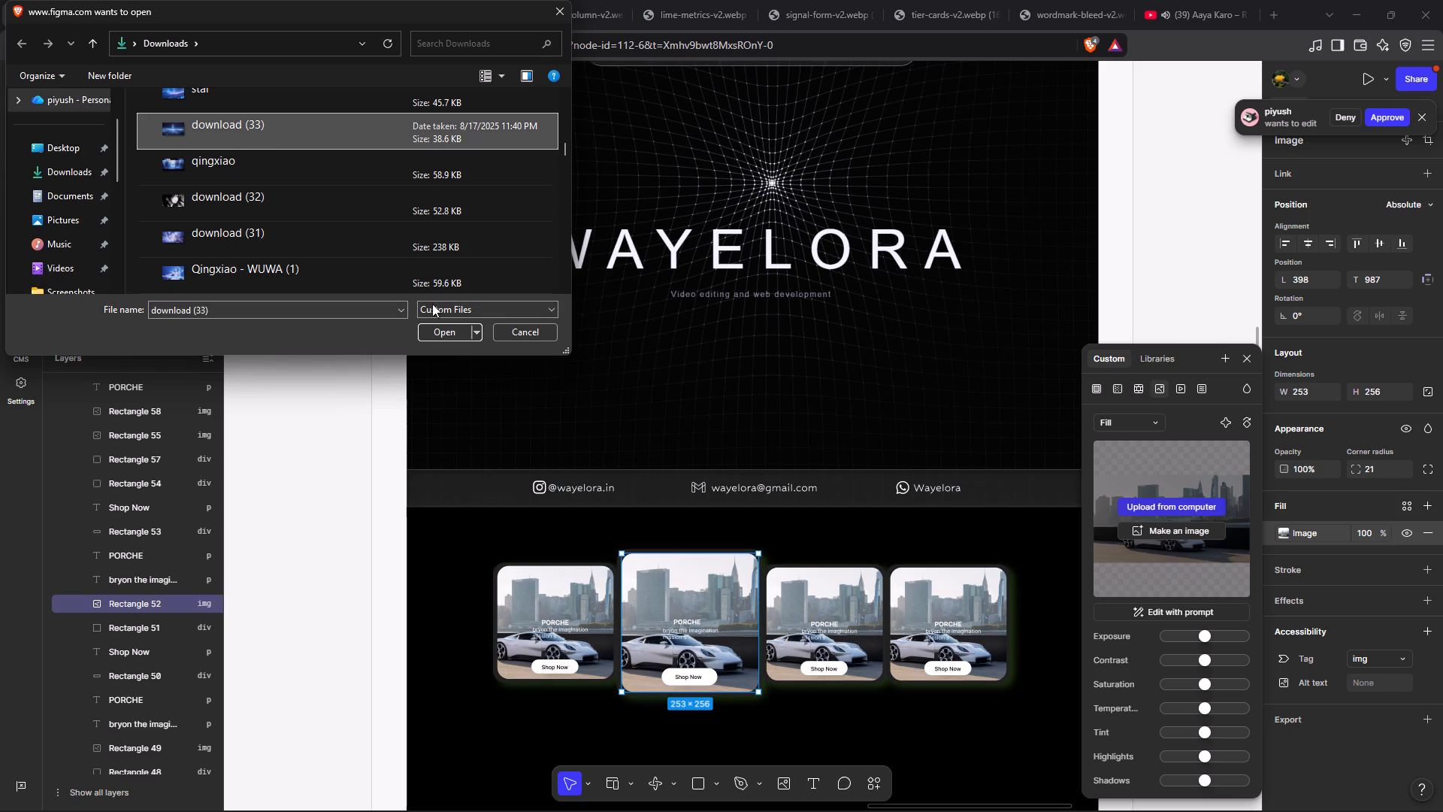
click(443, 335)
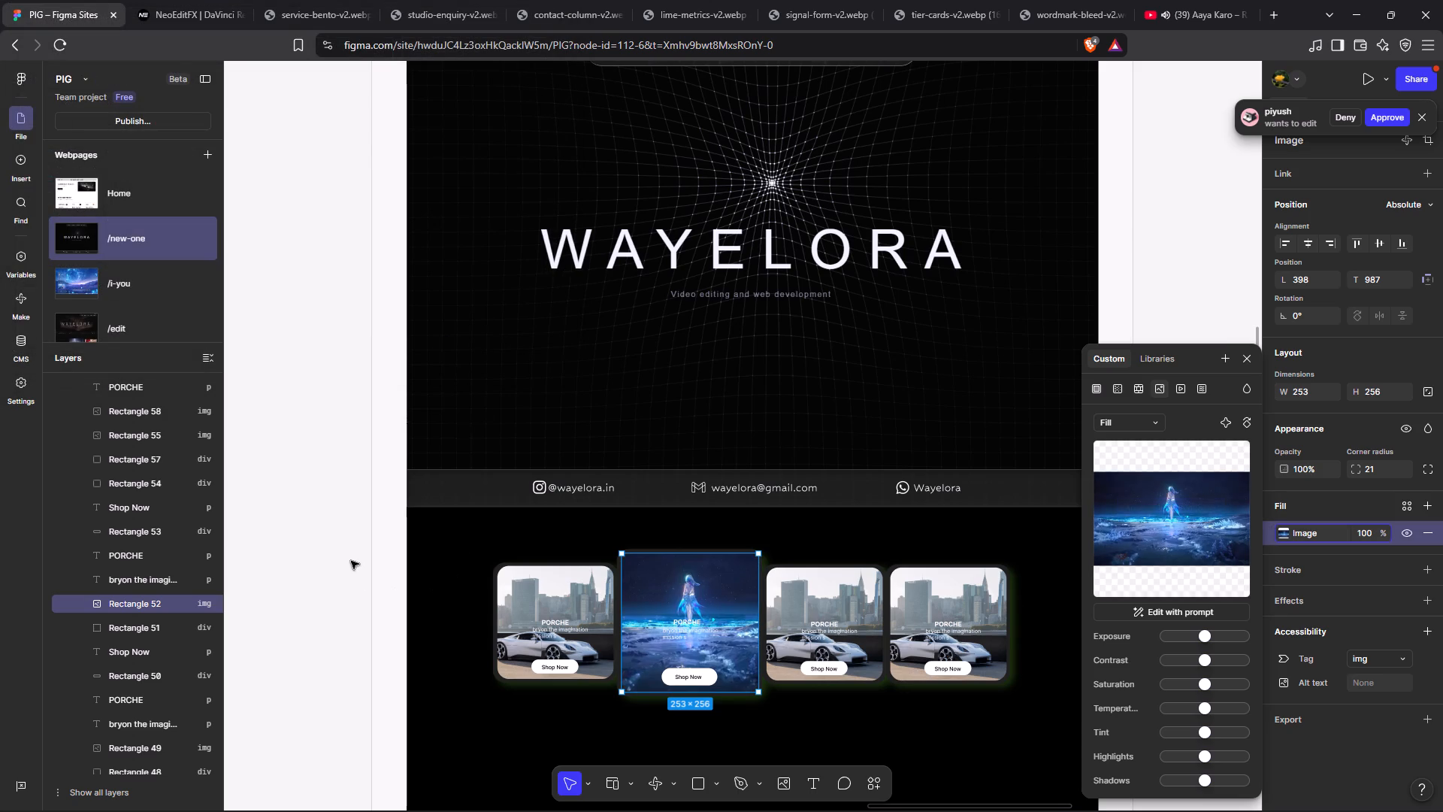
click(351, 561)
click(351, 561)
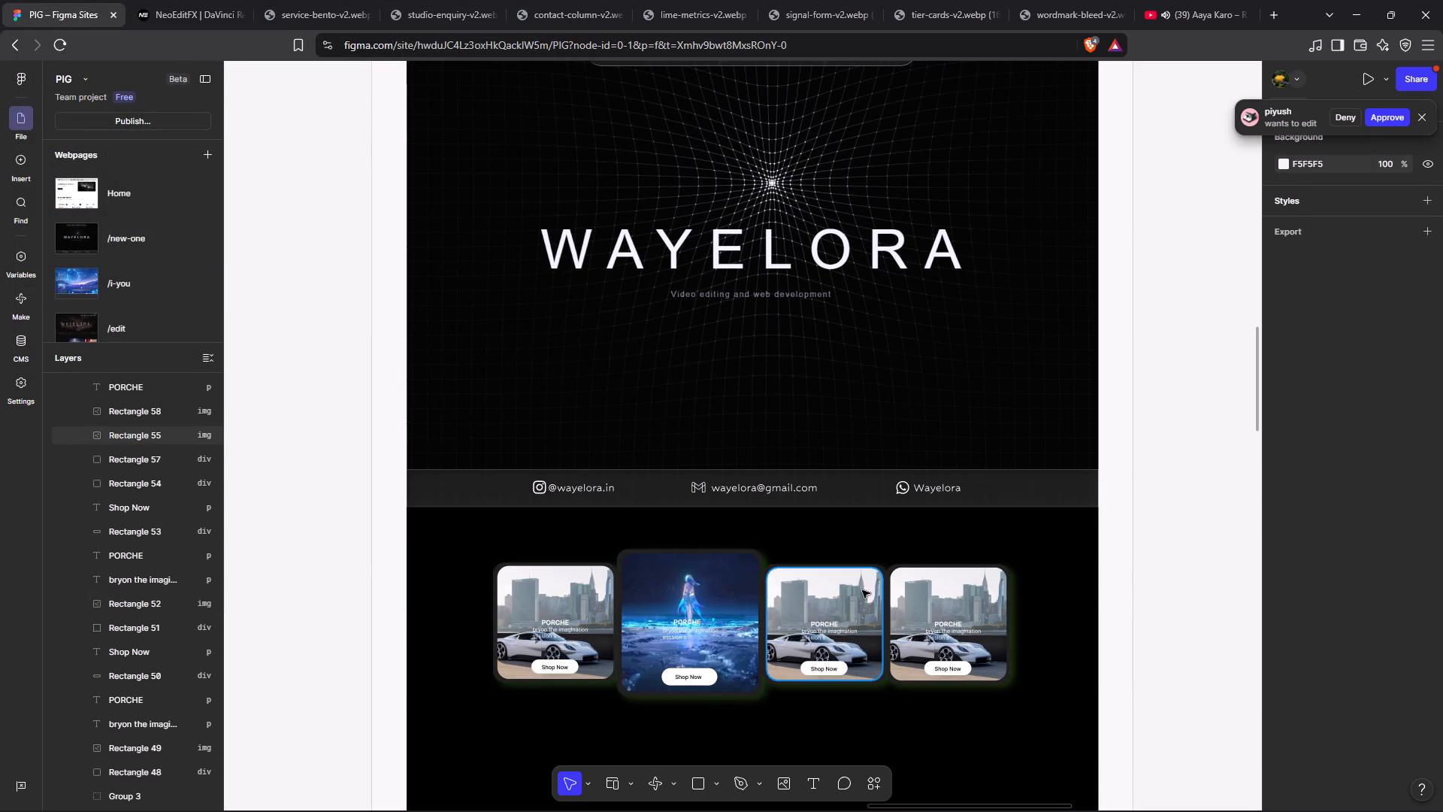
Replace the third card's car image with the file download (29) from the Downloads folder.
click(862, 590)
click(1281, 533)
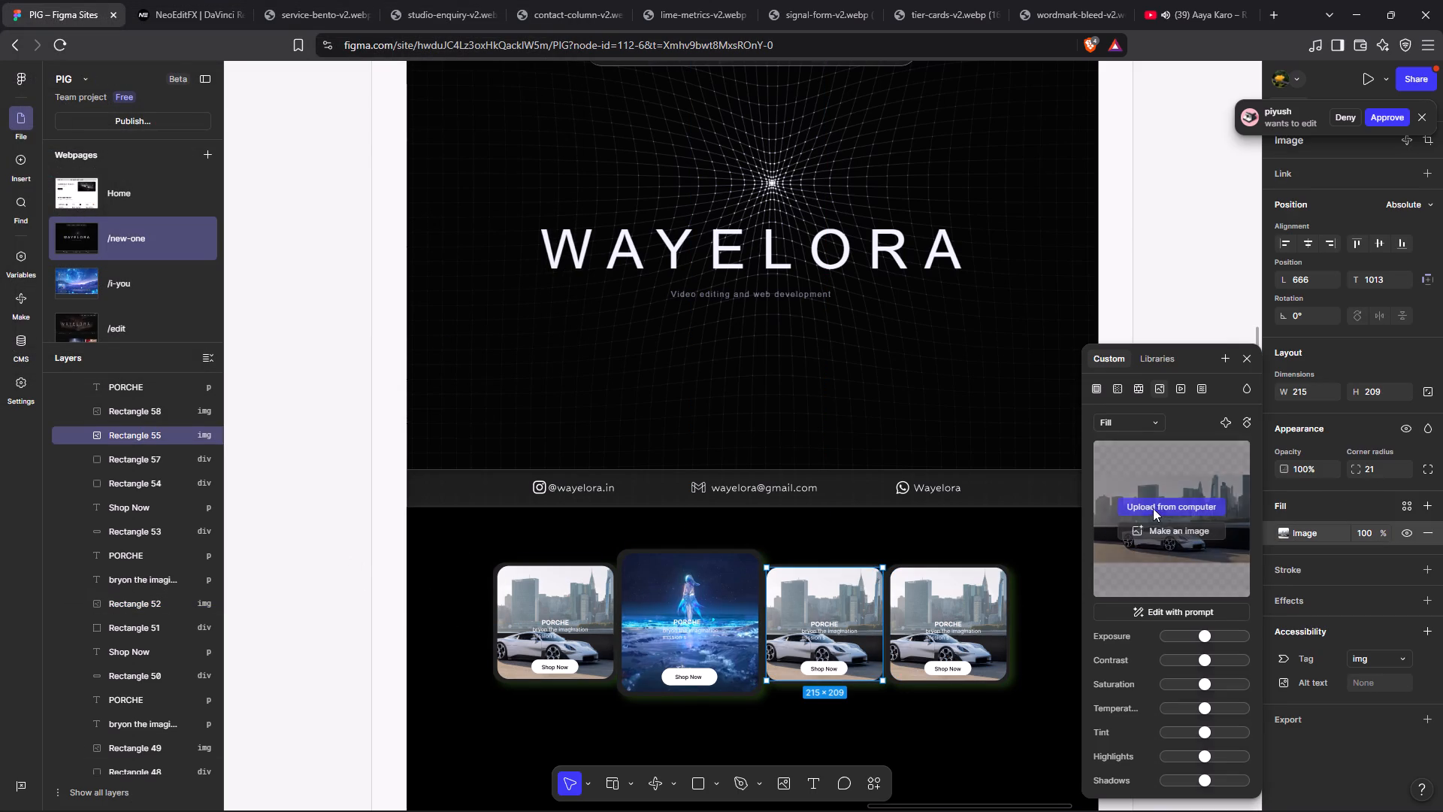
click(1150, 504)
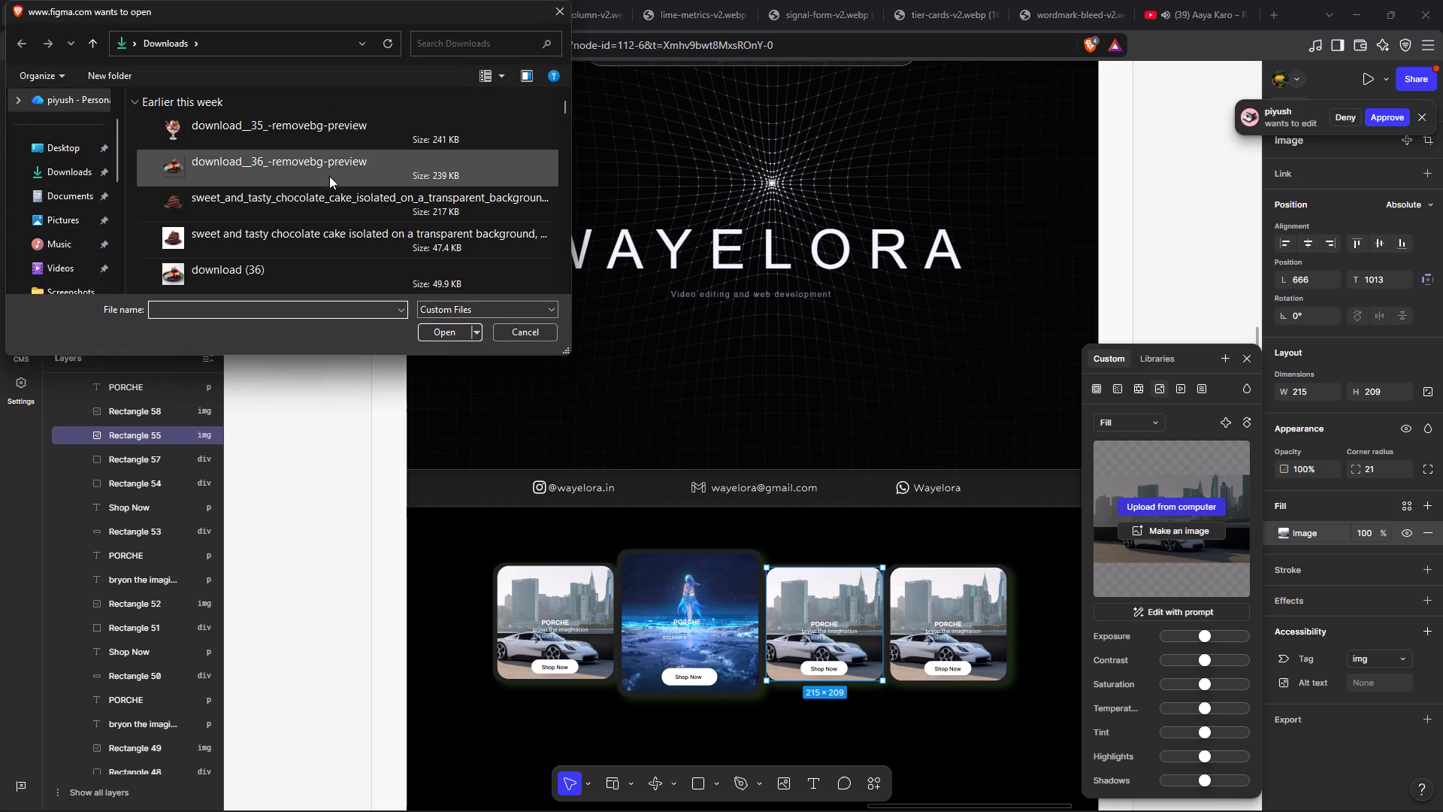
scroll(334, 181, down, 6)
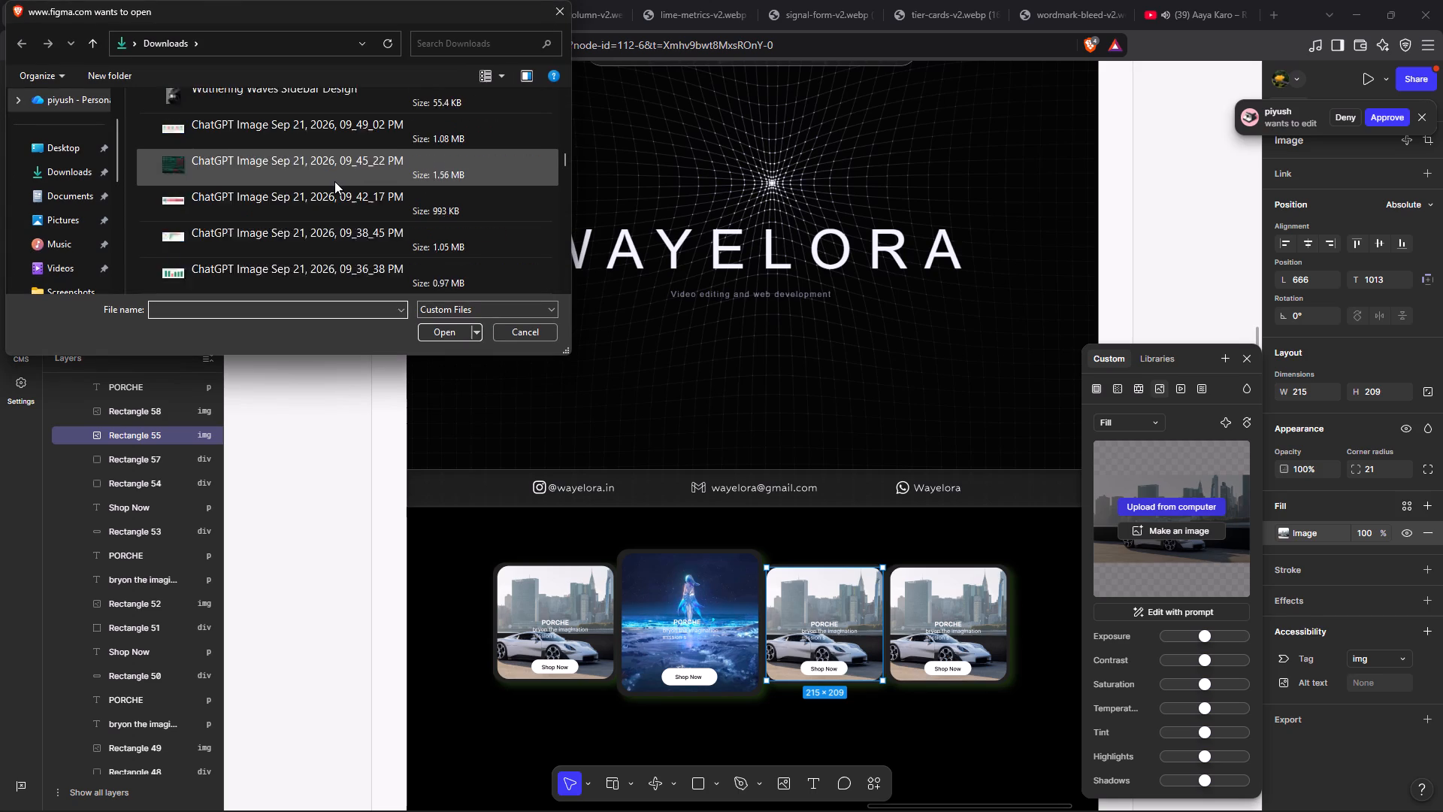
scroll(334, 181, down, 2)
click(210, 169)
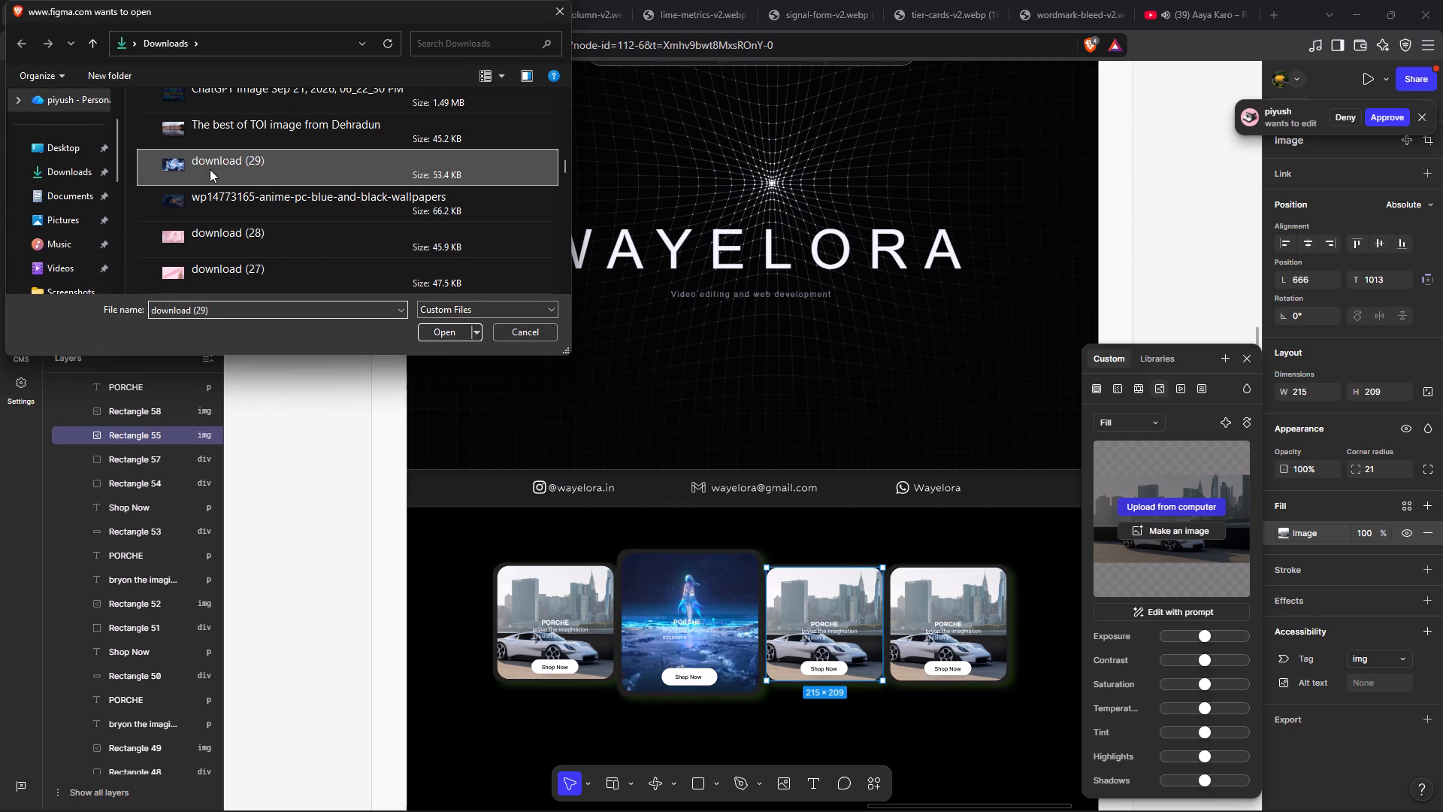
click(443, 332)
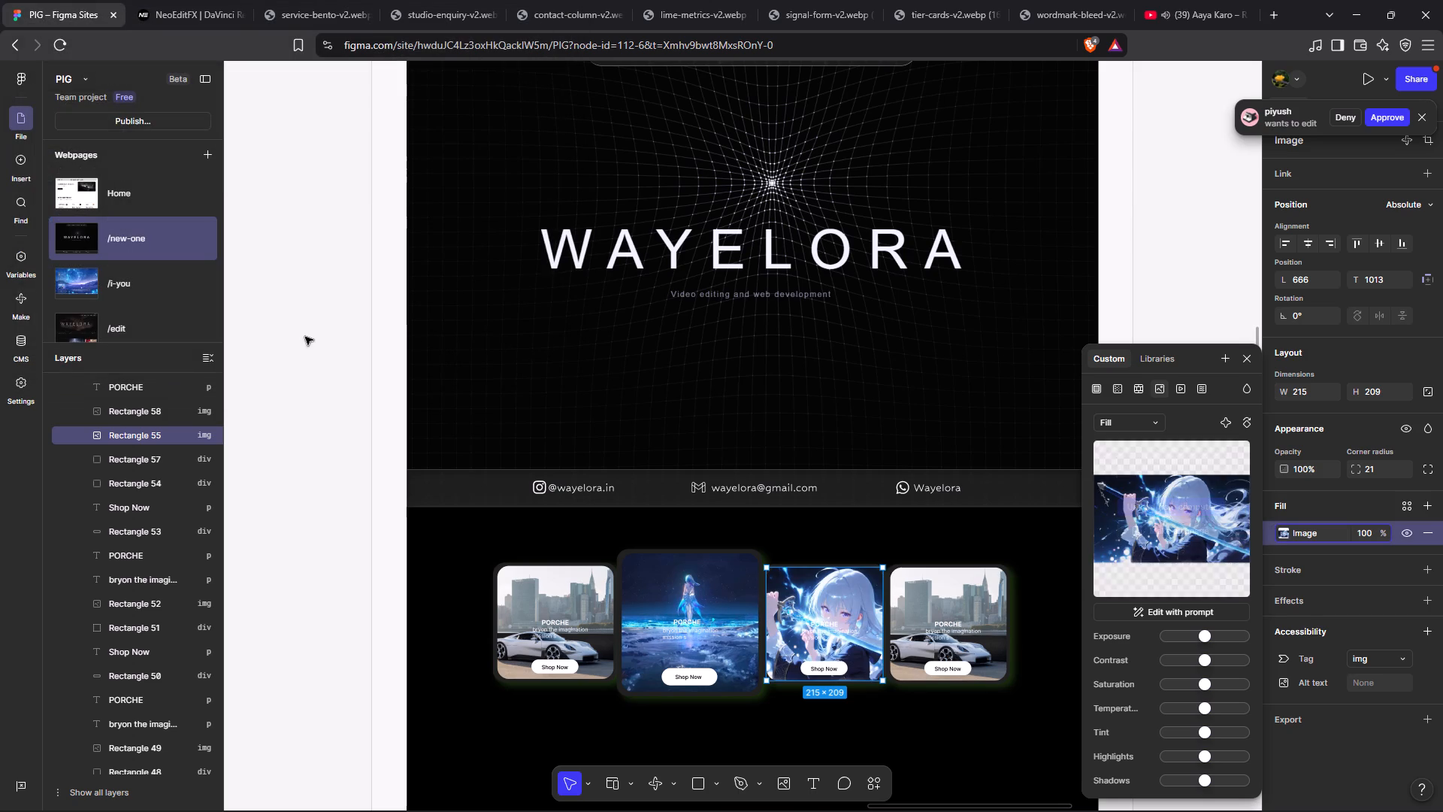
Replace the fourth card's car image with the file wp14773165-anime-pc-blue-and-black-wallpapers from the Downloads folder.
click(296, 337)
click(296, 337)
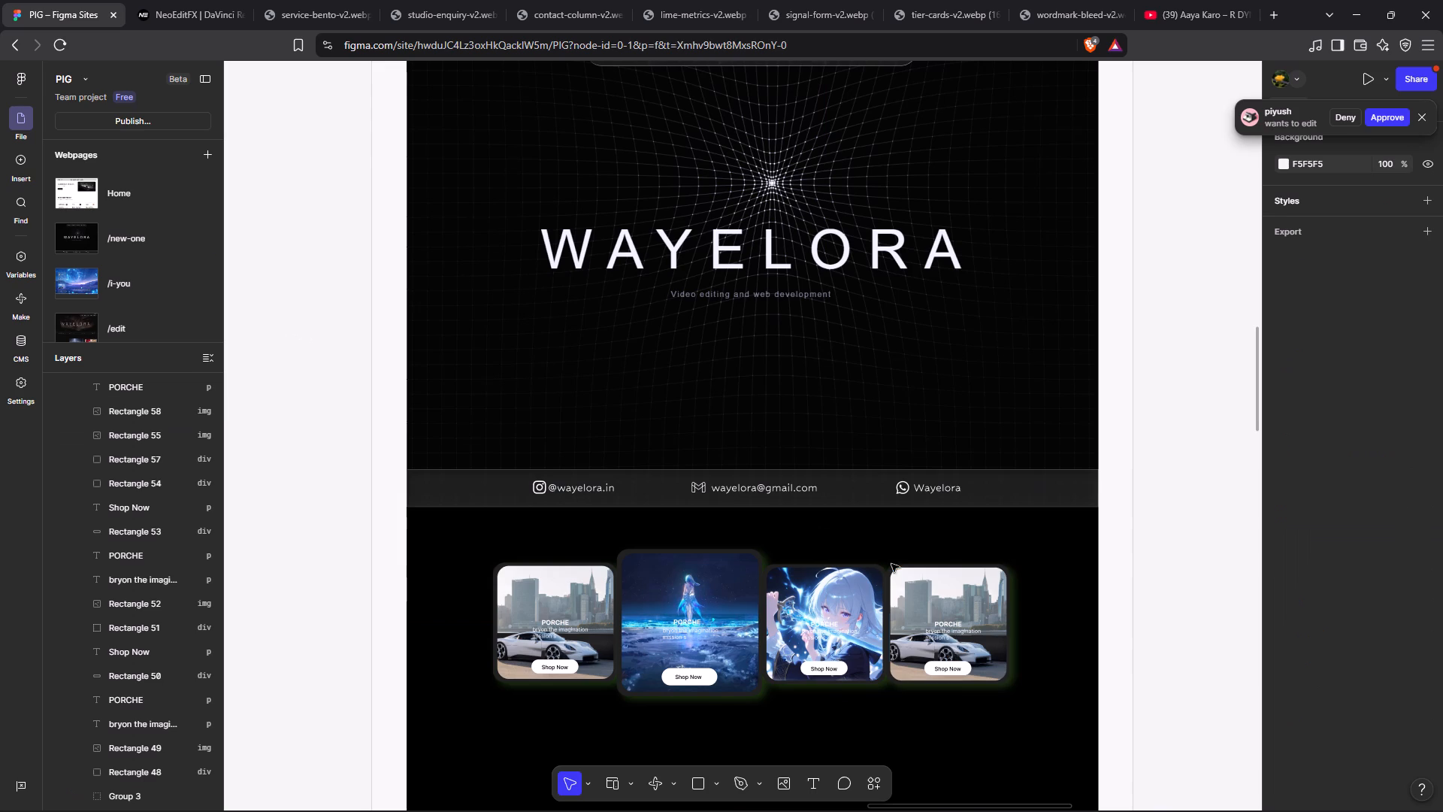
click(909, 589)
click(1287, 532)
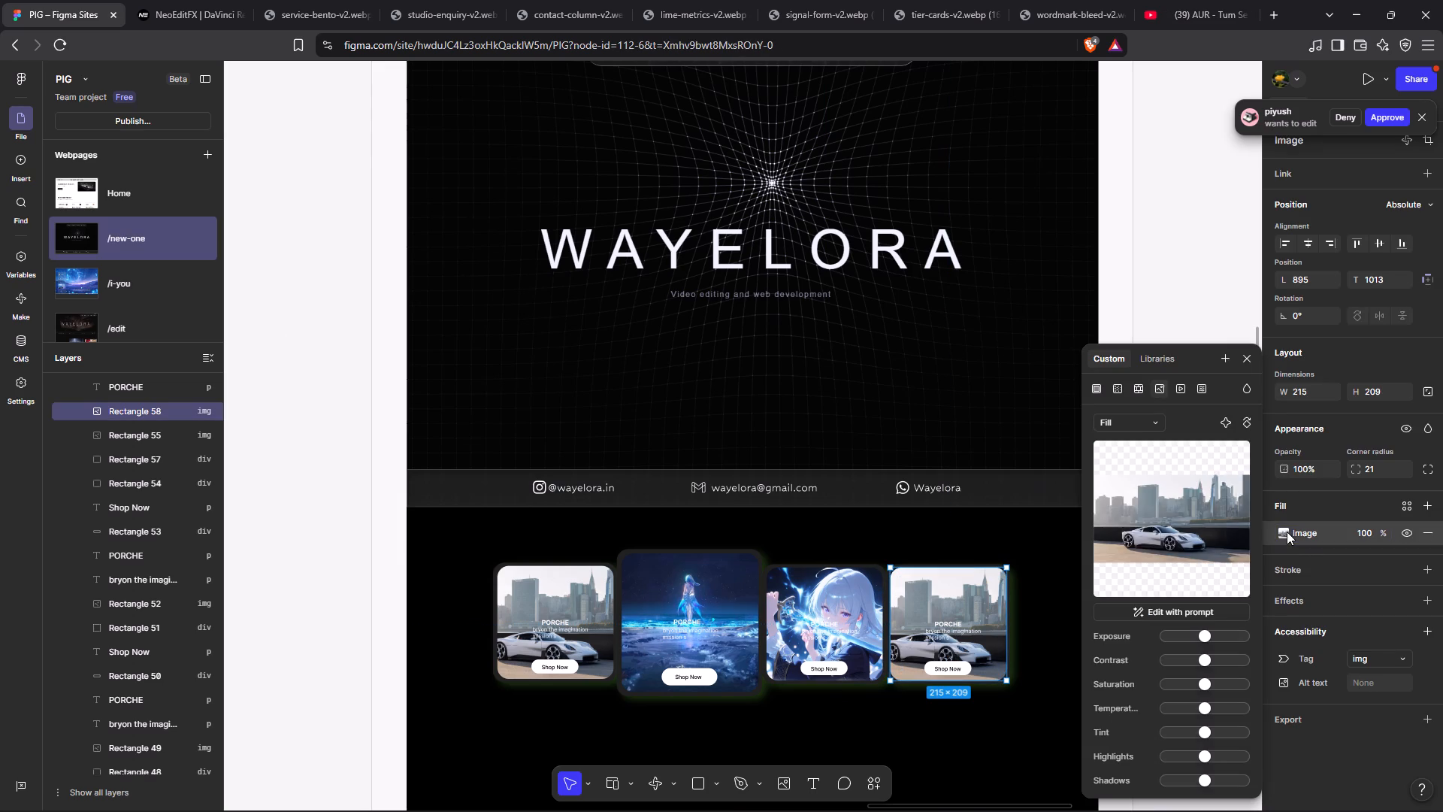
click(1152, 504)
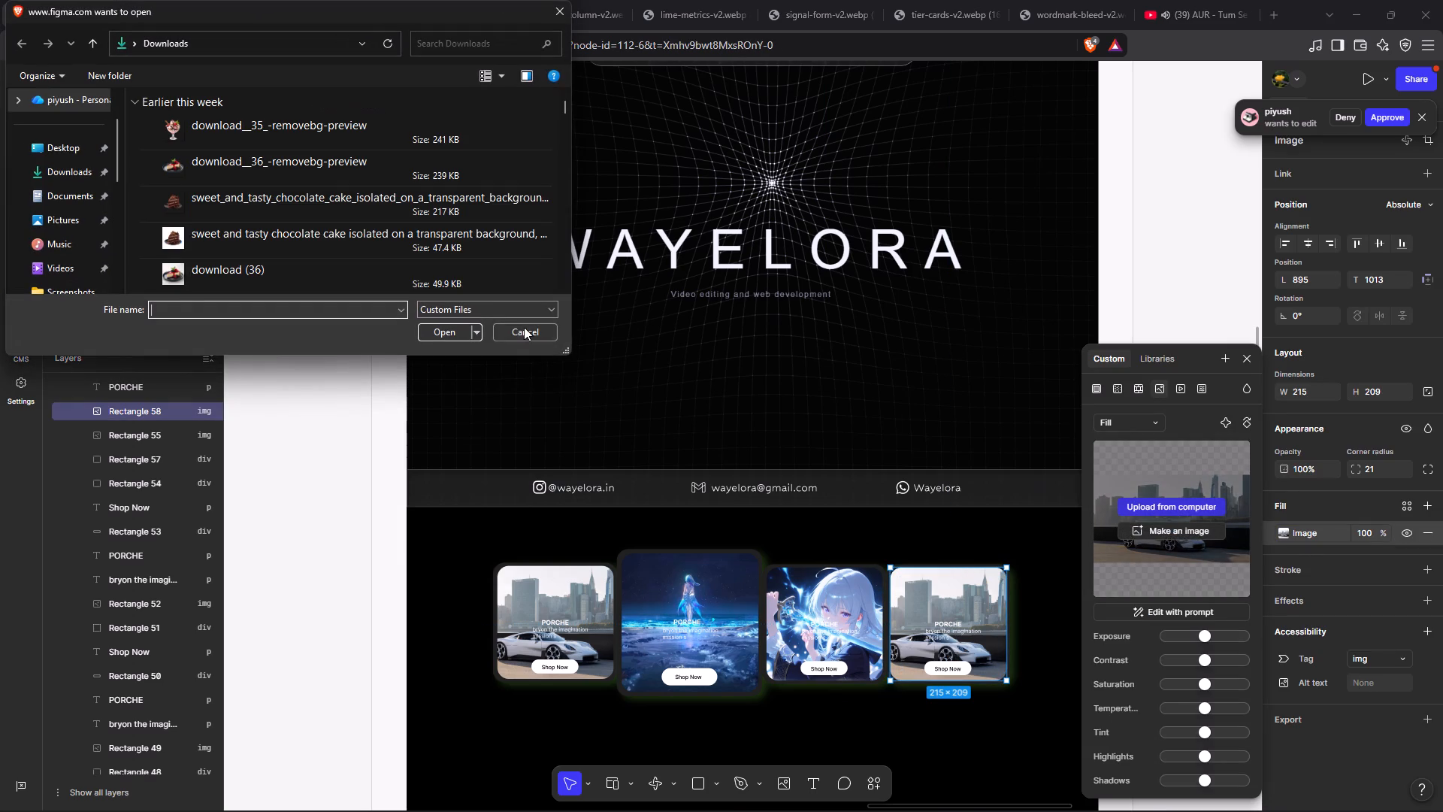
scroll(461, 247, down, 8)
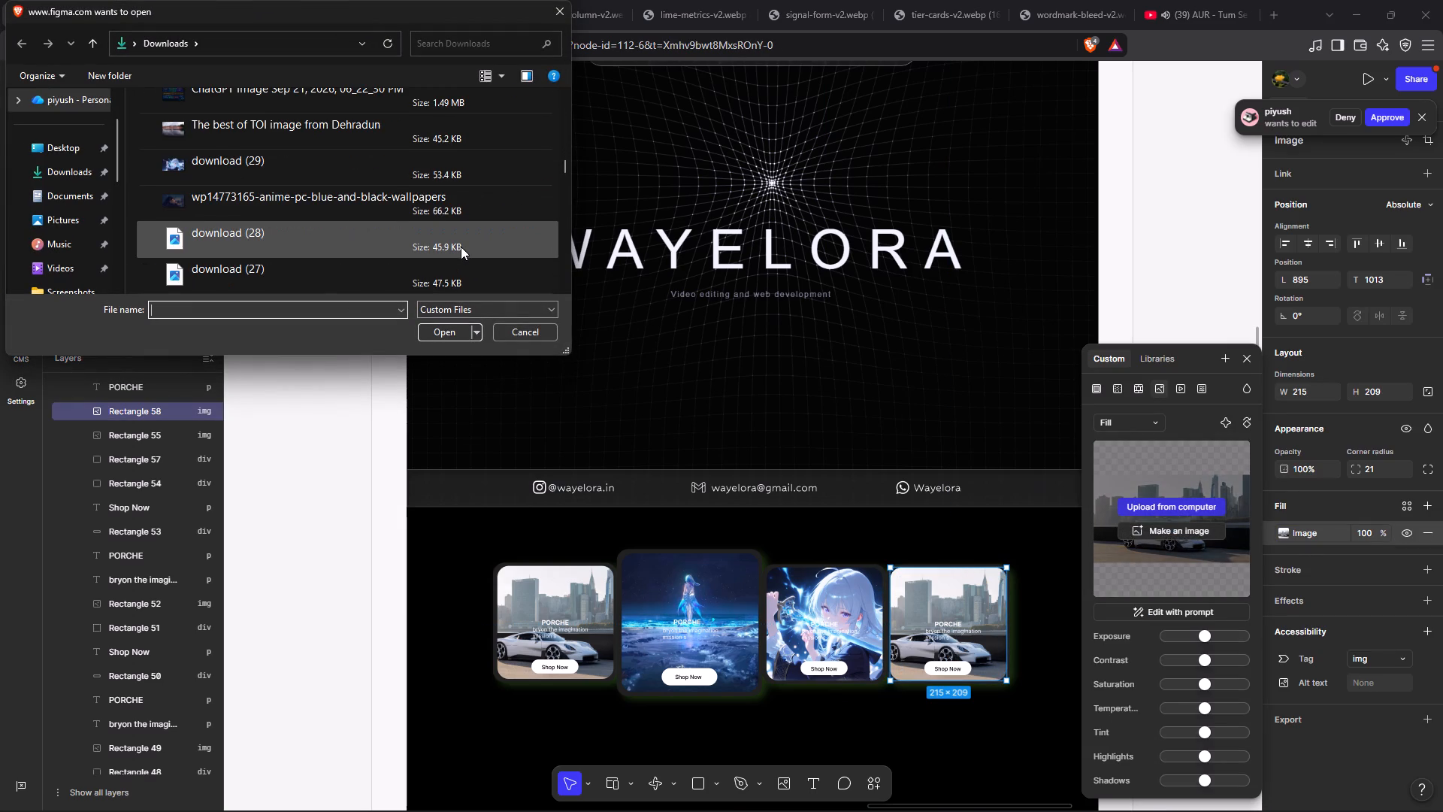
scroll(461, 247, down, 1)
scroll(353, 232, up, 2)
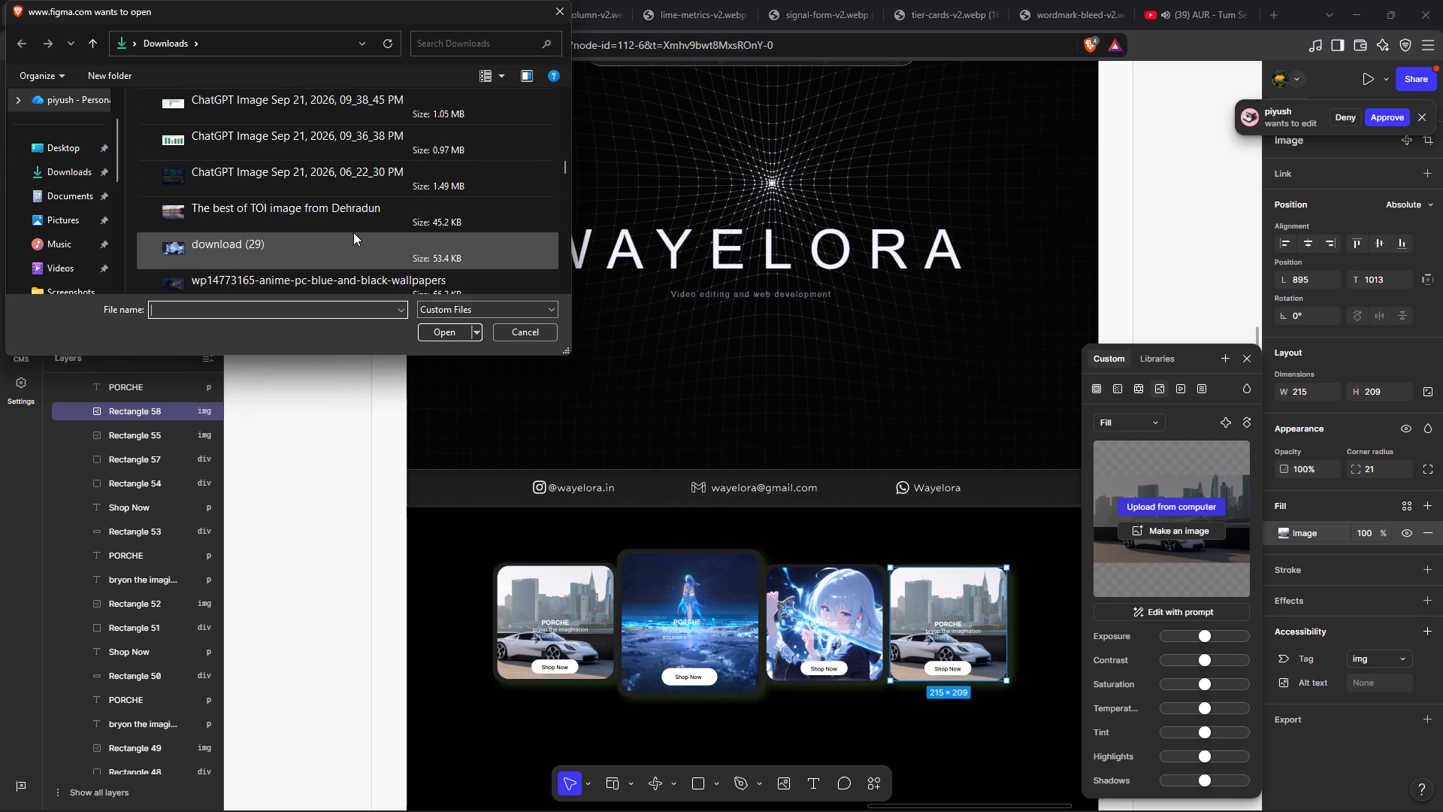
scroll(353, 232, up, 1)
click(177, 281)
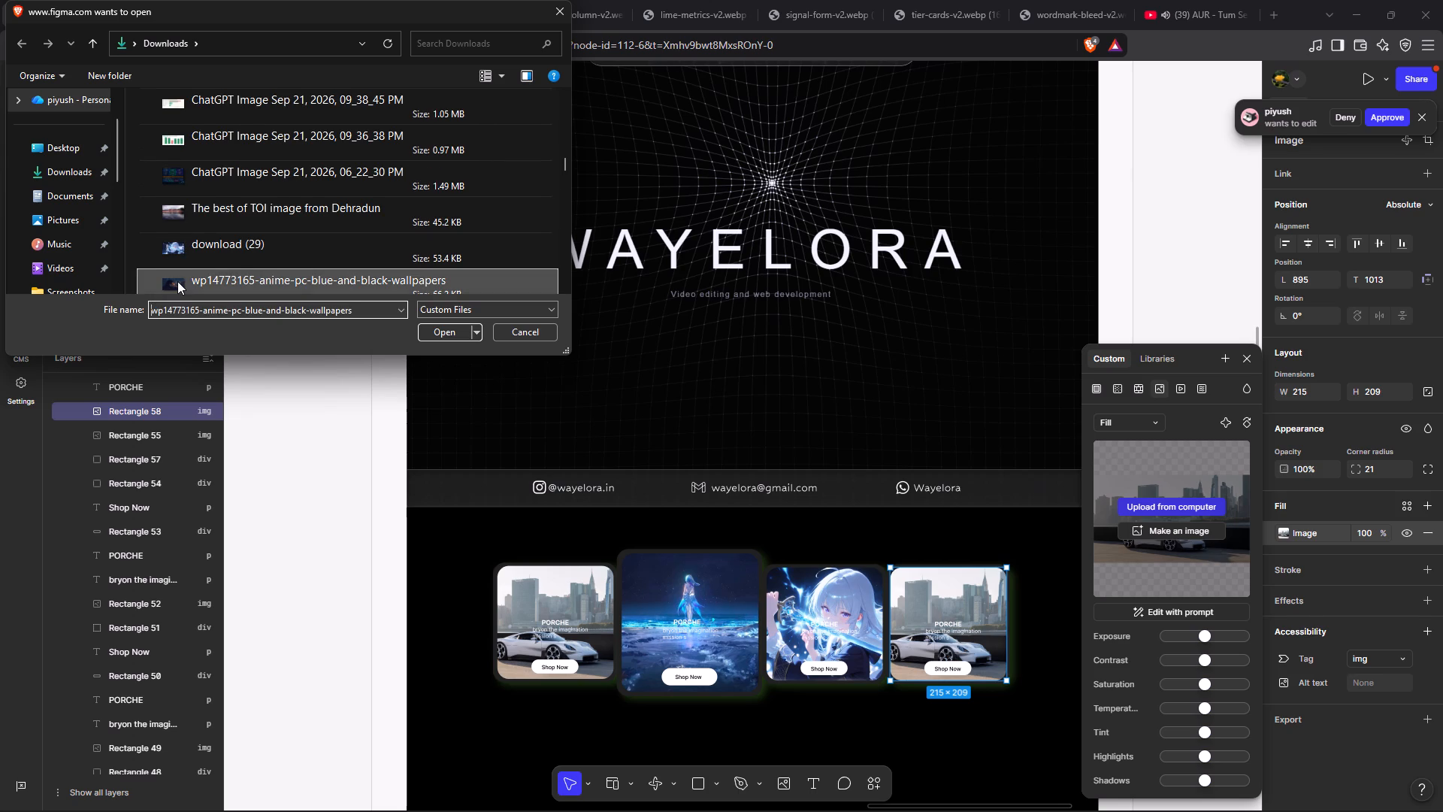
click(458, 332)
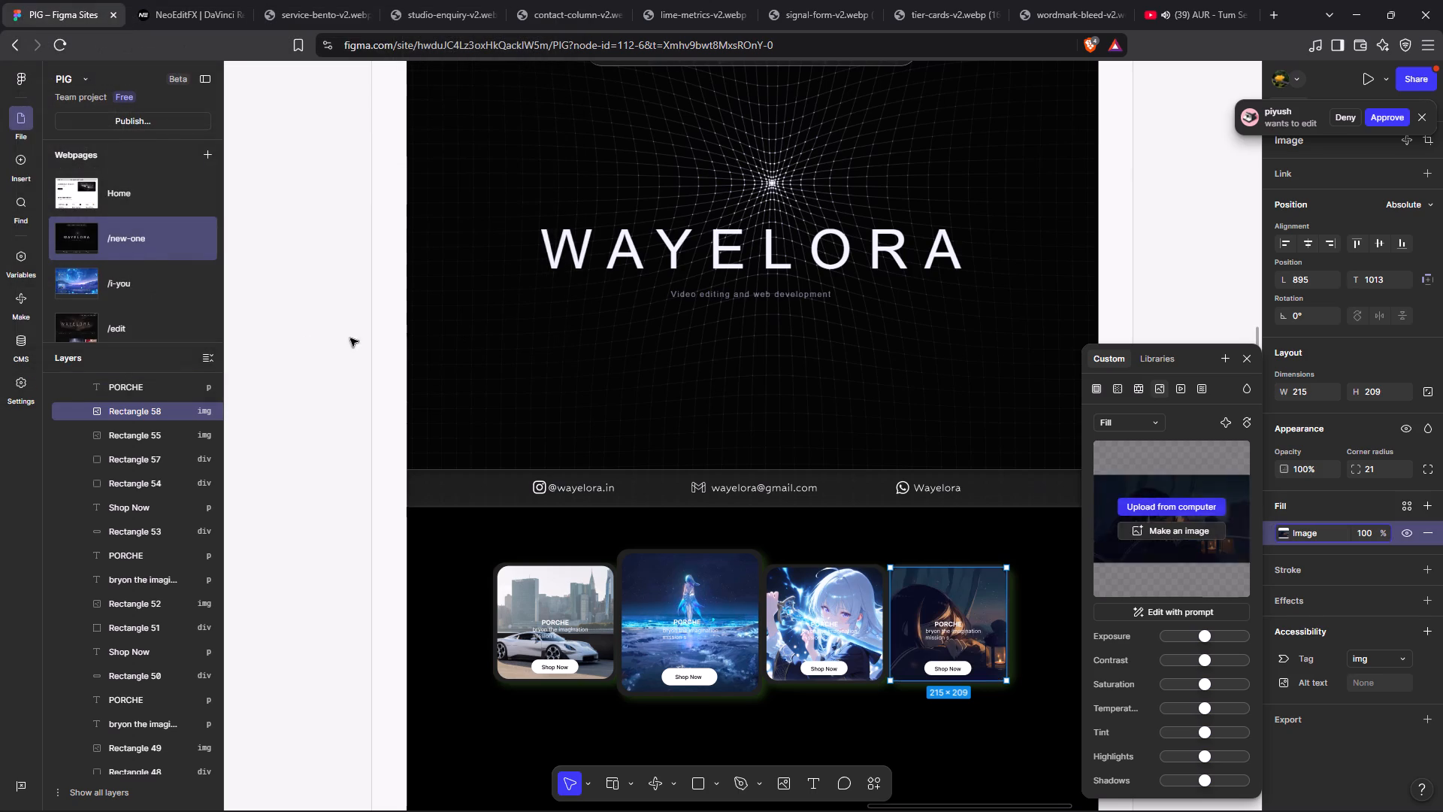
click(274, 340)
click(274, 340)
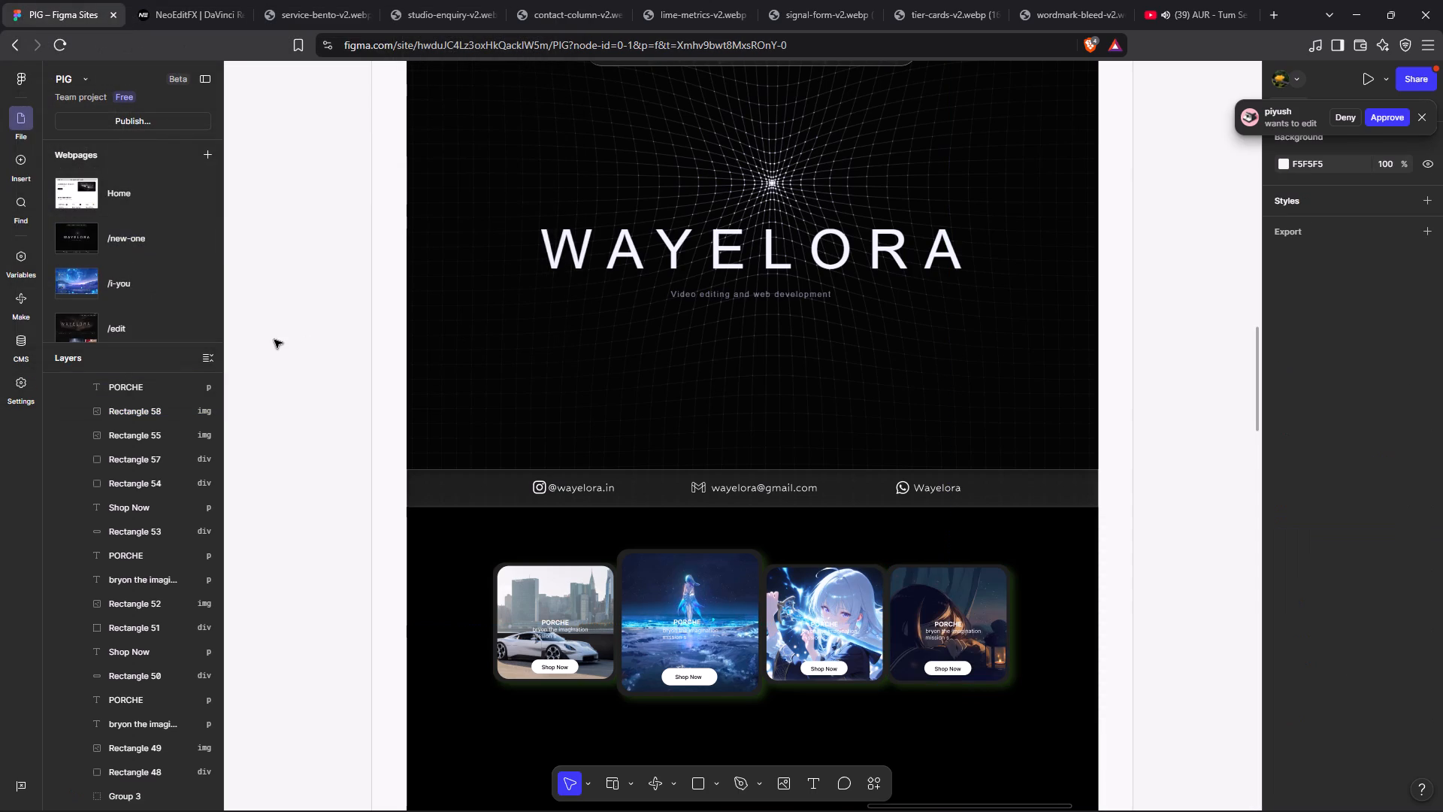
Replace the first card's car image with the file "Enjoy every day, because tomorrow might be too late_" from the Downloads folder.
click(572, 590)
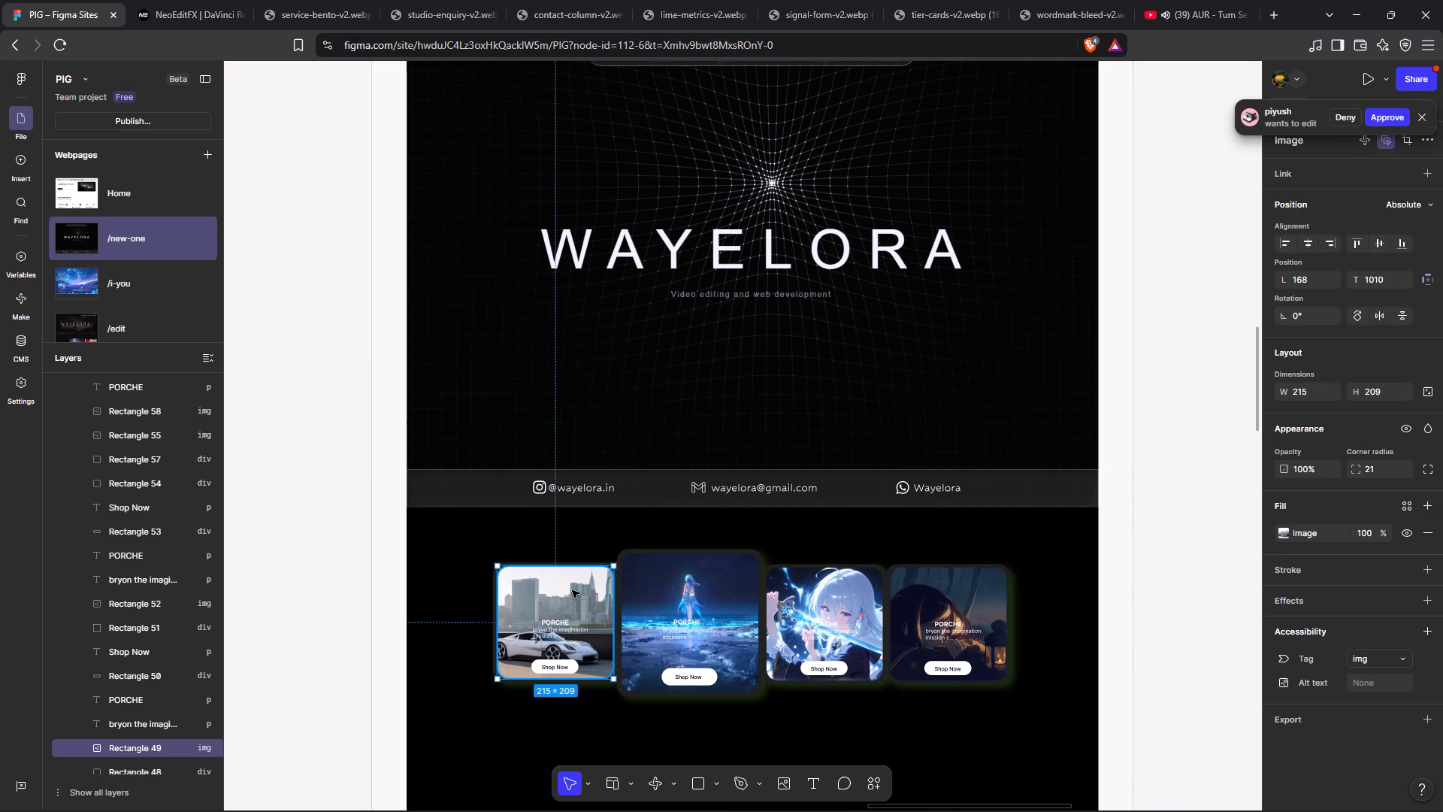
click(1284, 533)
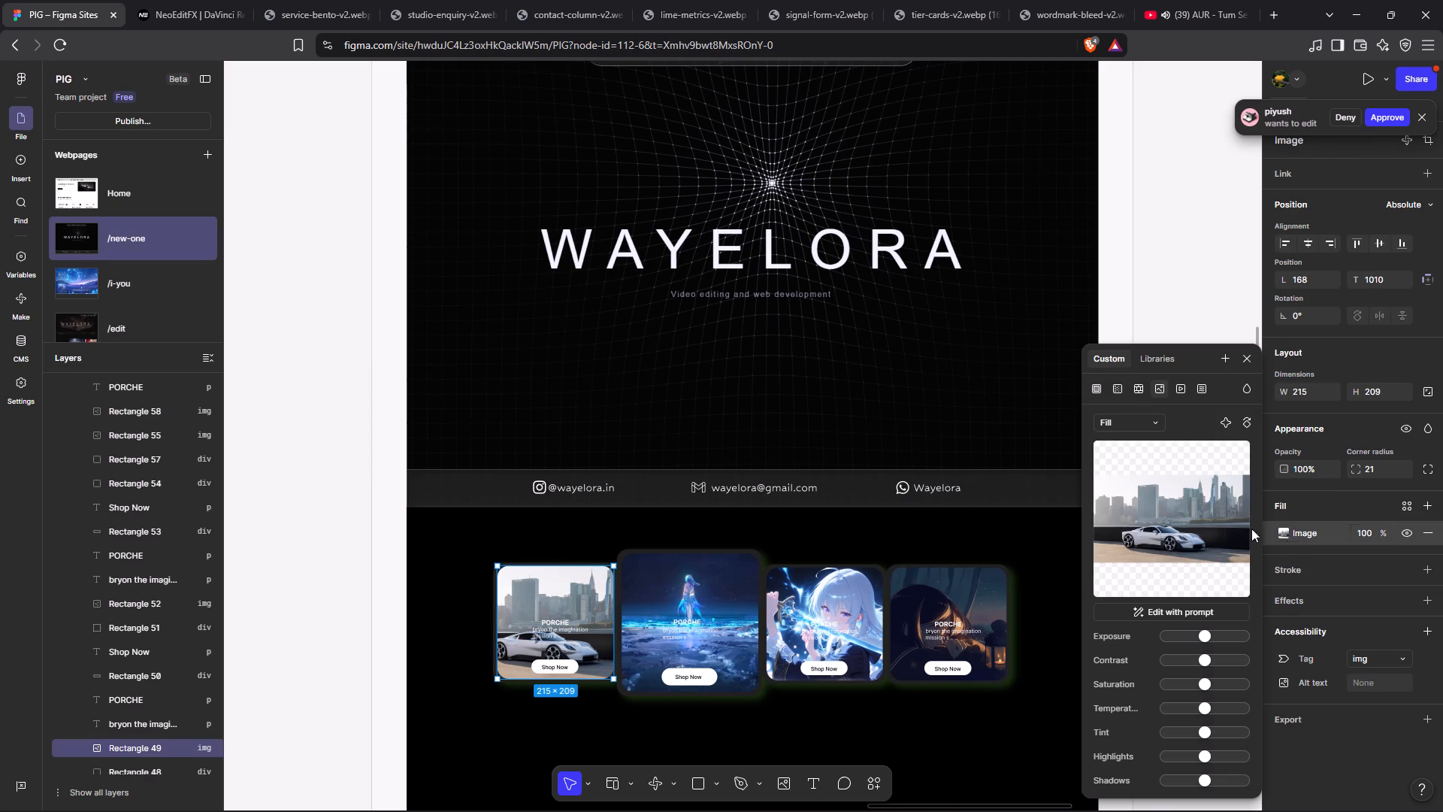
click(1176, 516)
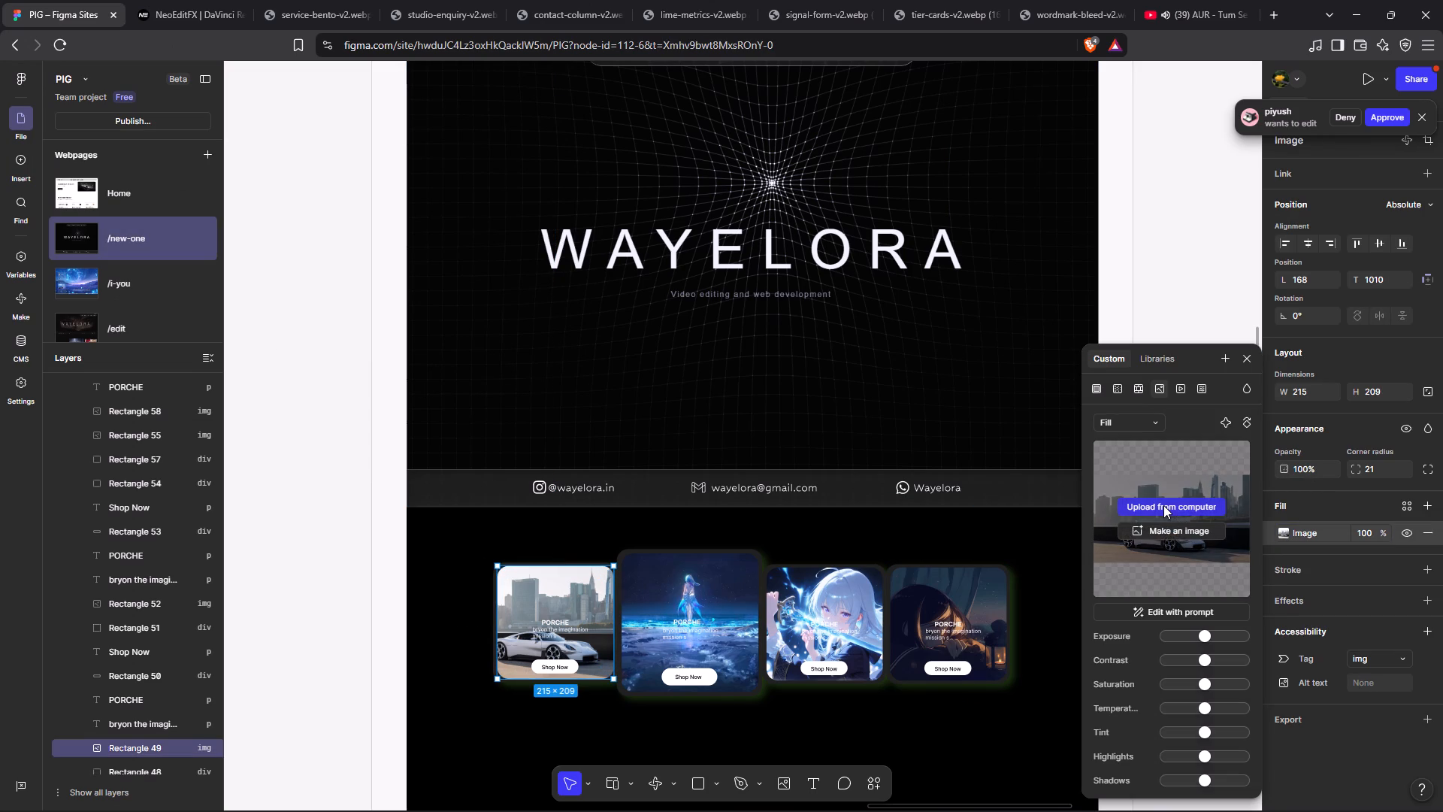
click(1163, 505)
scroll(352, 226, down, 14)
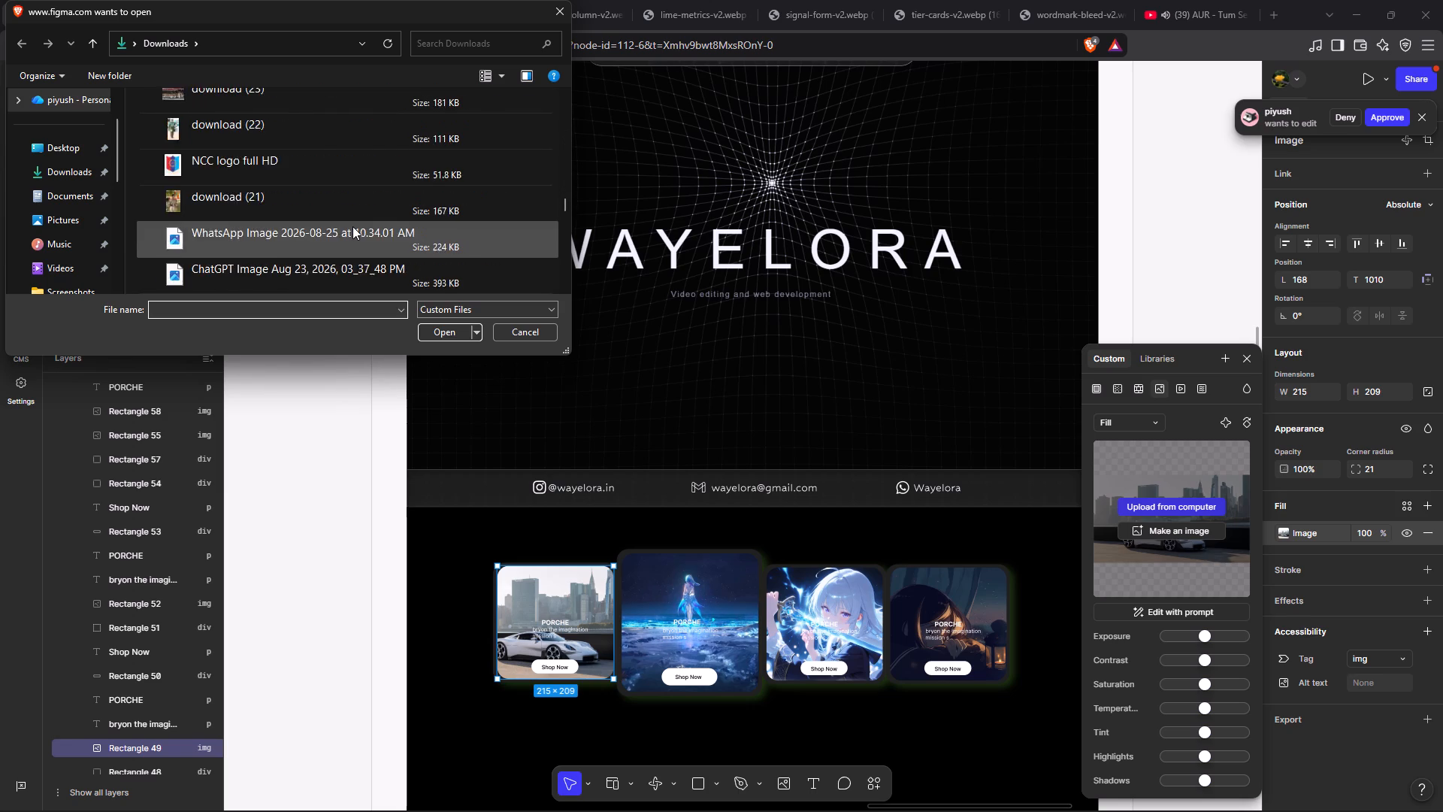
scroll(352, 226, down, 3)
scroll(352, 226, right, 1)
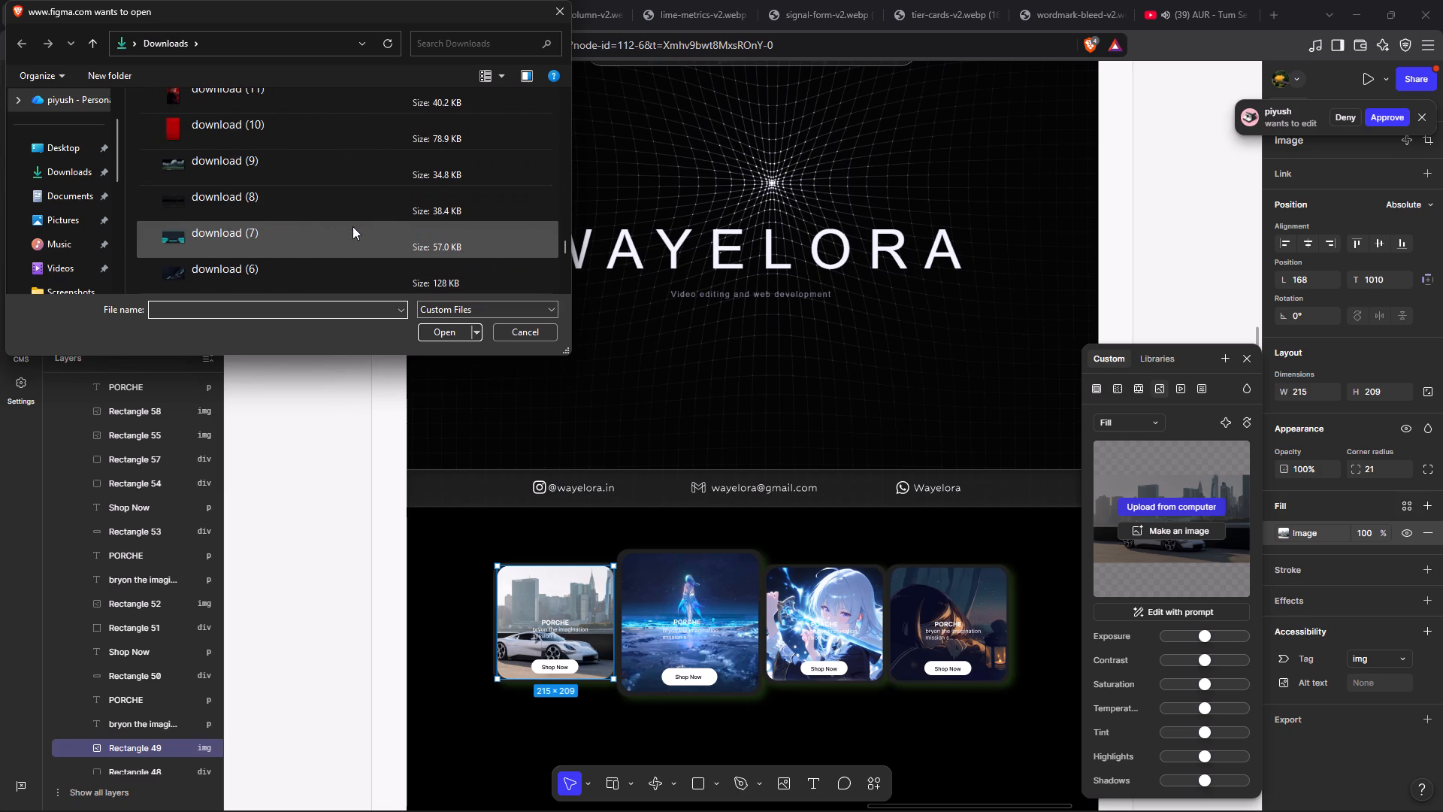
scroll(352, 226, right, 1)
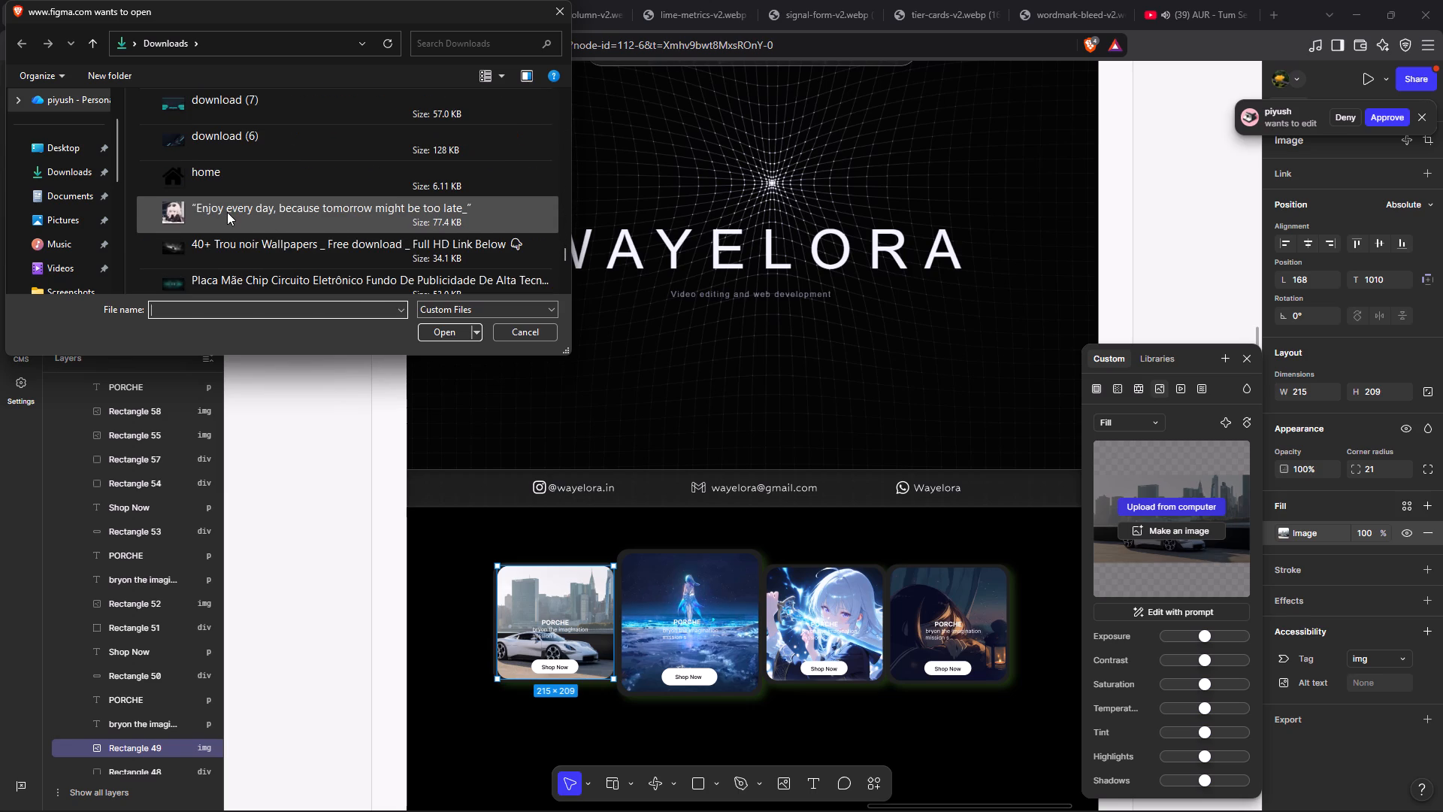
click(227, 212)
click(455, 324)
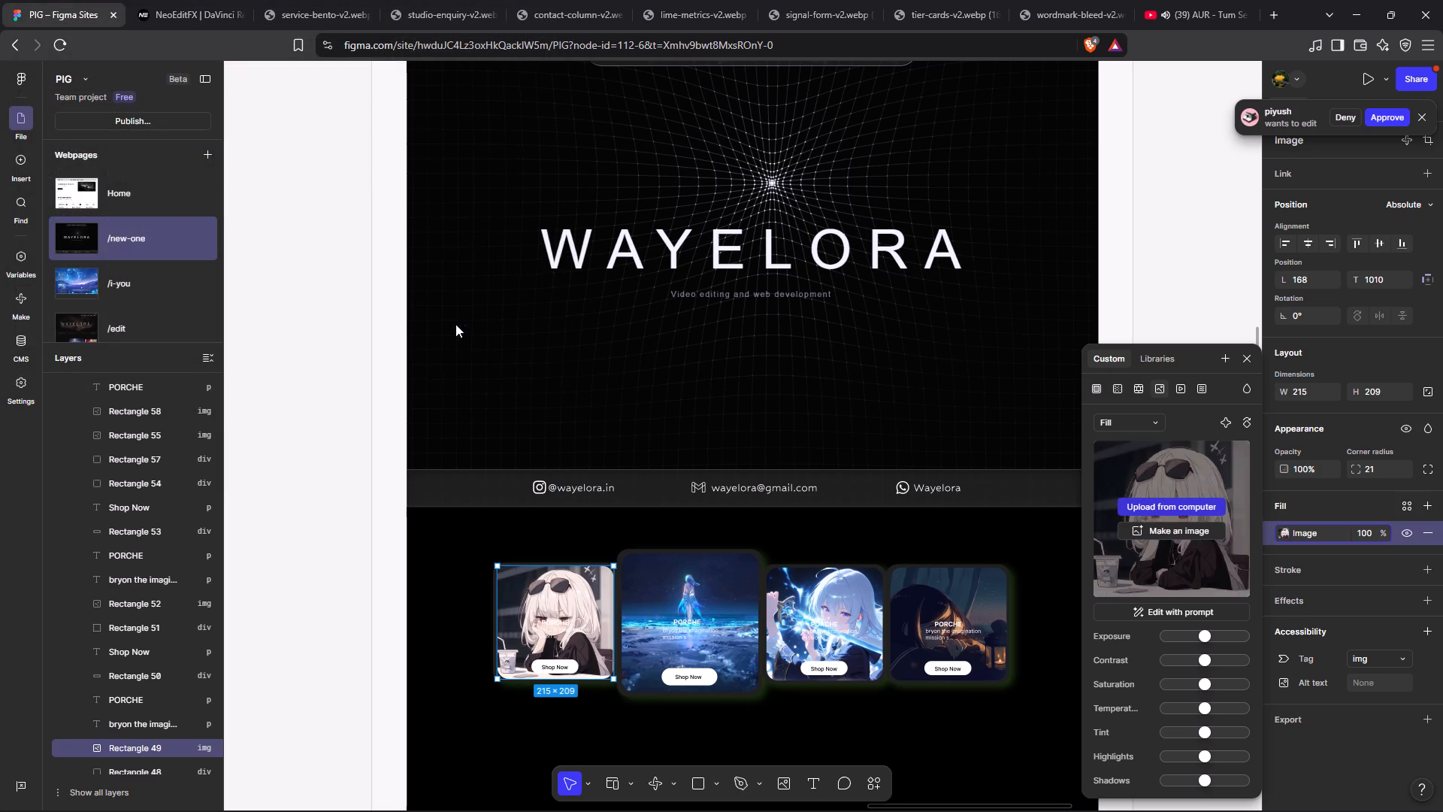
click(362, 336)
click(362, 336)
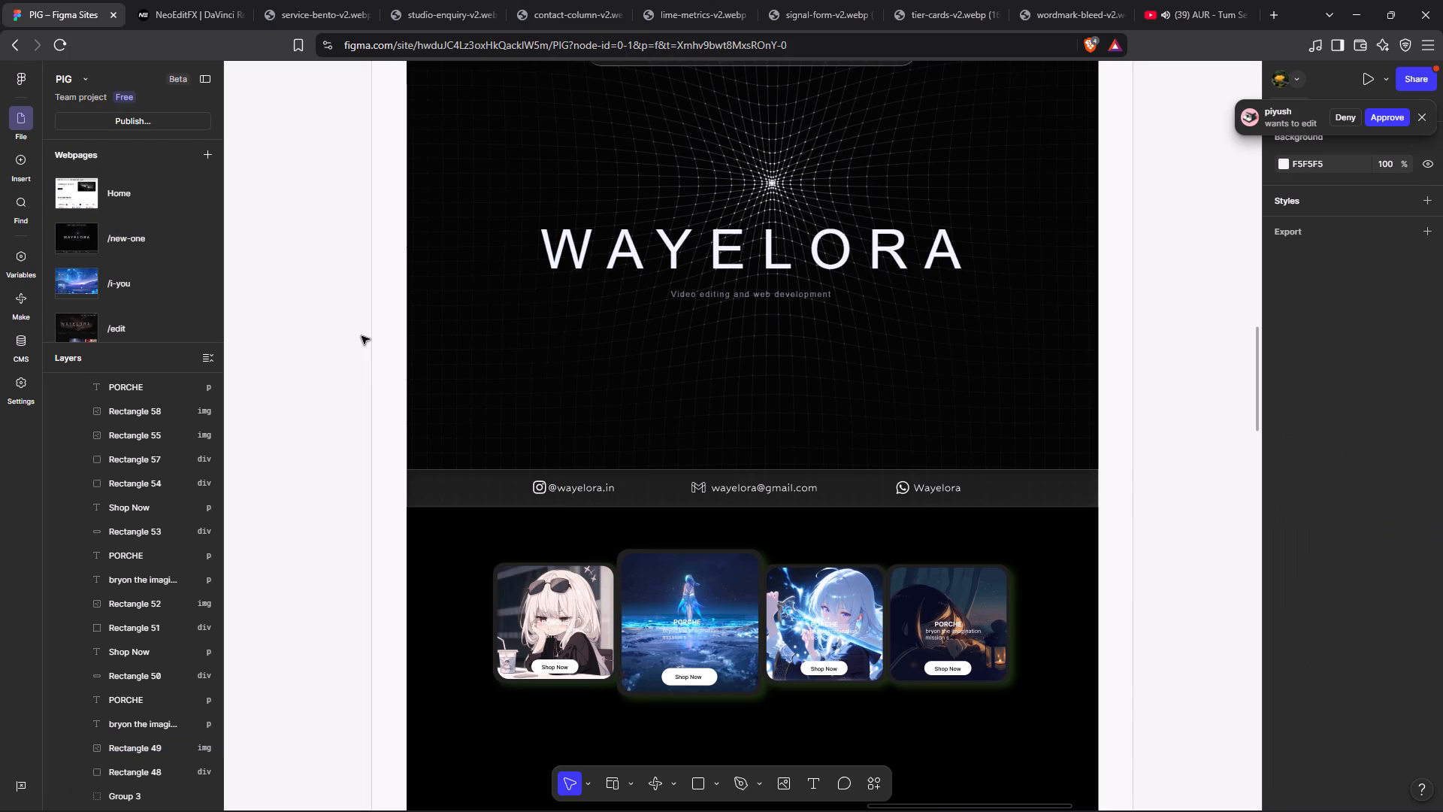
Preview the /new-one page, examine the card row below the contact bar, and return to the editor.
scroll(362, 336, up, 2)
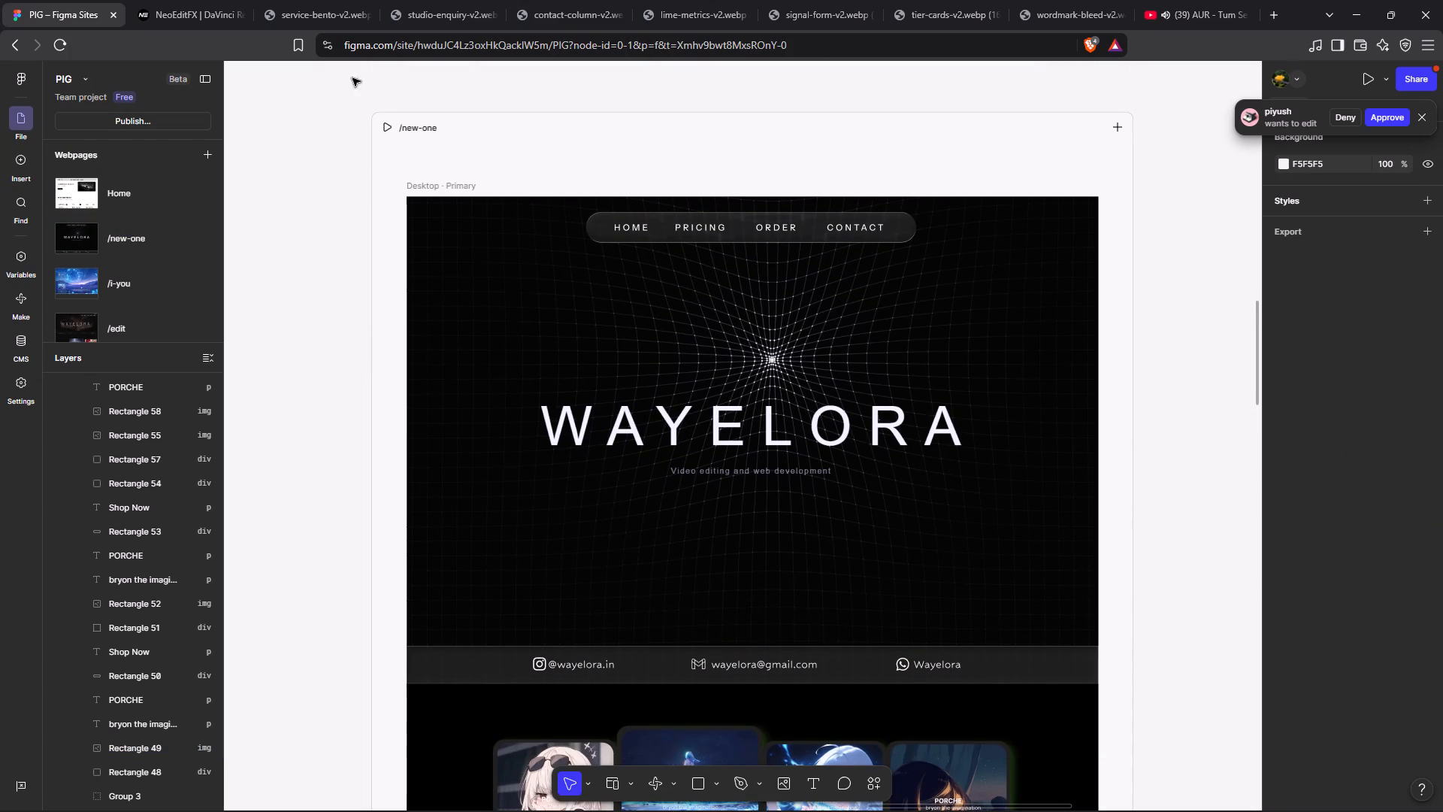
click(384, 128)
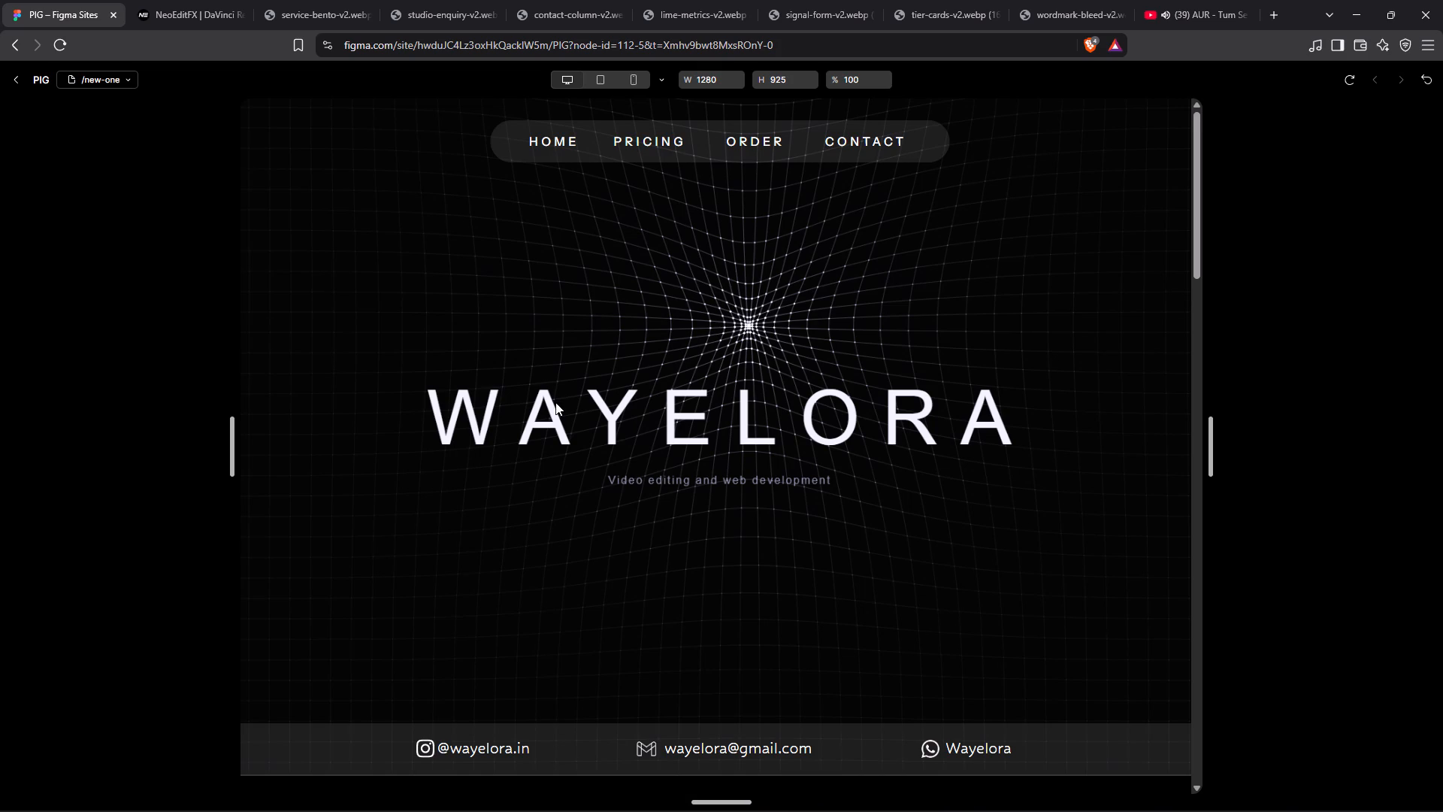
scroll(568, 441, down, 7)
scroll(568, 441, right, 1)
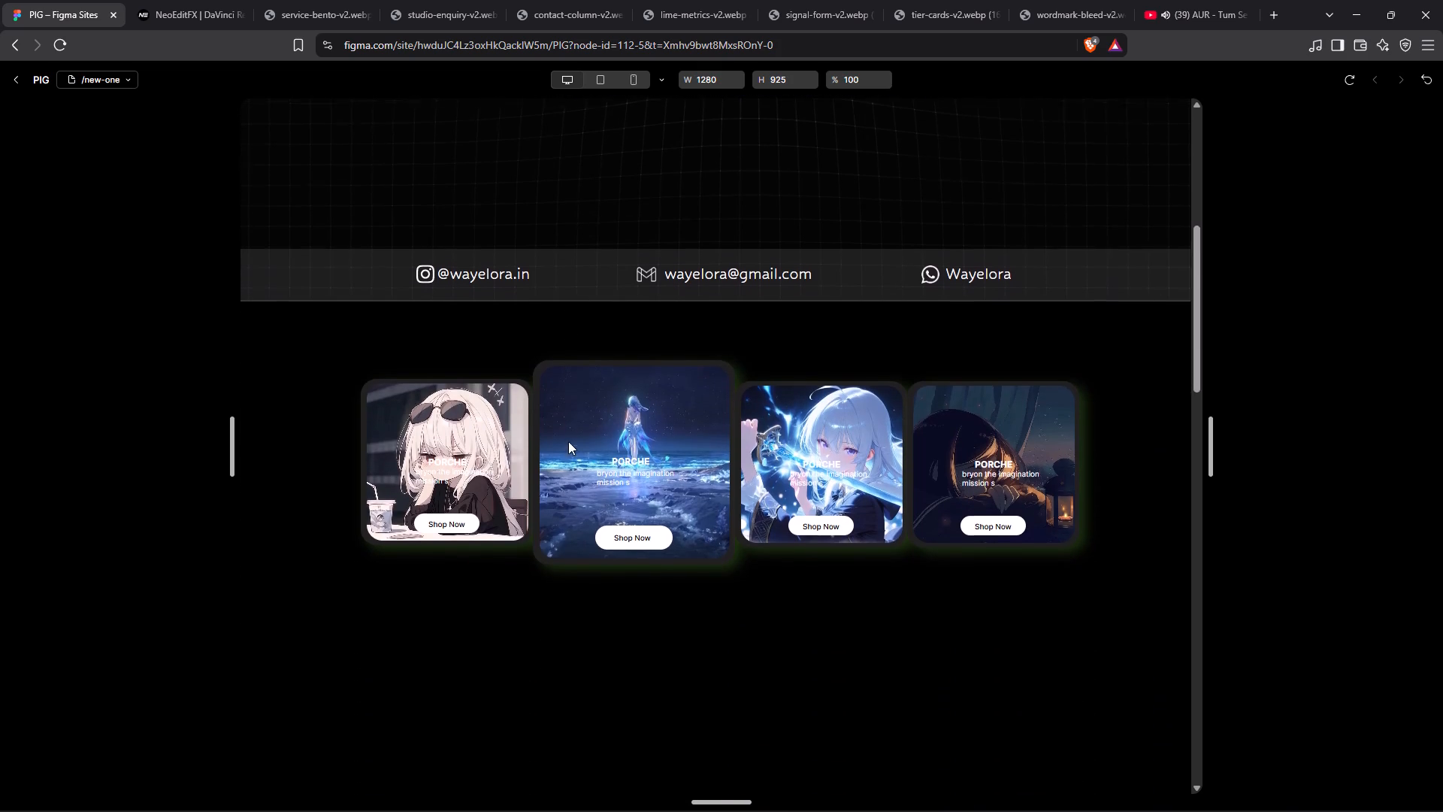
scroll(568, 441, right, 1)
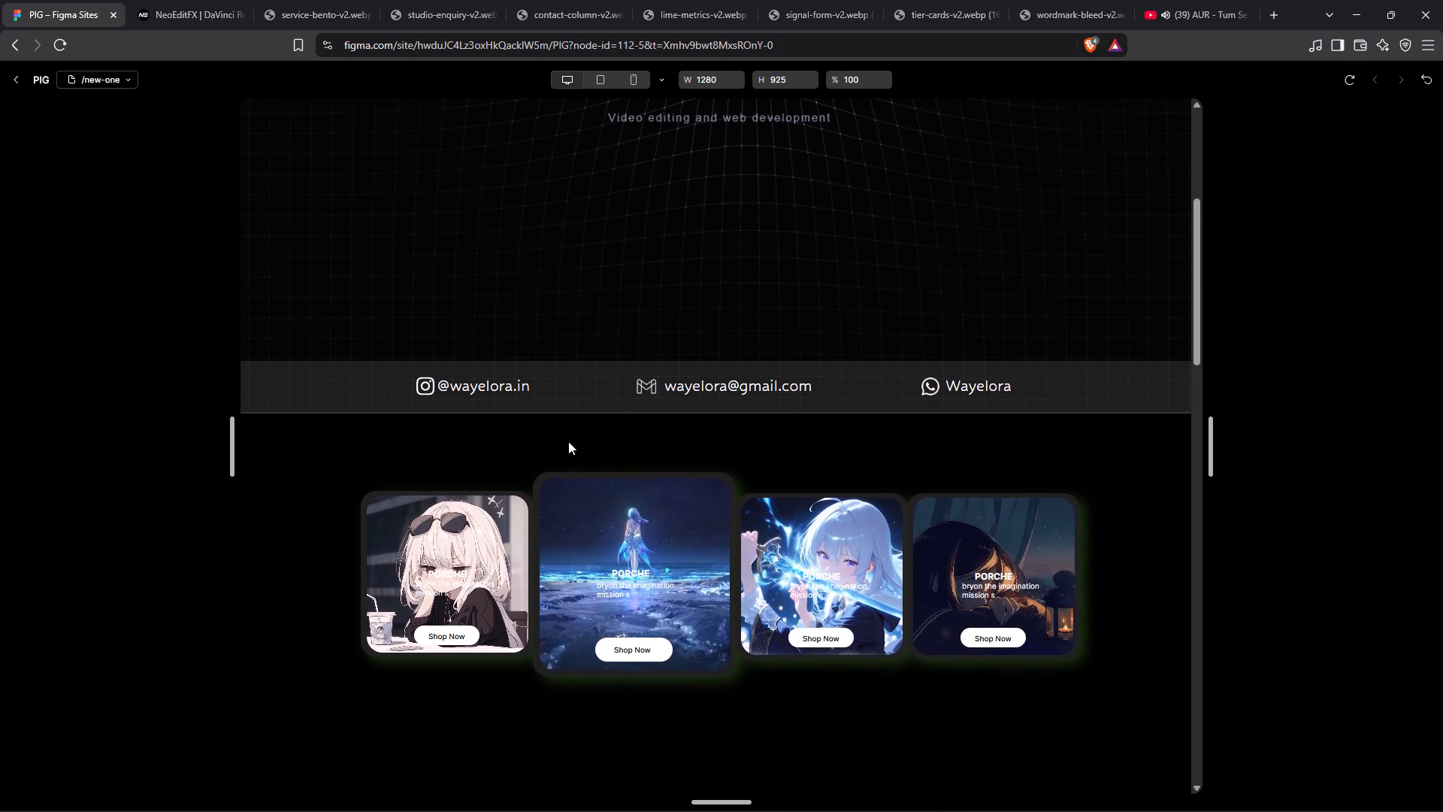
scroll(568, 441, up, 1)
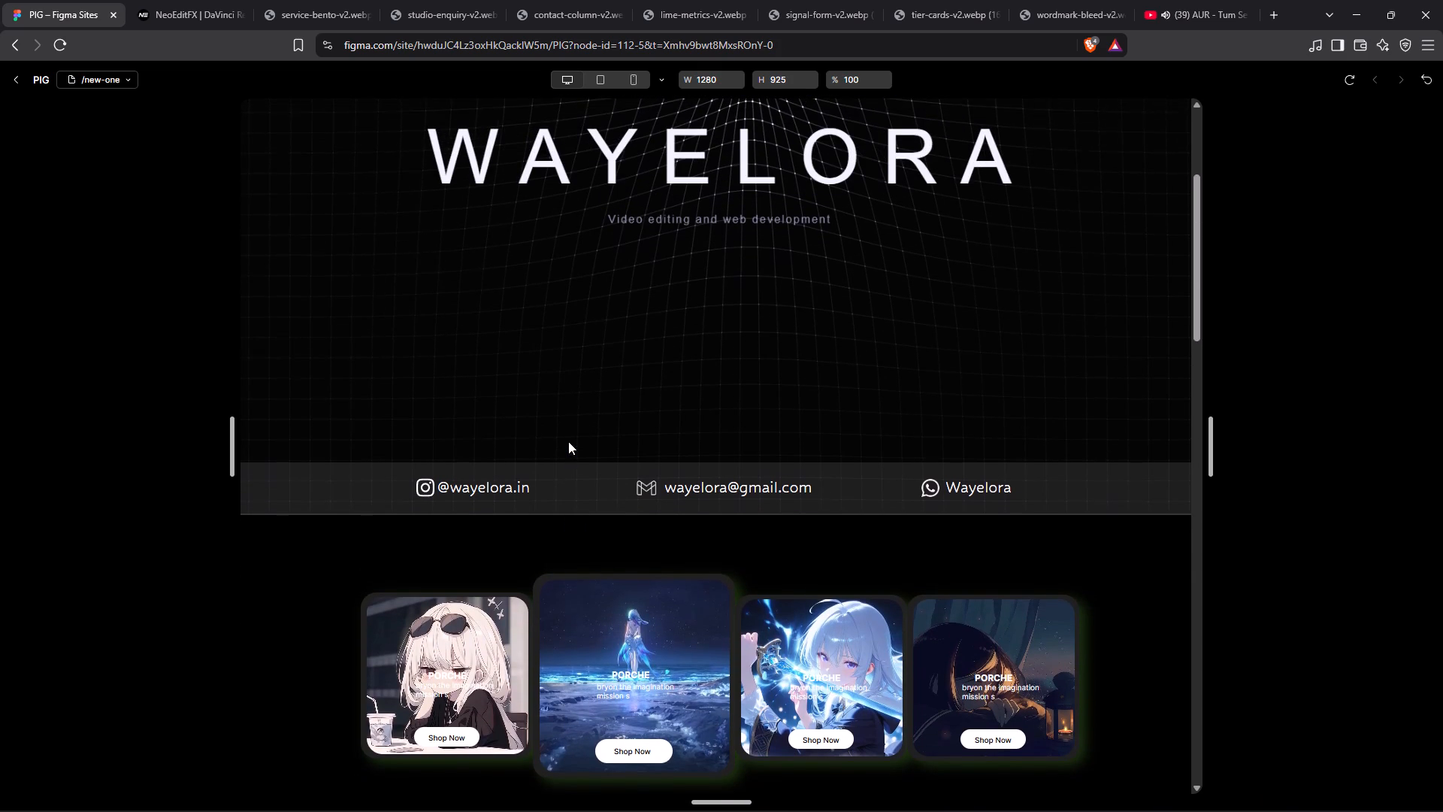
scroll(568, 441, up, 1)
scroll(568, 441, down, 3)
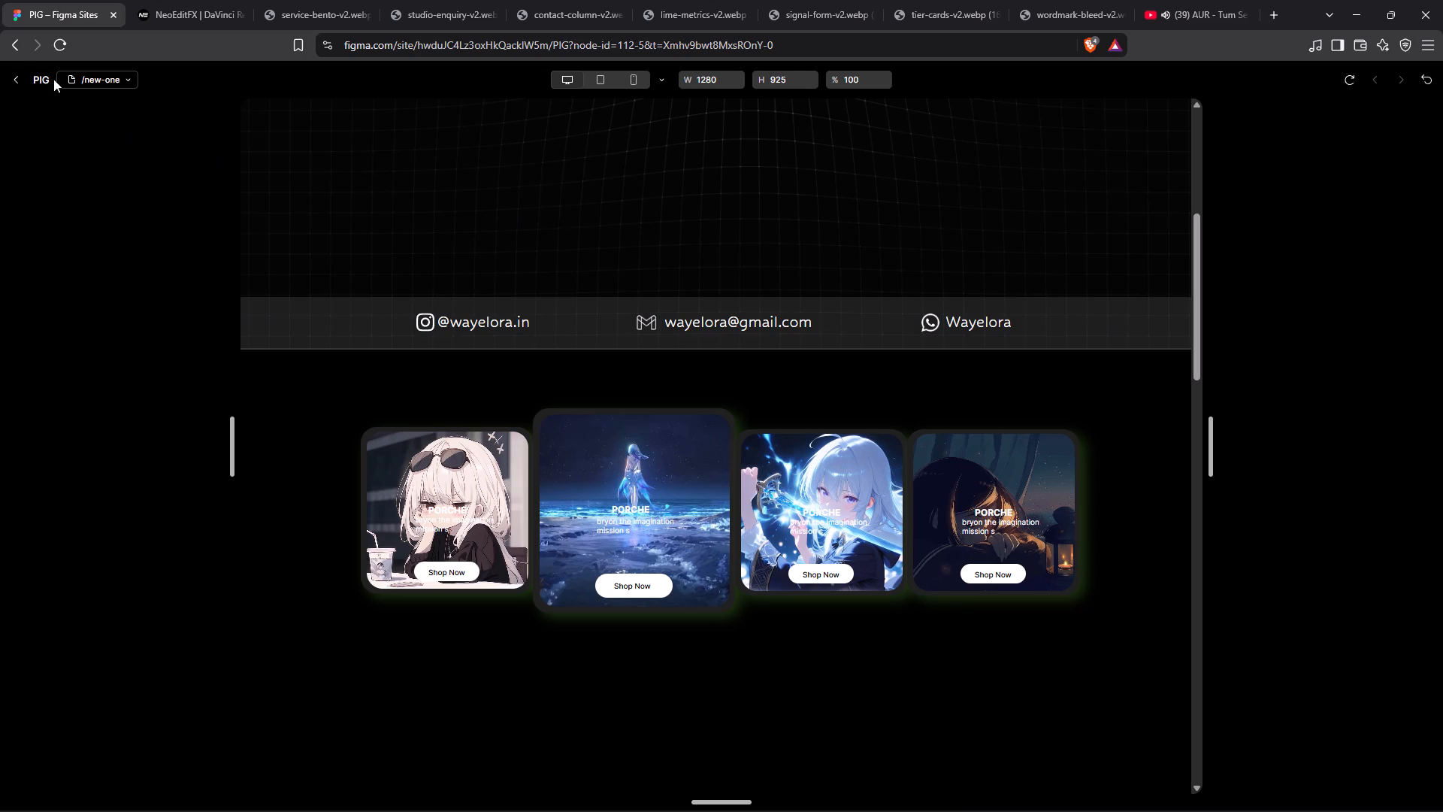
click(19, 80)
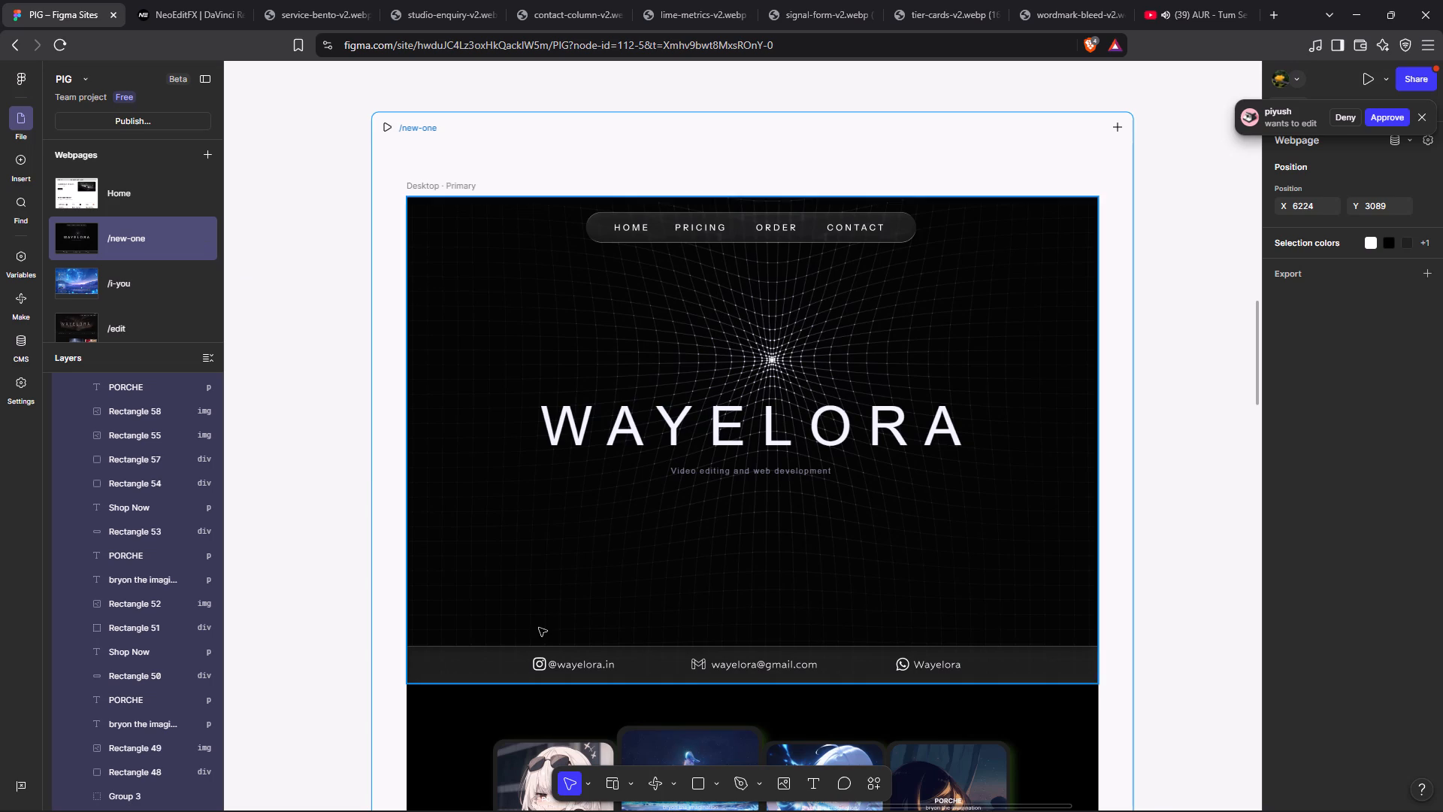
Move the larger card's Shop Now text and white button up together, roughly level with the other cards' buttons.
scroll(539, 628, down, 4)
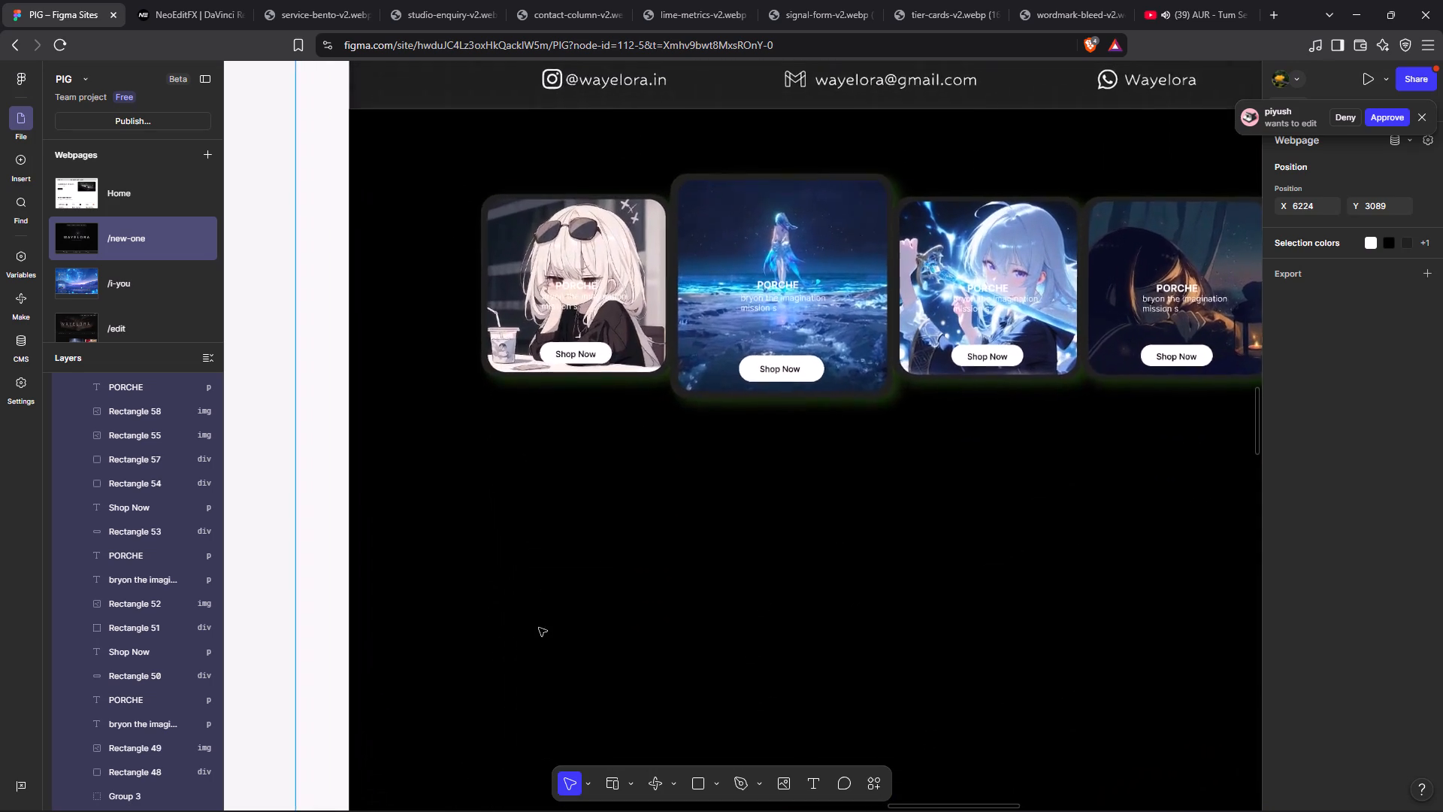
scroll(539, 628, up, 1)
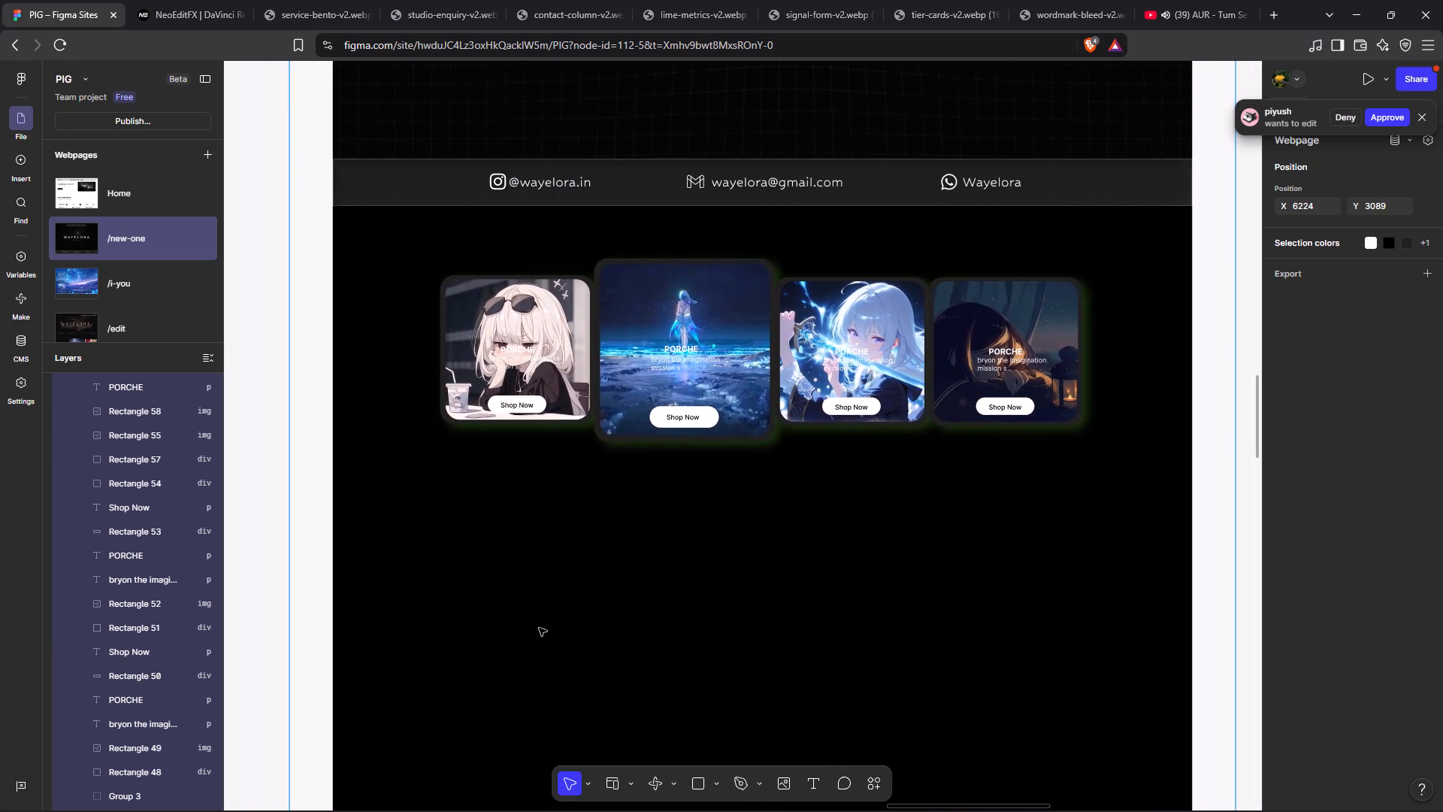
scroll(539, 628, up, 2)
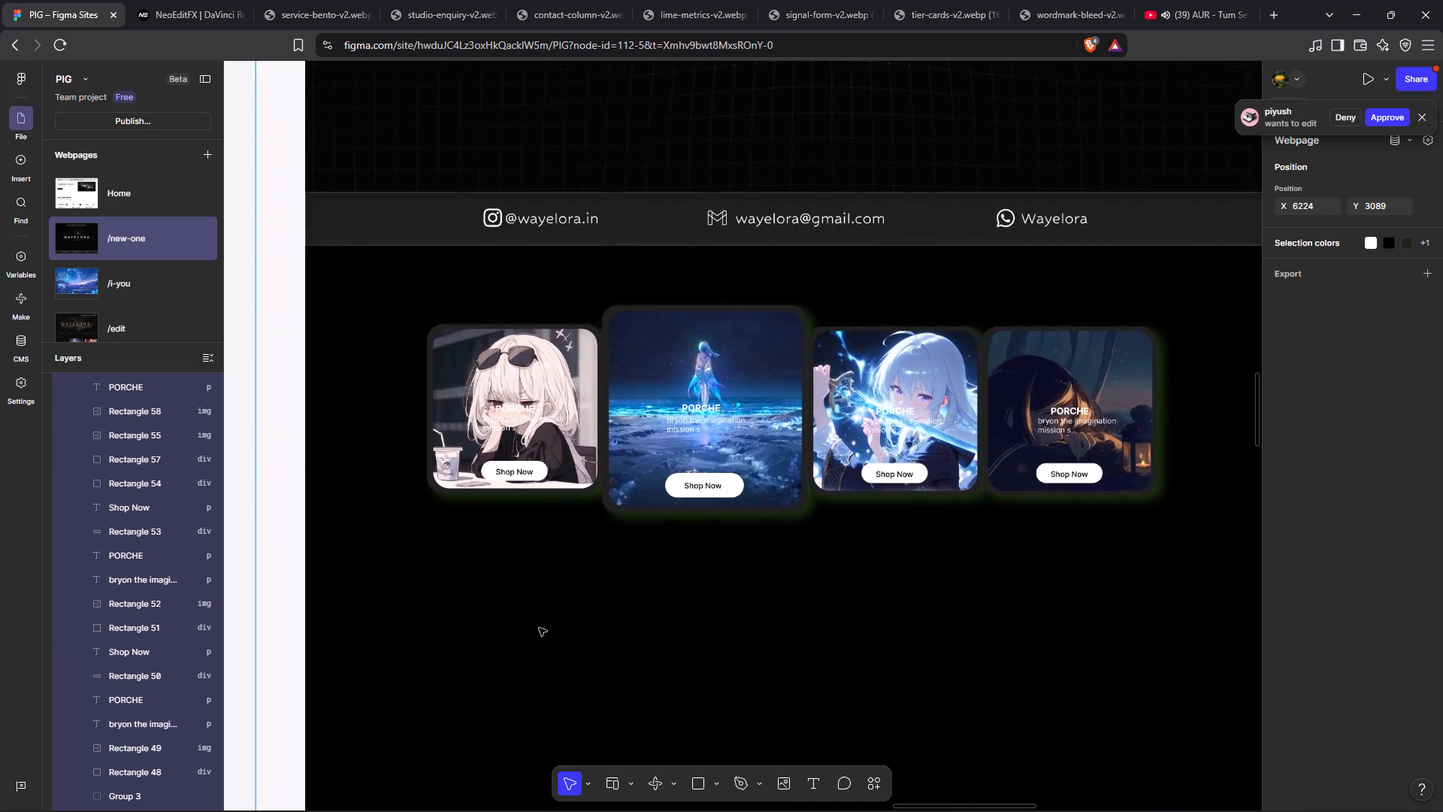
scroll(539, 628, left, 1)
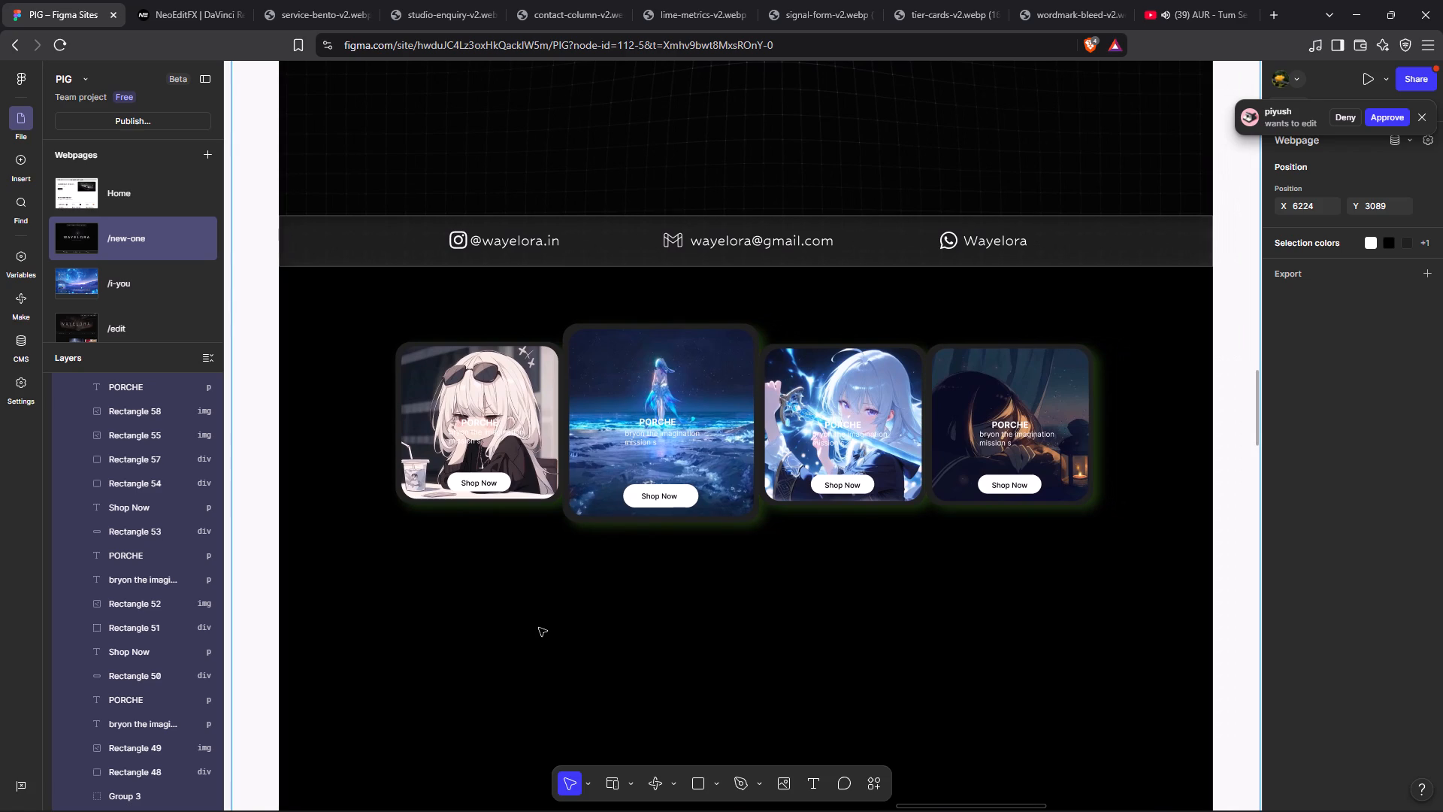
click(539, 628)
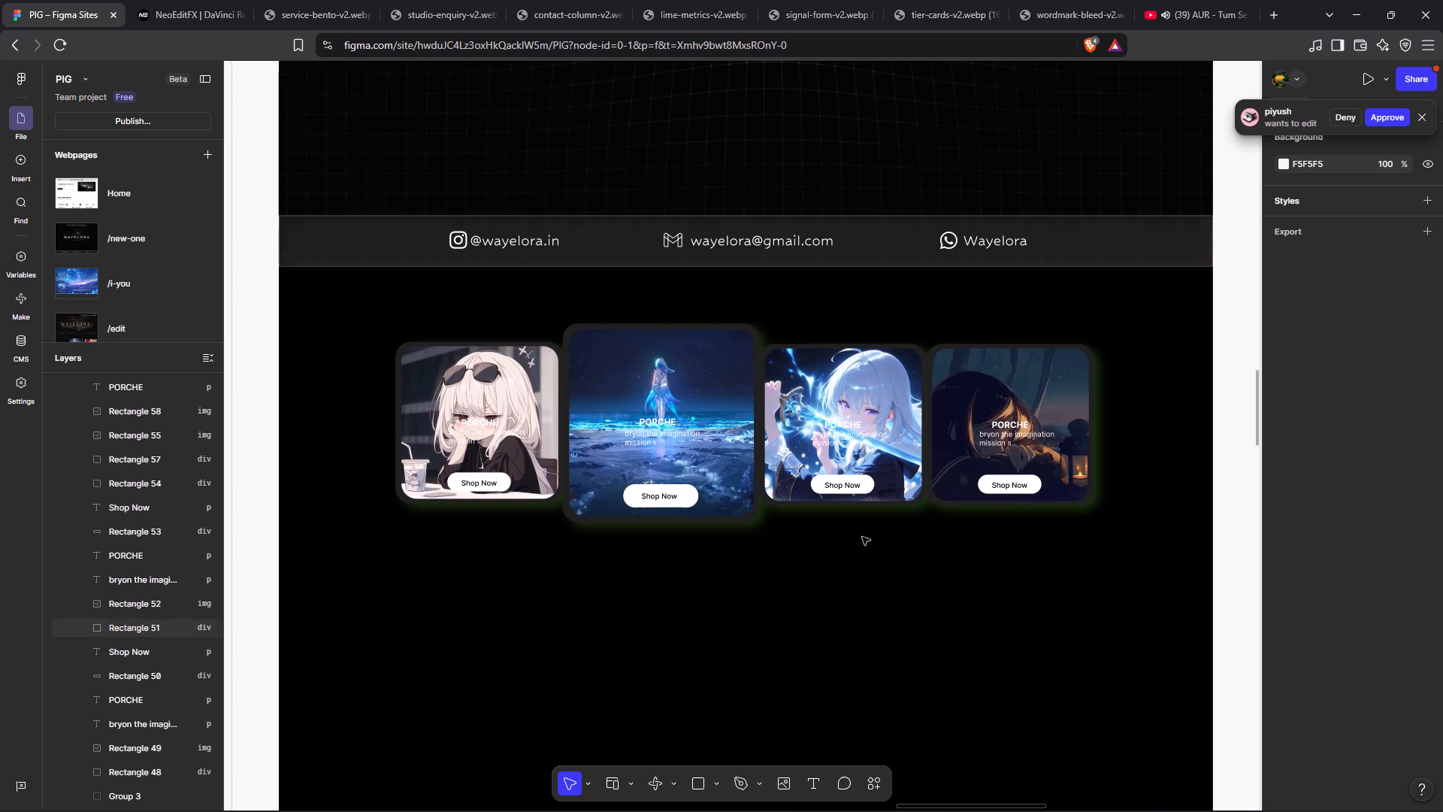
click(1061, 708)
click(711, 483)
key(ctrl+z)
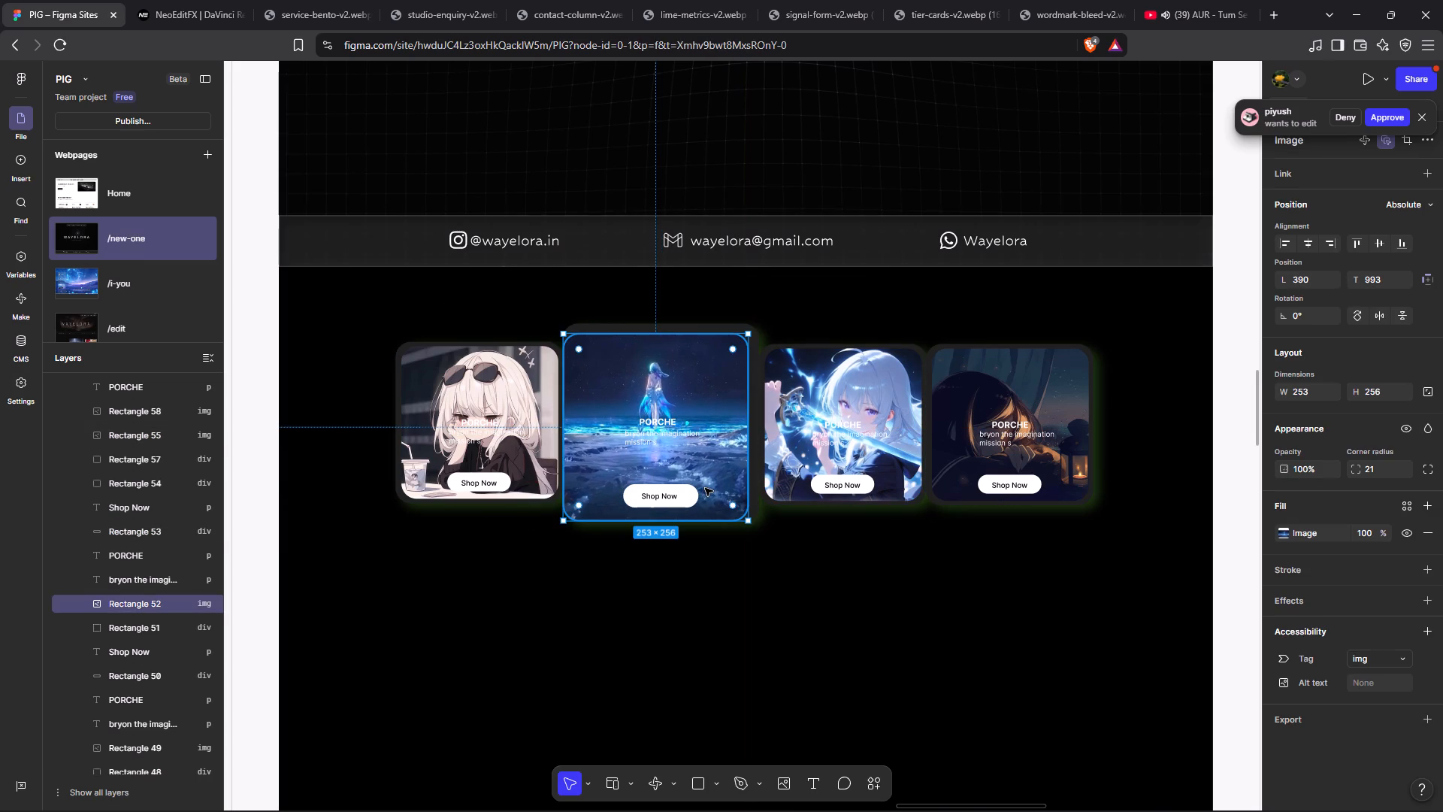
click(675, 493)
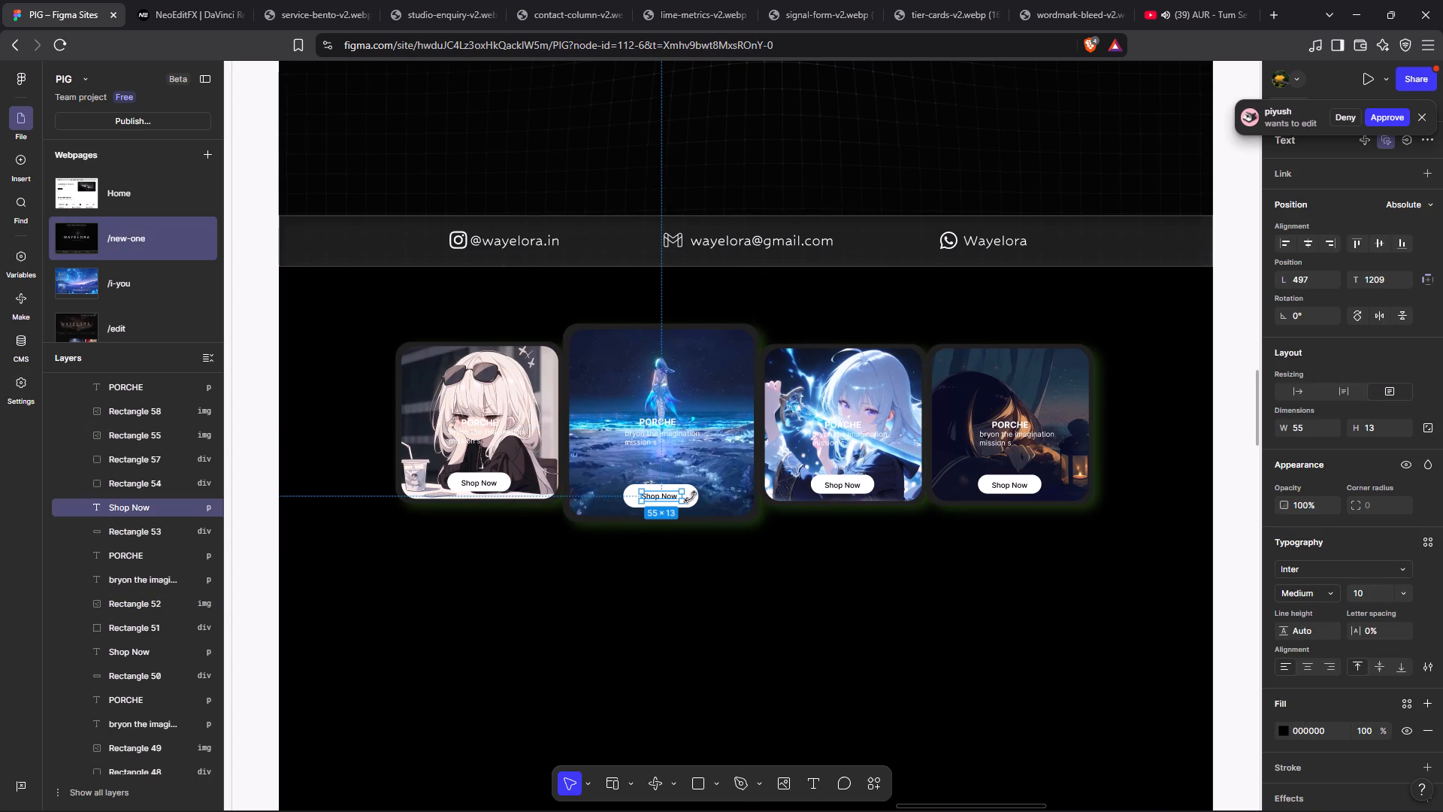
shift+click(695, 498)
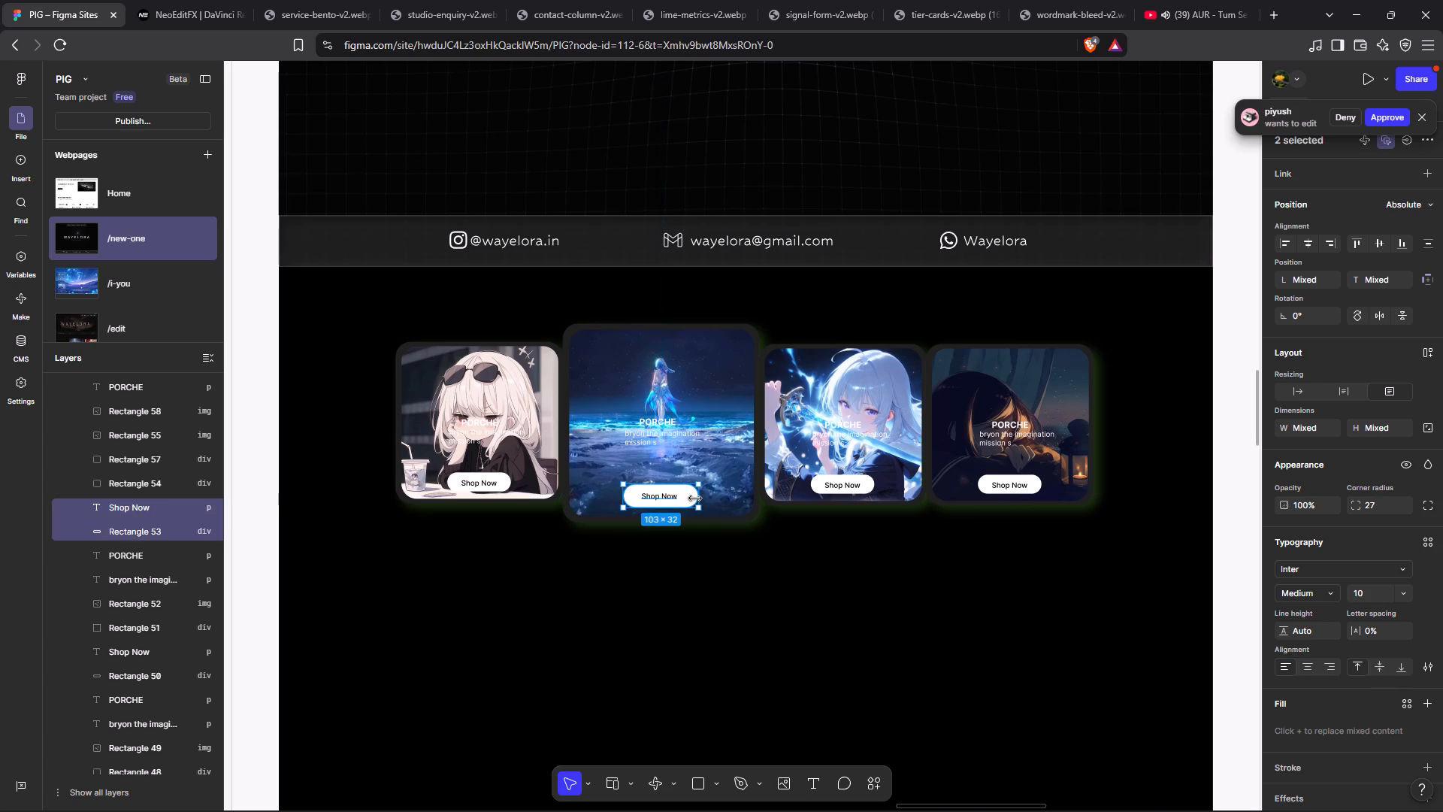
drag(661, 493, 661, 482)
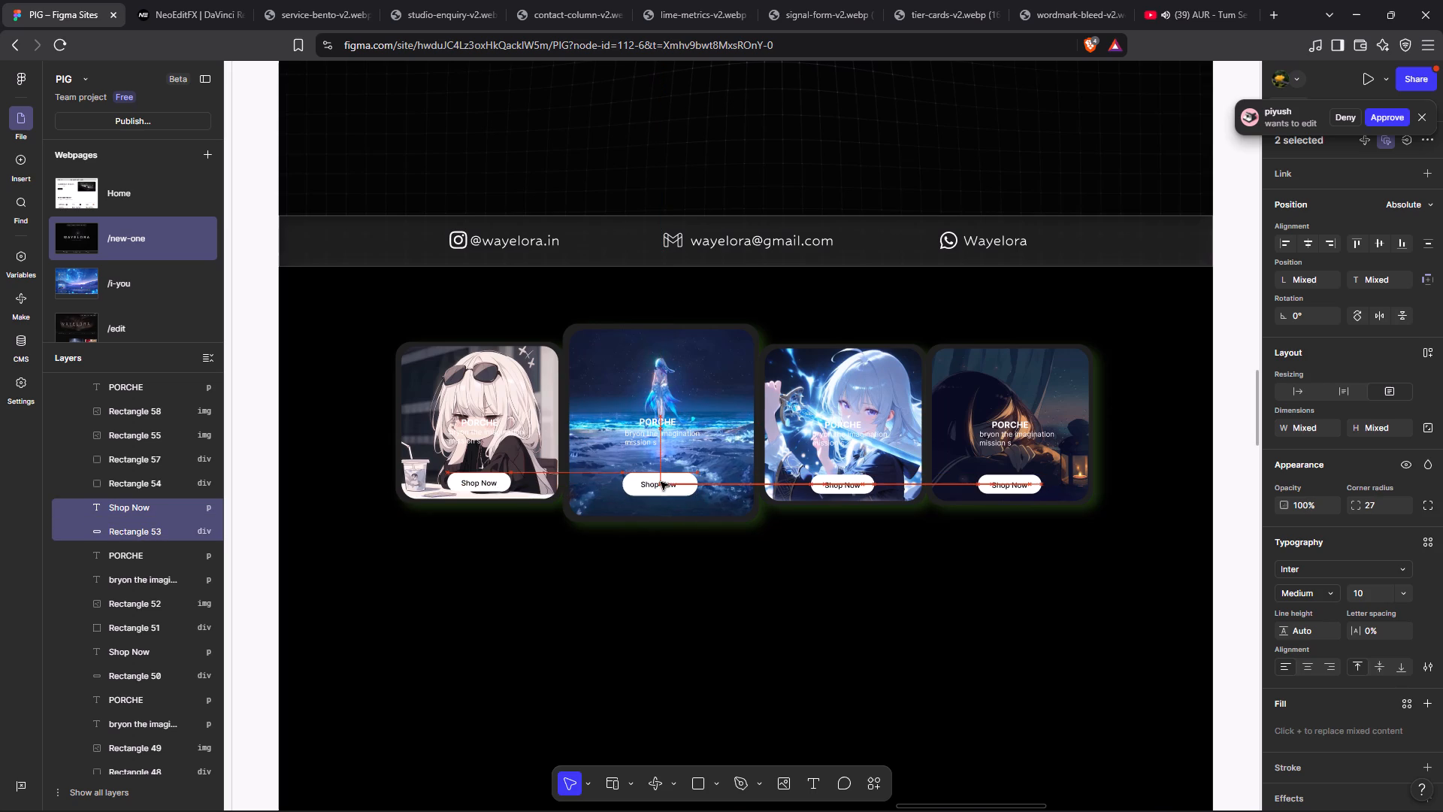
drag(661, 482, 660, 485)
click(660, 485)
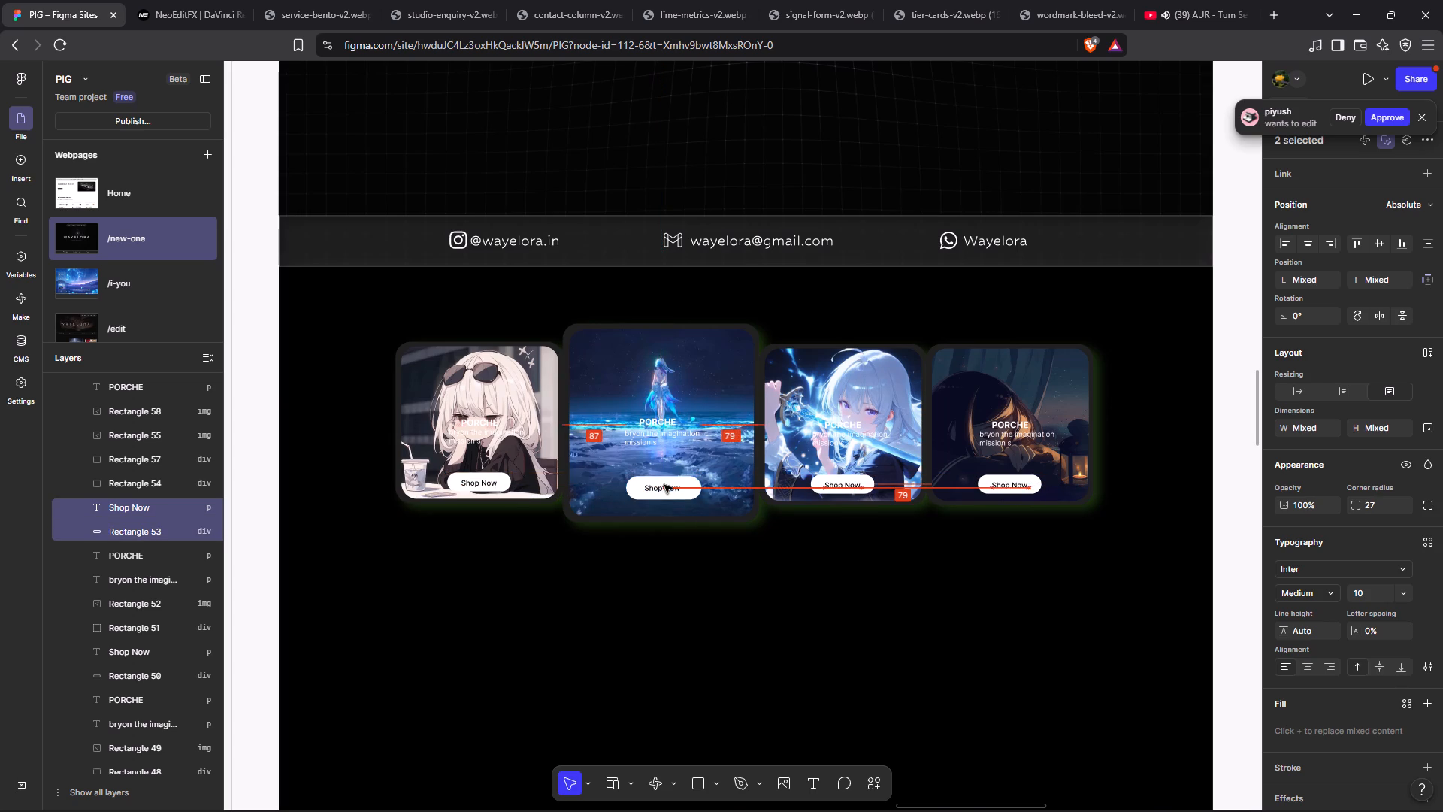
click(794, 611)
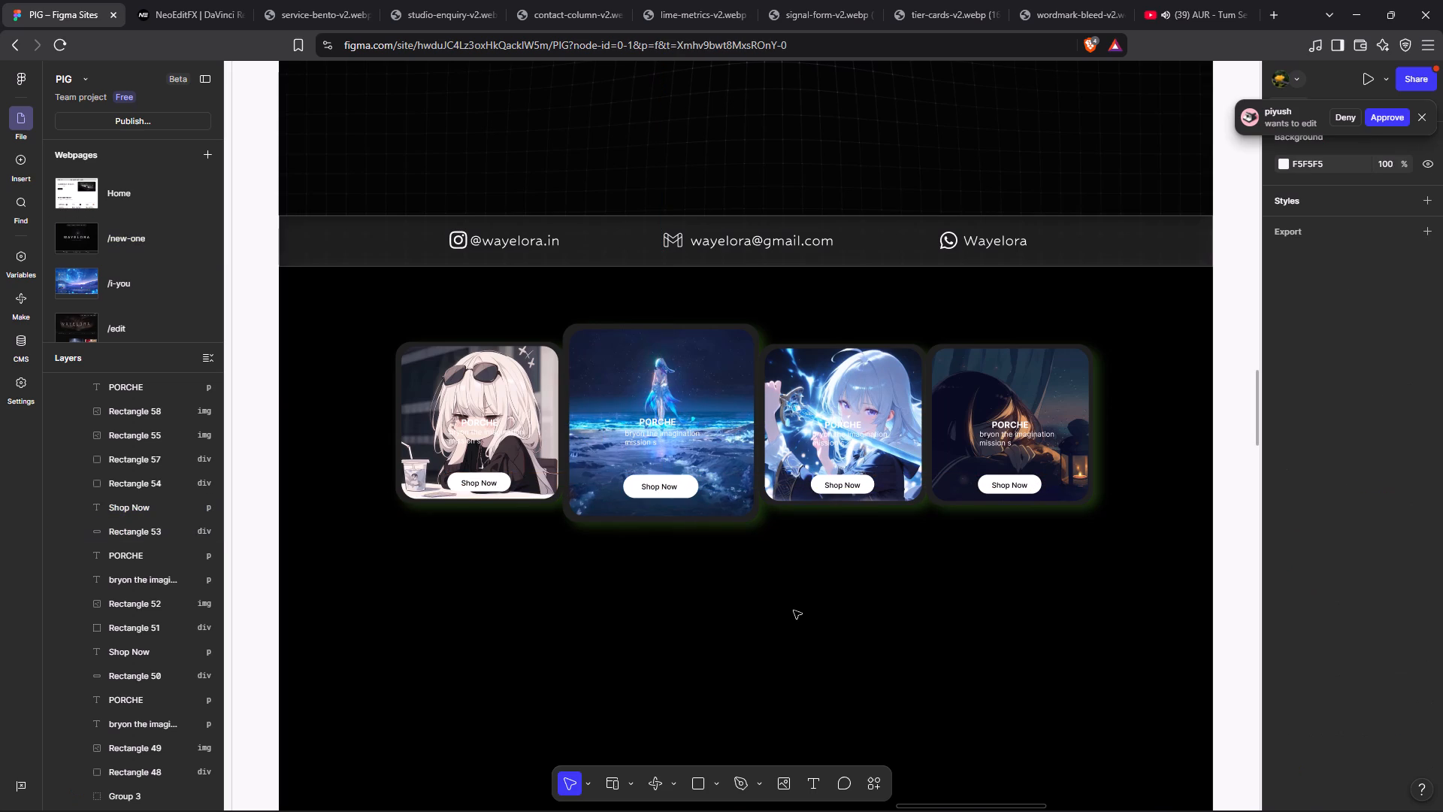
Raise the third card's Shop Now text to top position 1191, and move the text and its white button up together slightly.
shift+click(857, 486)
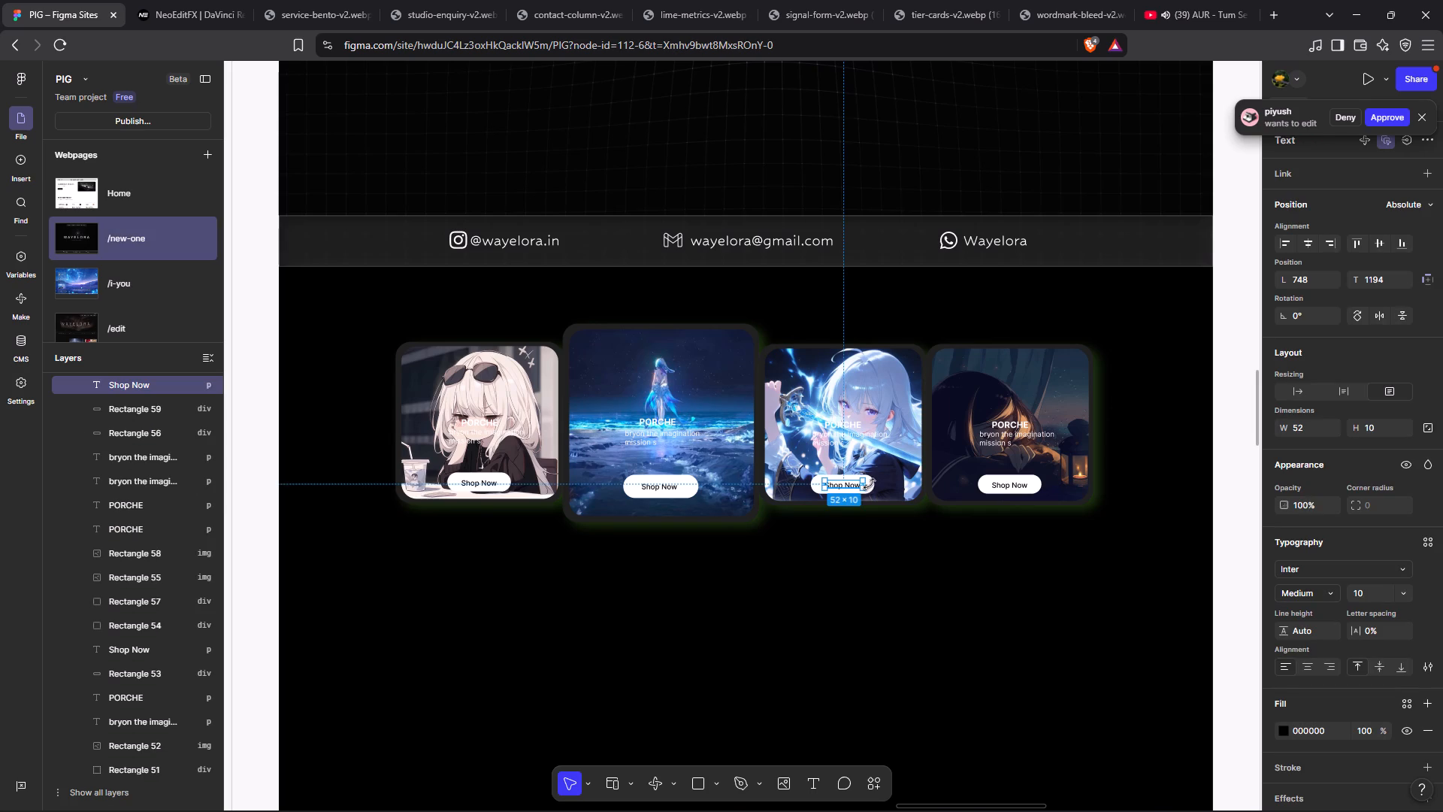
click(873, 522)
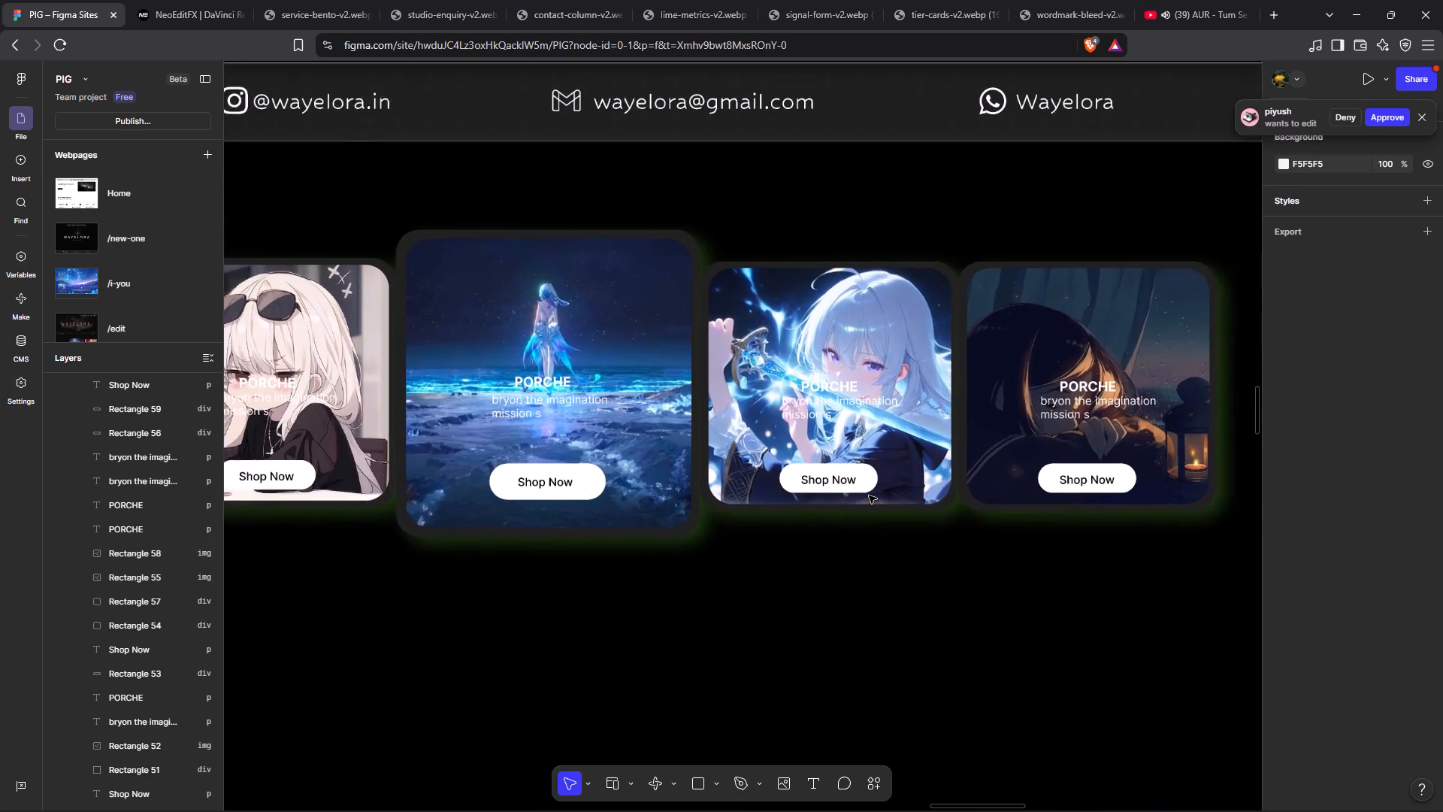
click(837, 485)
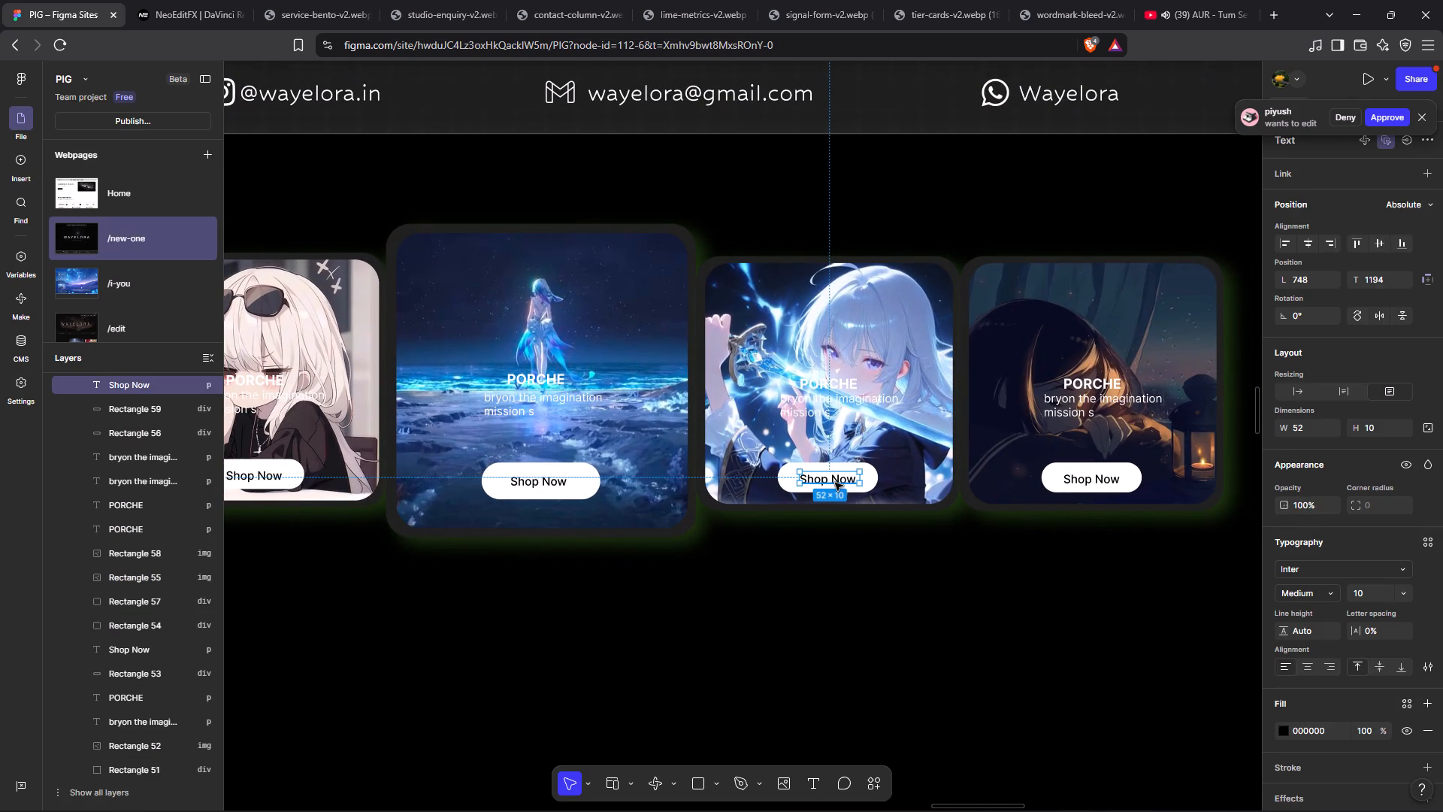
click(832, 478)
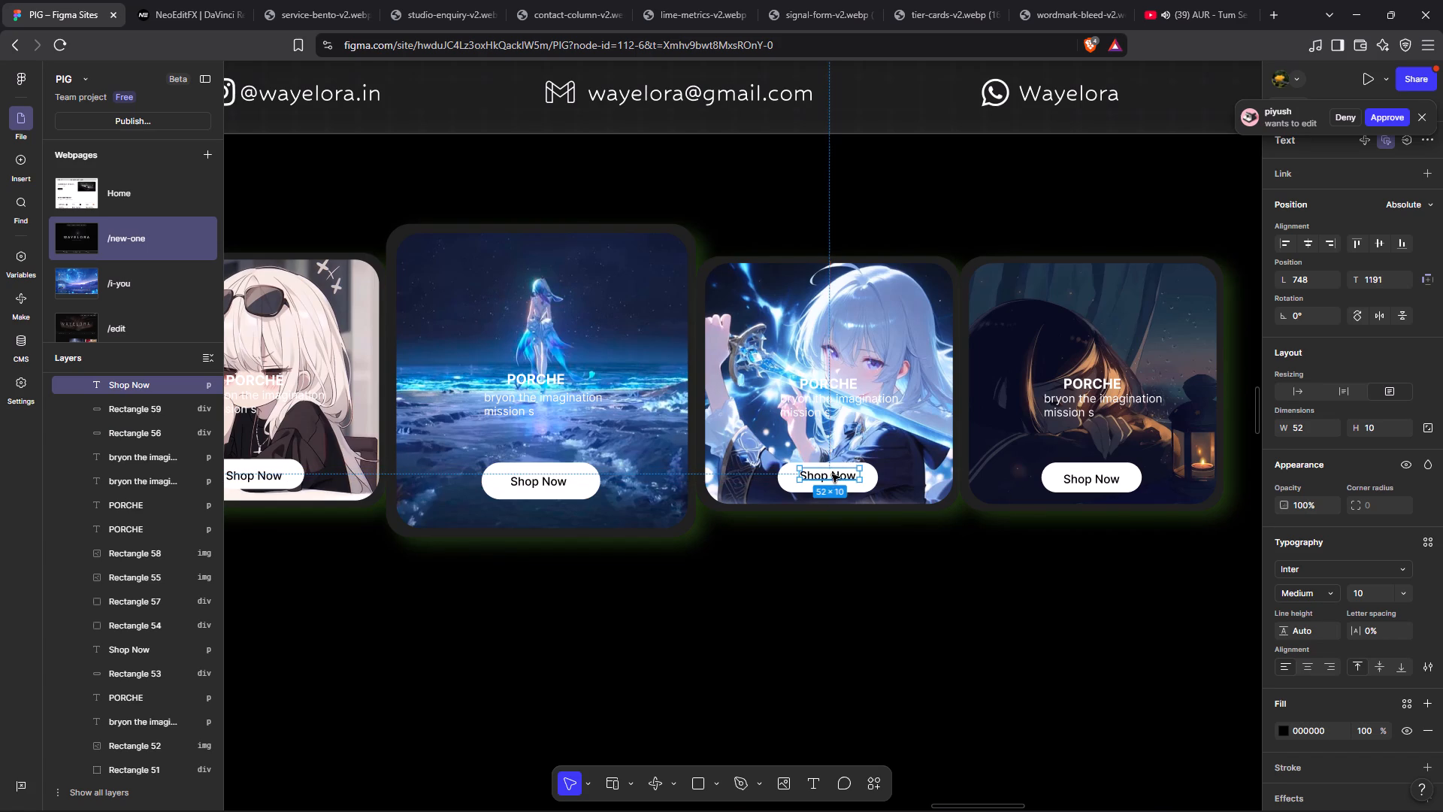
click(848, 635)
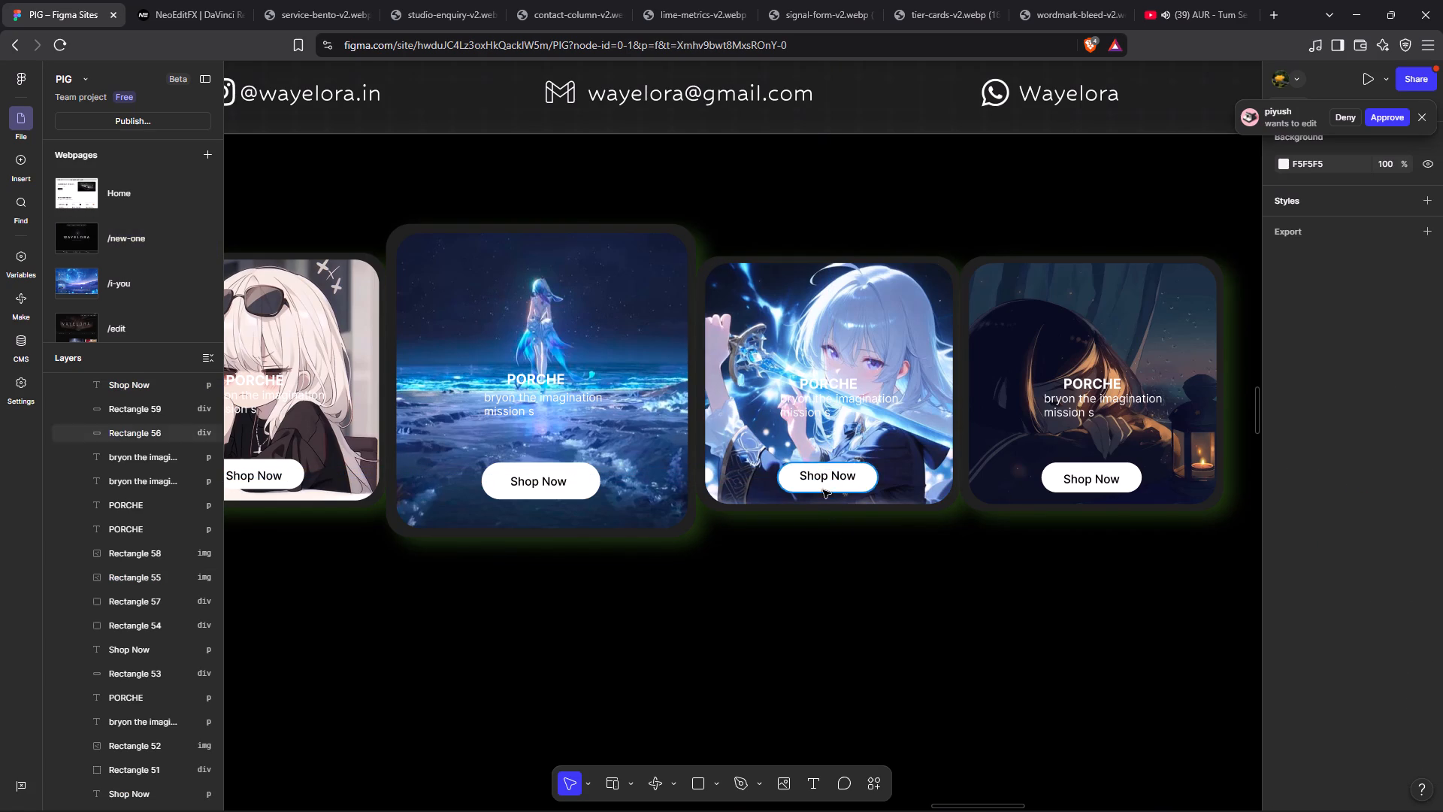
shift+click(861, 486)
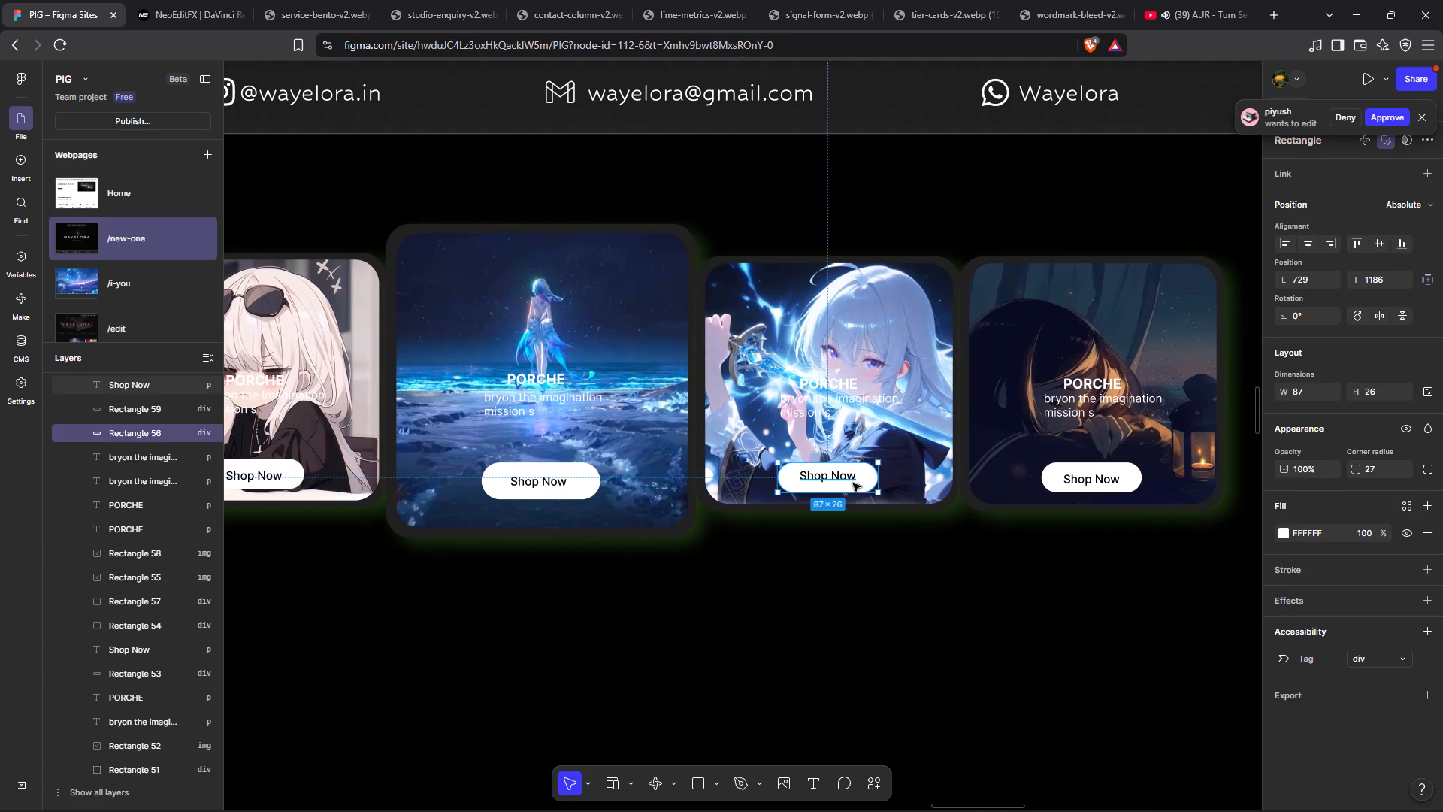
shift+click(851, 480)
click(842, 477)
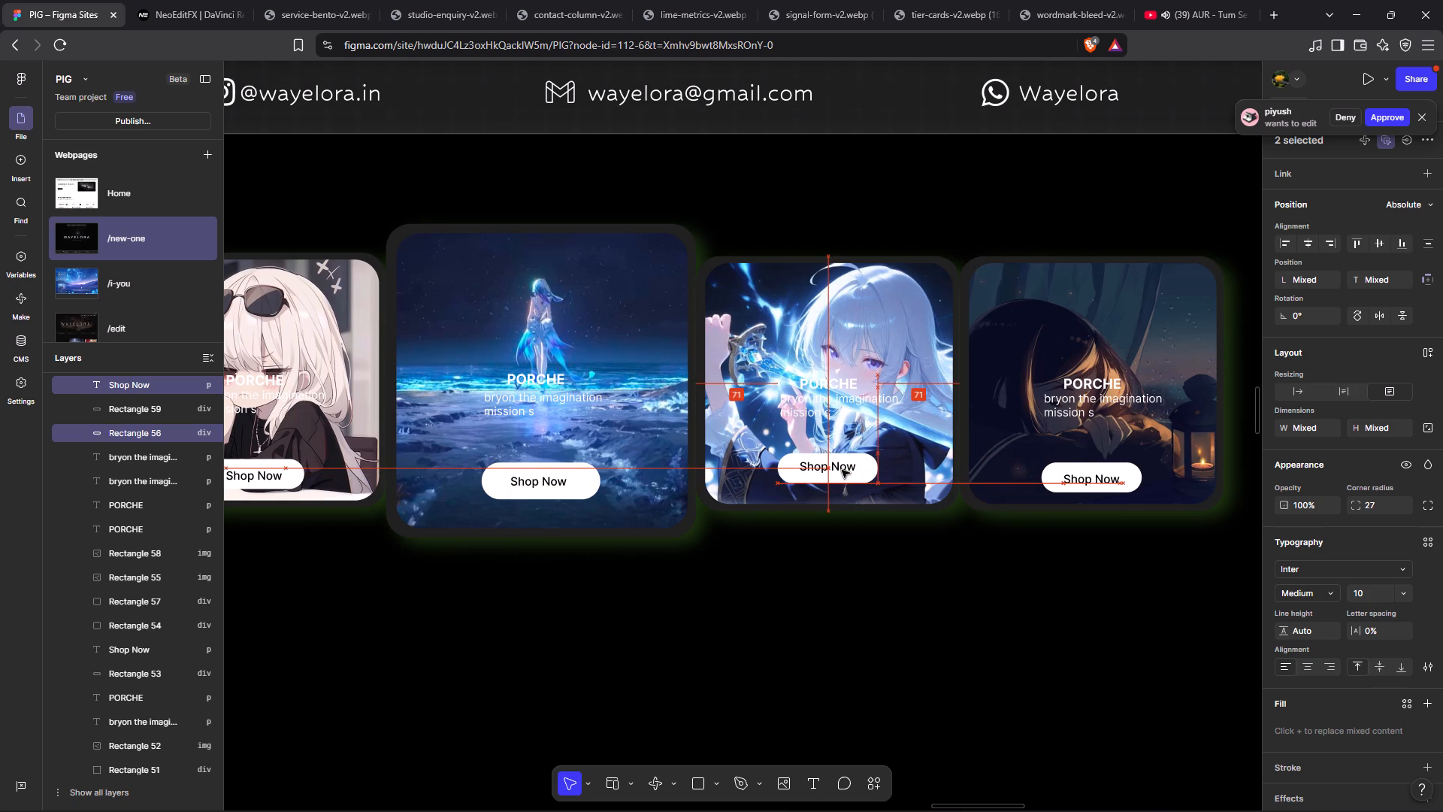
Raise the fourth card's Shop Now text to top position 1191, and move text and white button up together, level with the third card's button.
click(1123, 480)
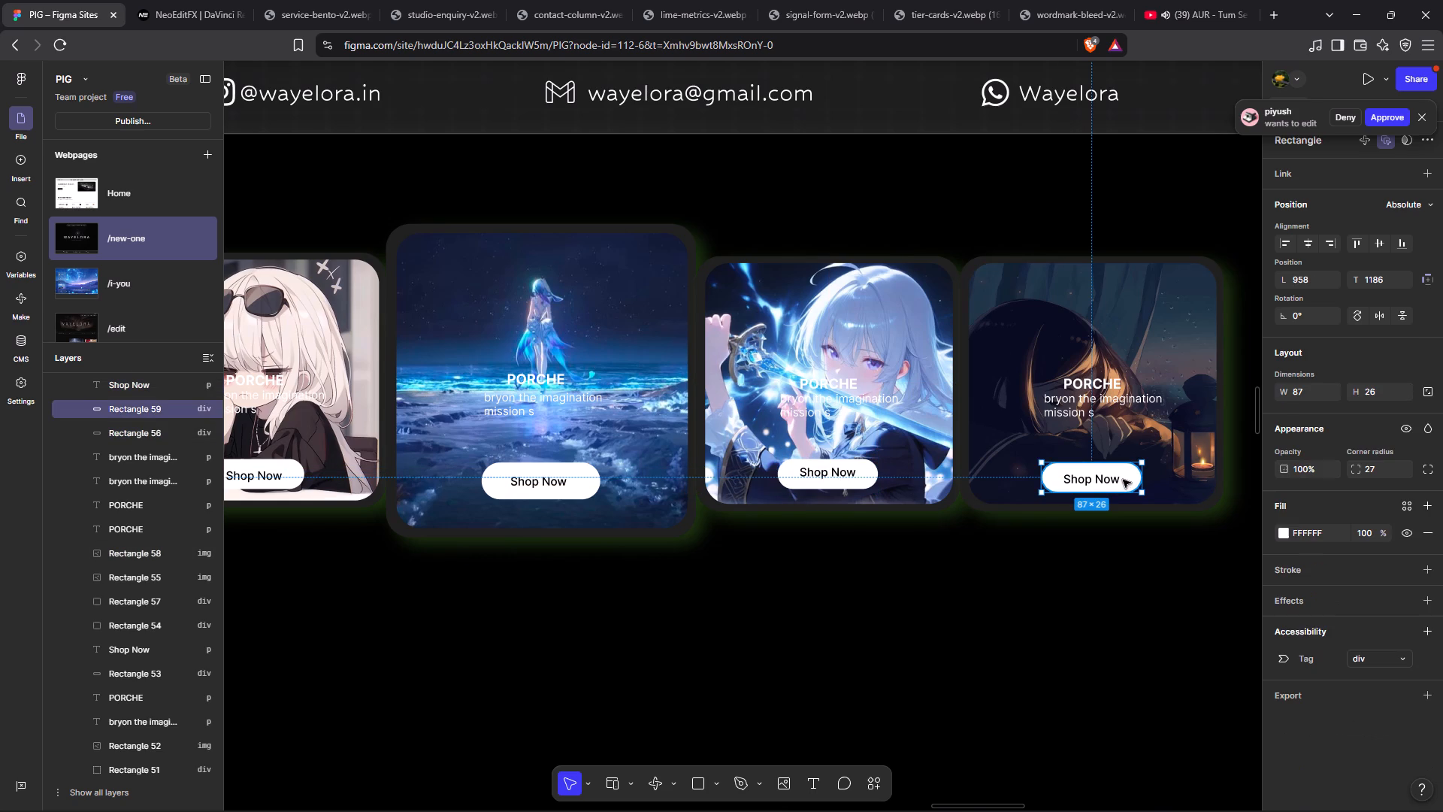
click(1093, 480)
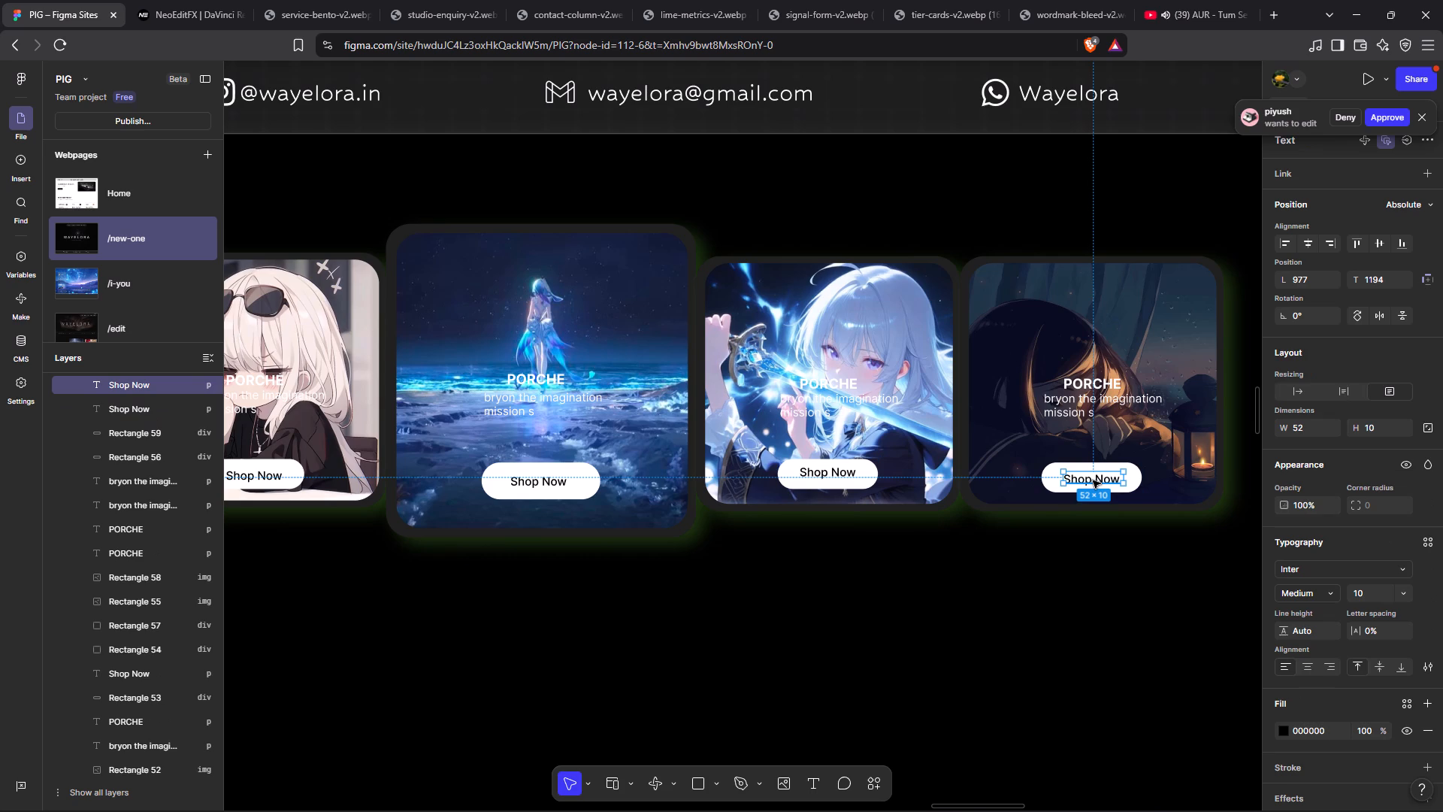
click(1093, 480)
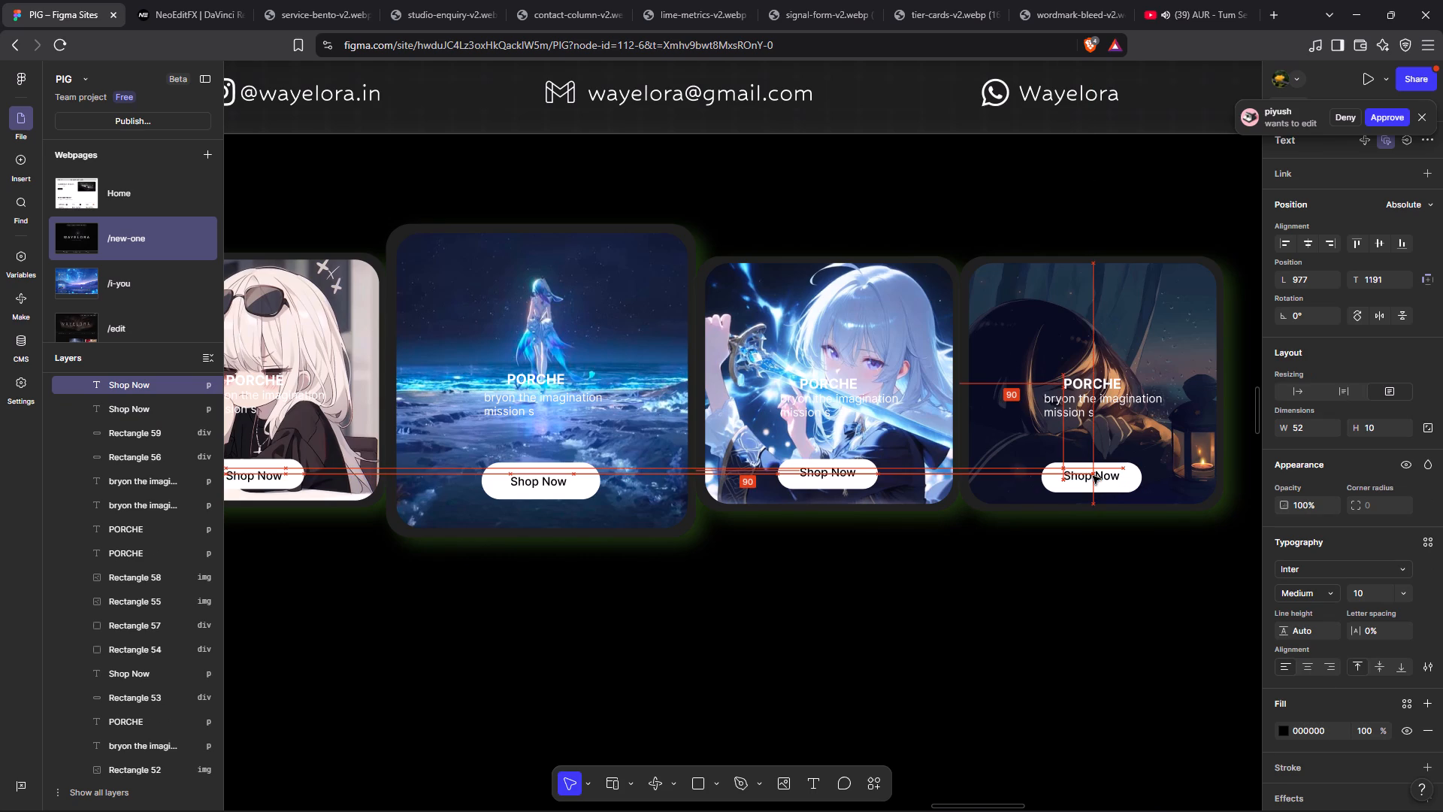
click(1124, 528)
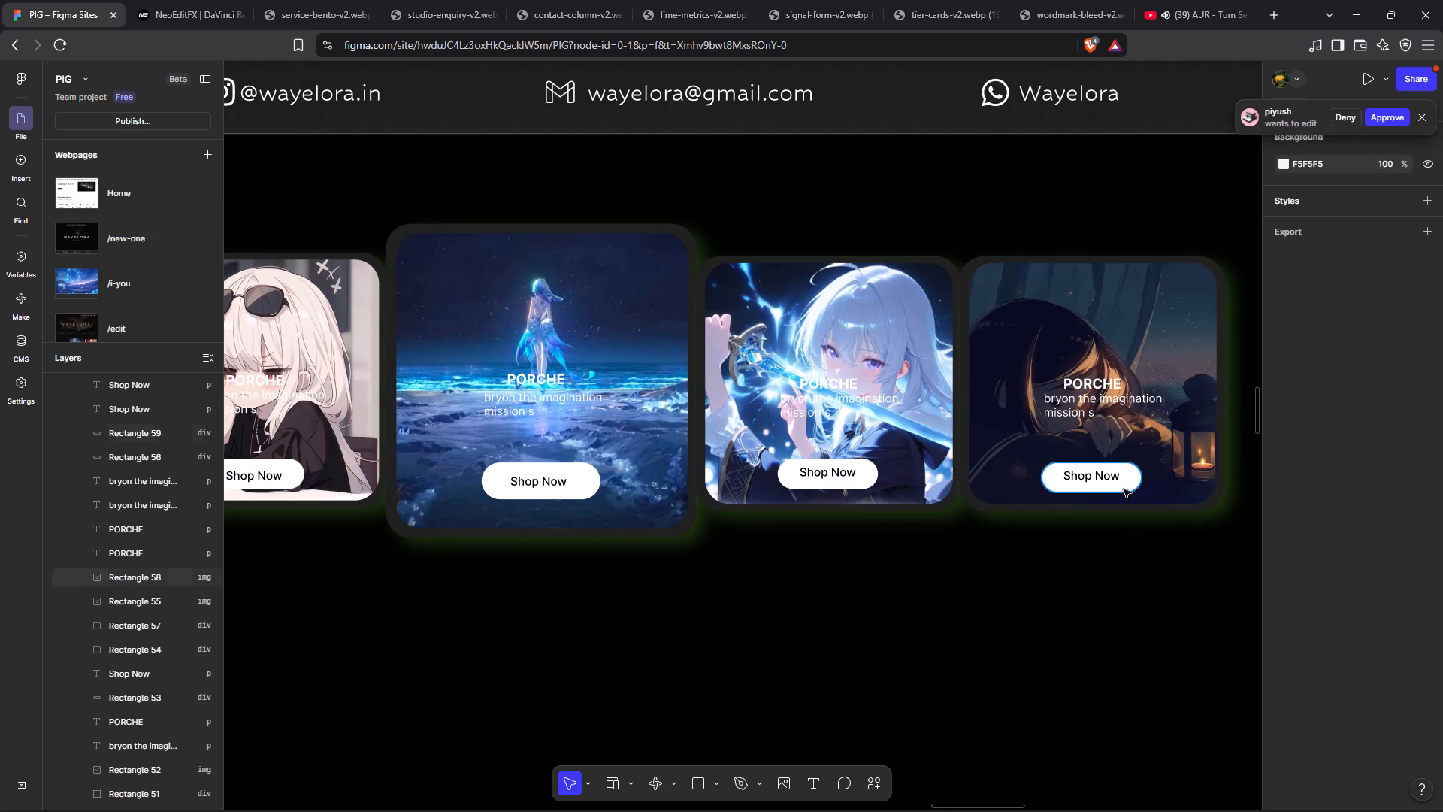
shift+click(1130, 483)
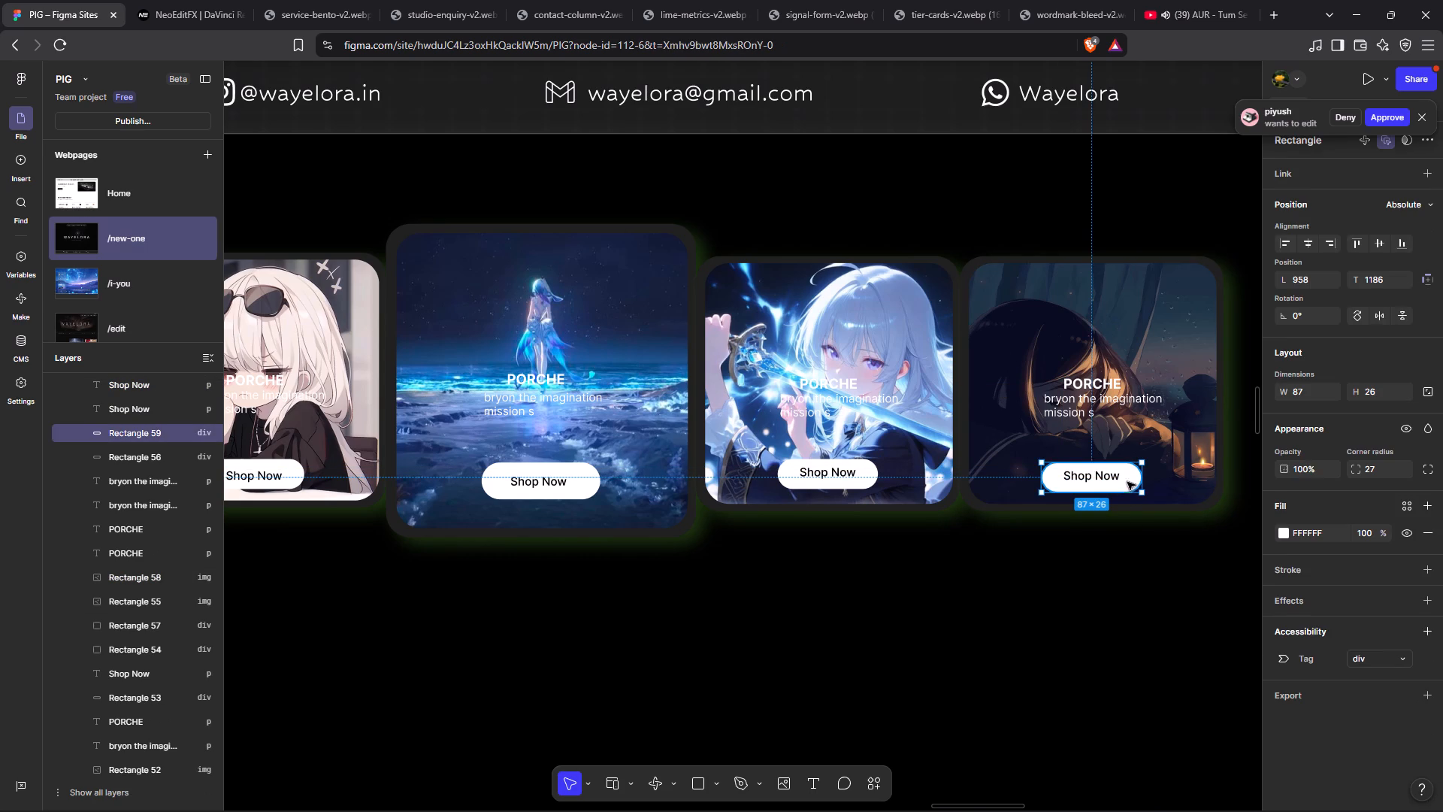
shift+click(1115, 476)
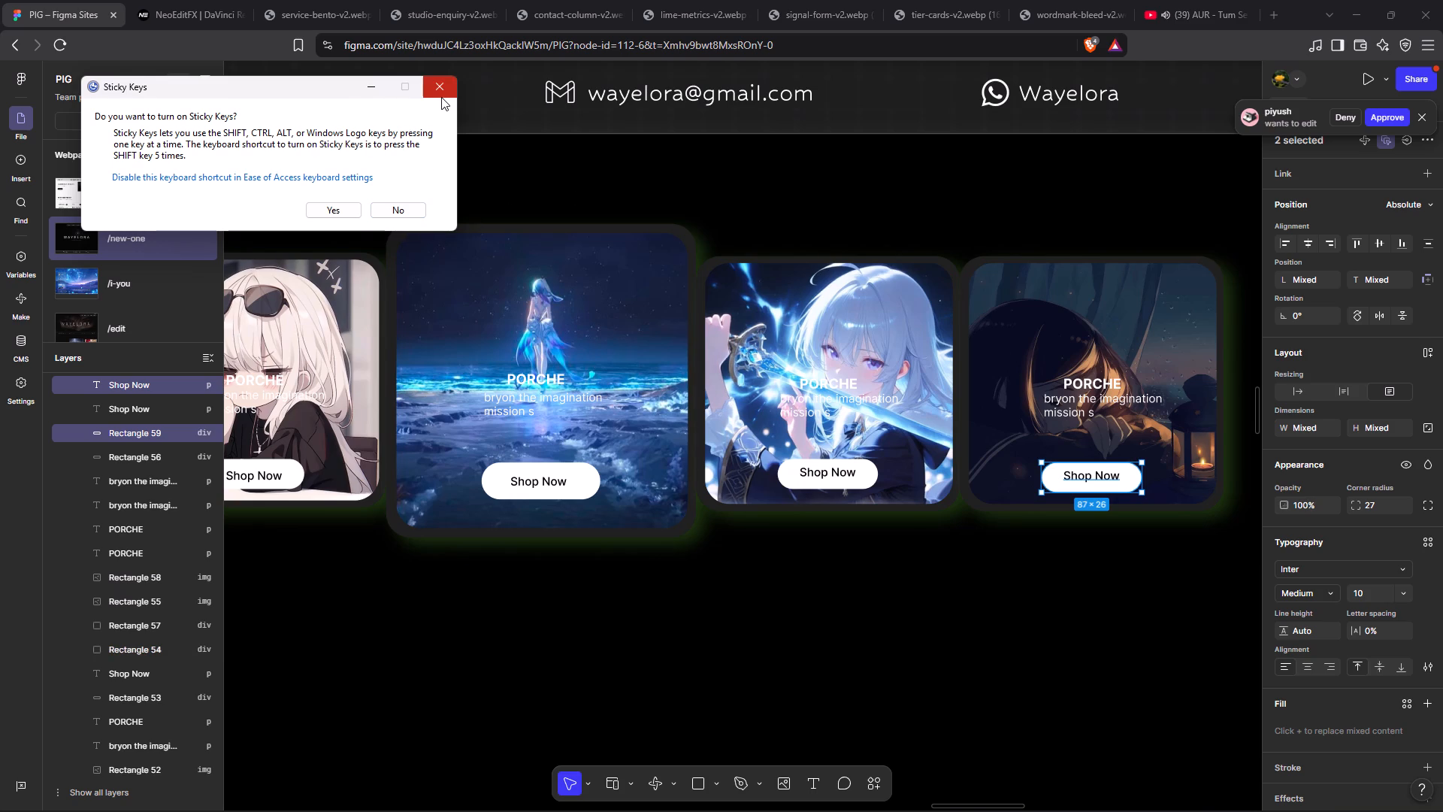
click(1099, 480)
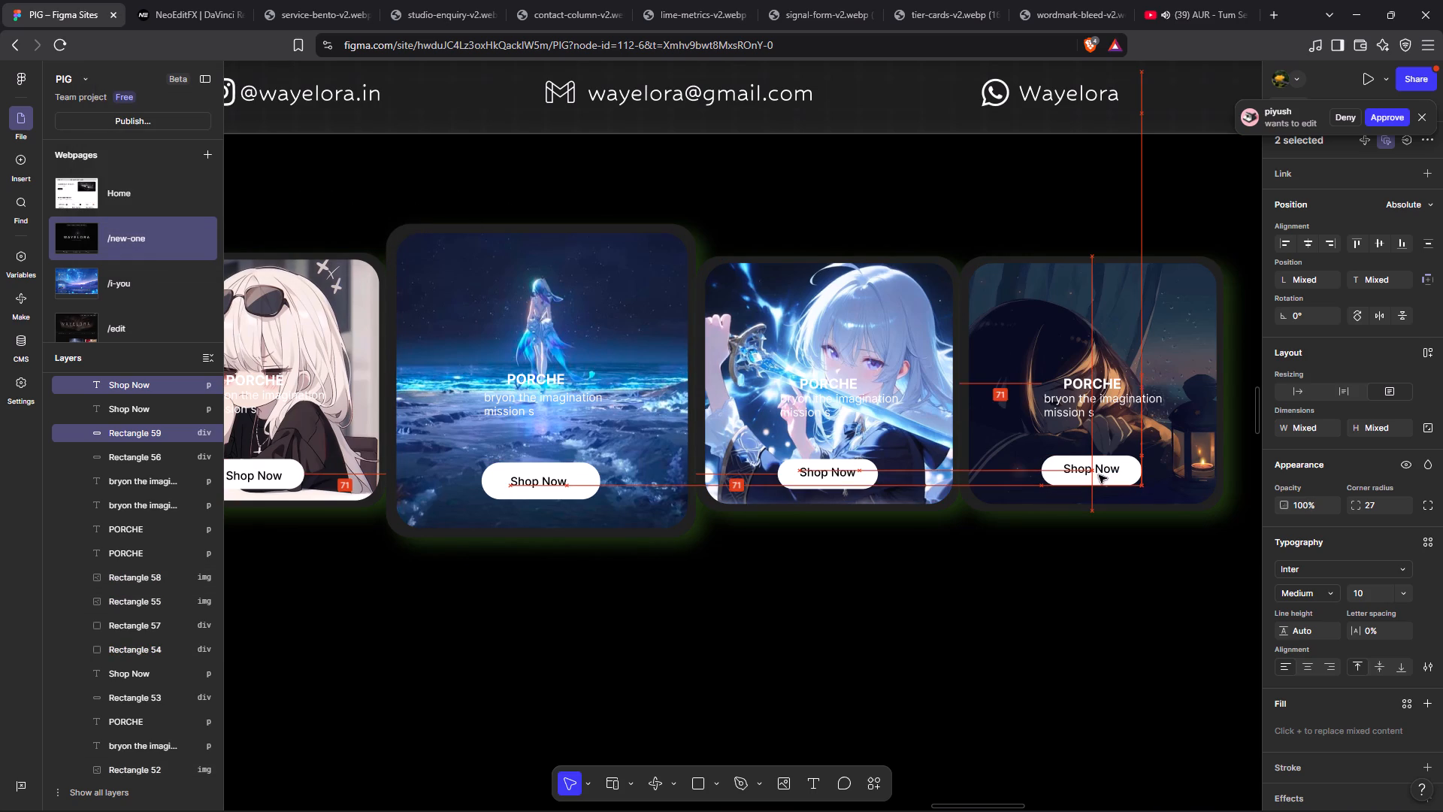
click(770, 644)
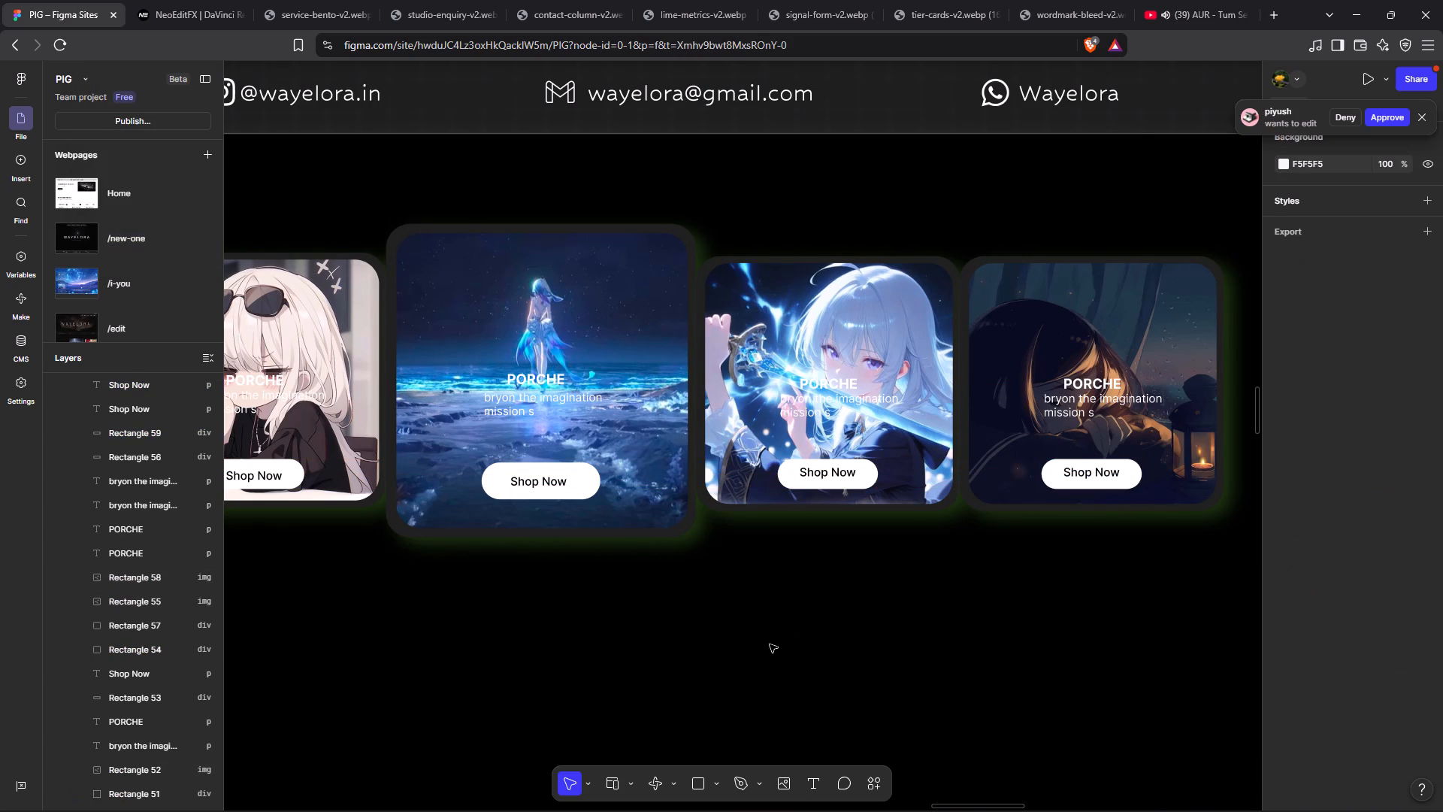
Raise the first card's Shop Now text within its white button to top position 1188.
scroll(770, 644, right, 7)
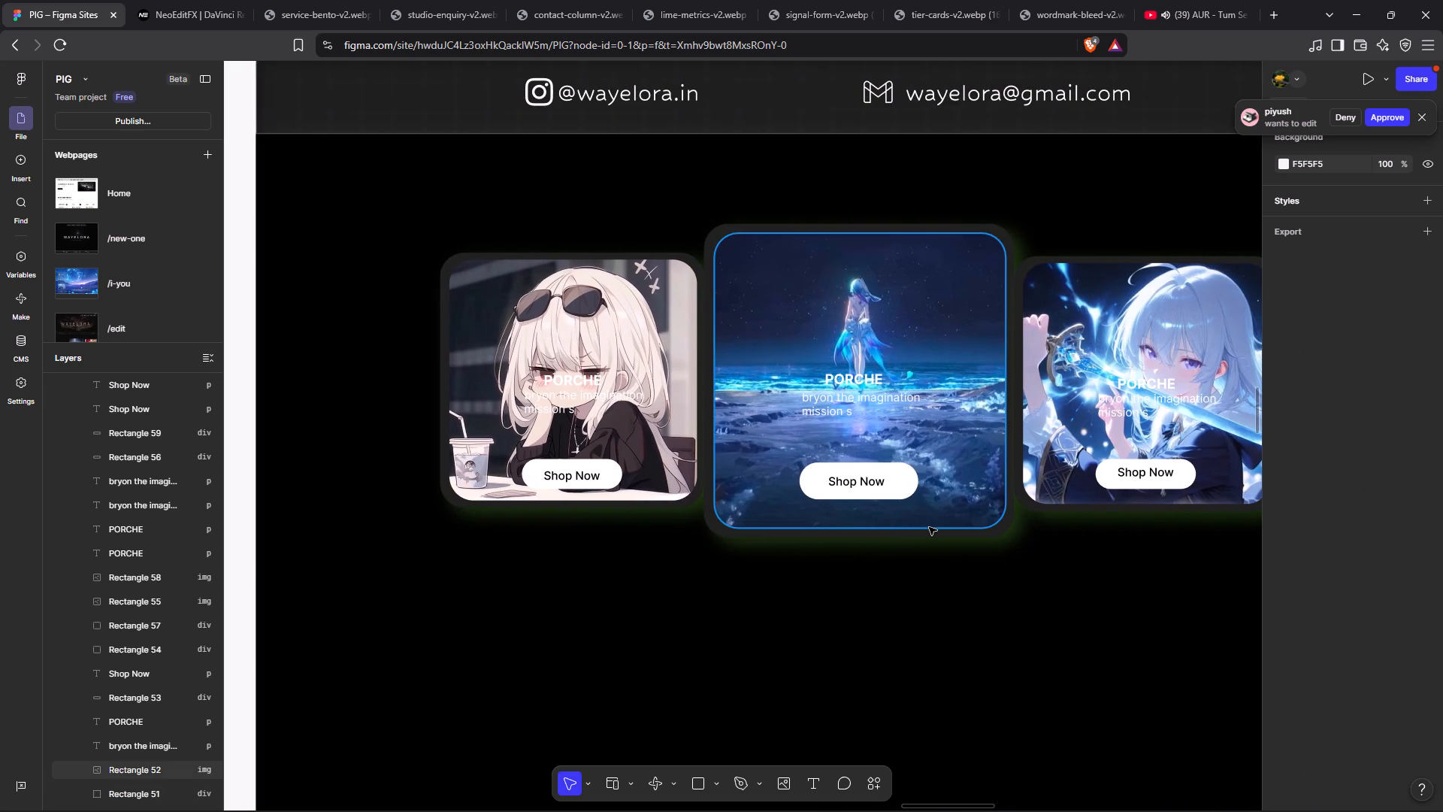
click(576, 483)
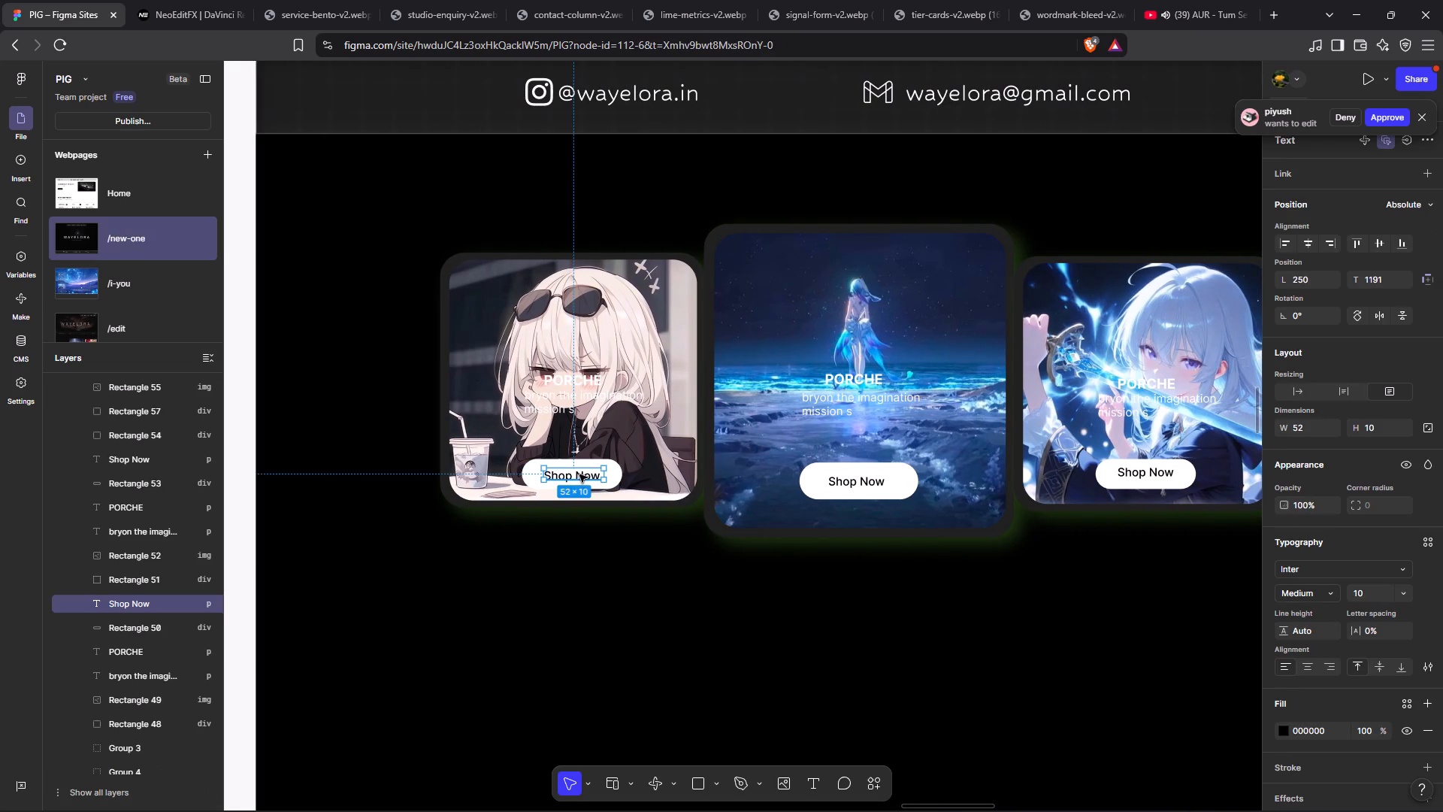
click(579, 474)
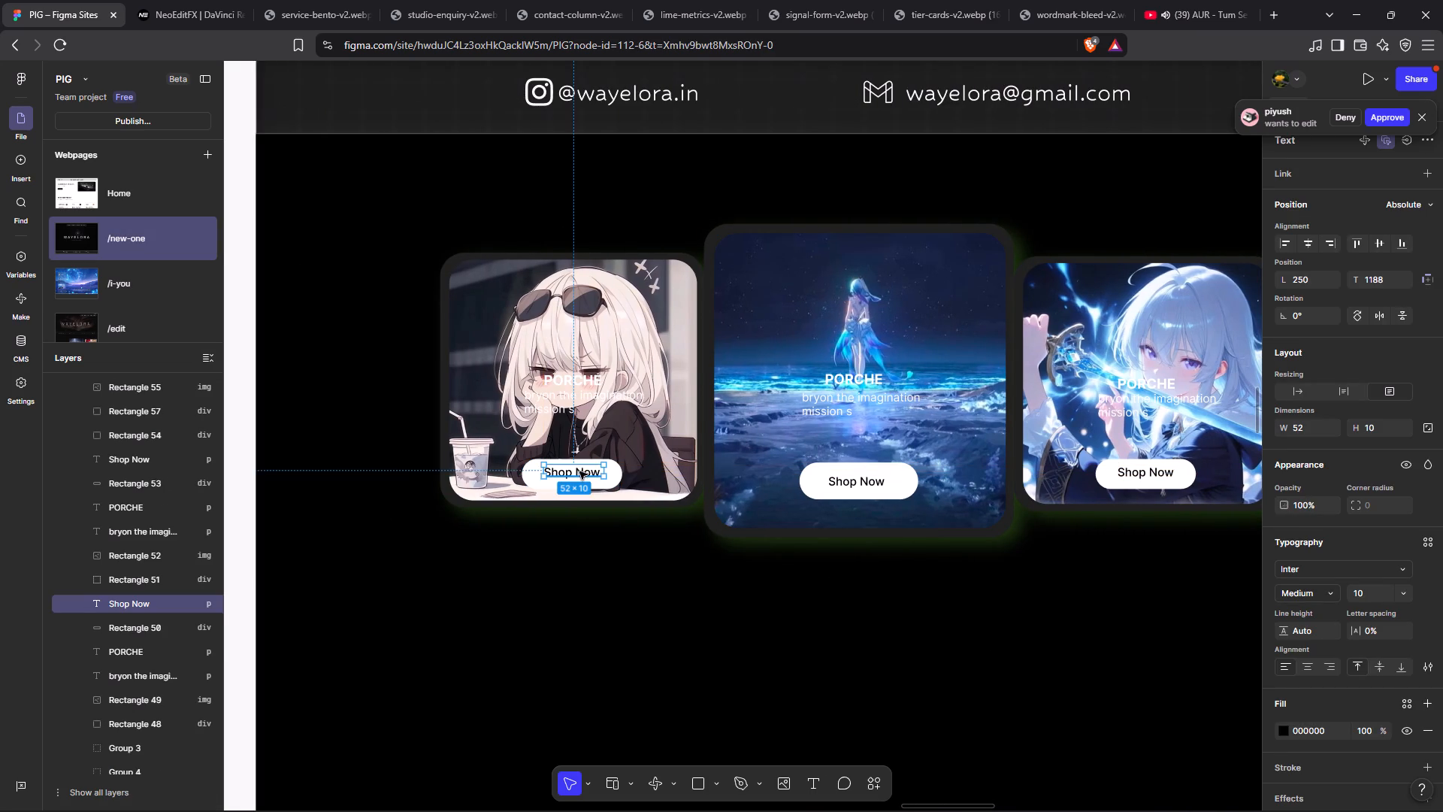
click(569, 585)
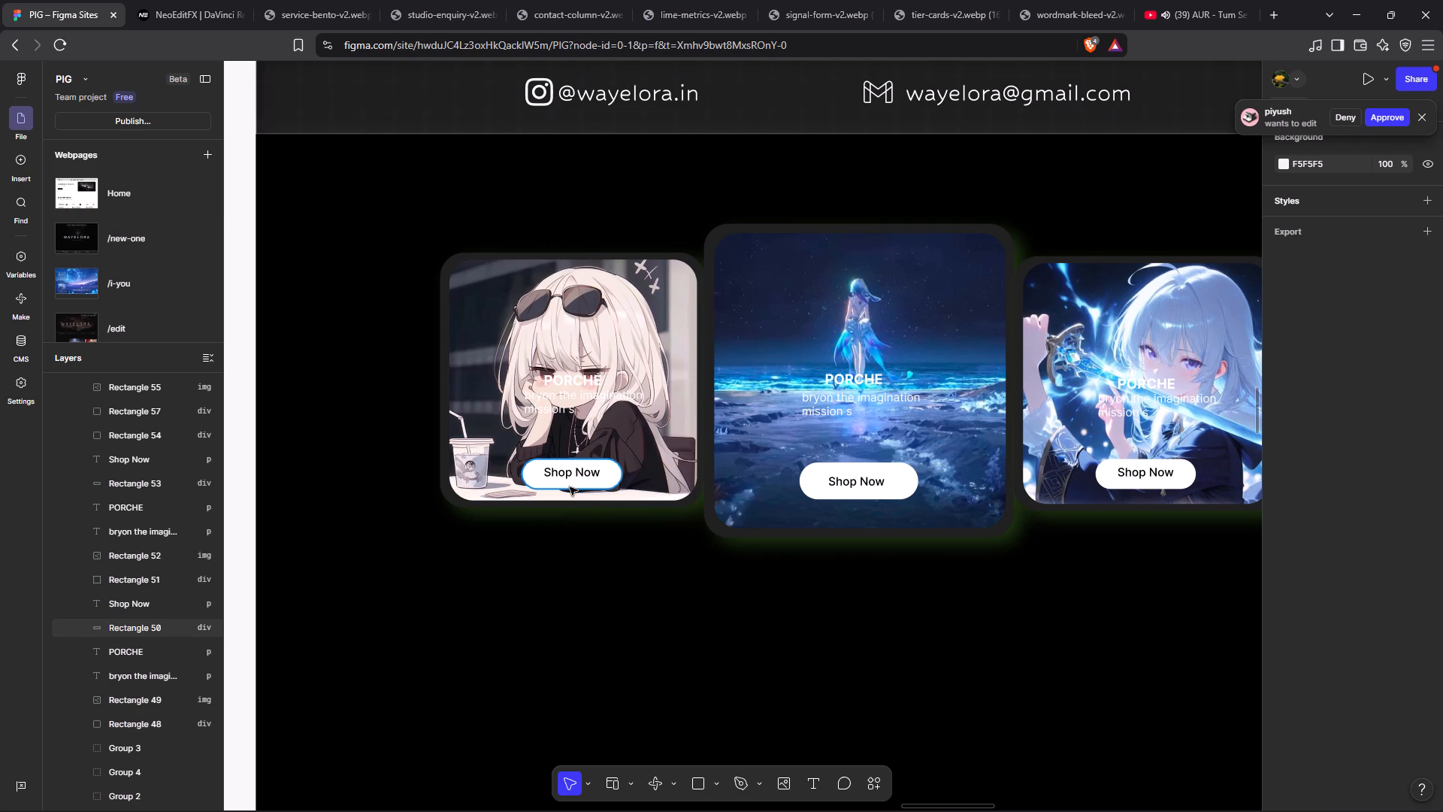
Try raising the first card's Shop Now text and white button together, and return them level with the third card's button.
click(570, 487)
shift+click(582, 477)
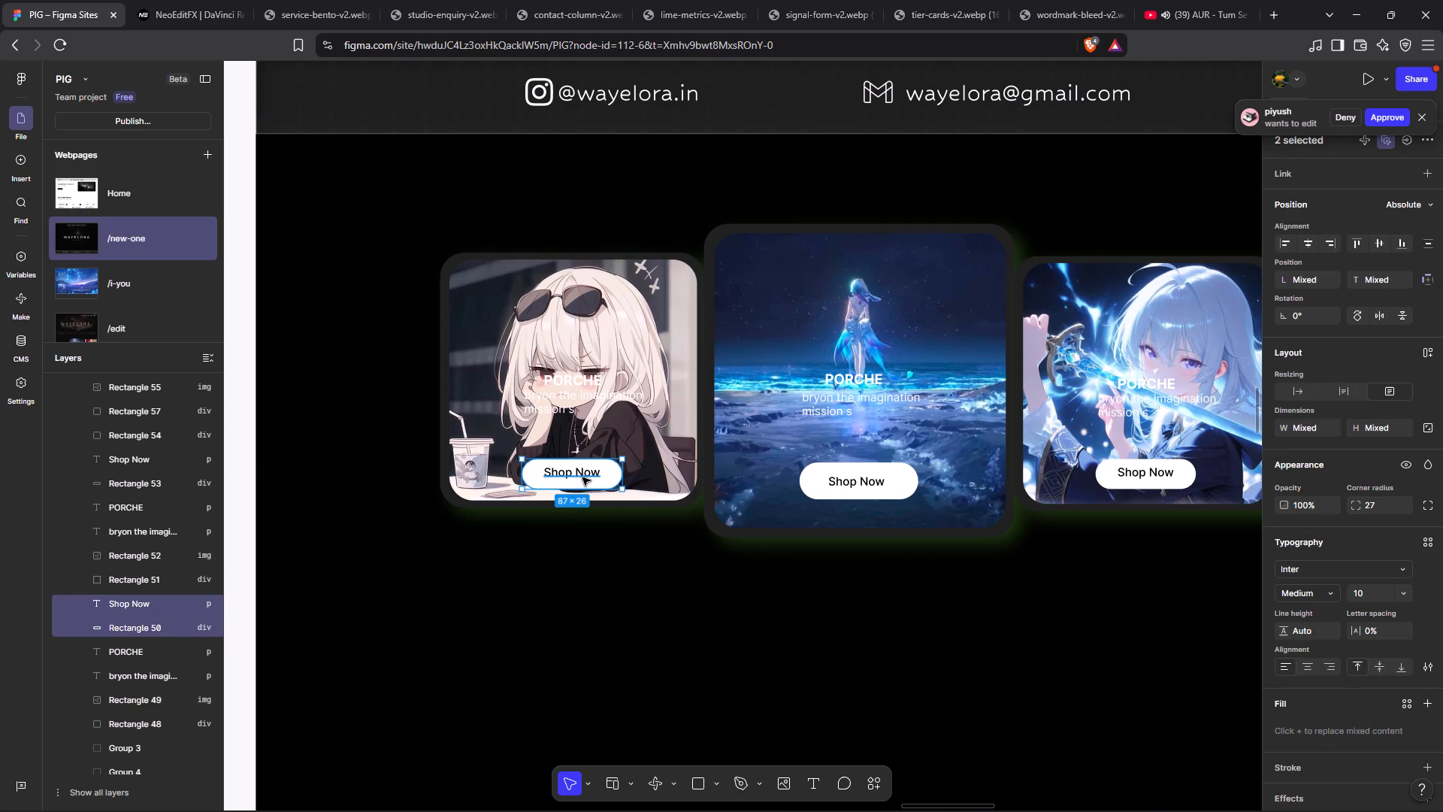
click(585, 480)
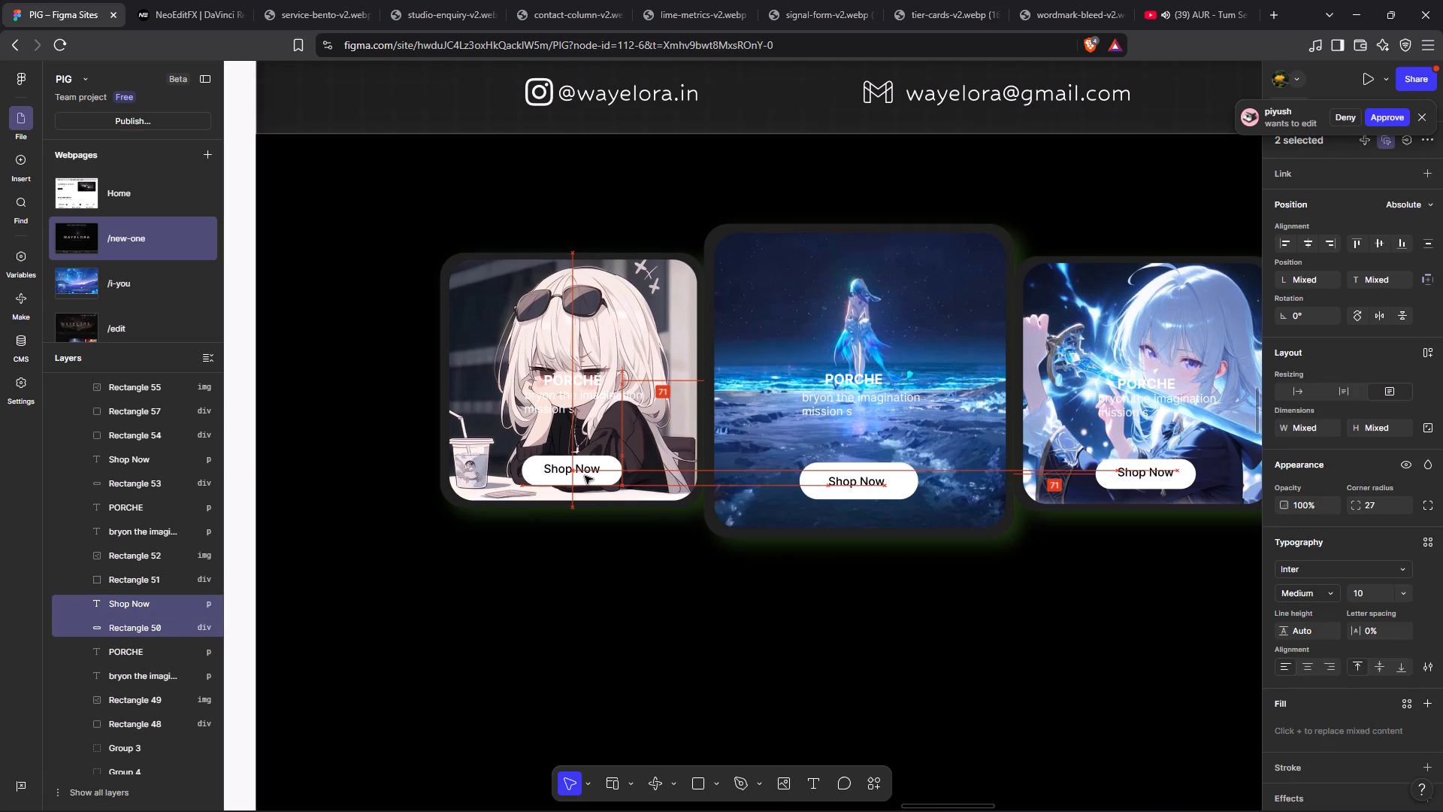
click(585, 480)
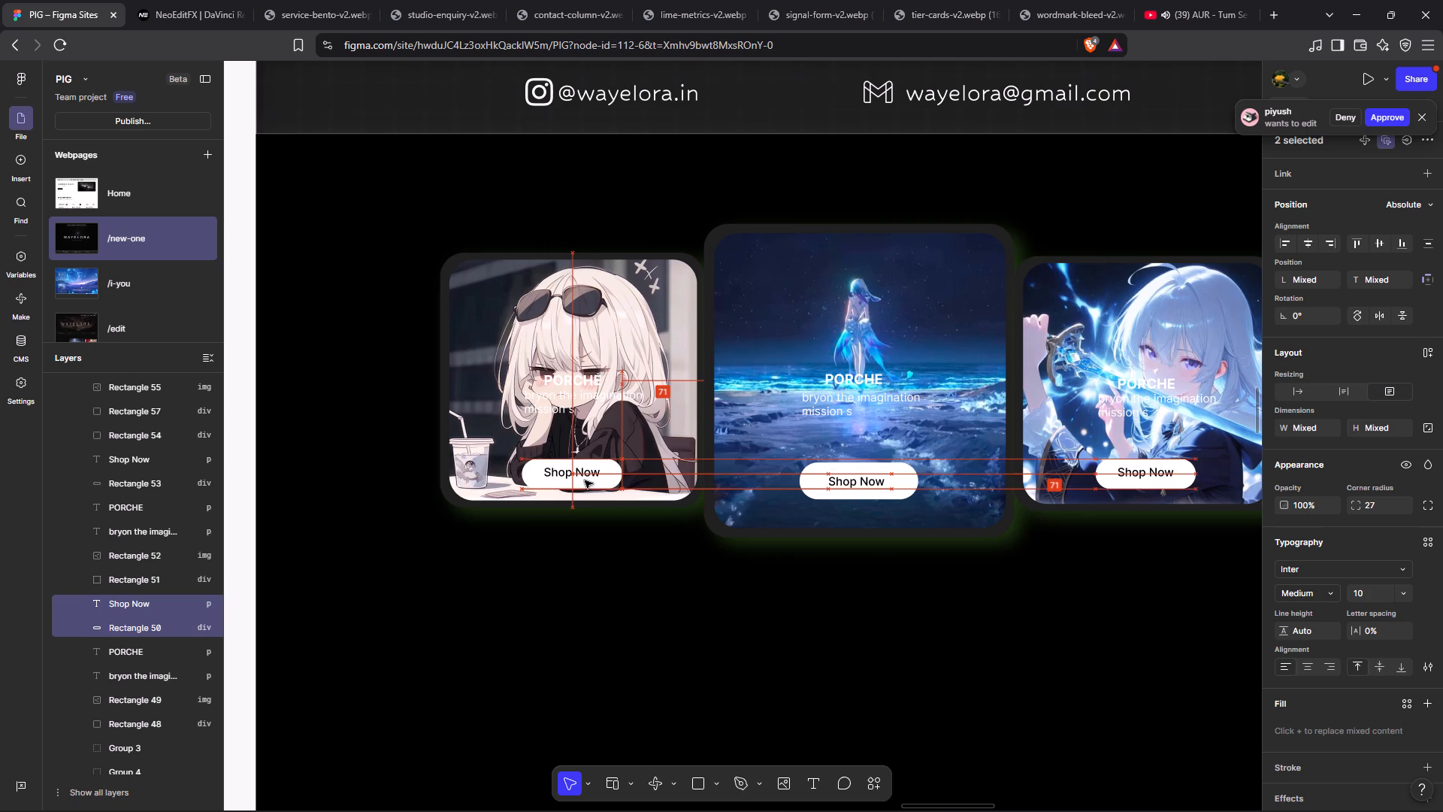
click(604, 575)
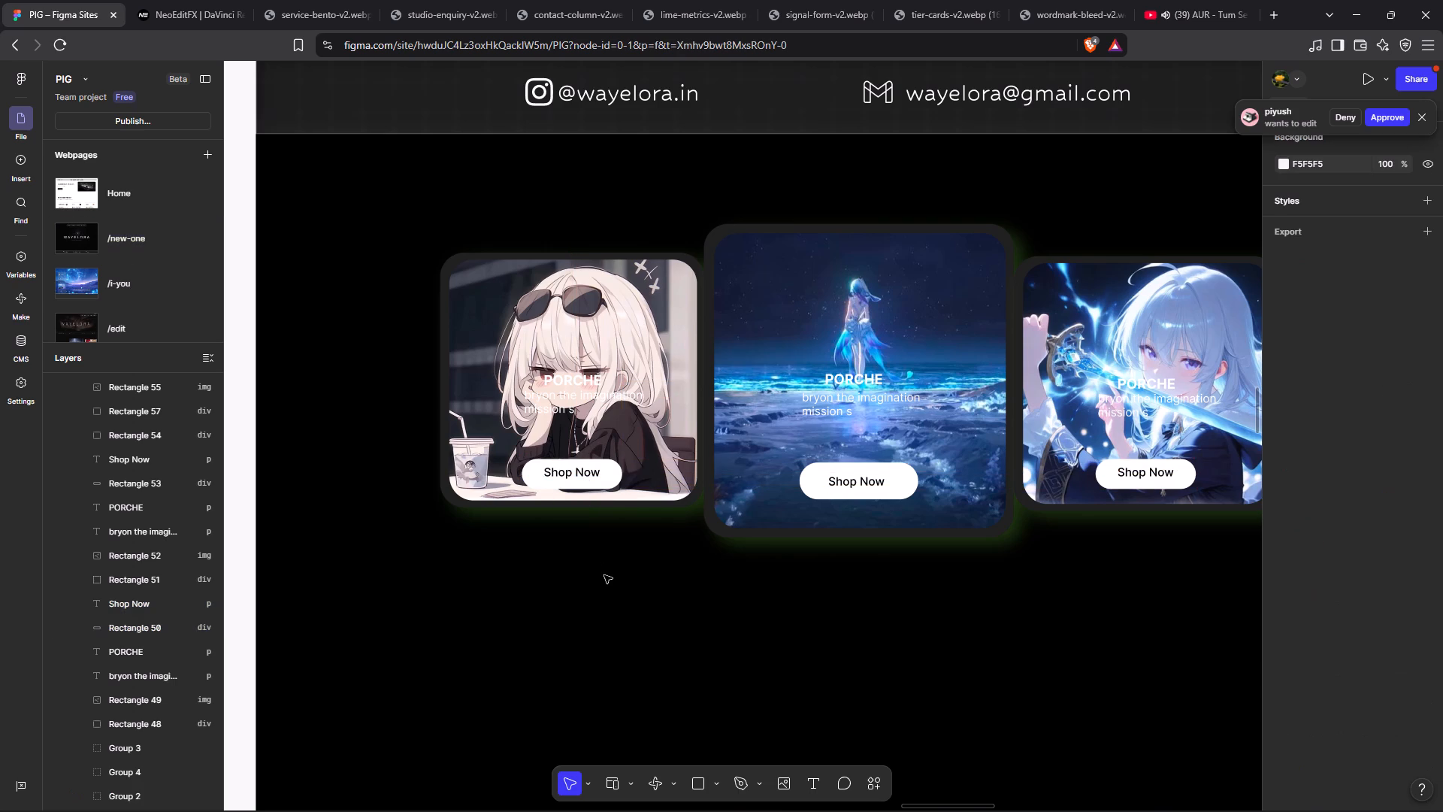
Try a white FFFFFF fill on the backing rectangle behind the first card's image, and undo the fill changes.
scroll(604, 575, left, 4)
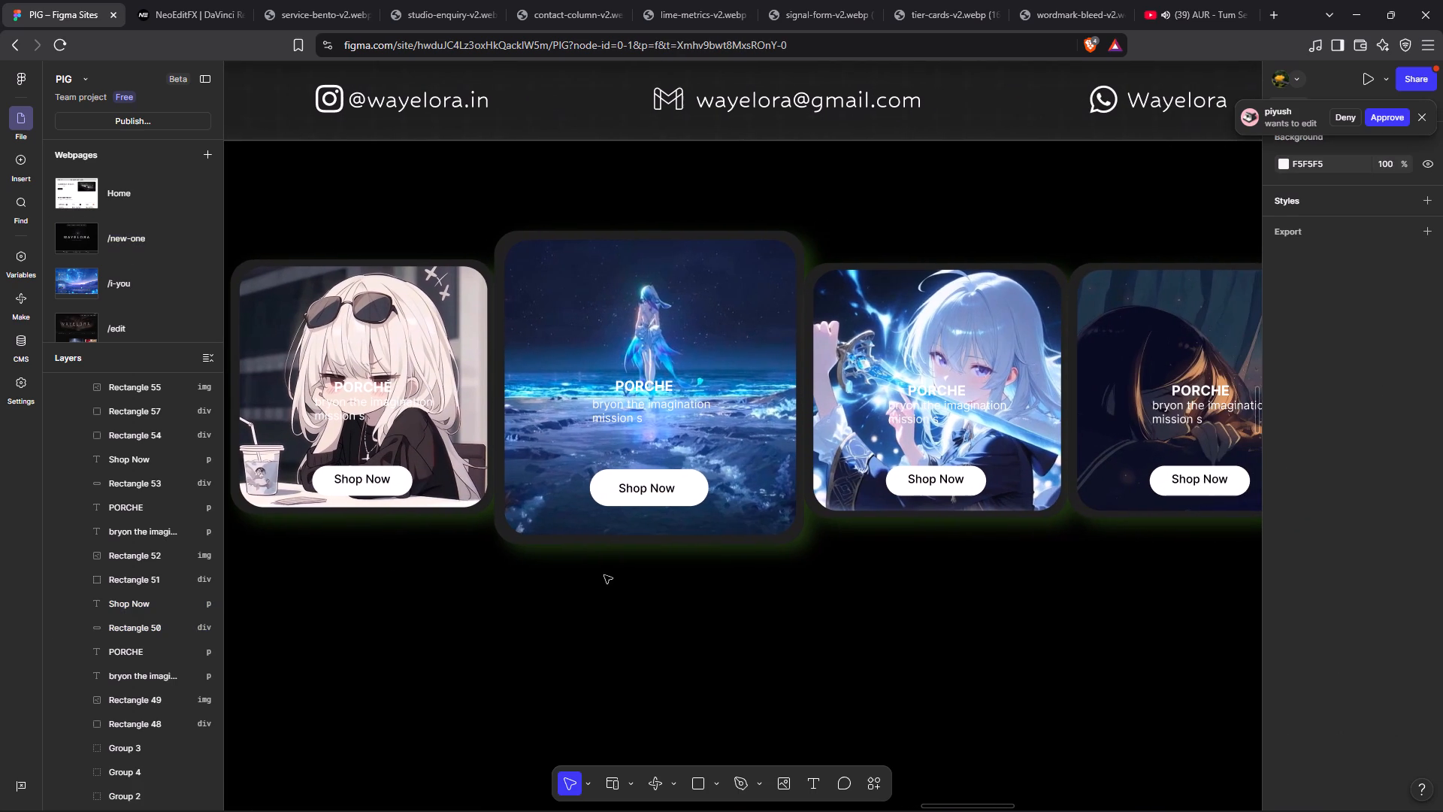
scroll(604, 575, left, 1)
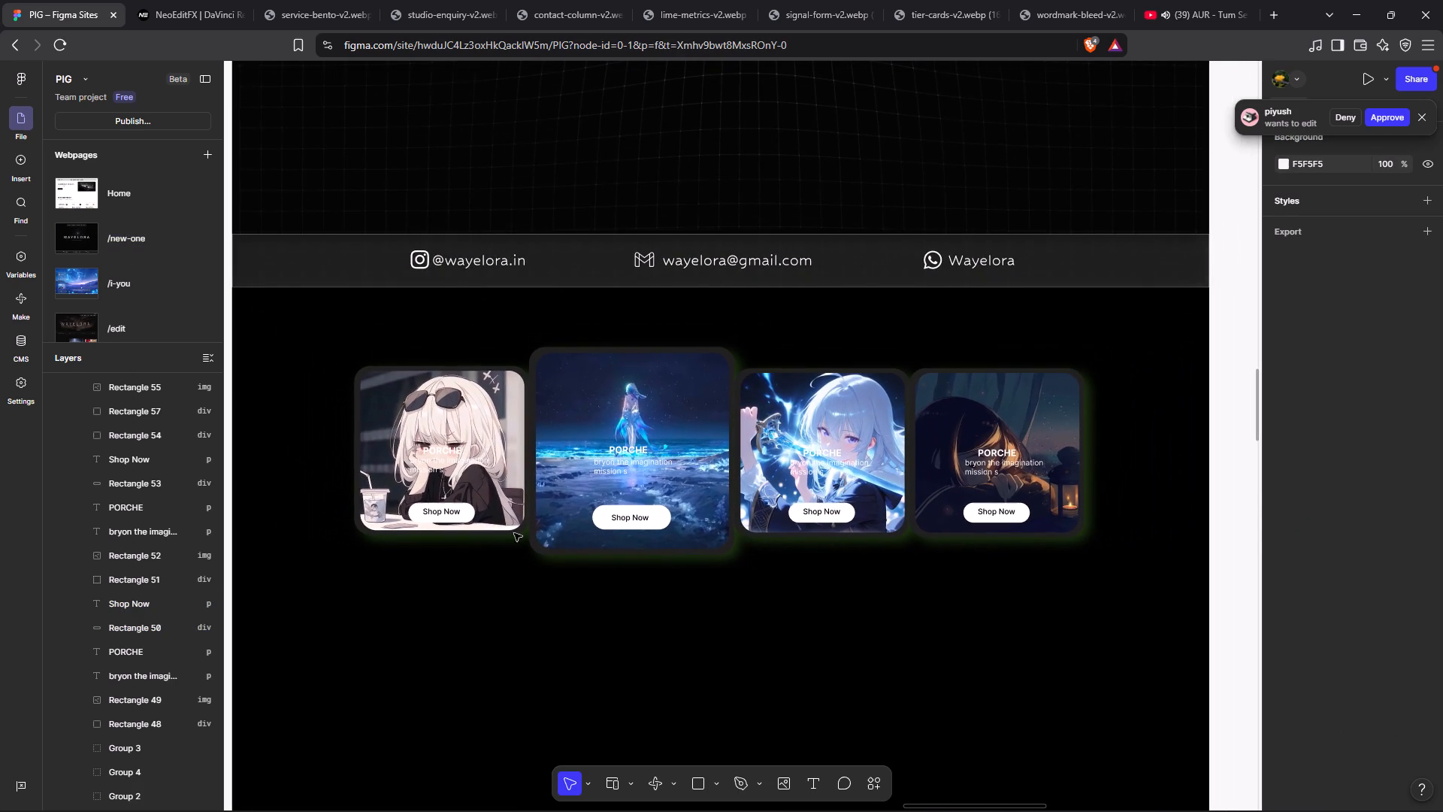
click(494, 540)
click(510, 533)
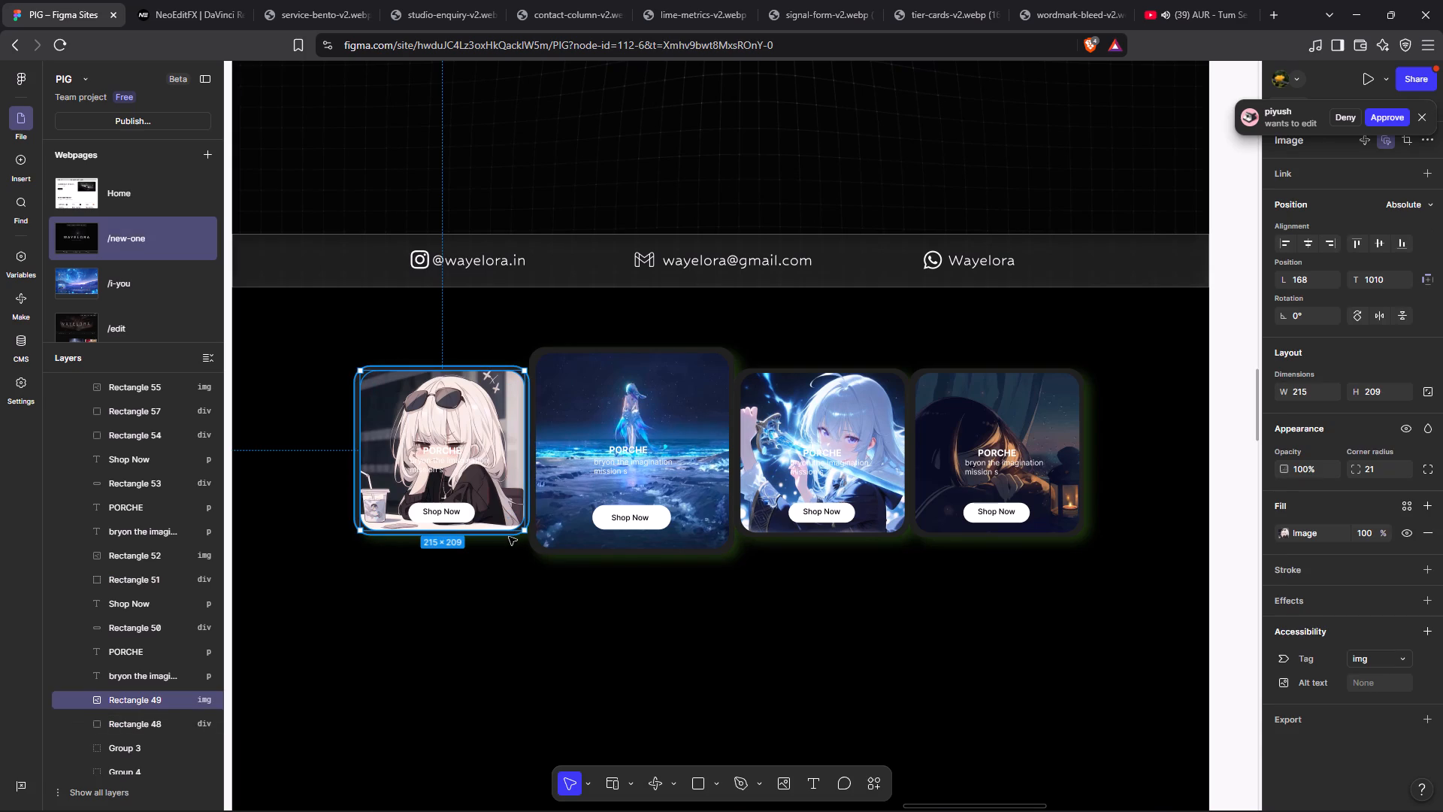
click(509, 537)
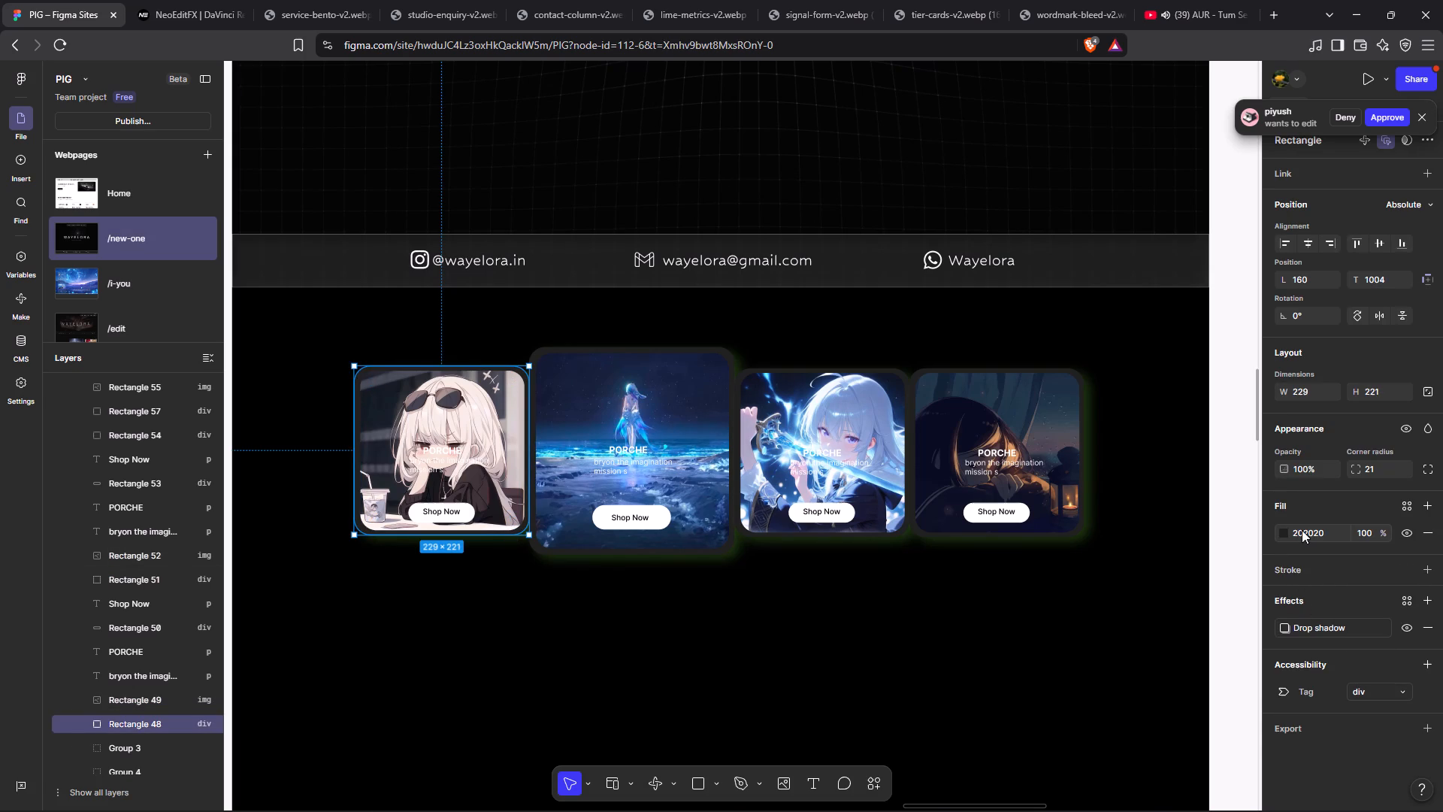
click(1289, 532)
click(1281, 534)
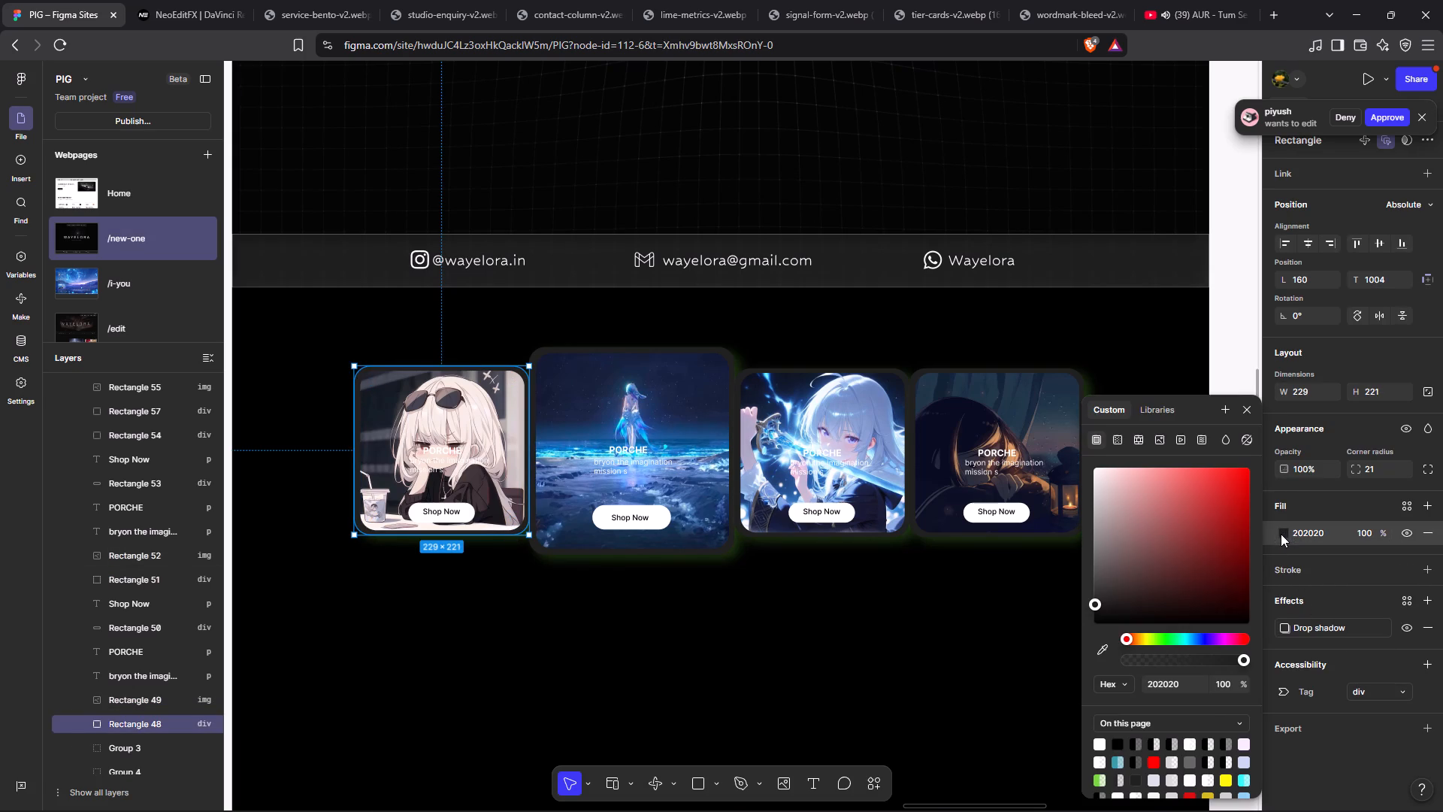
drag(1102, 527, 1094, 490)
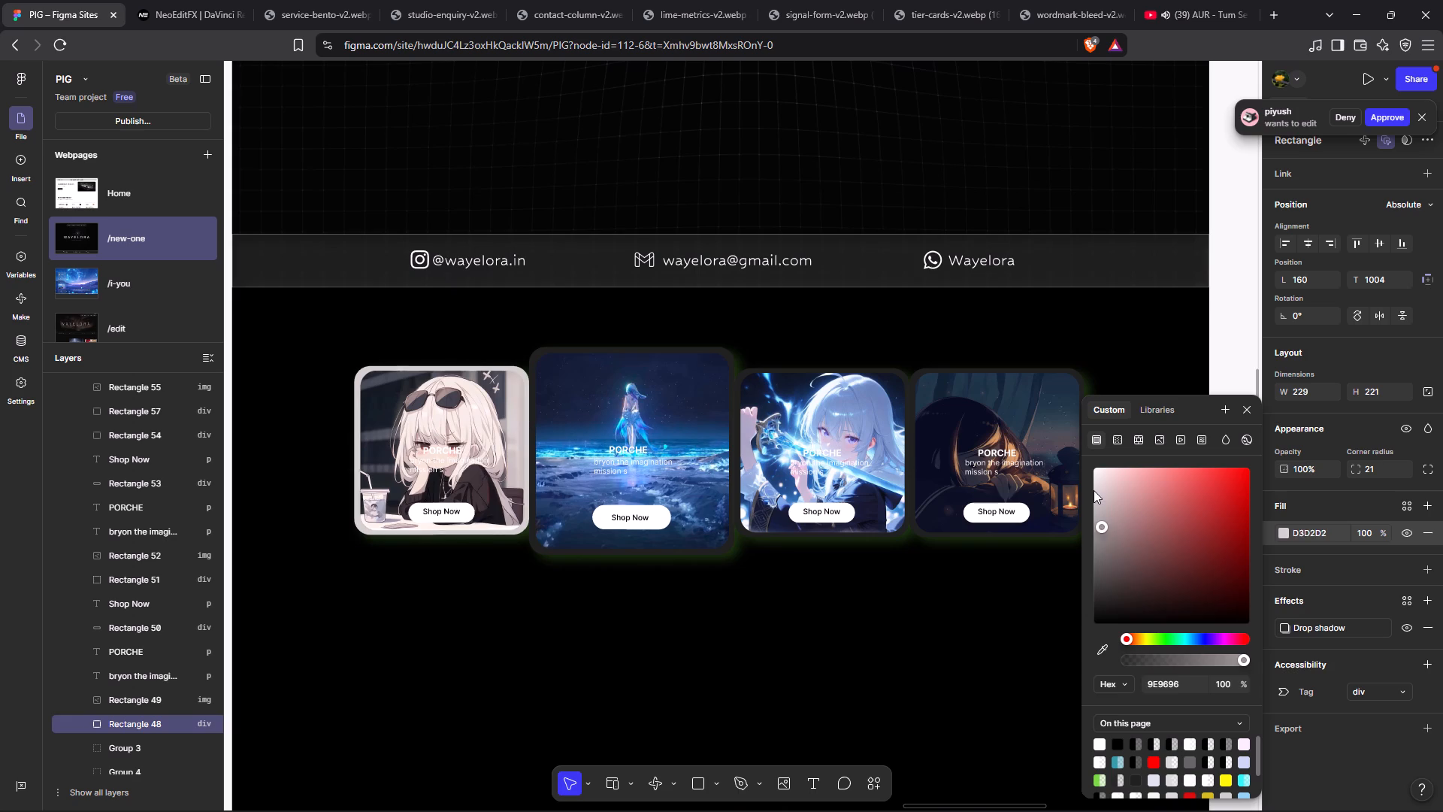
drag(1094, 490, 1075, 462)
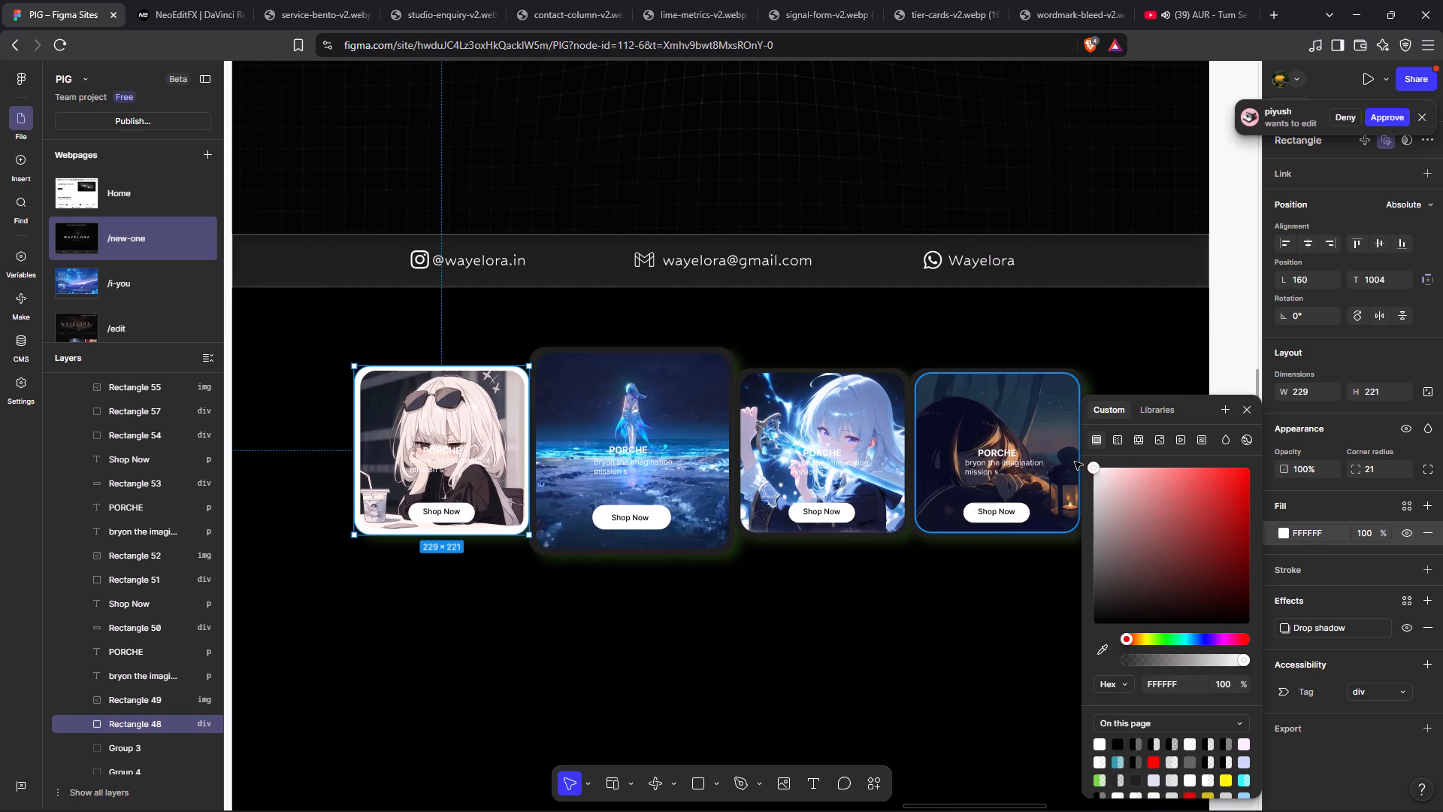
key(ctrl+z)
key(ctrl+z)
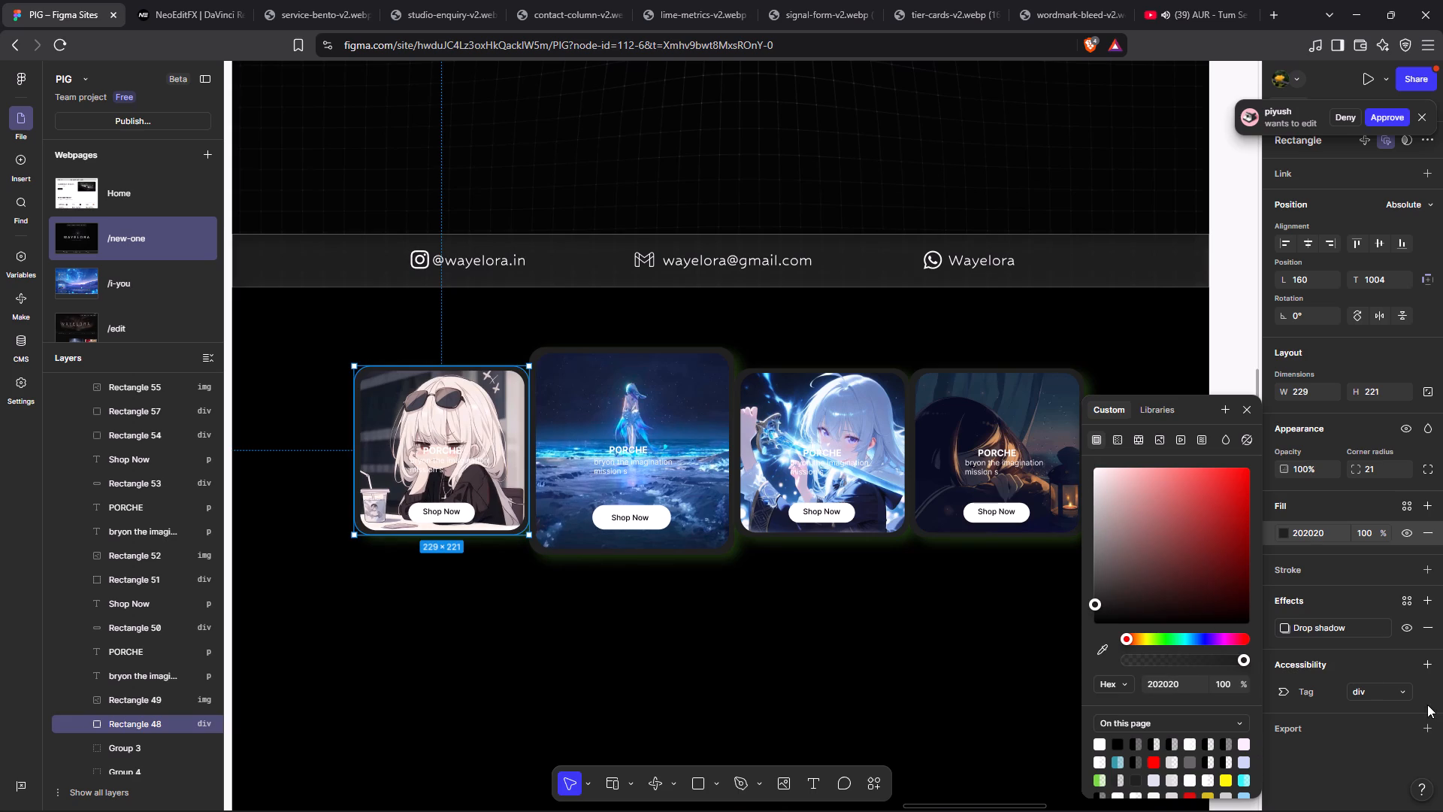
Recolour the first card's drop shadow with the off-white FEF6EF sampled from the lower edge of its image.
drag(1348, 638, 1325, 631)
click(1325, 631)
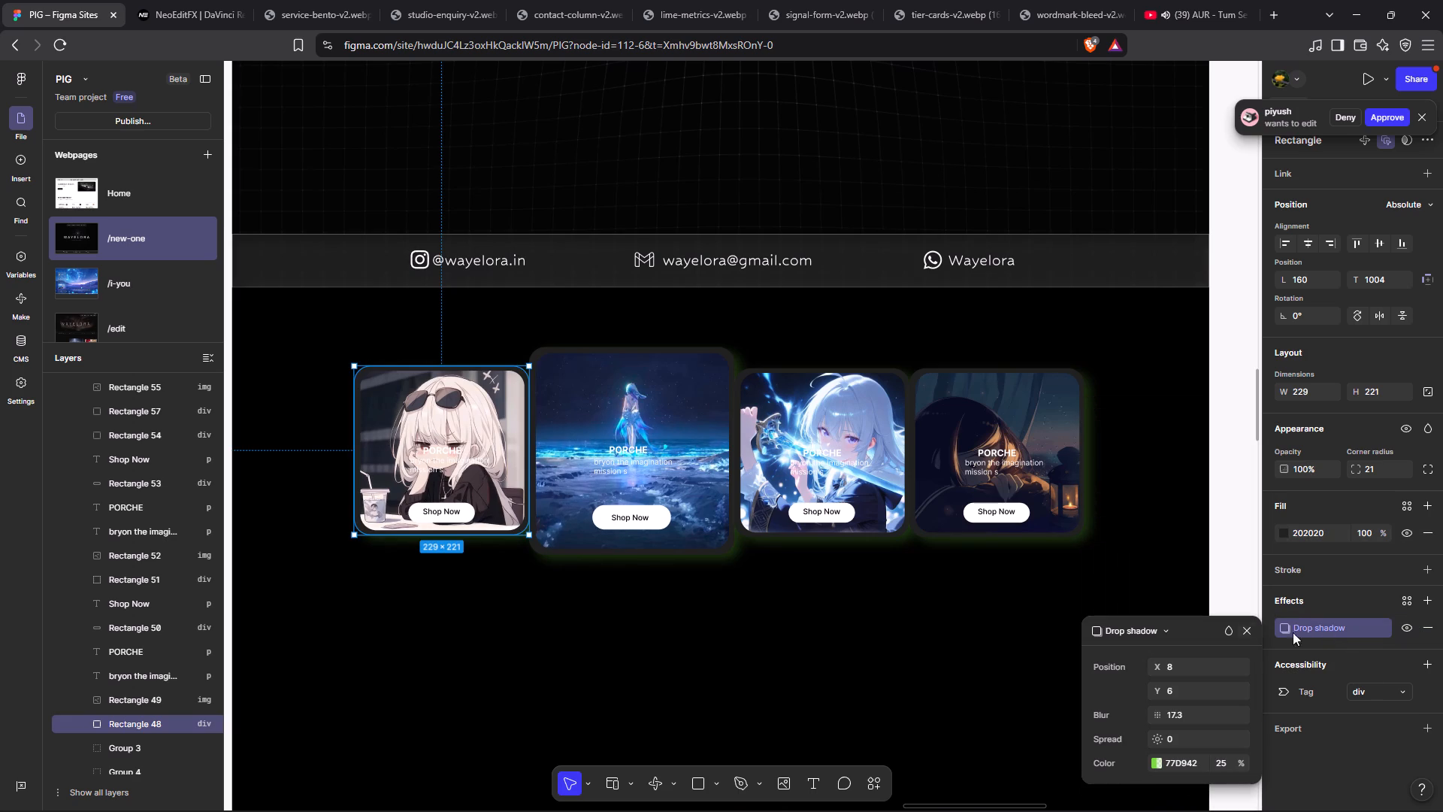
click(1159, 762)
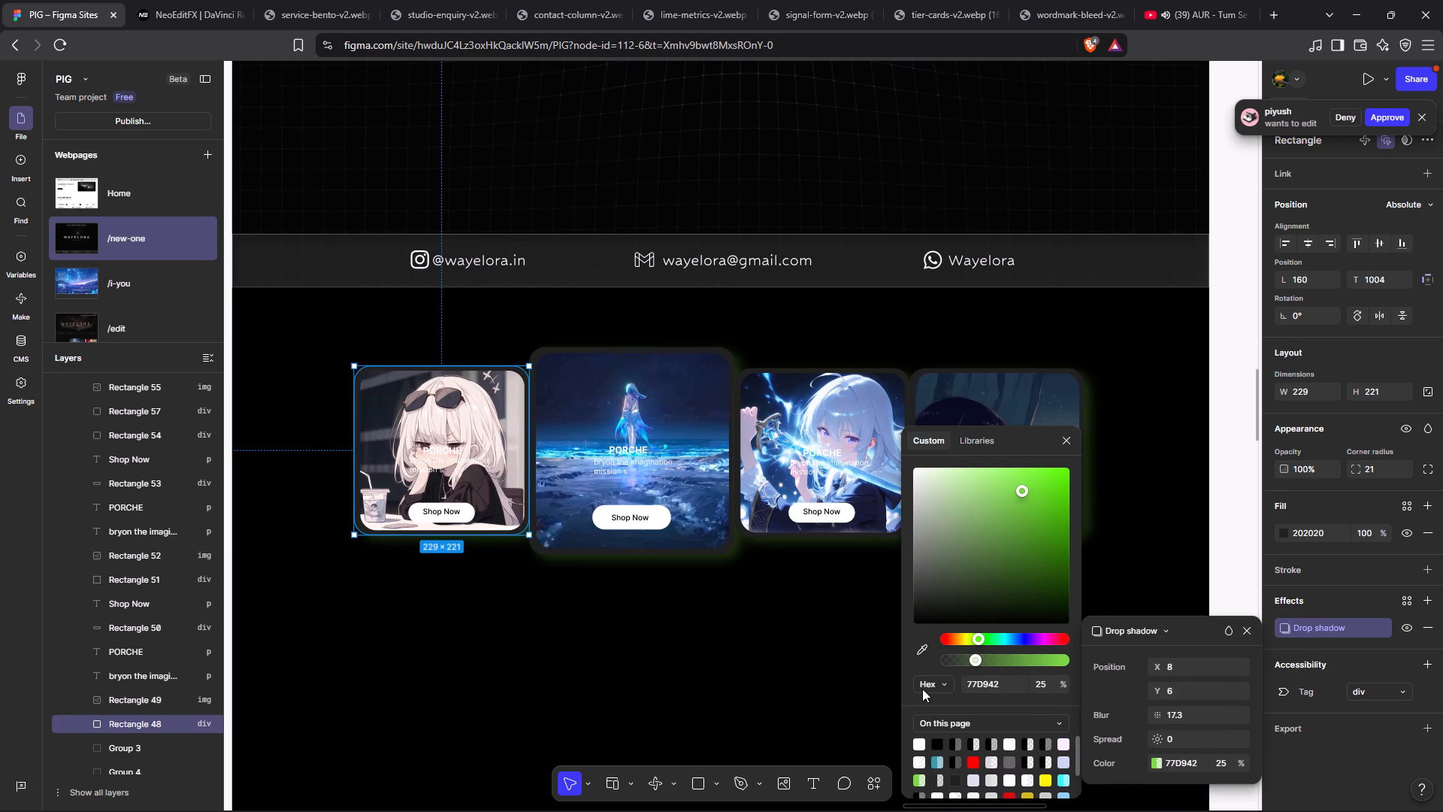
click(918, 648)
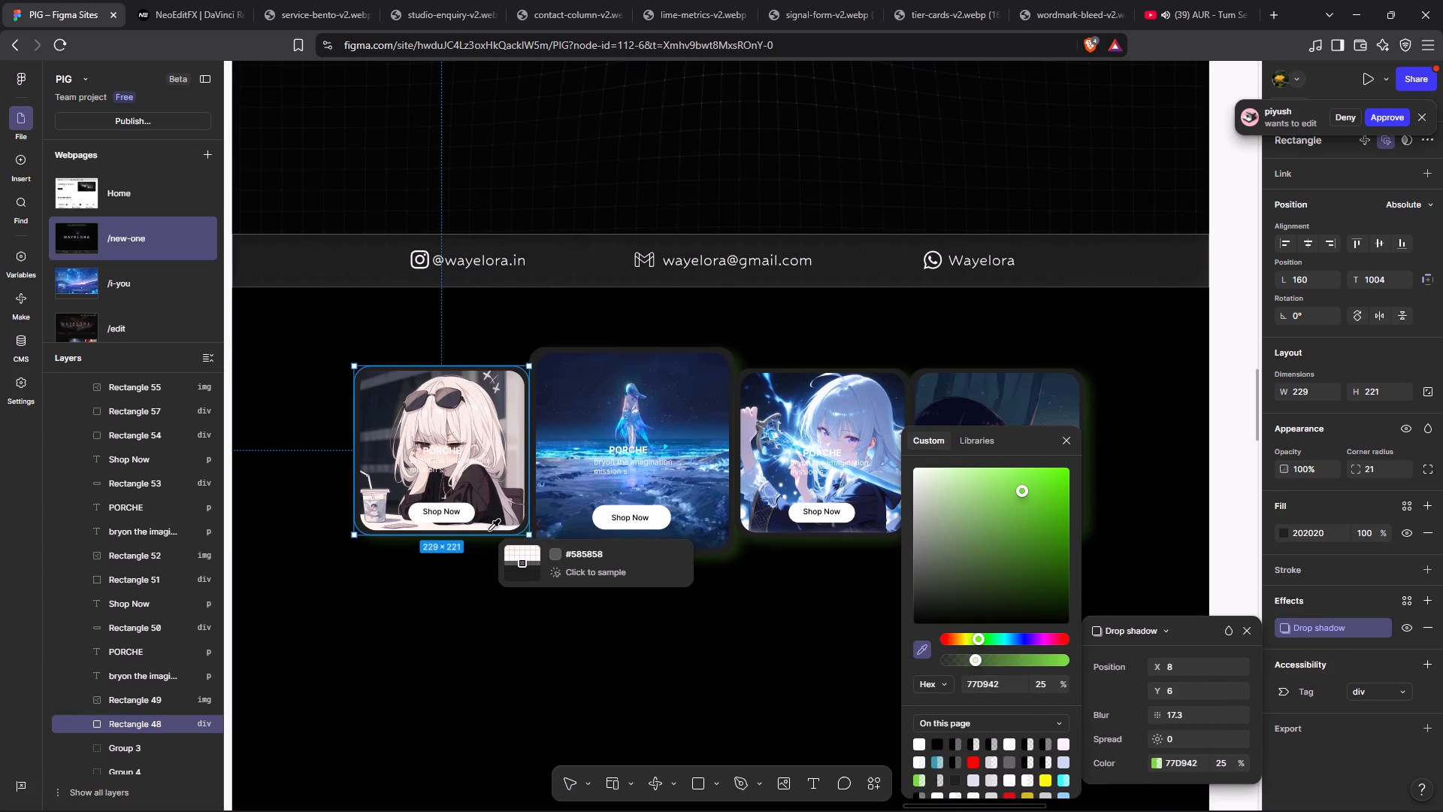
click(486, 528)
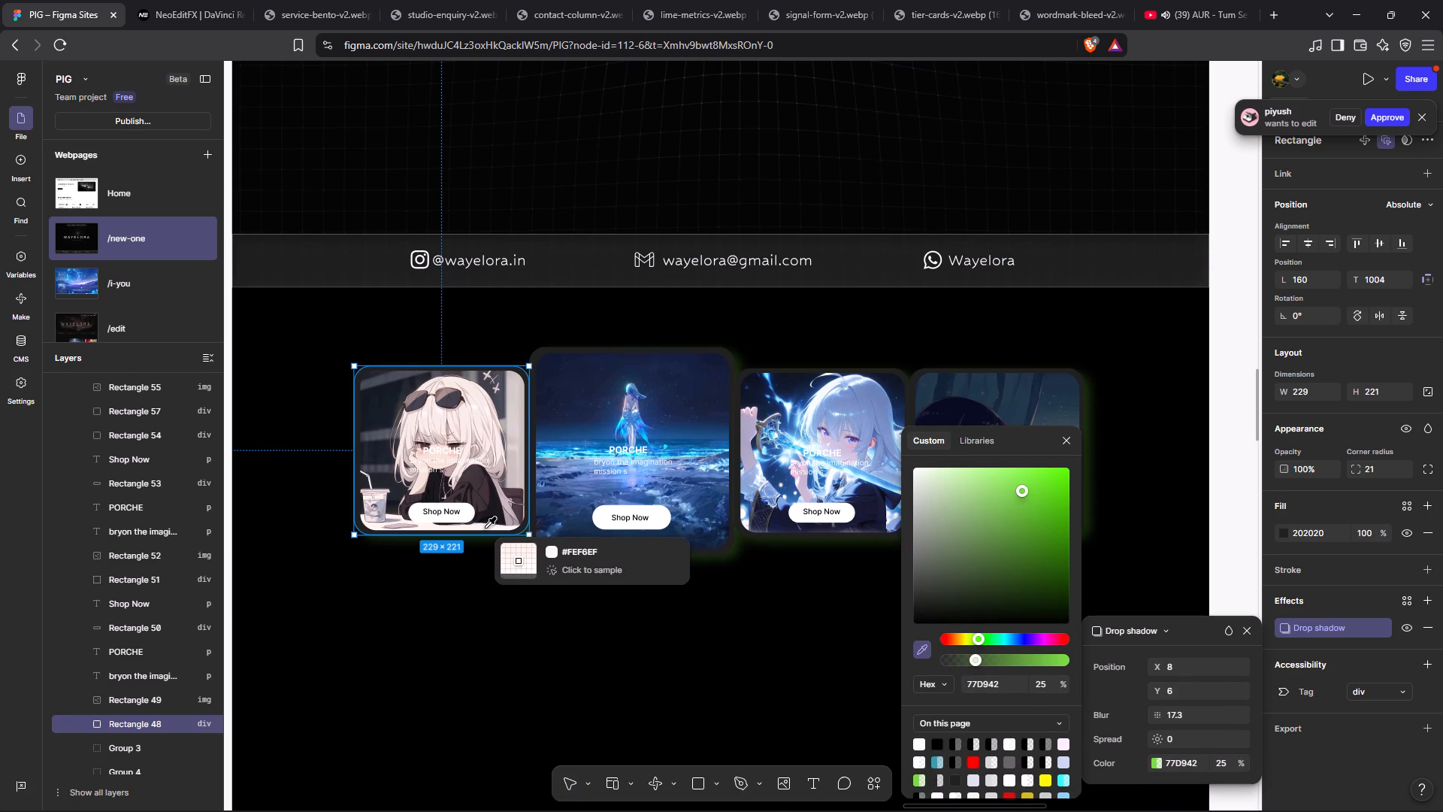
click(597, 688)
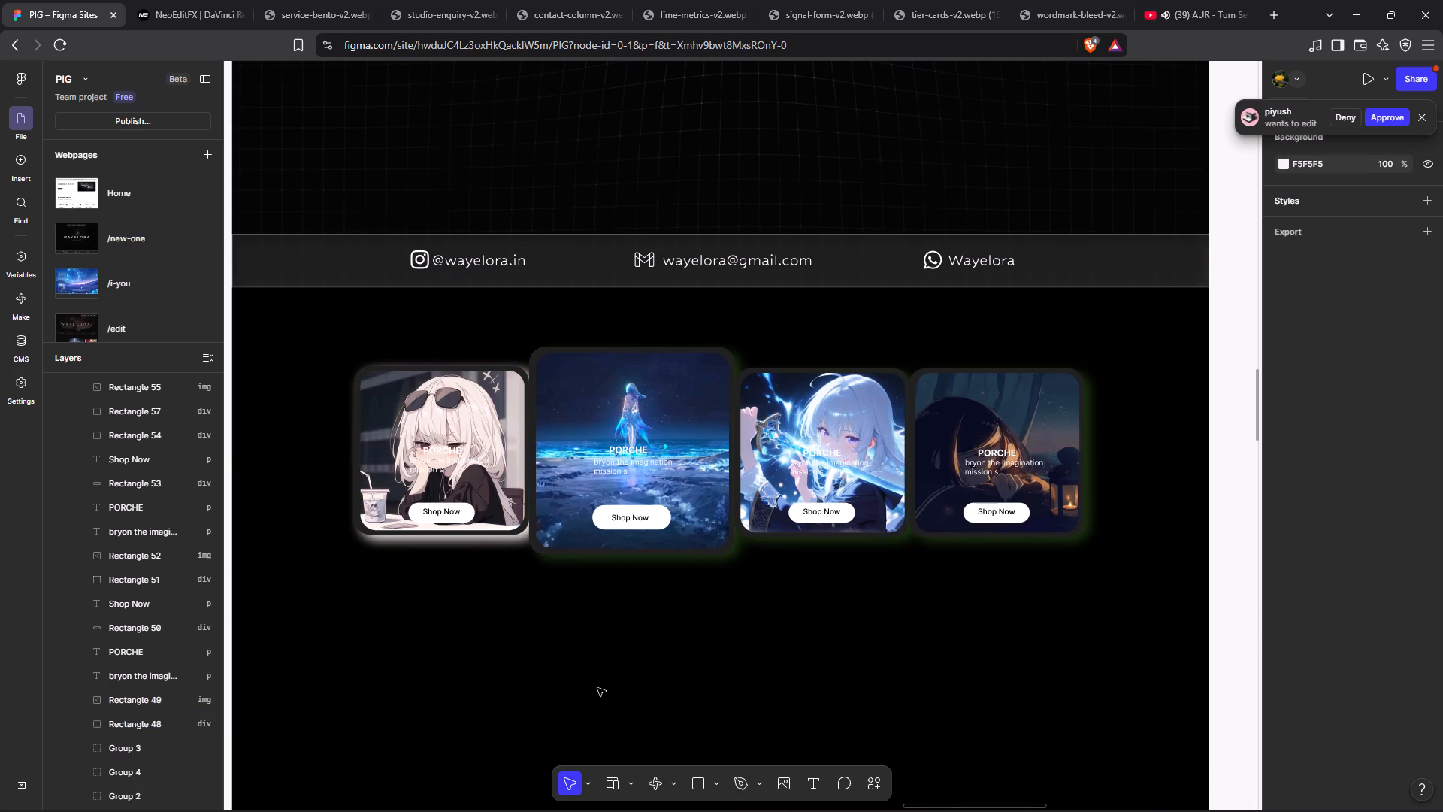
Recolour the second card's drop shadow with the blue 4A8EEA sampled from the glowing figure in its image.
click(727, 551)
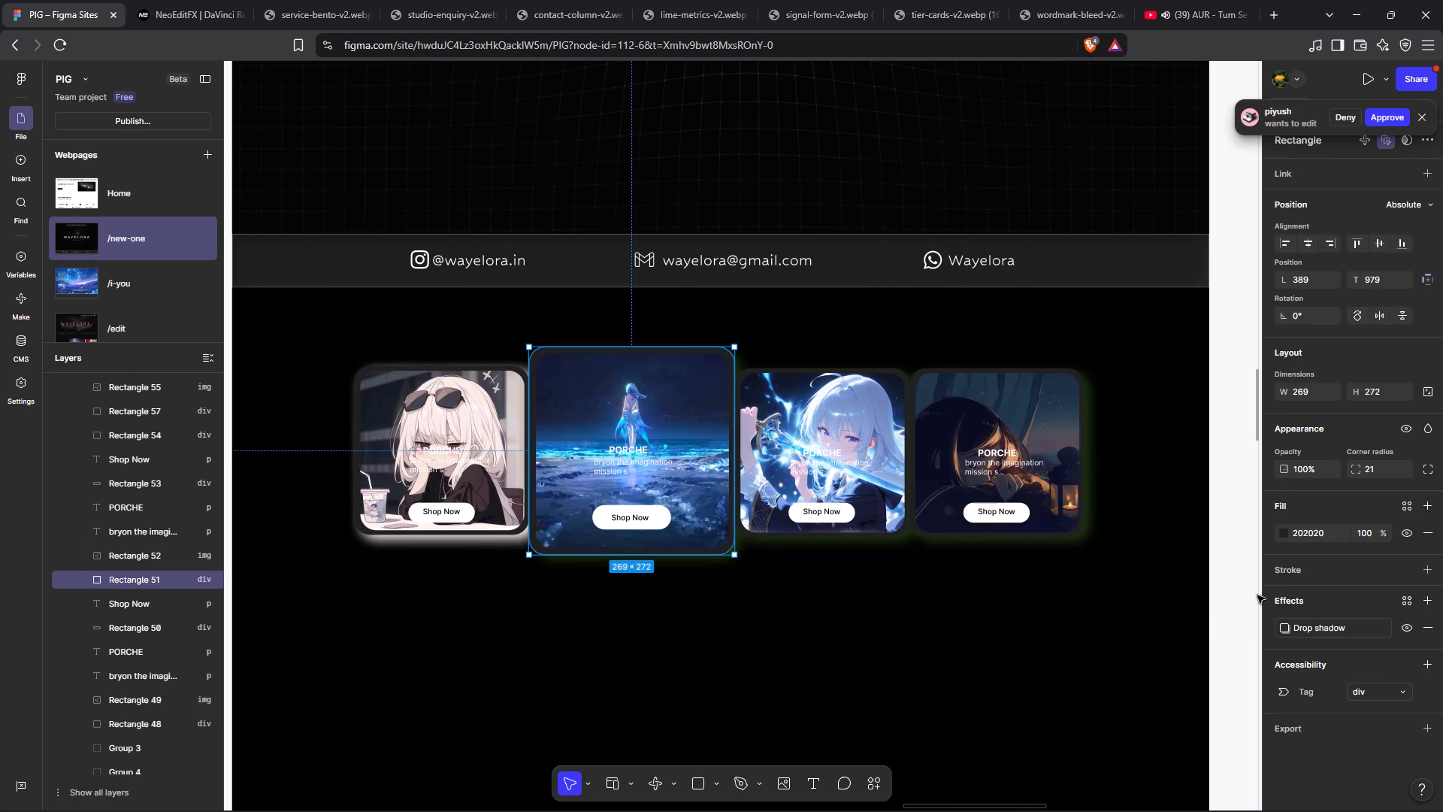
click(1287, 626)
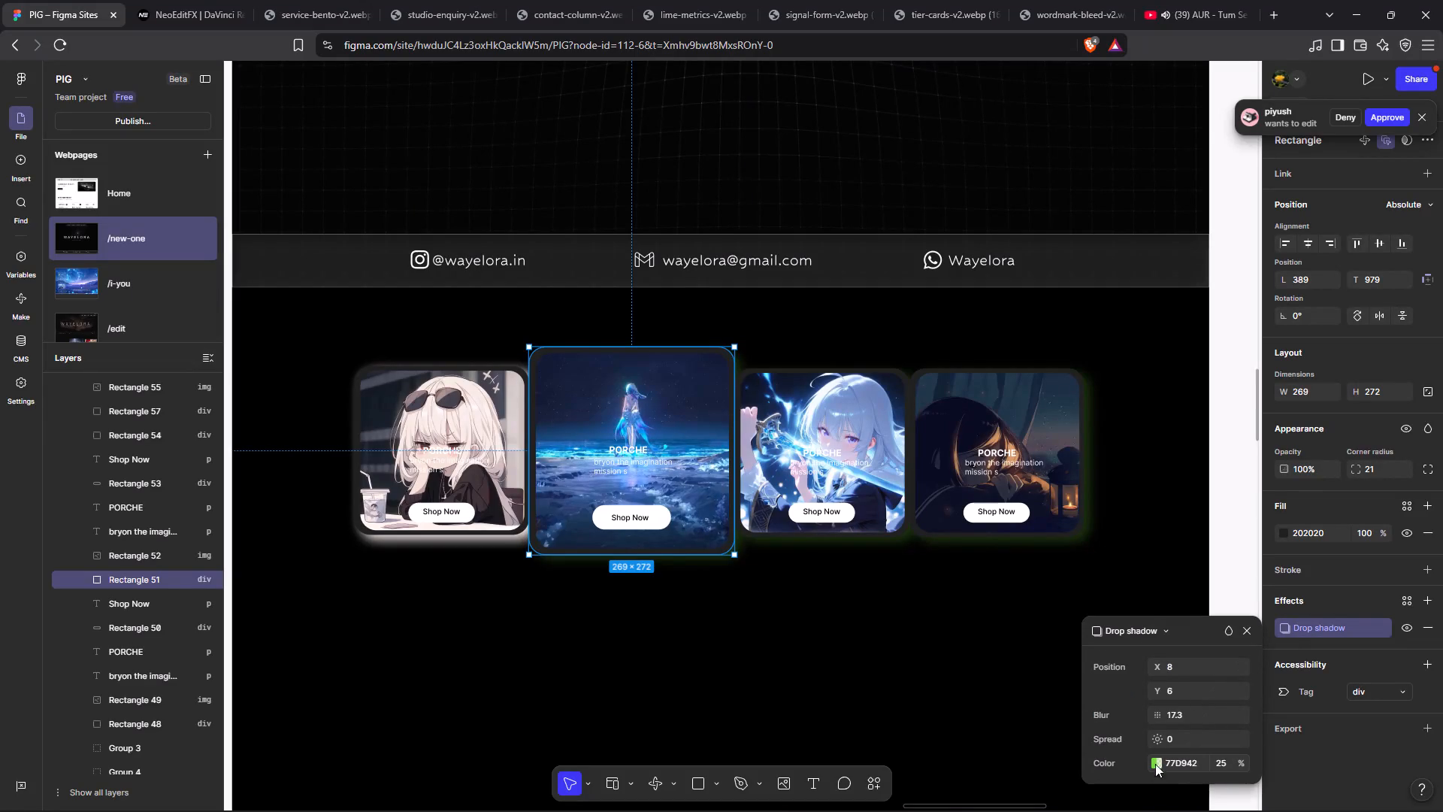
click(1160, 757)
click(1158, 761)
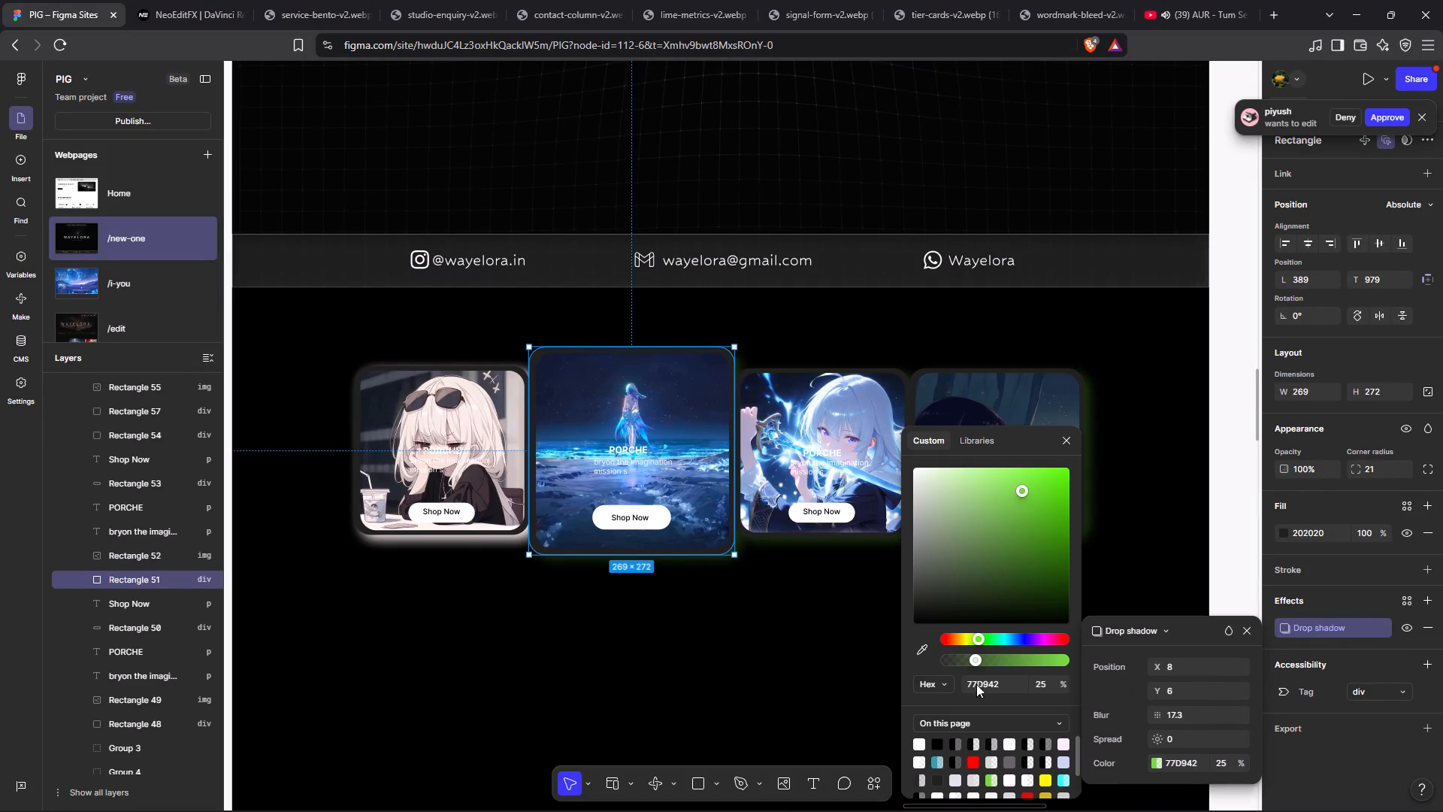
click(925, 653)
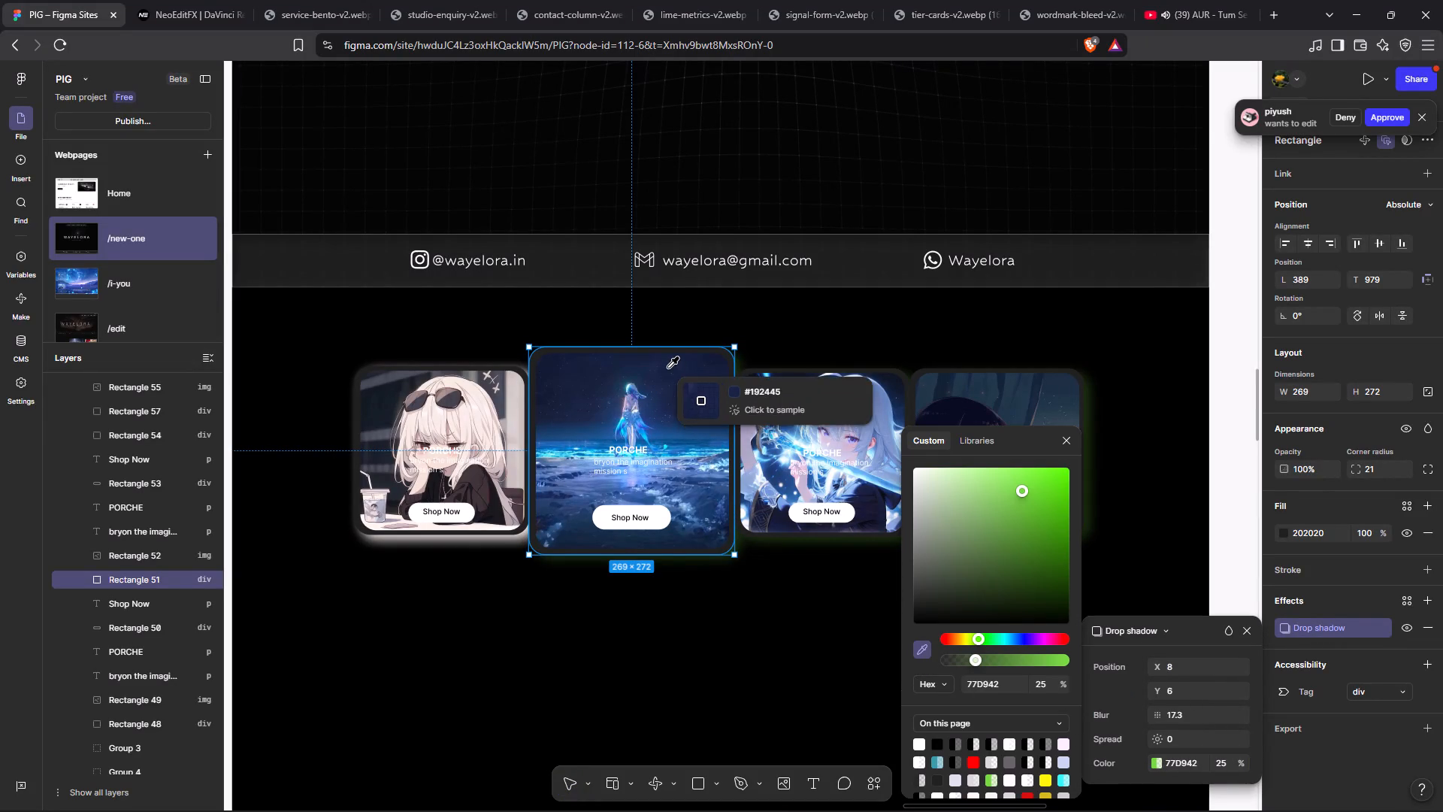
click(637, 425)
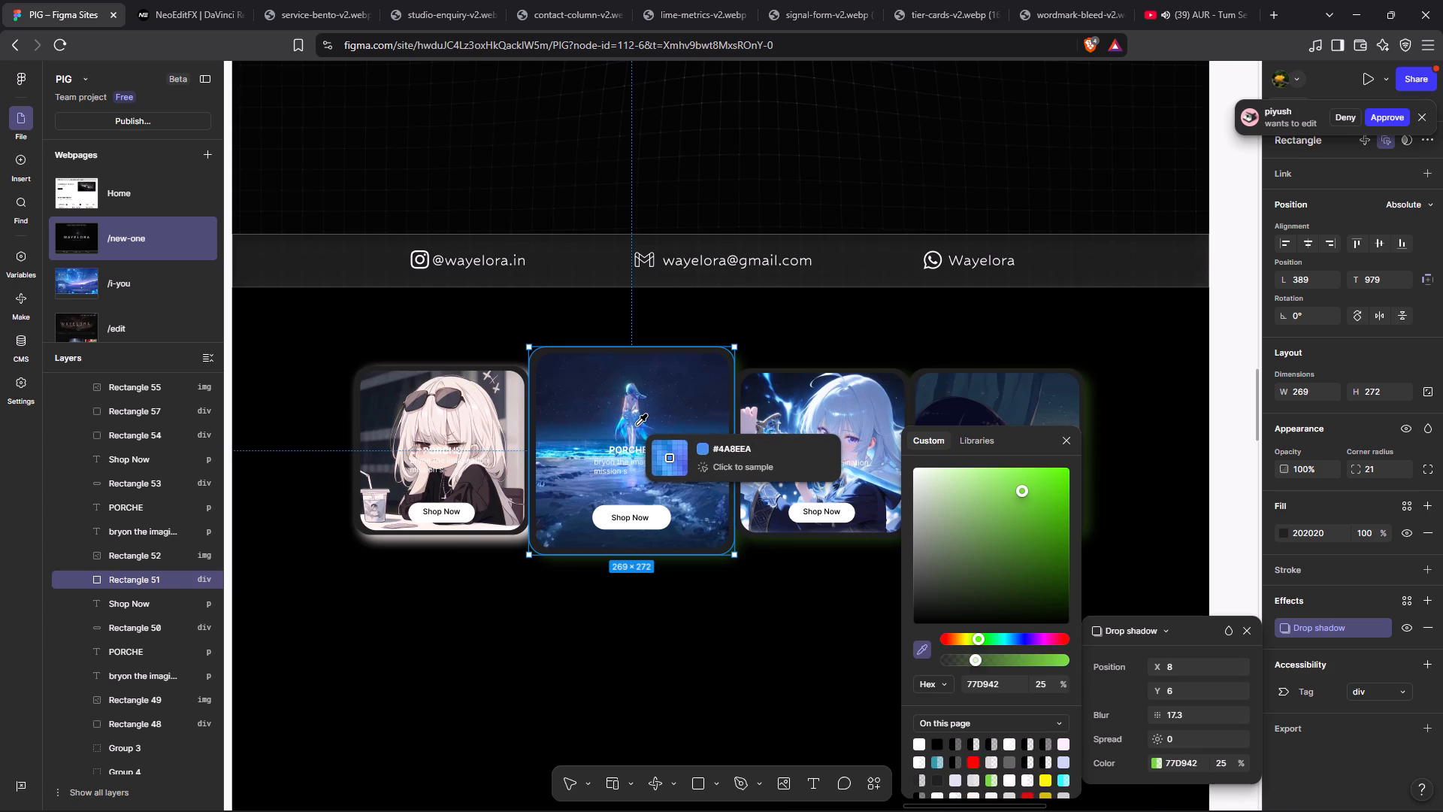
click(821, 688)
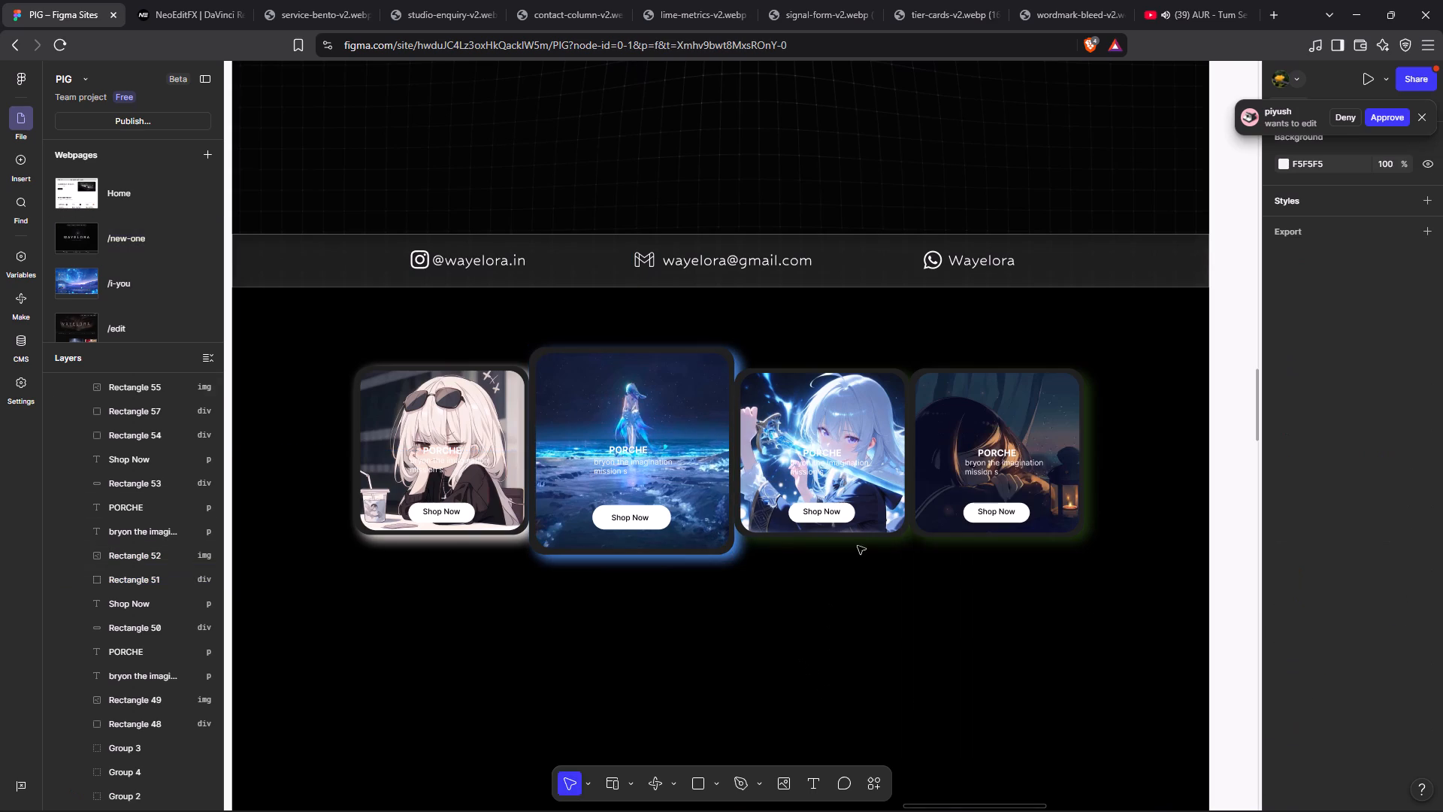
Recolour the third card's drop shadow with a pale tone sampled from the silver-haired character in its image.
click(888, 538)
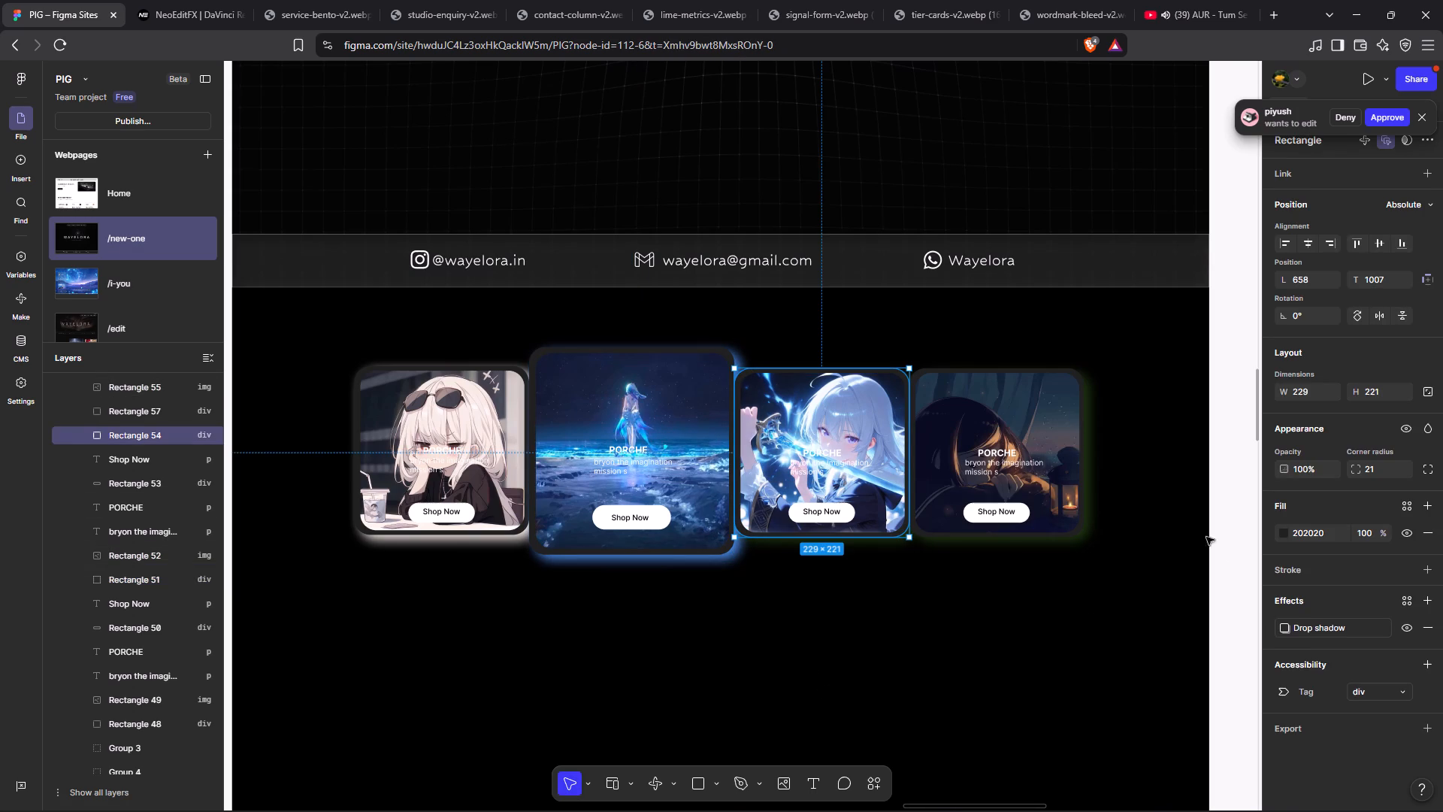
click(1281, 630)
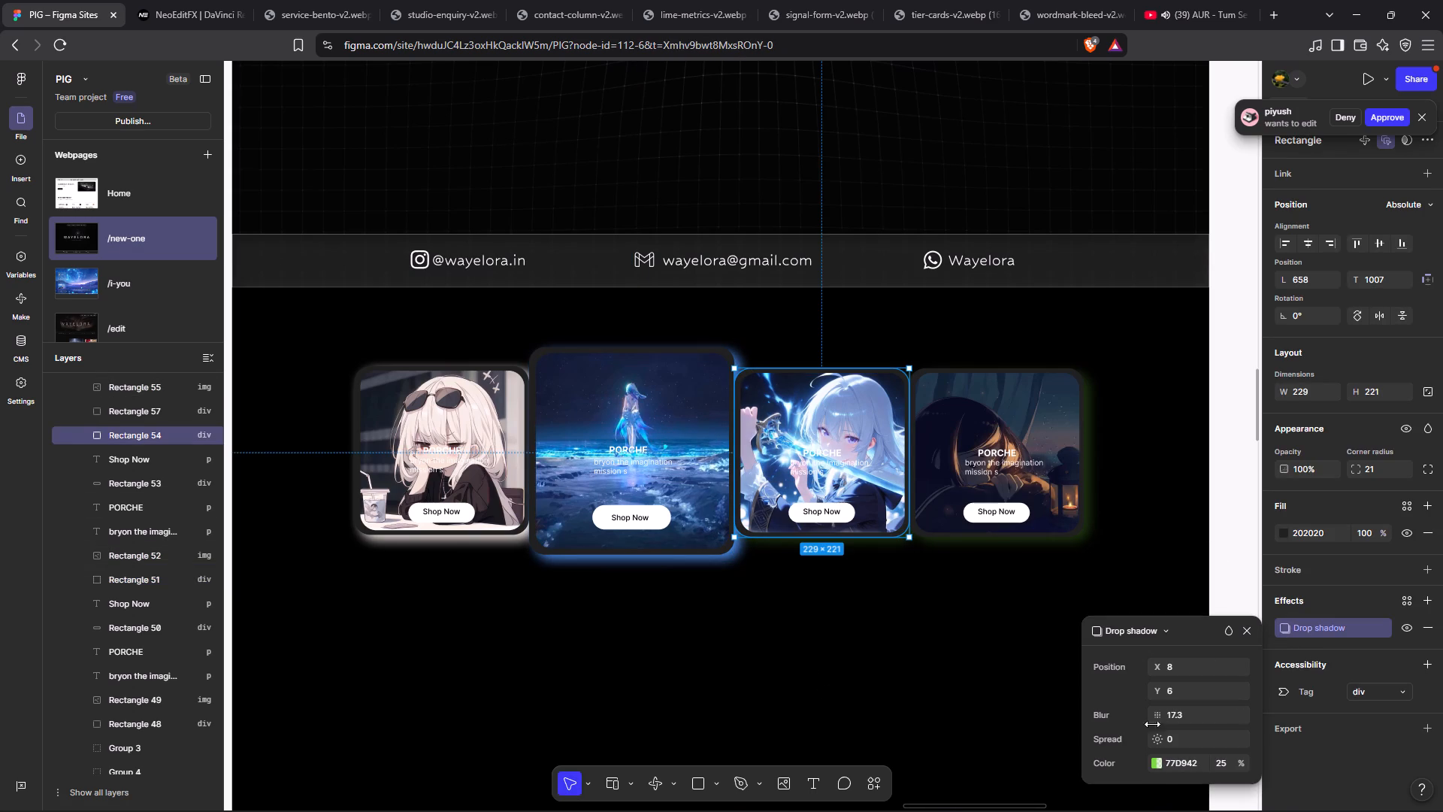
click(1160, 763)
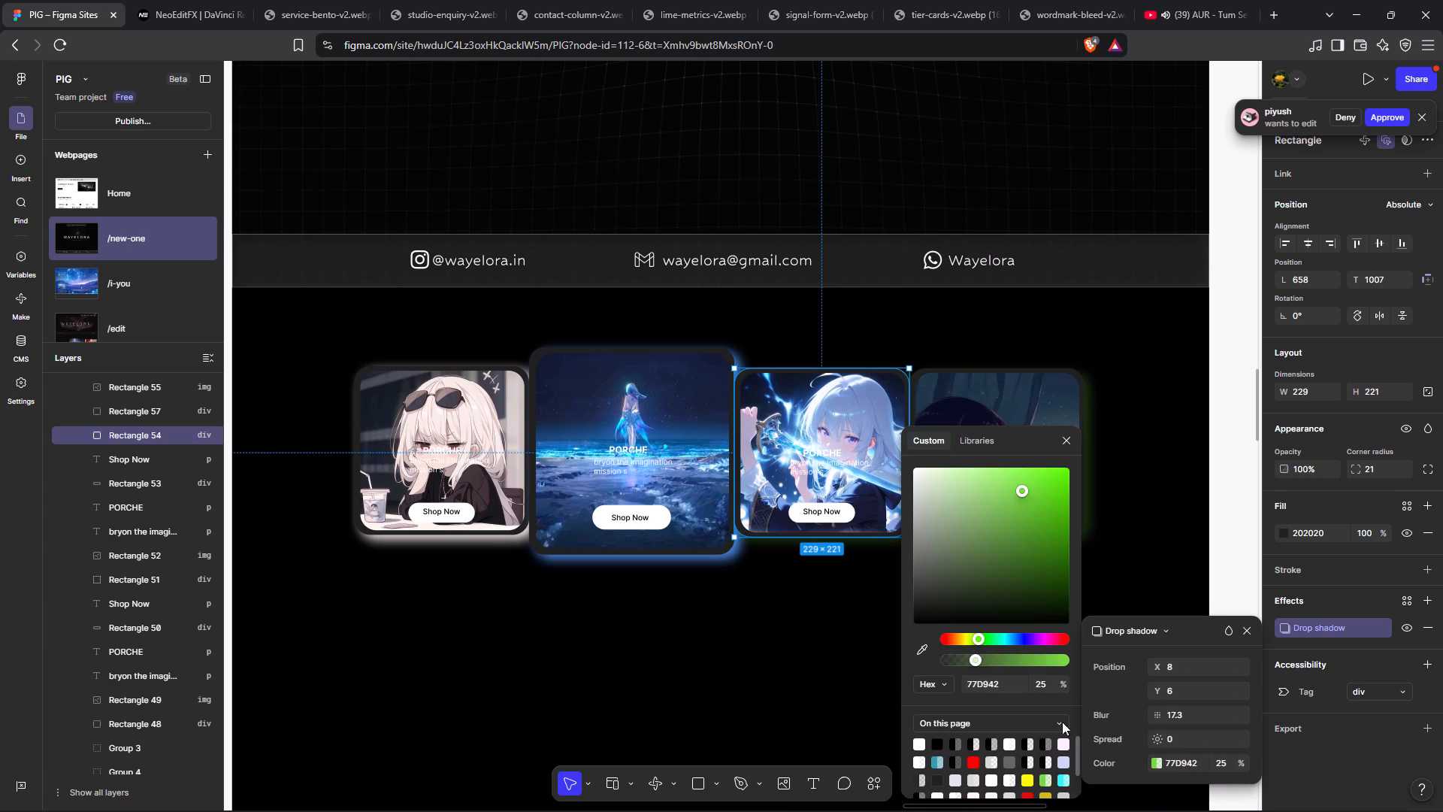
click(922, 641)
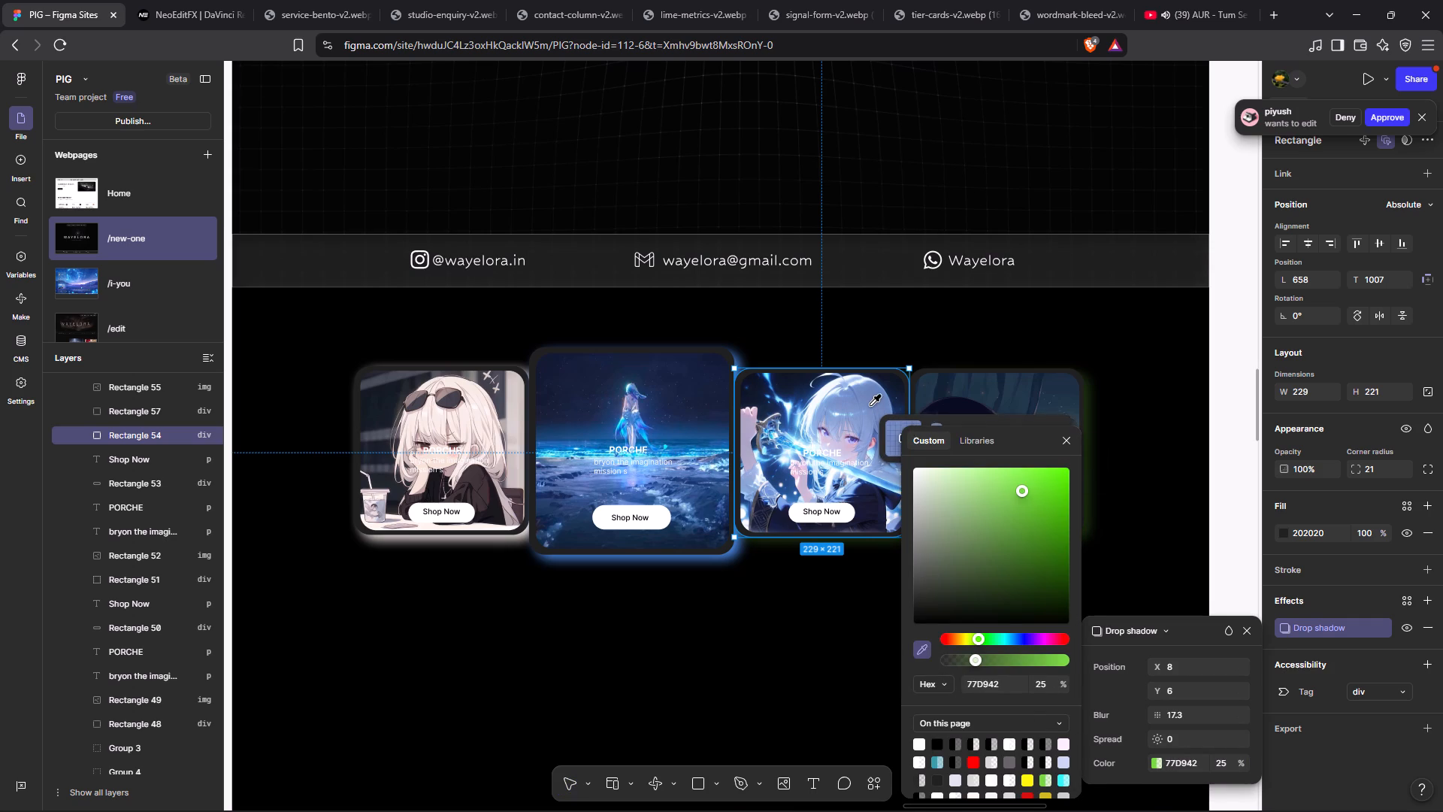
click(846, 445)
click(842, 718)
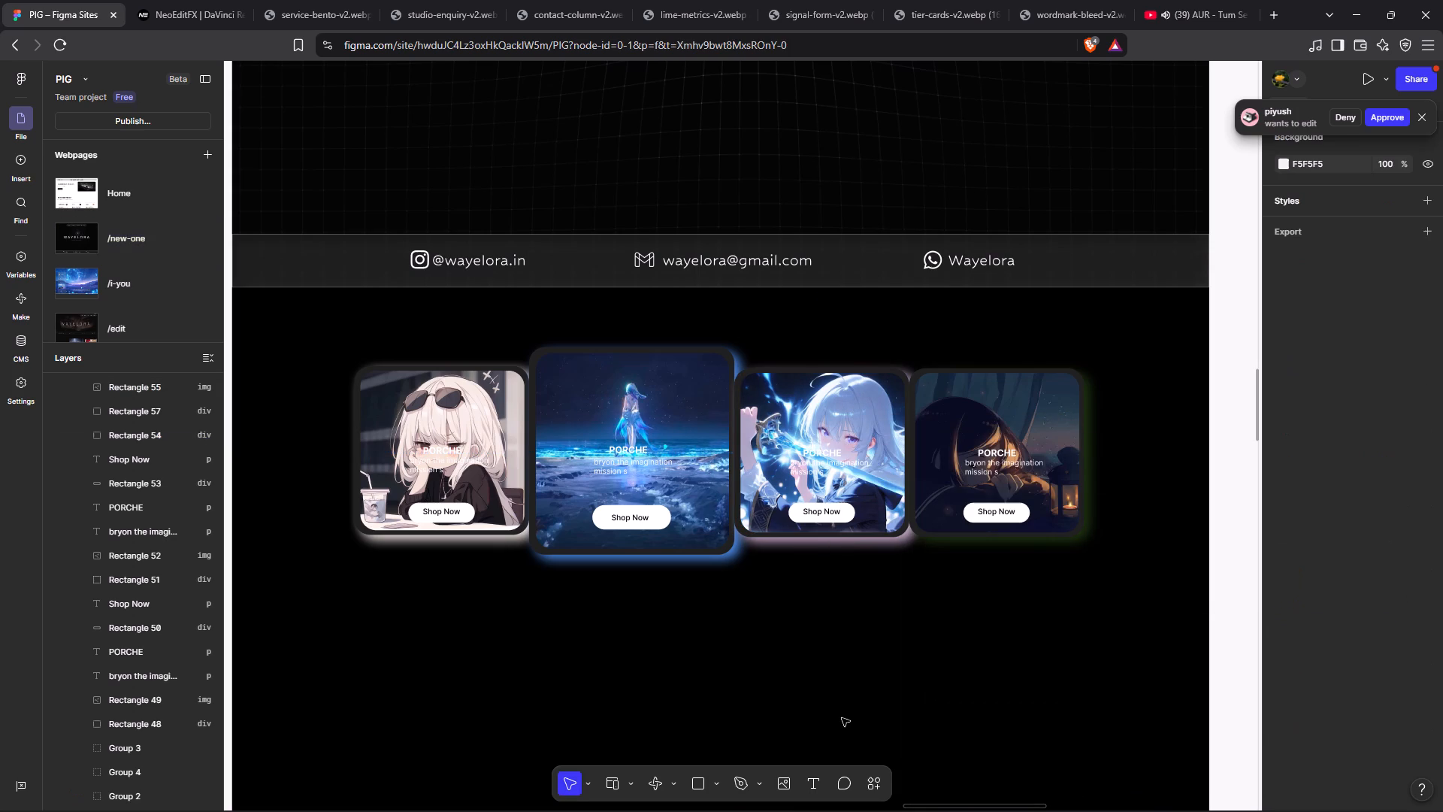
click(842, 718)
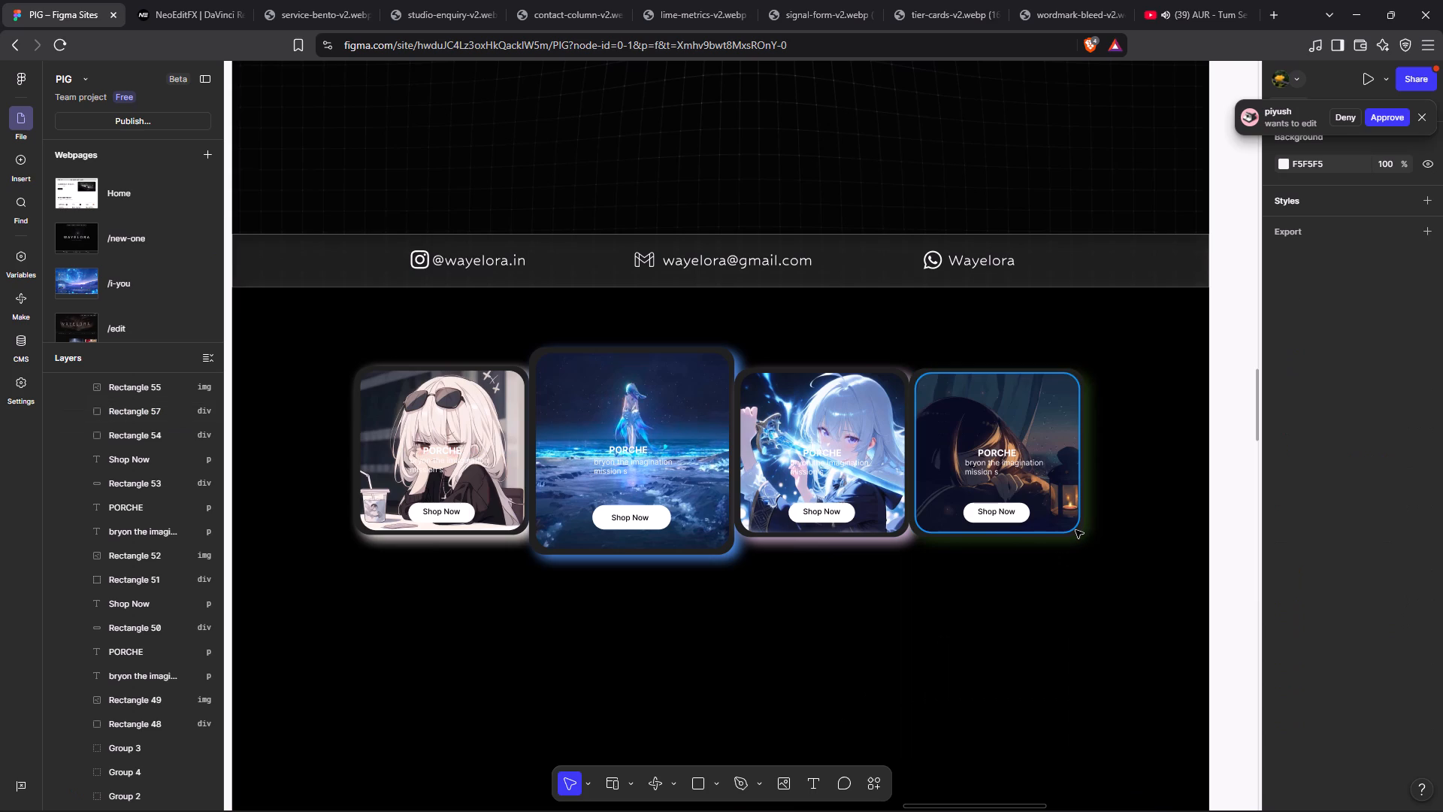
Recolour the fourth card's drop shadow with the warm orange DD9D65 sampled from its image, moving the colour picker clear of the card.
click(1078, 532)
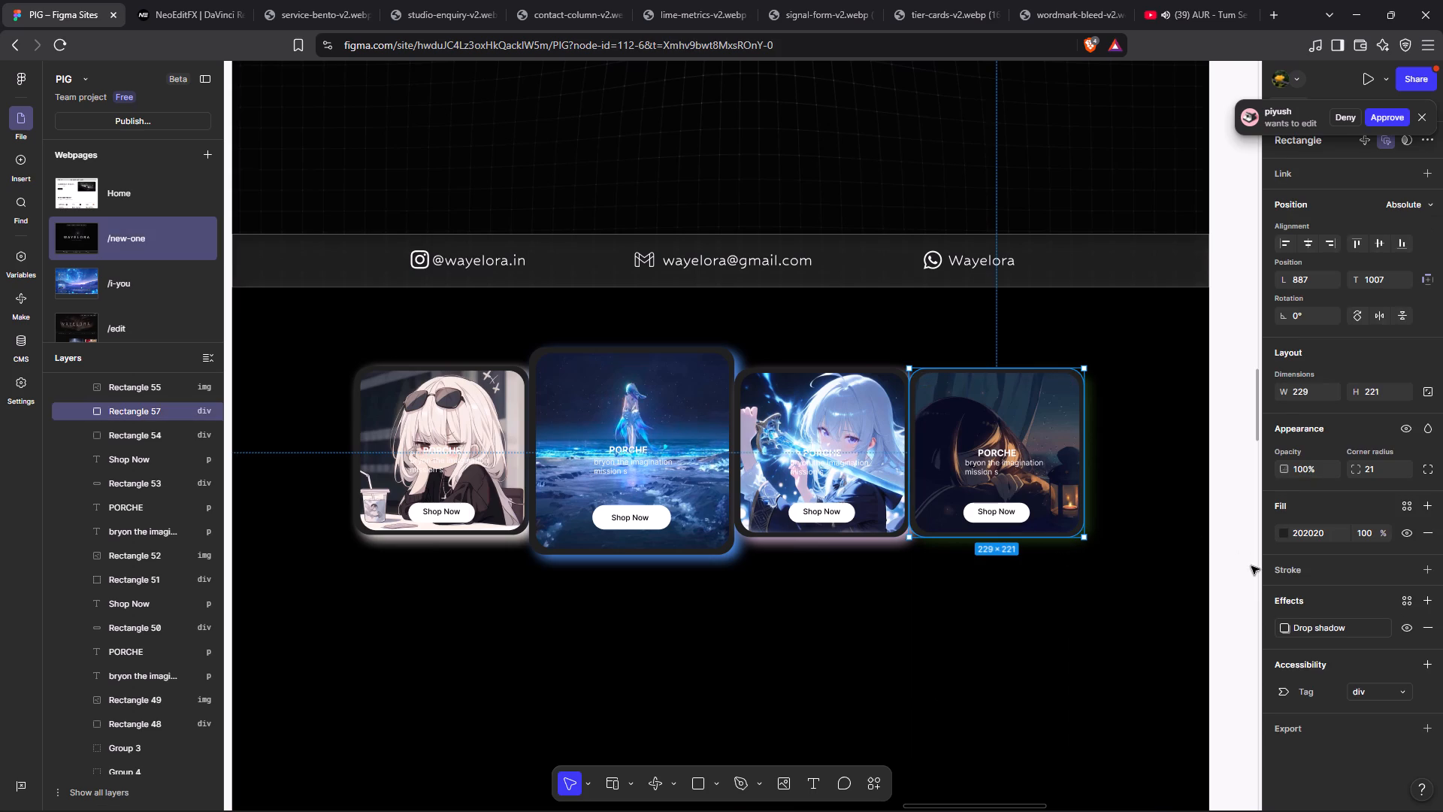
click(1286, 629)
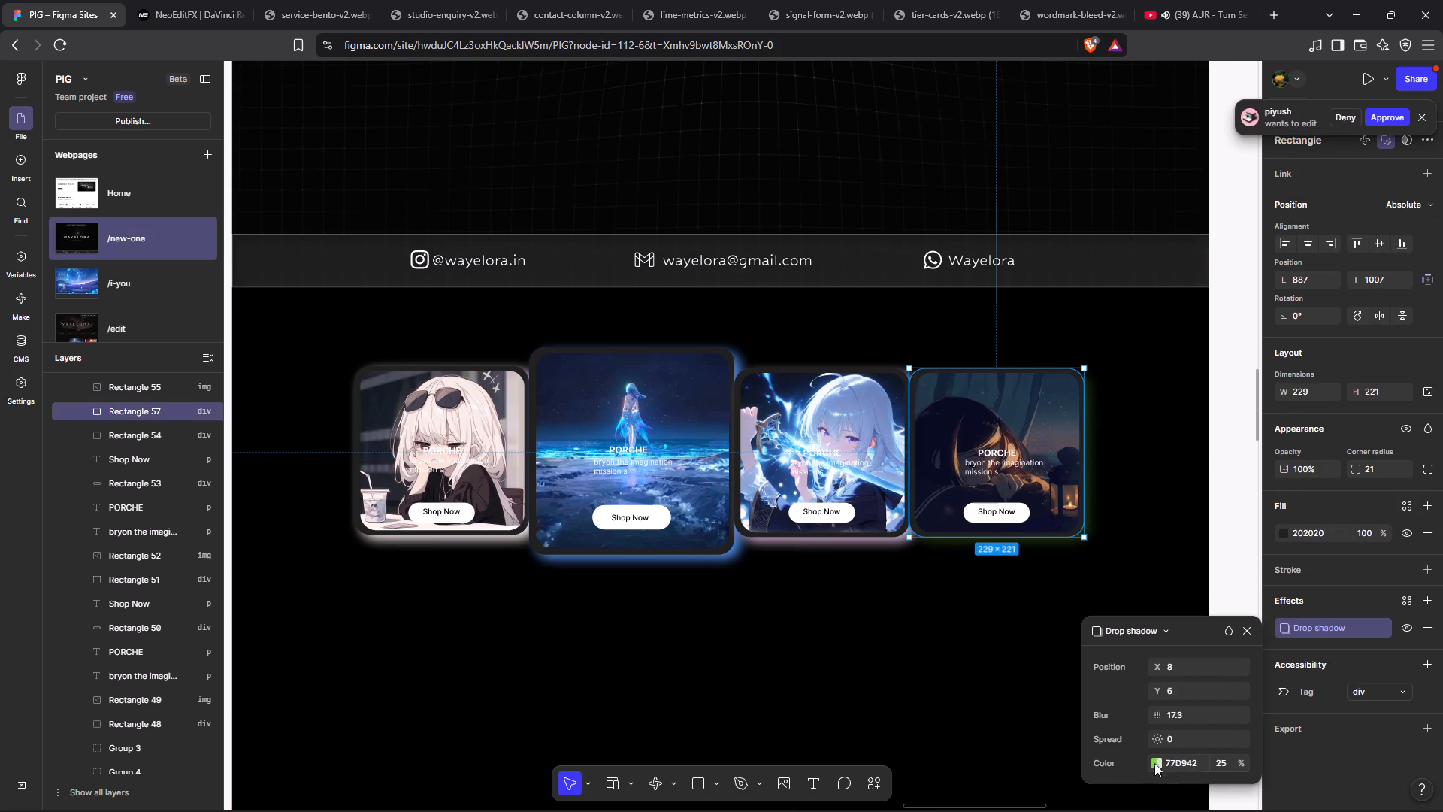
click(1156, 759)
click(927, 653)
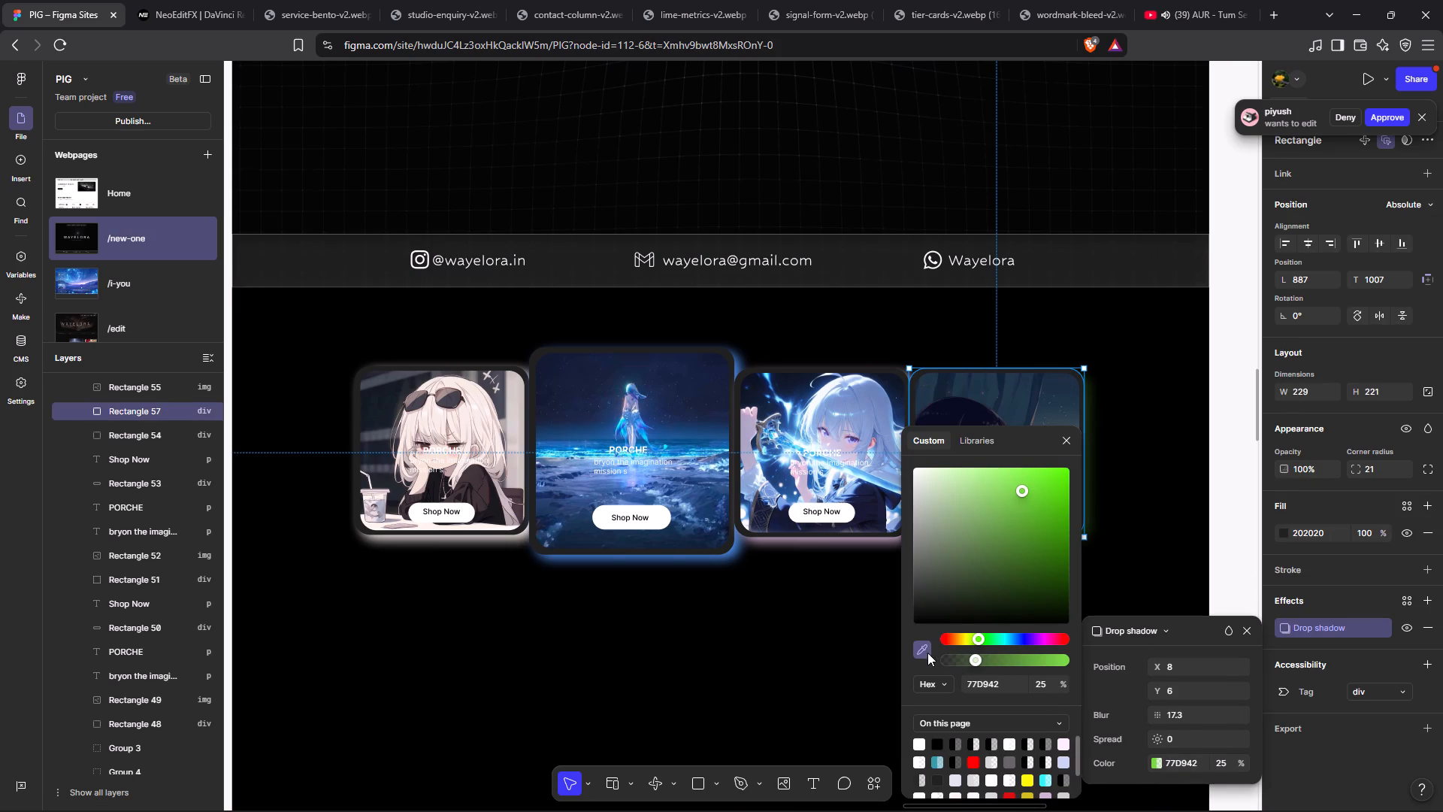
drag(1029, 440, 775, 592)
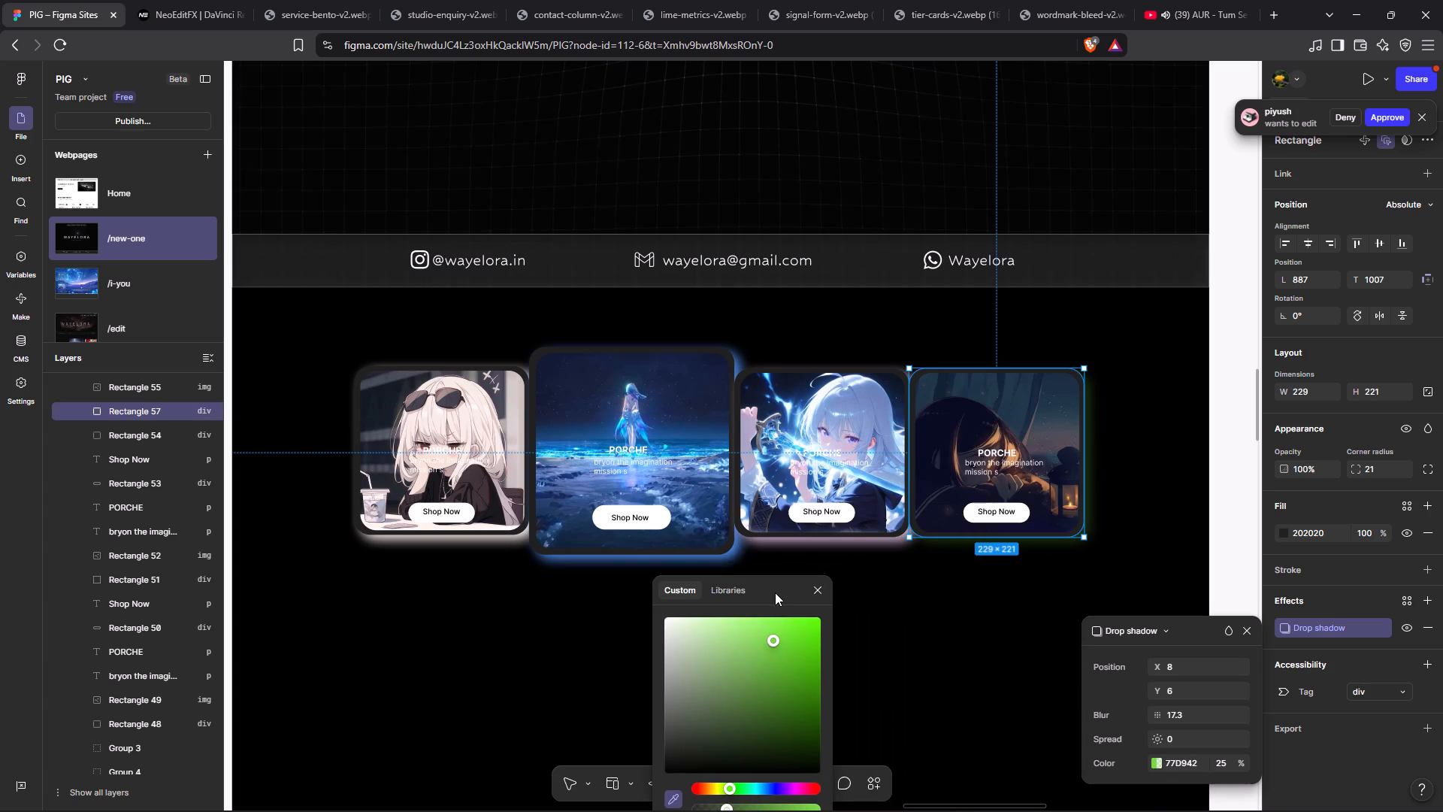
click(1012, 447)
click(948, 752)
click(948, 752)
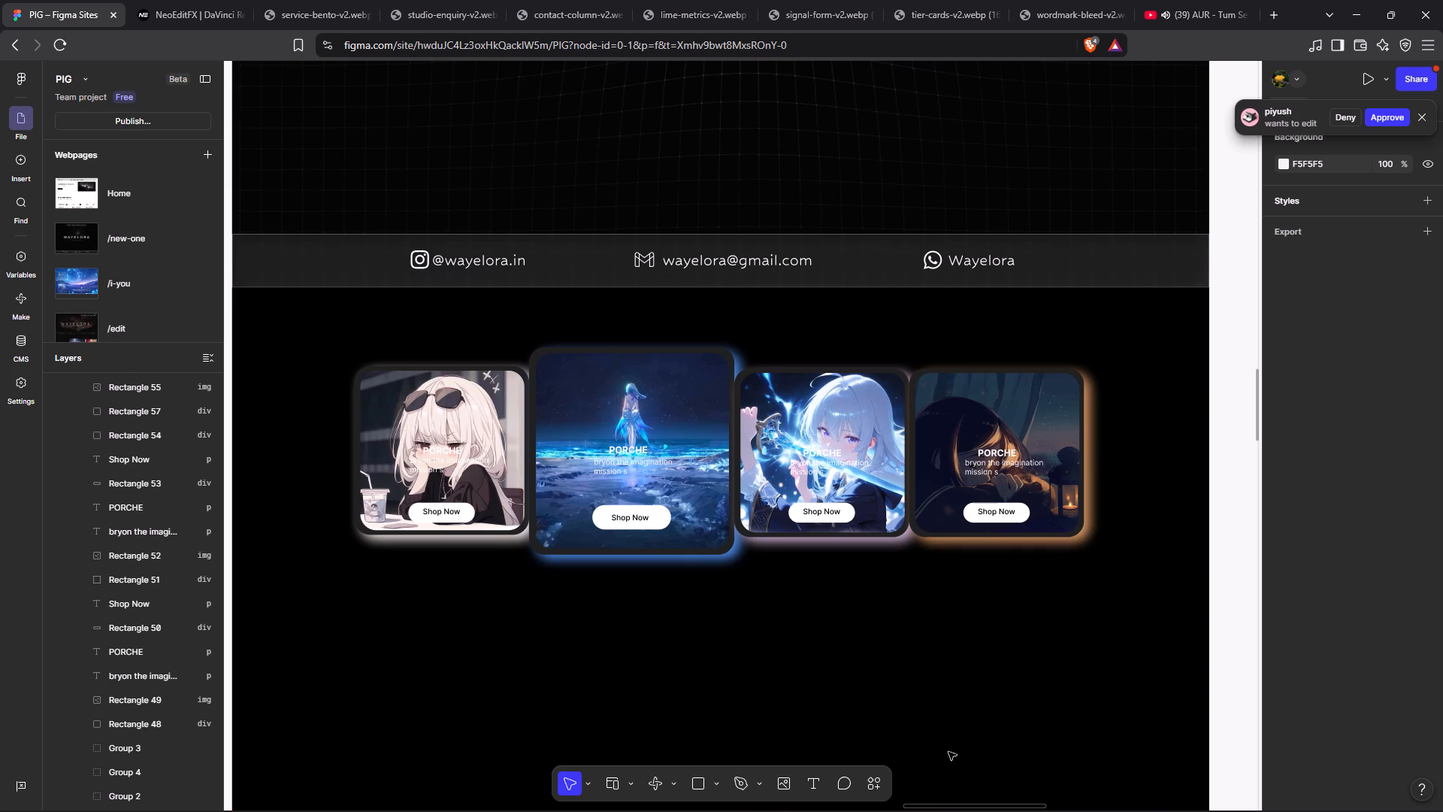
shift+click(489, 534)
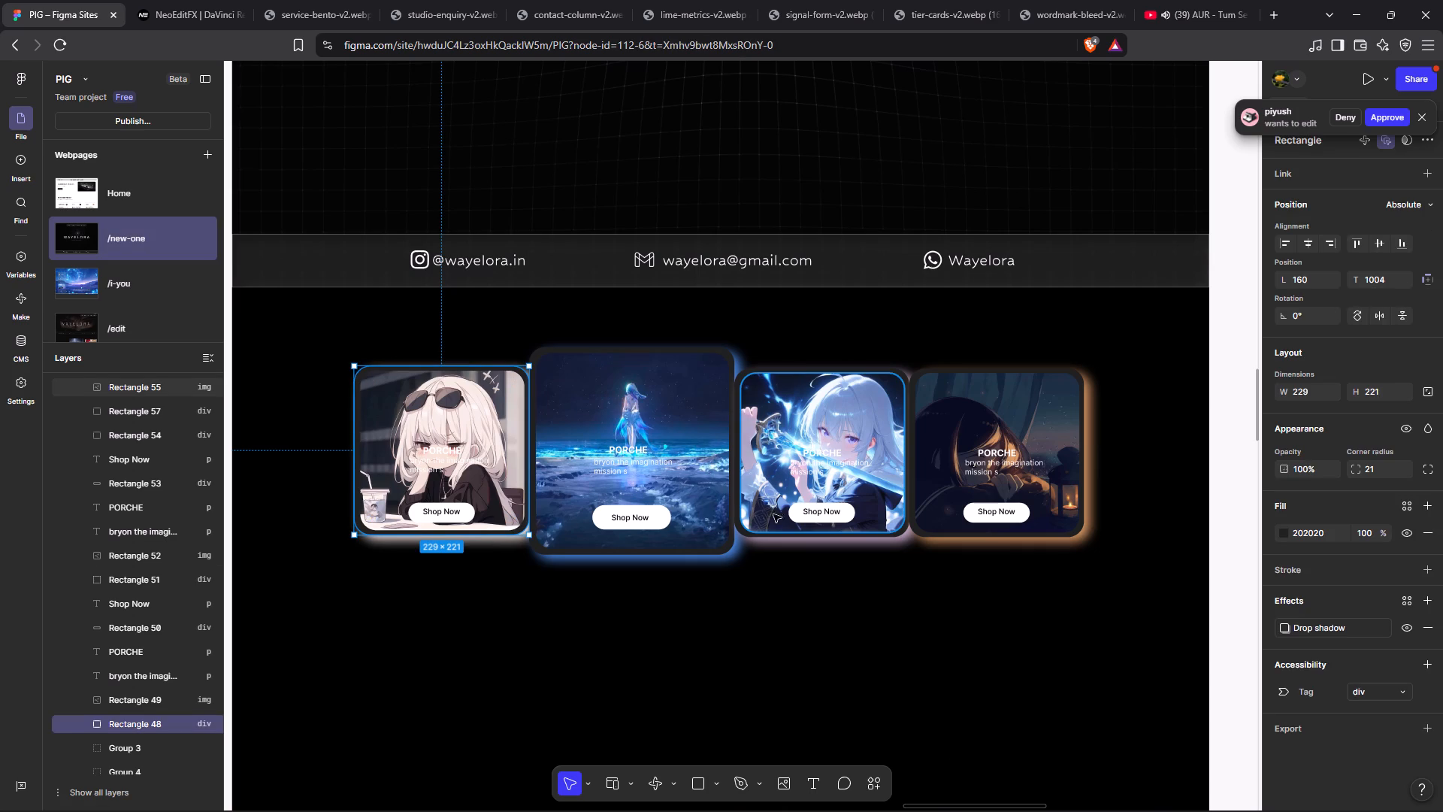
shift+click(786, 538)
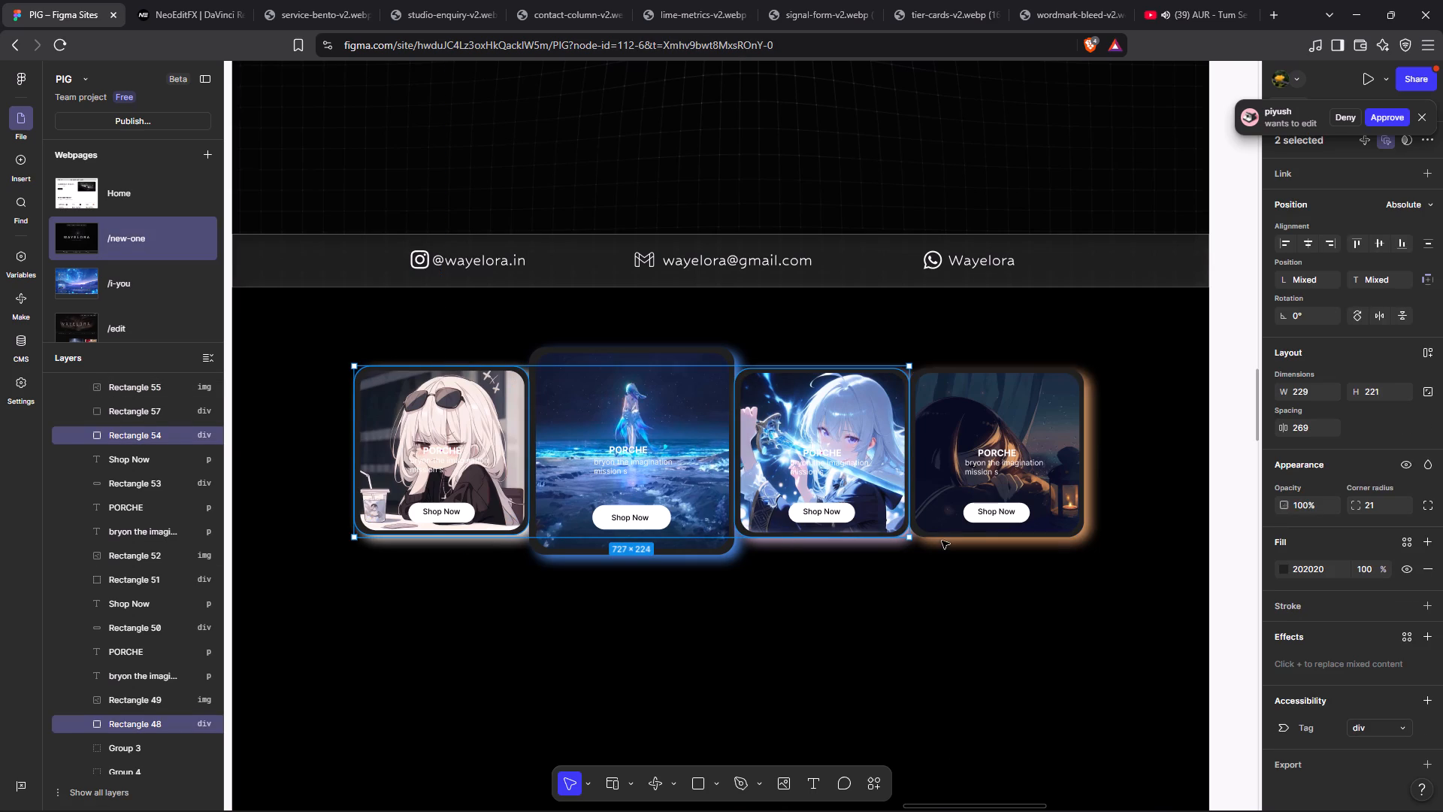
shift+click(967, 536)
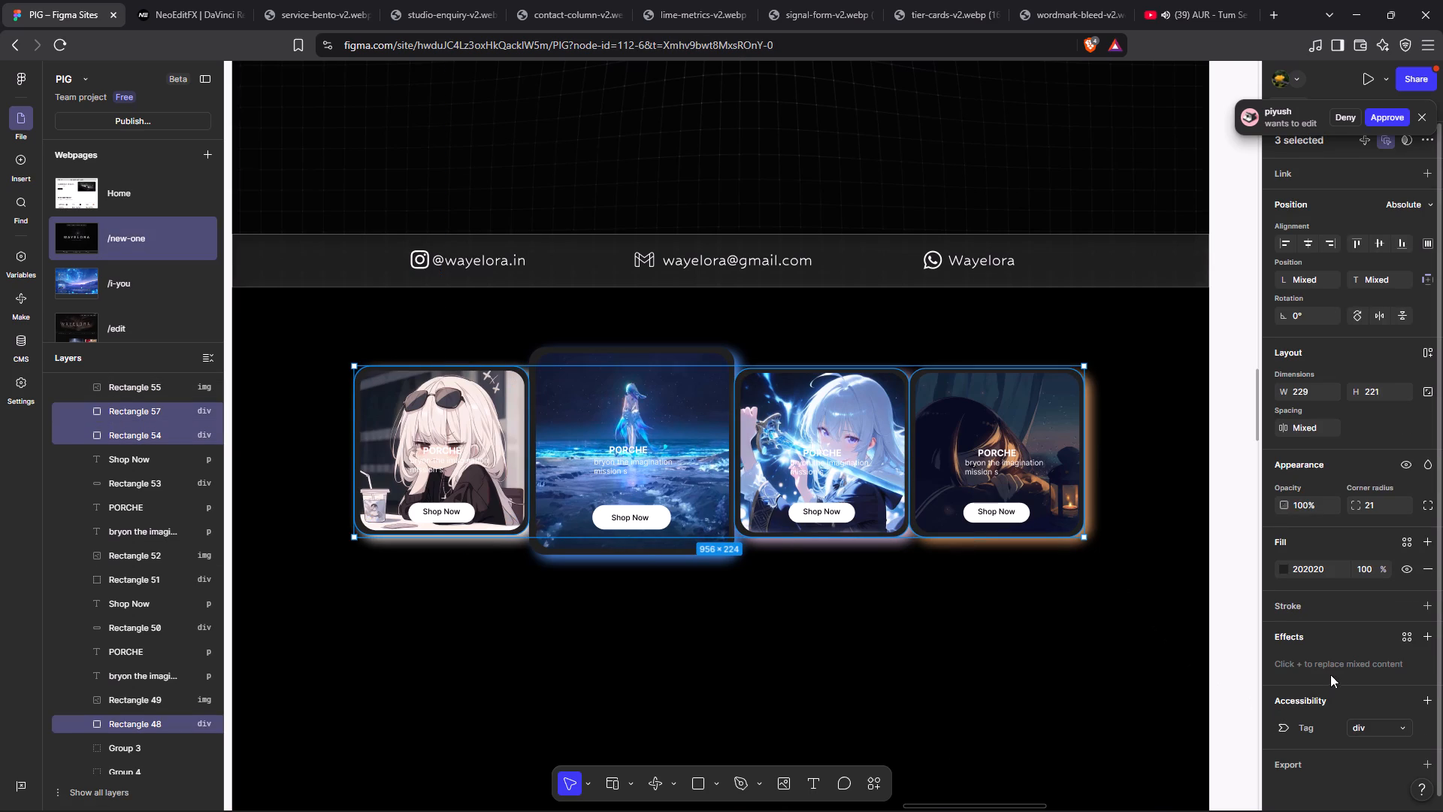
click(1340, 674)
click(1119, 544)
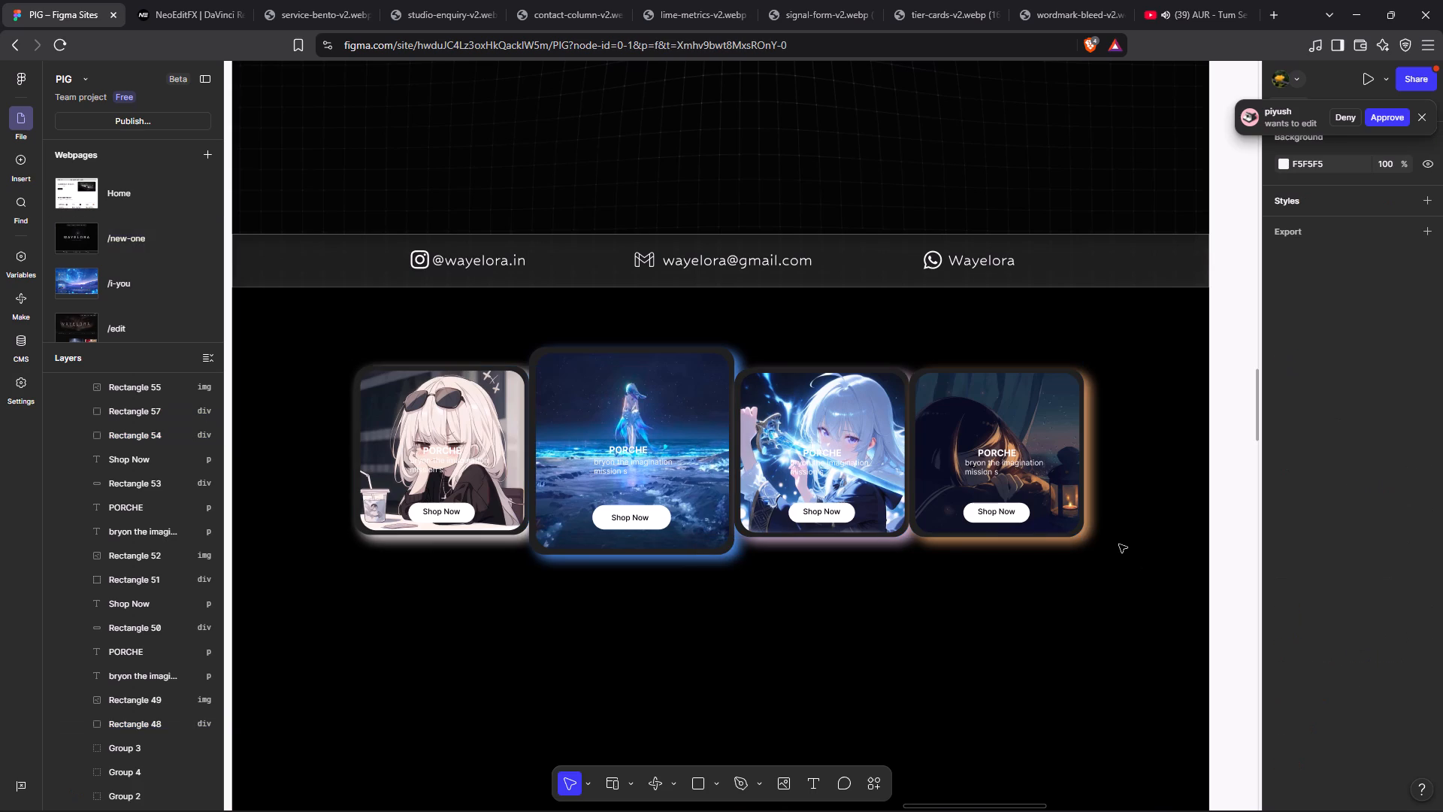
Reduce the fourth card's drop shadow offset to X 2 and Y 1 so the orange glow surrounds the card more evenly.
click(982, 542)
click(1009, 540)
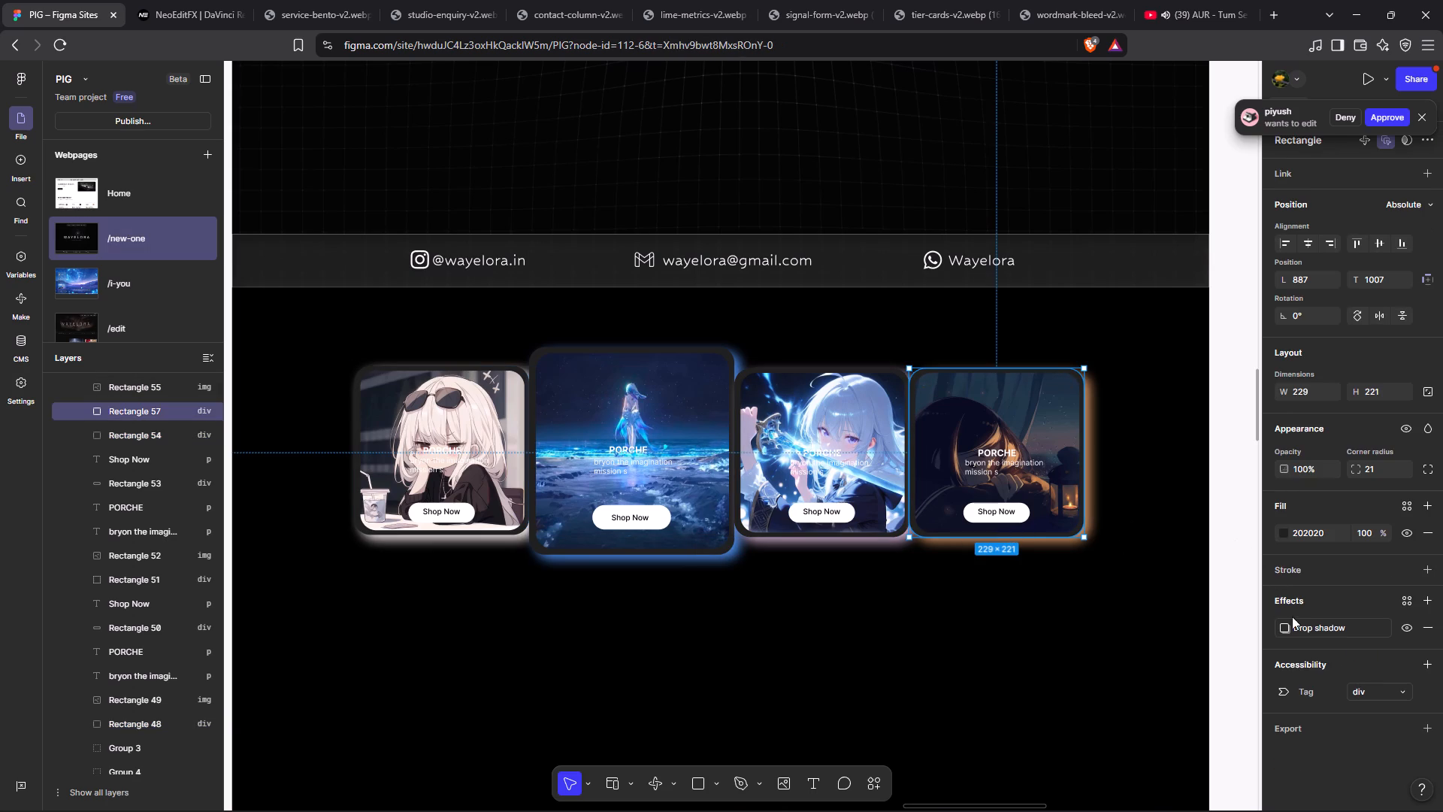
click(1293, 624)
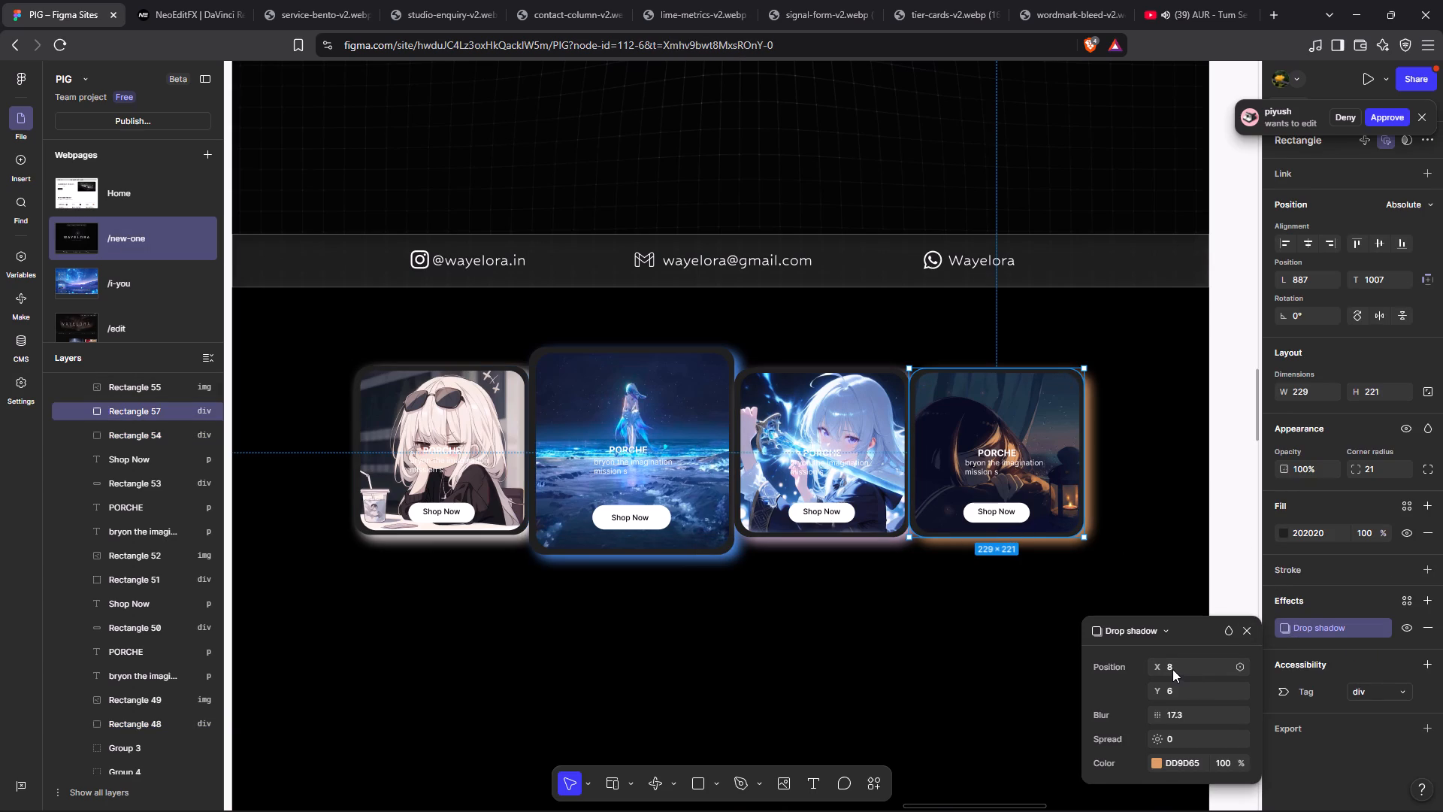
click(1160, 665)
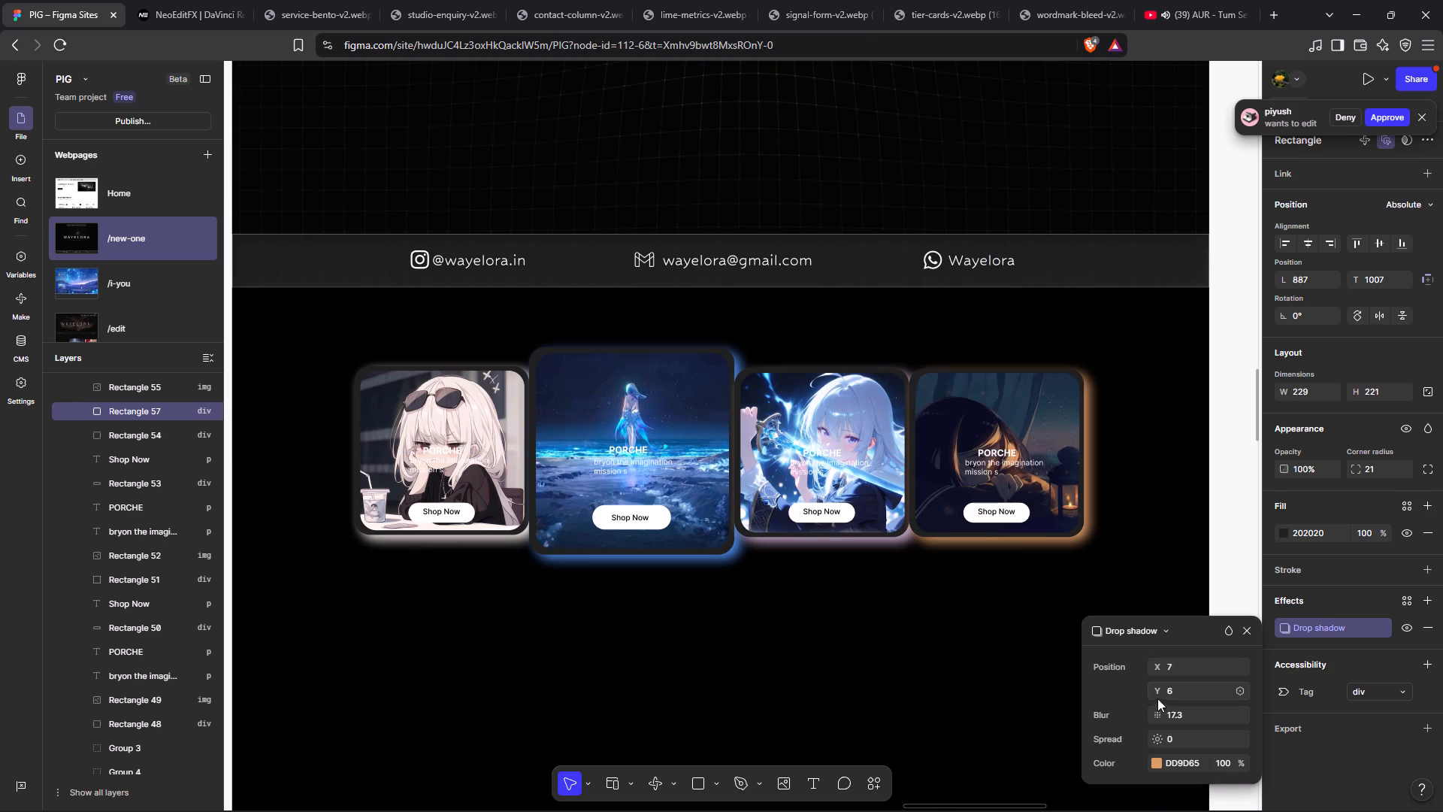
click(1157, 691)
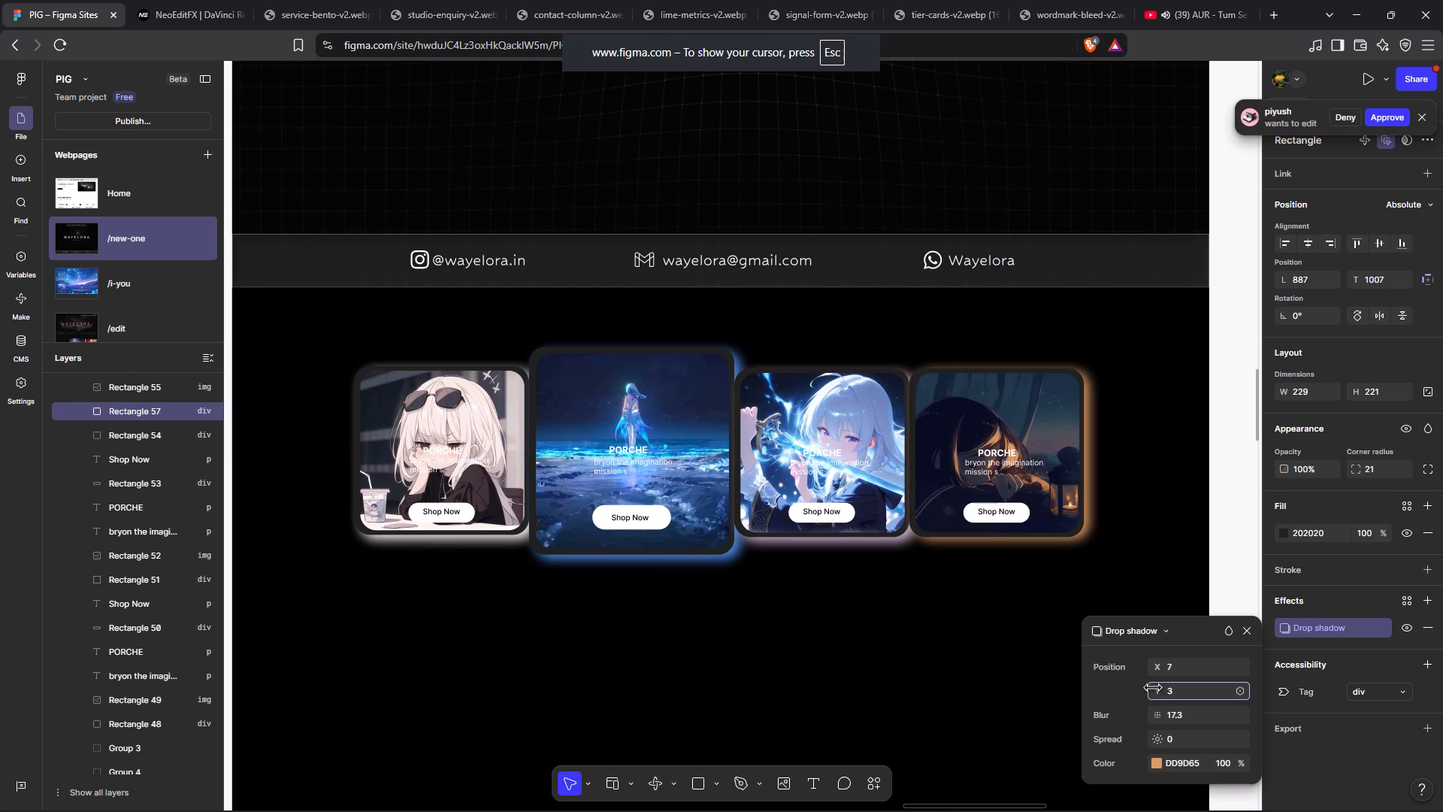
click(1154, 662)
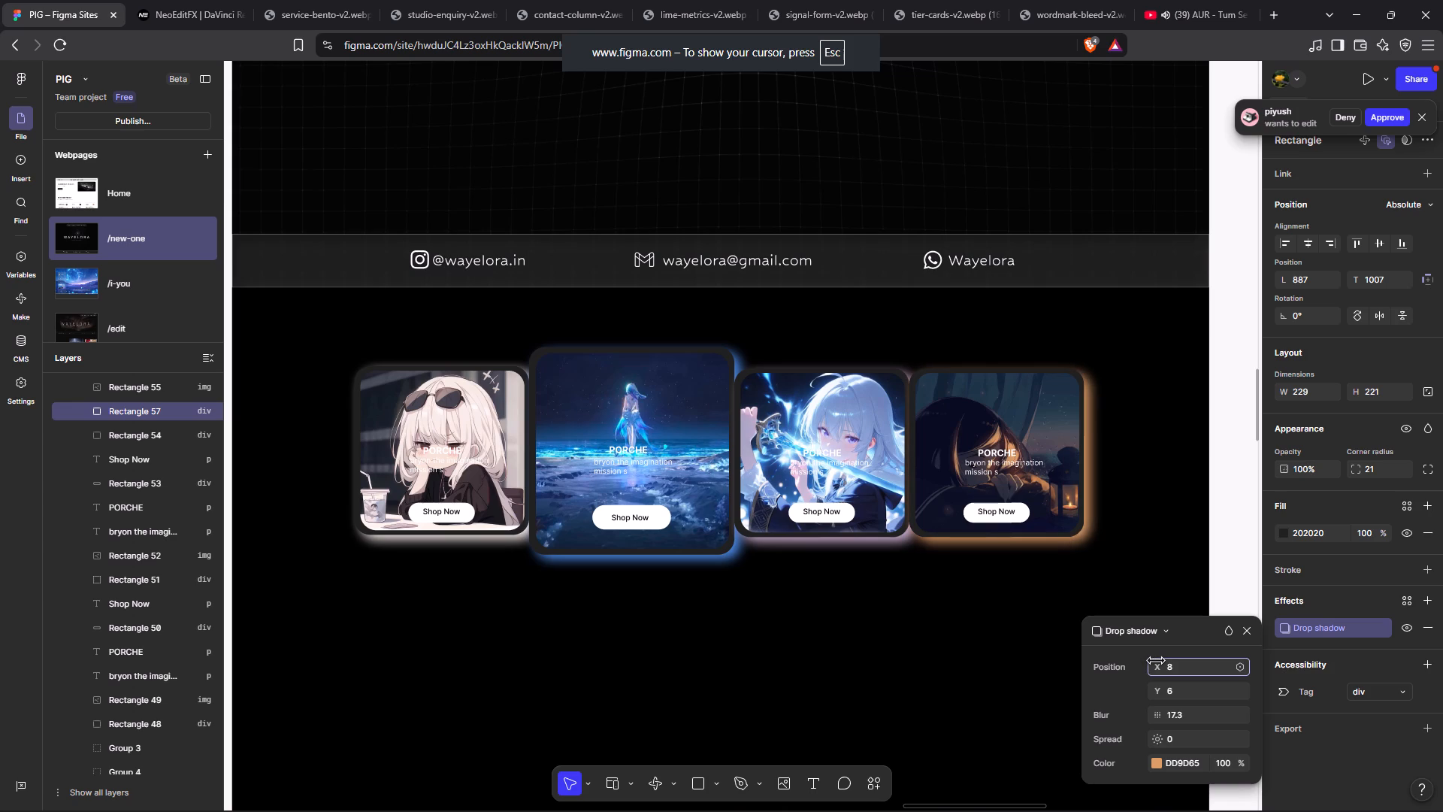
drag(1154, 688, 1150, 688)
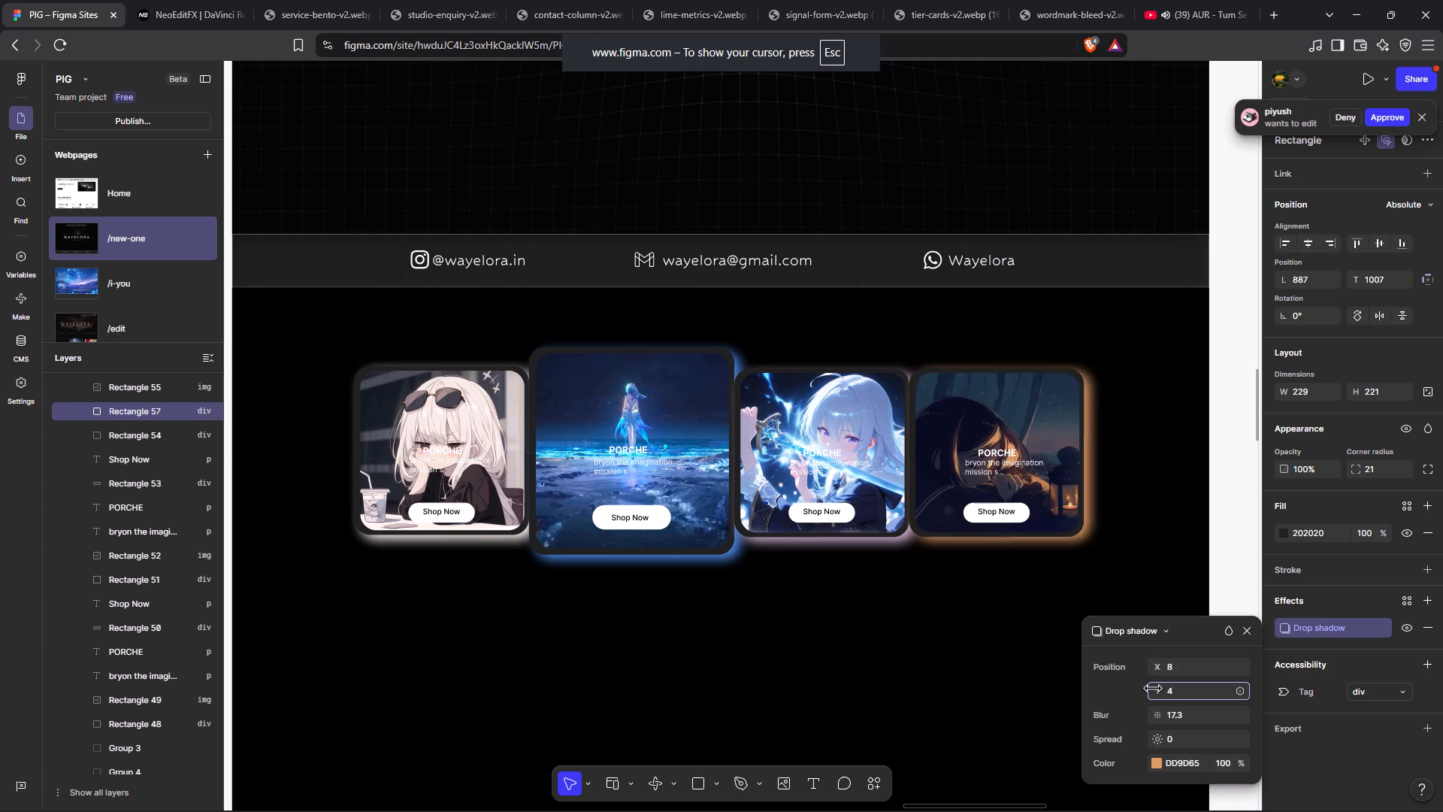
drag(1150, 688, 1147, 686)
drag(1154, 665, 1145, 665)
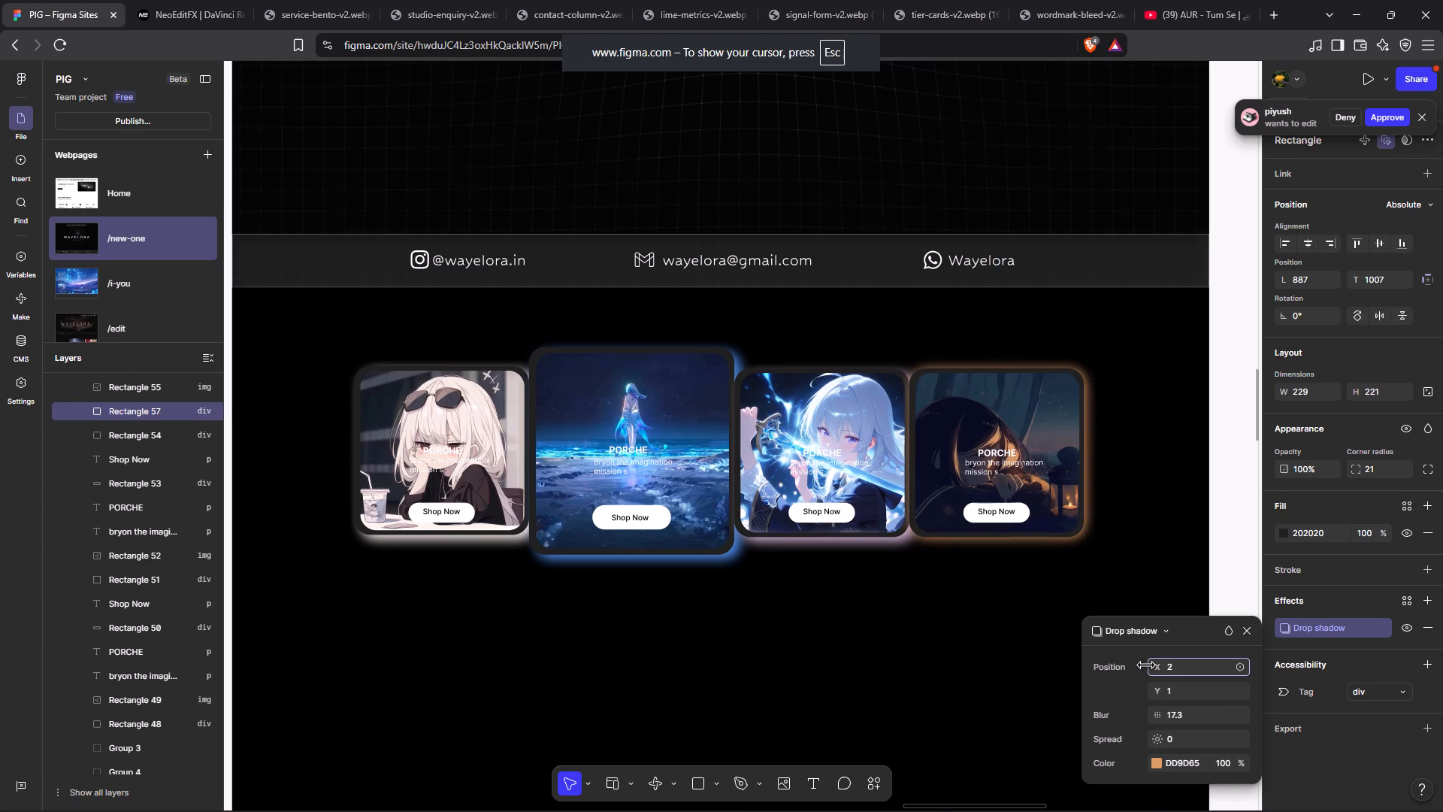
Fine-tune the fourth card's drop shadow by nudging its X offset slightly lower, and deselect the card.
drag(1145, 665, 1143, 665)
click(1088, 764)
click(976, 674)
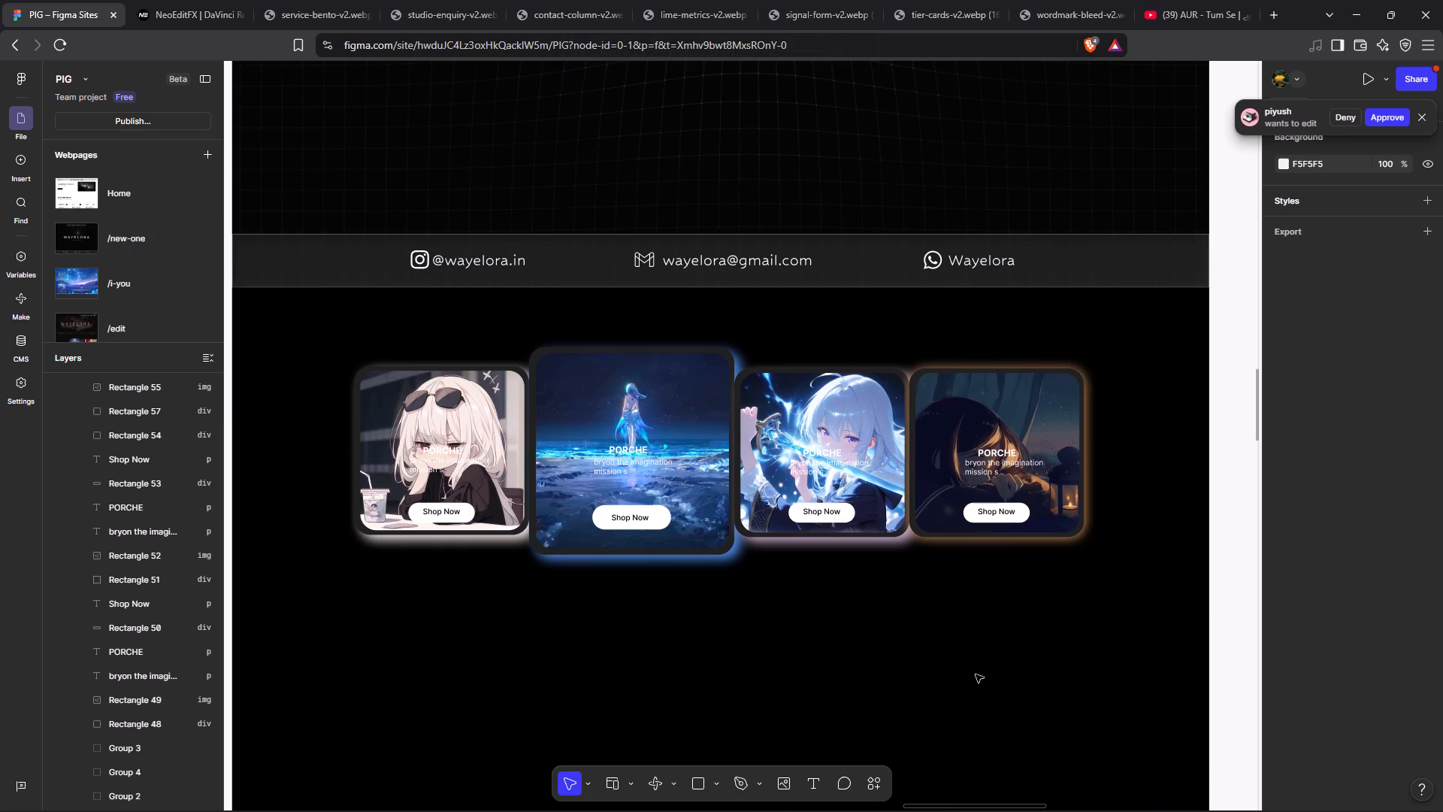
click(976, 674)
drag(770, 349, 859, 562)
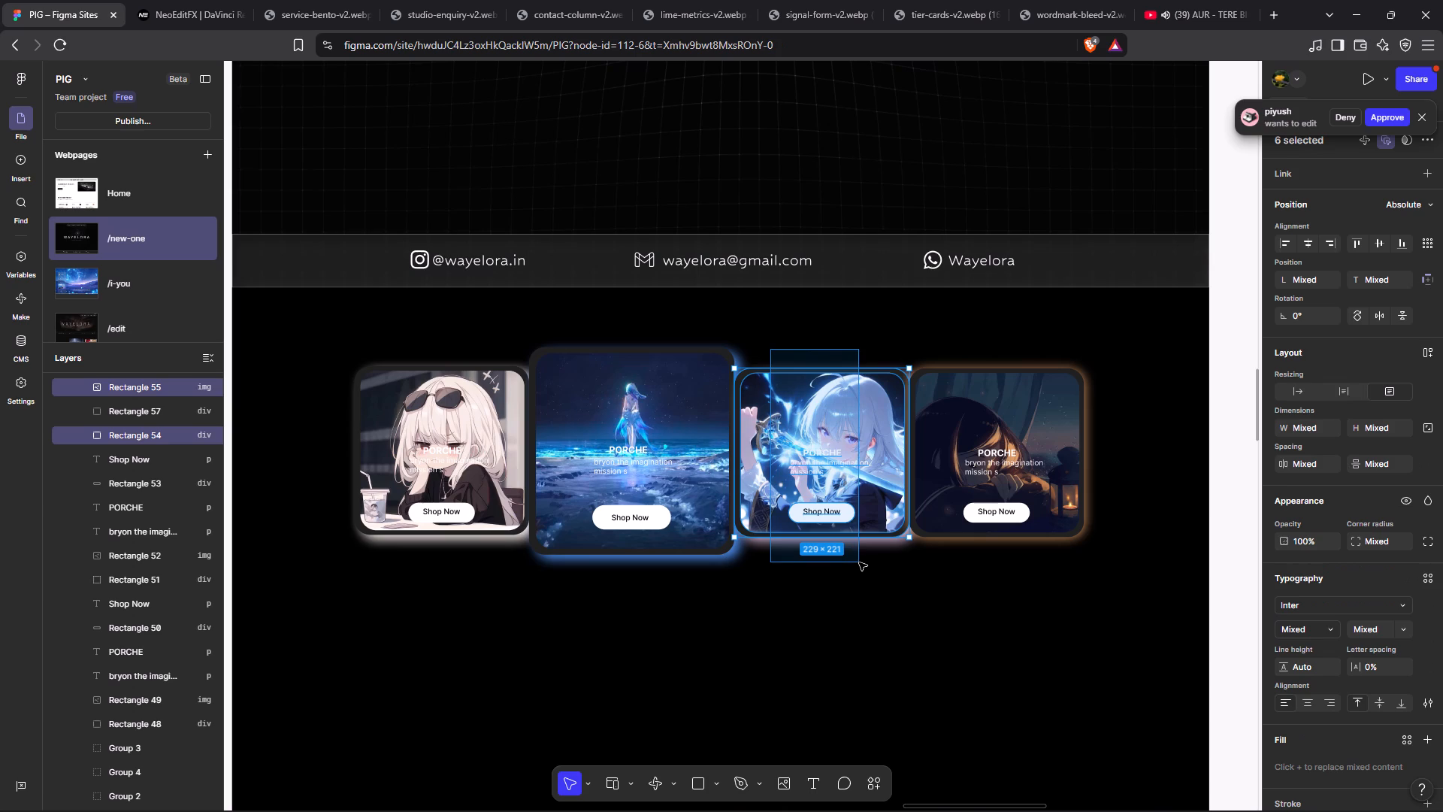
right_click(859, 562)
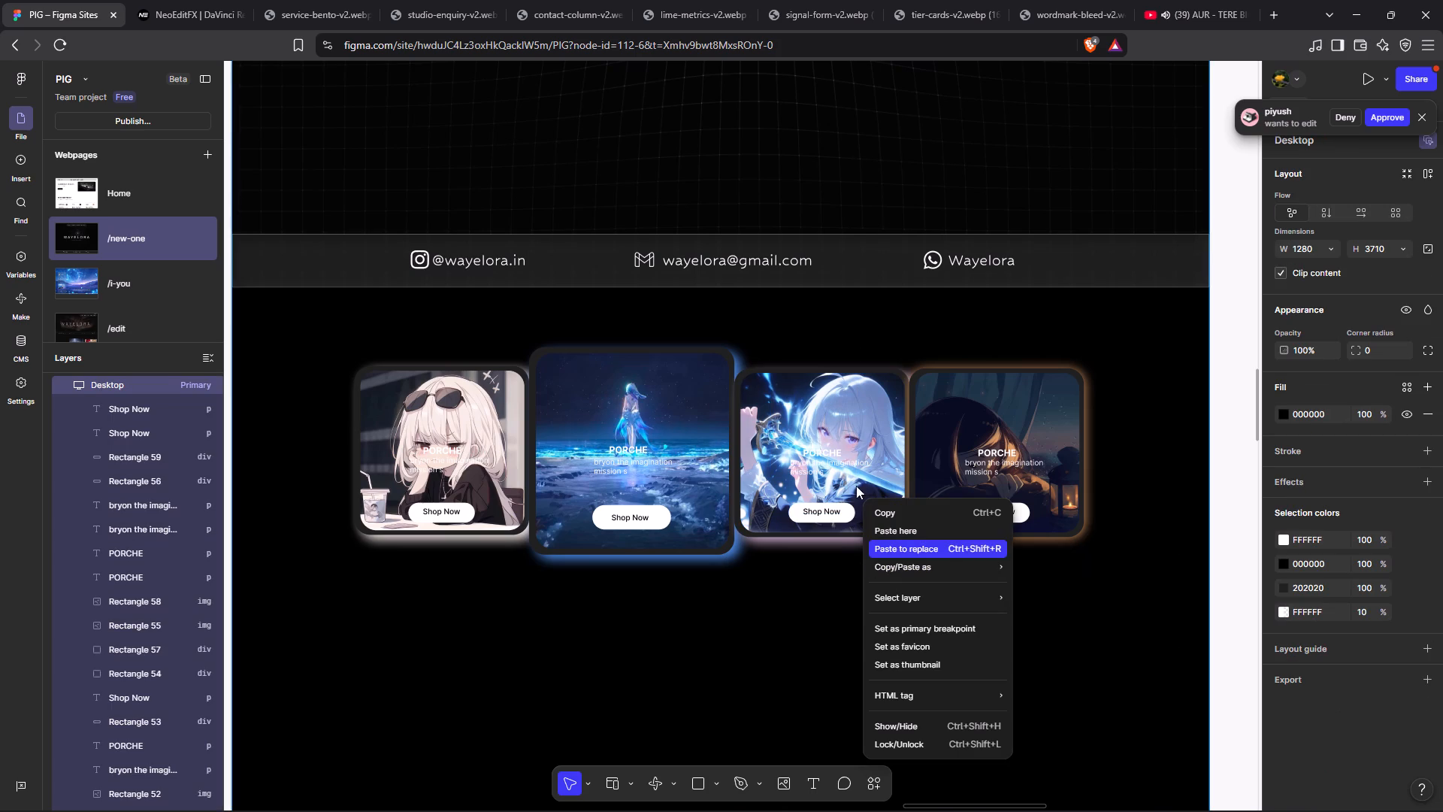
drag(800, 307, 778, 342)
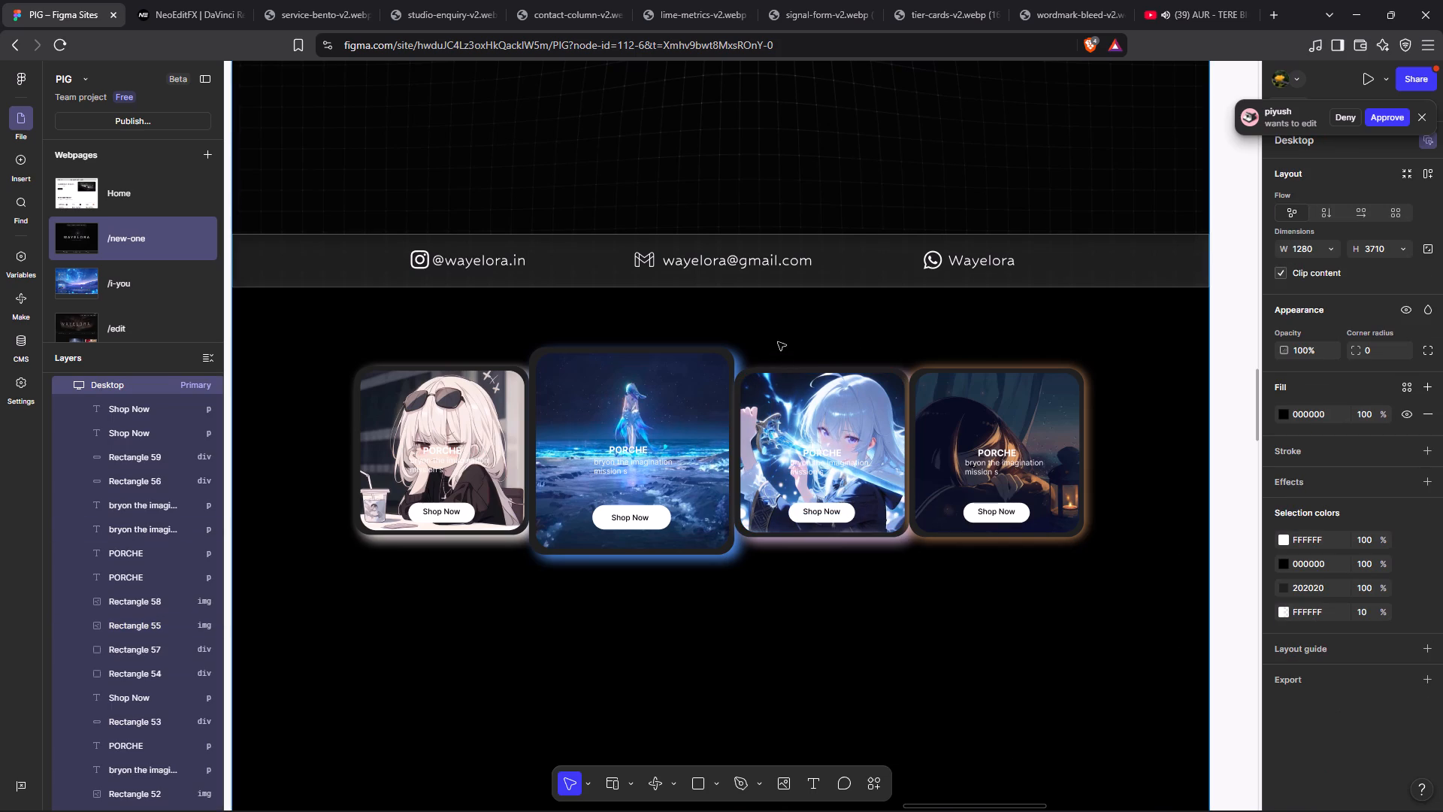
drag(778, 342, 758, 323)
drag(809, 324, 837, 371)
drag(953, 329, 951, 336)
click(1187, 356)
Select all six elements of the third card, including its backing rectangle, image and texts, and bring them to the front.
drag(898, 322, 812, 524)
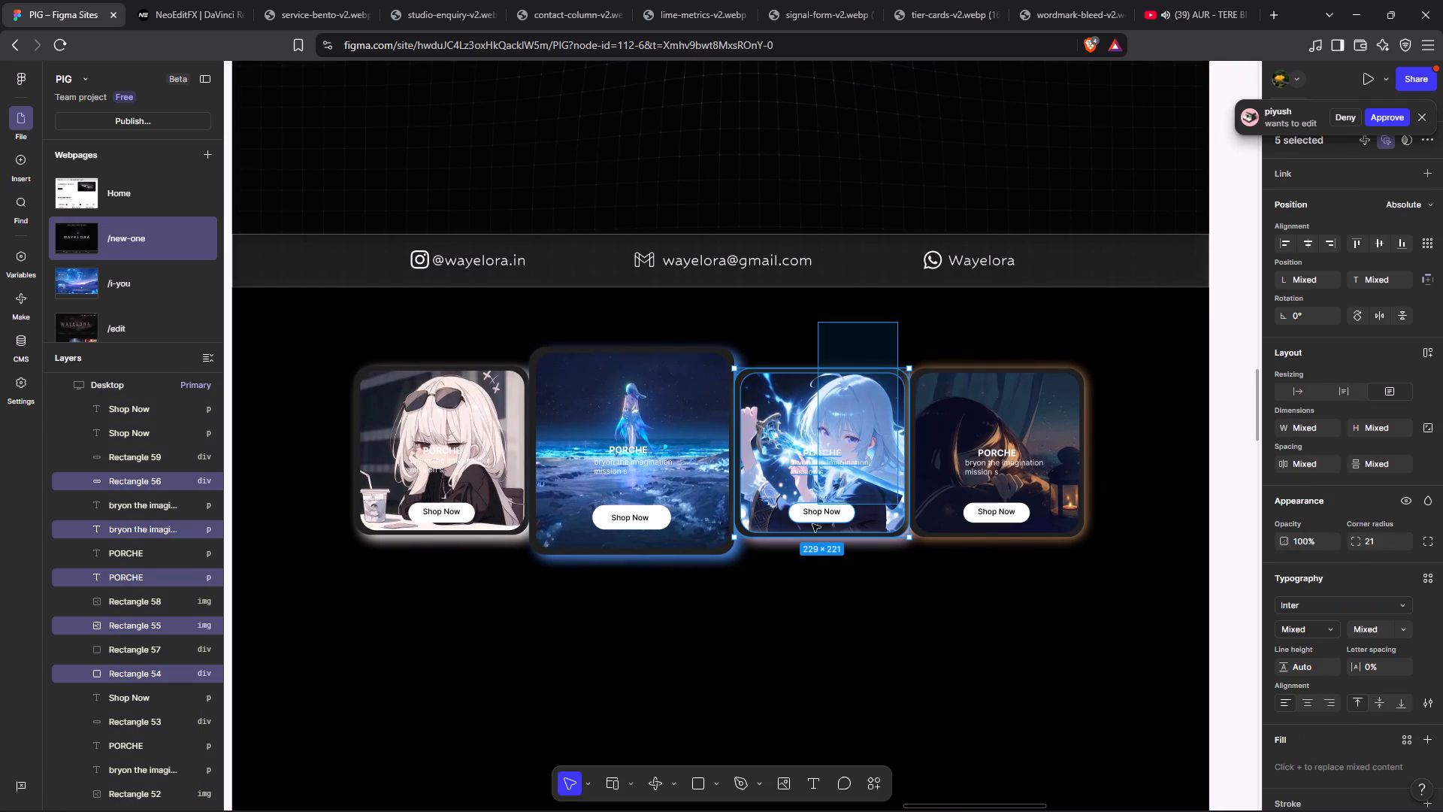
drag(812, 524, 795, 552)
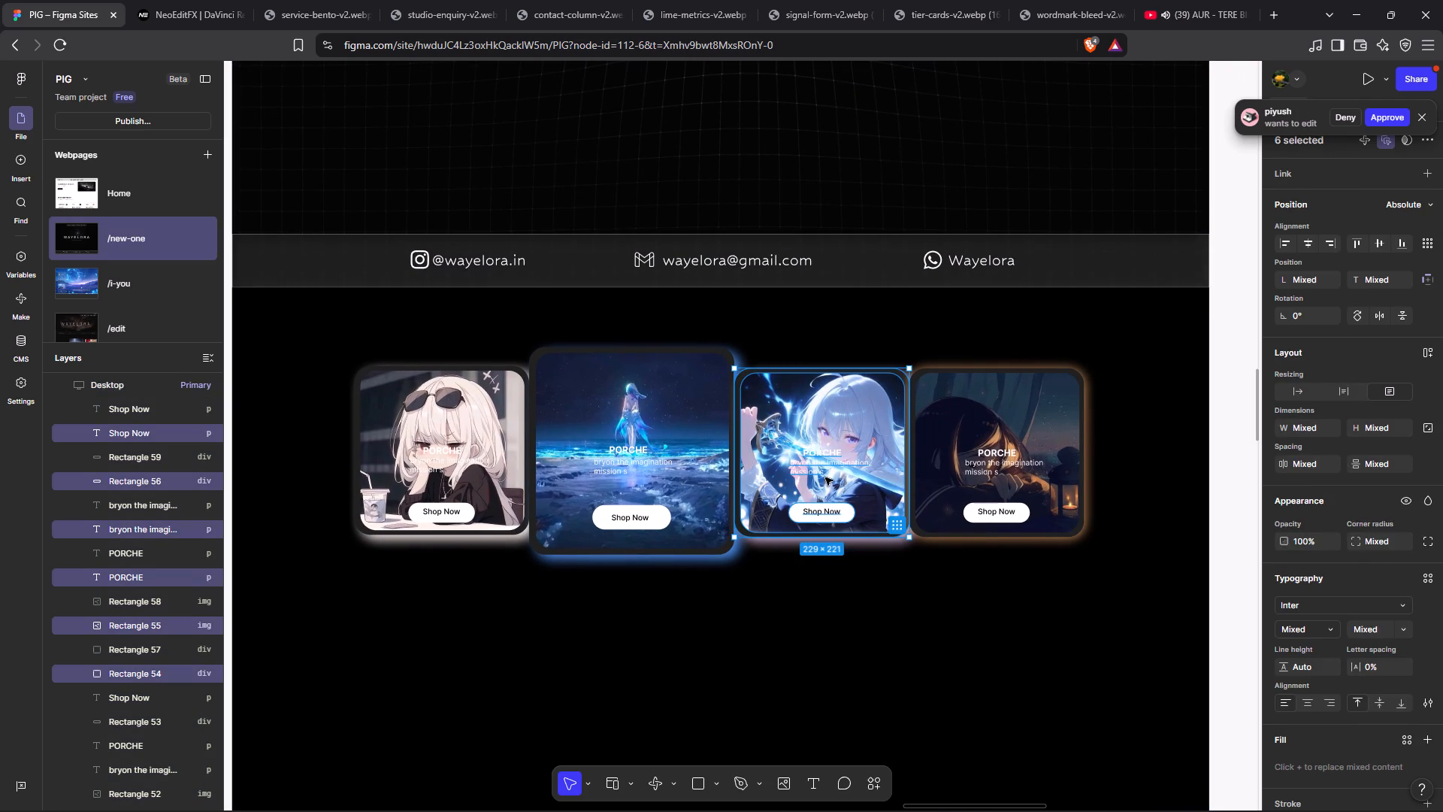
right_click(829, 474)
click(876, 493)
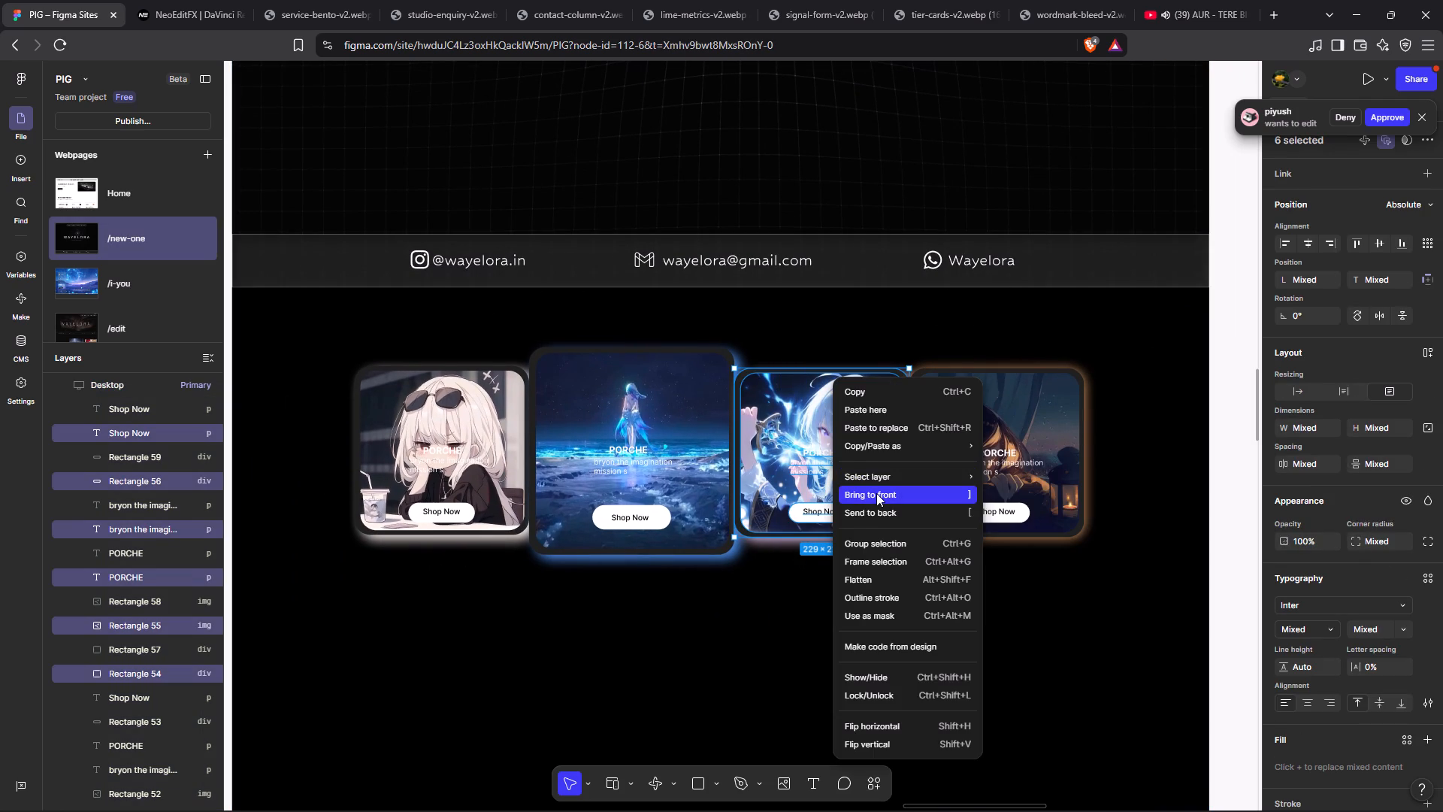
click(803, 677)
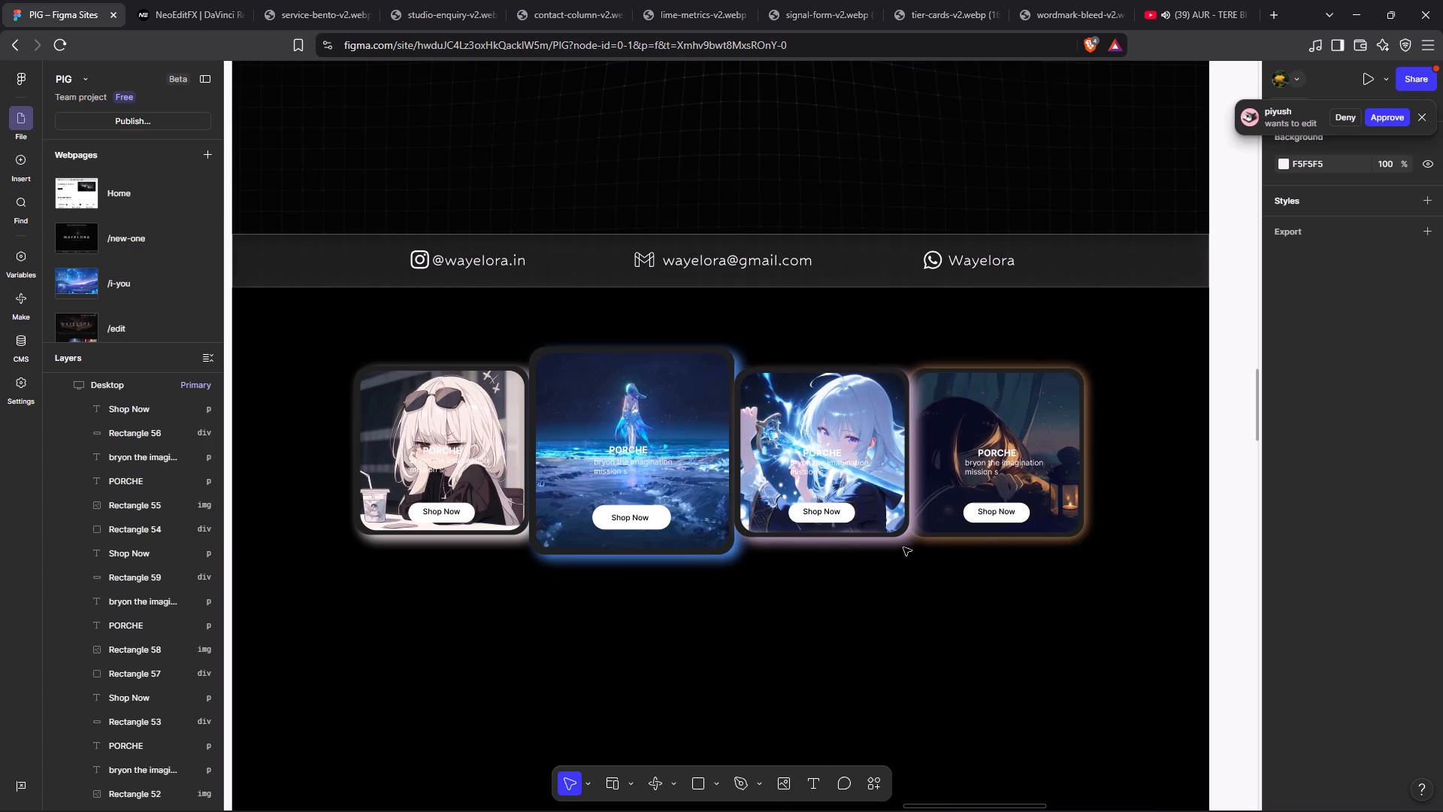
Set the drop shadow offset of the third card's backing rectangle to X 1 and Y 1.
click(888, 537)
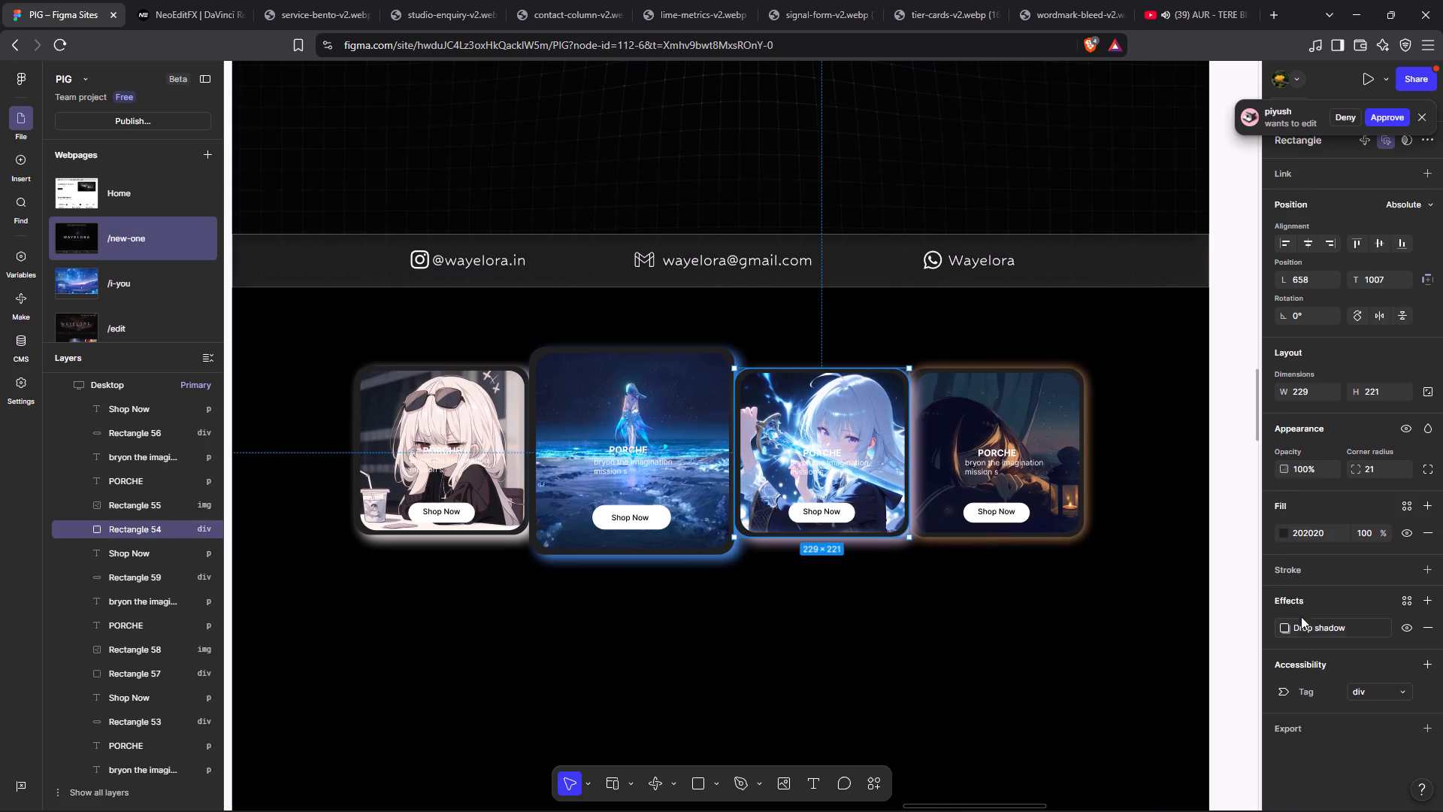
click(1291, 626)
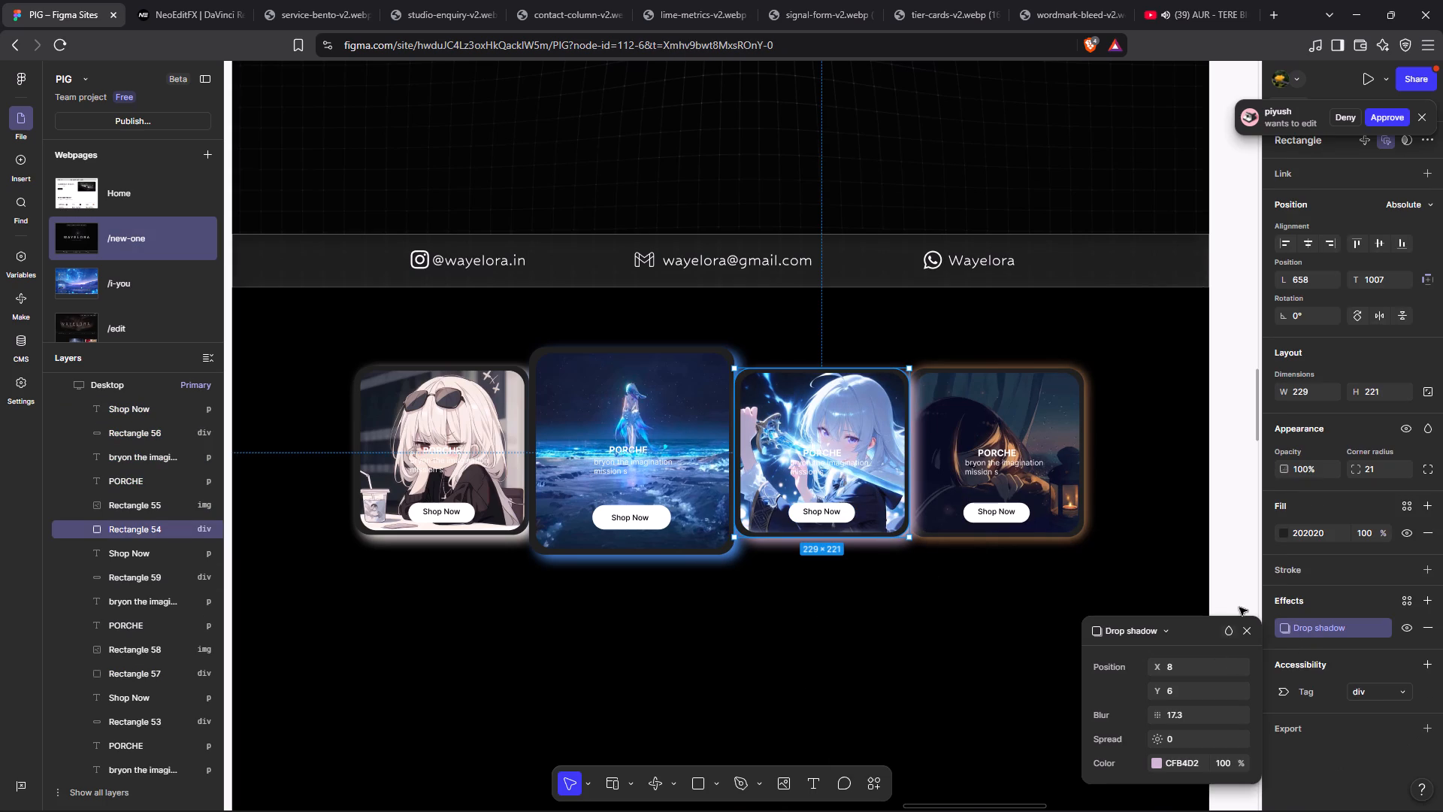
drag(1160, 668, 1149, 667)
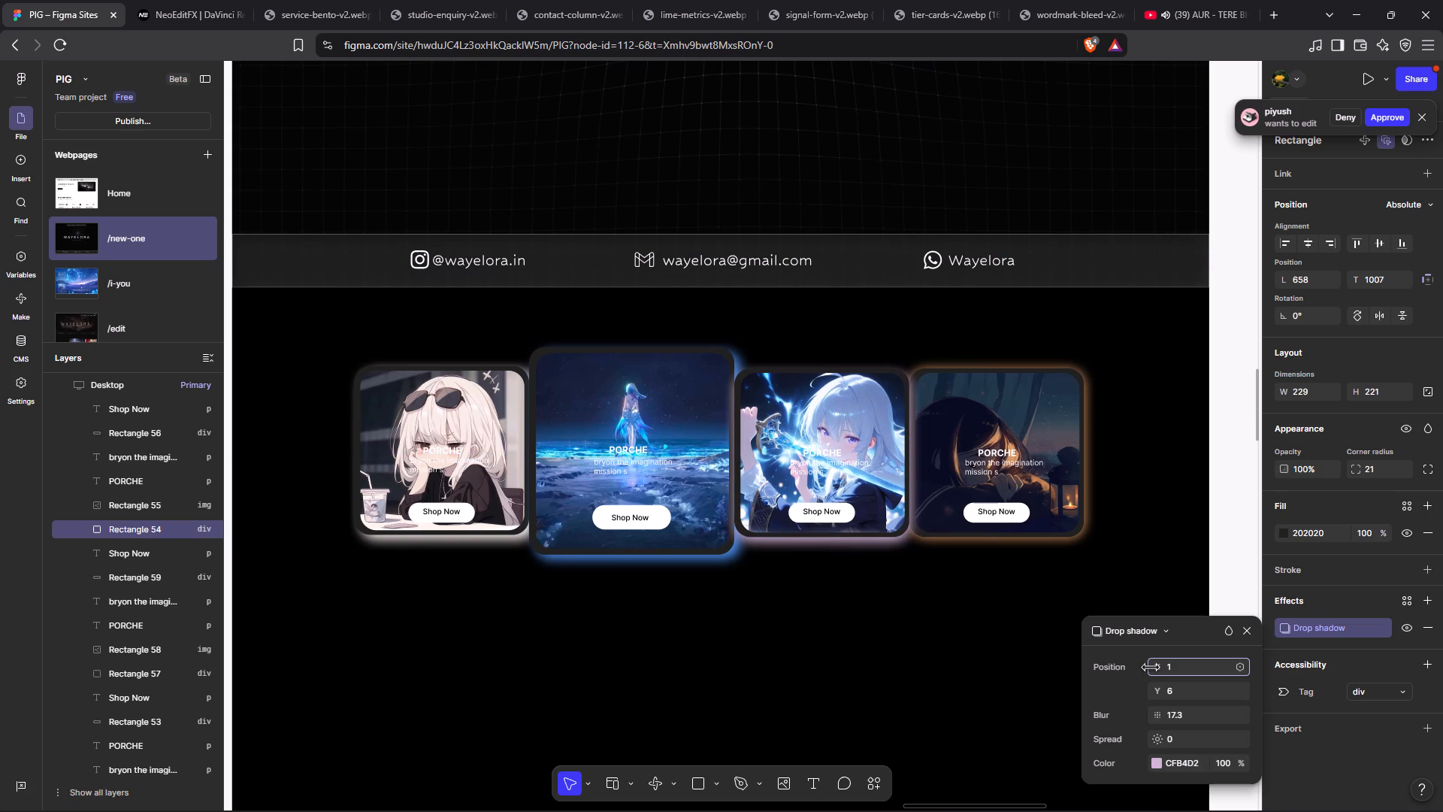
drag(1149, 667, 1148, 667)
drag(1154, 692, 1148, 690)
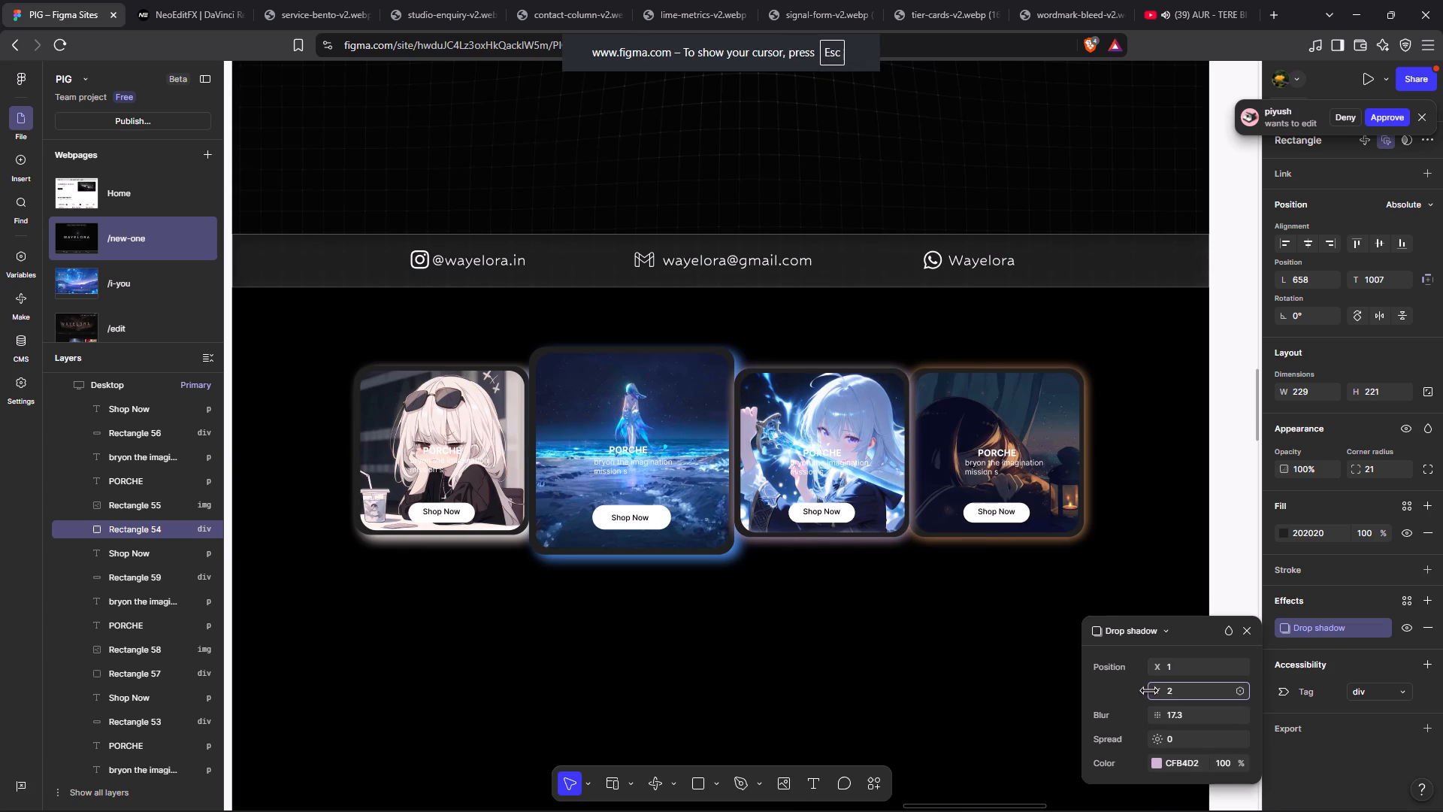
drag(1148, 690, 1145, 691)
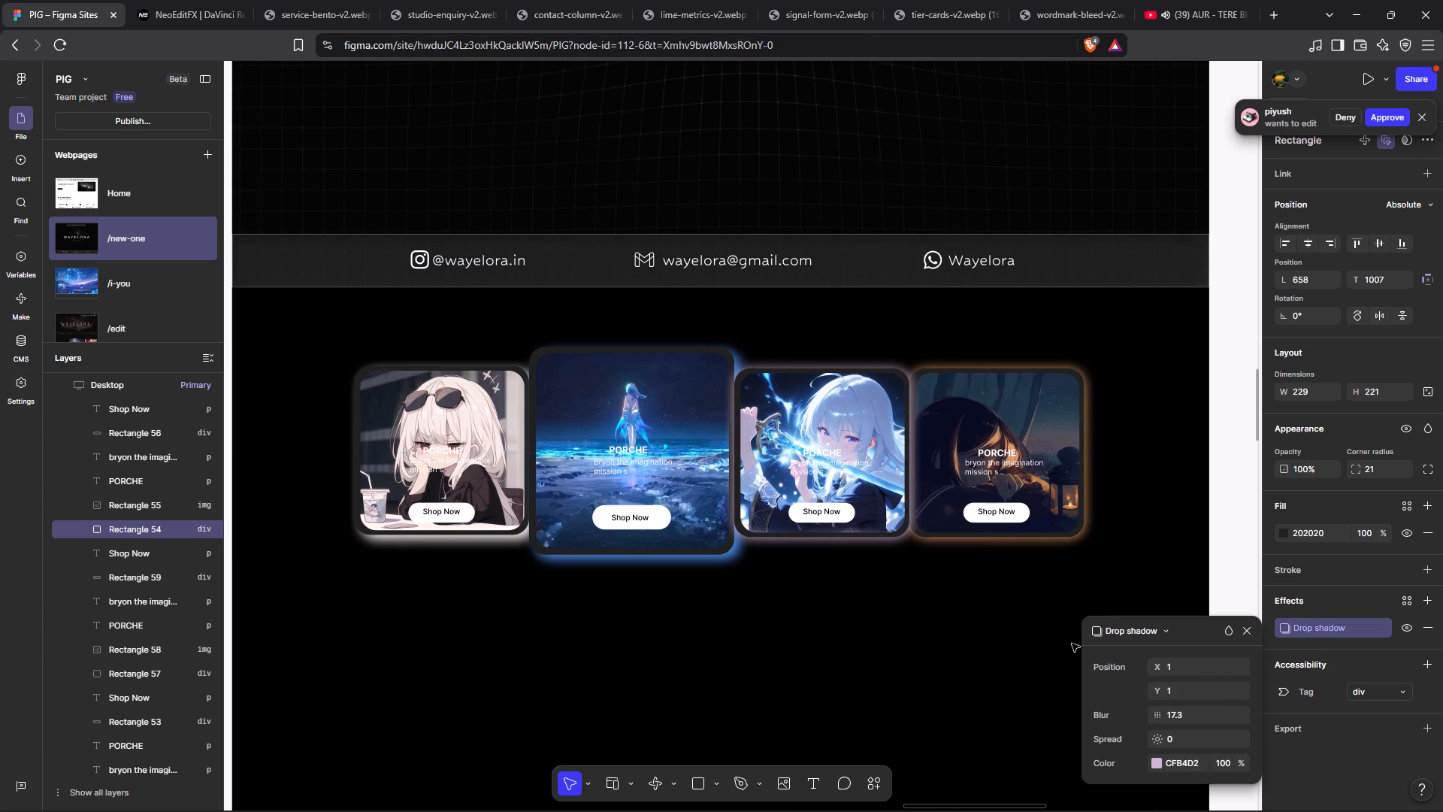
click(981, 595)
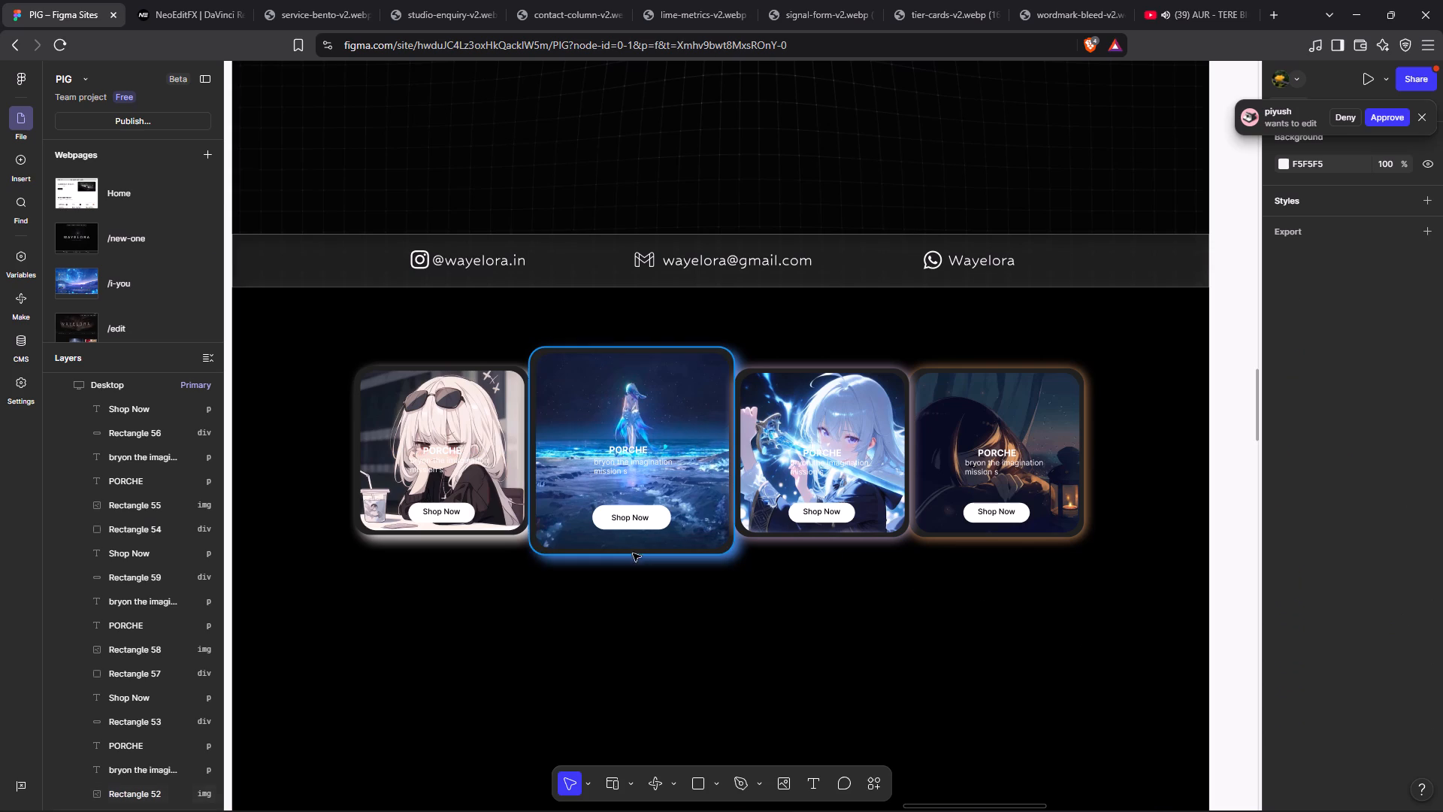
Reduce the drop shadow offset of the first card's backing rectangle to X 1 and a near-zero Y.
click(488, 535)
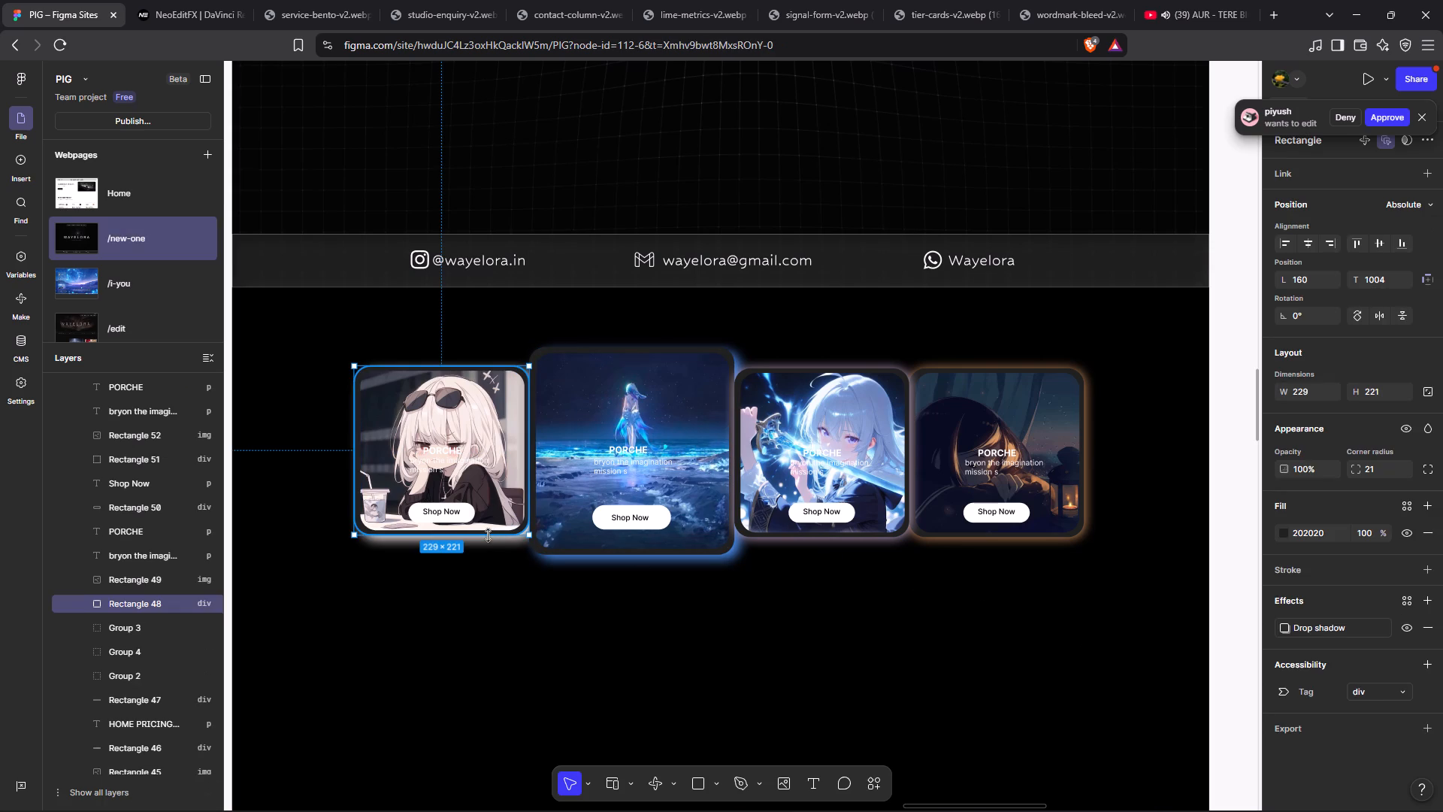
click(1019, 641)
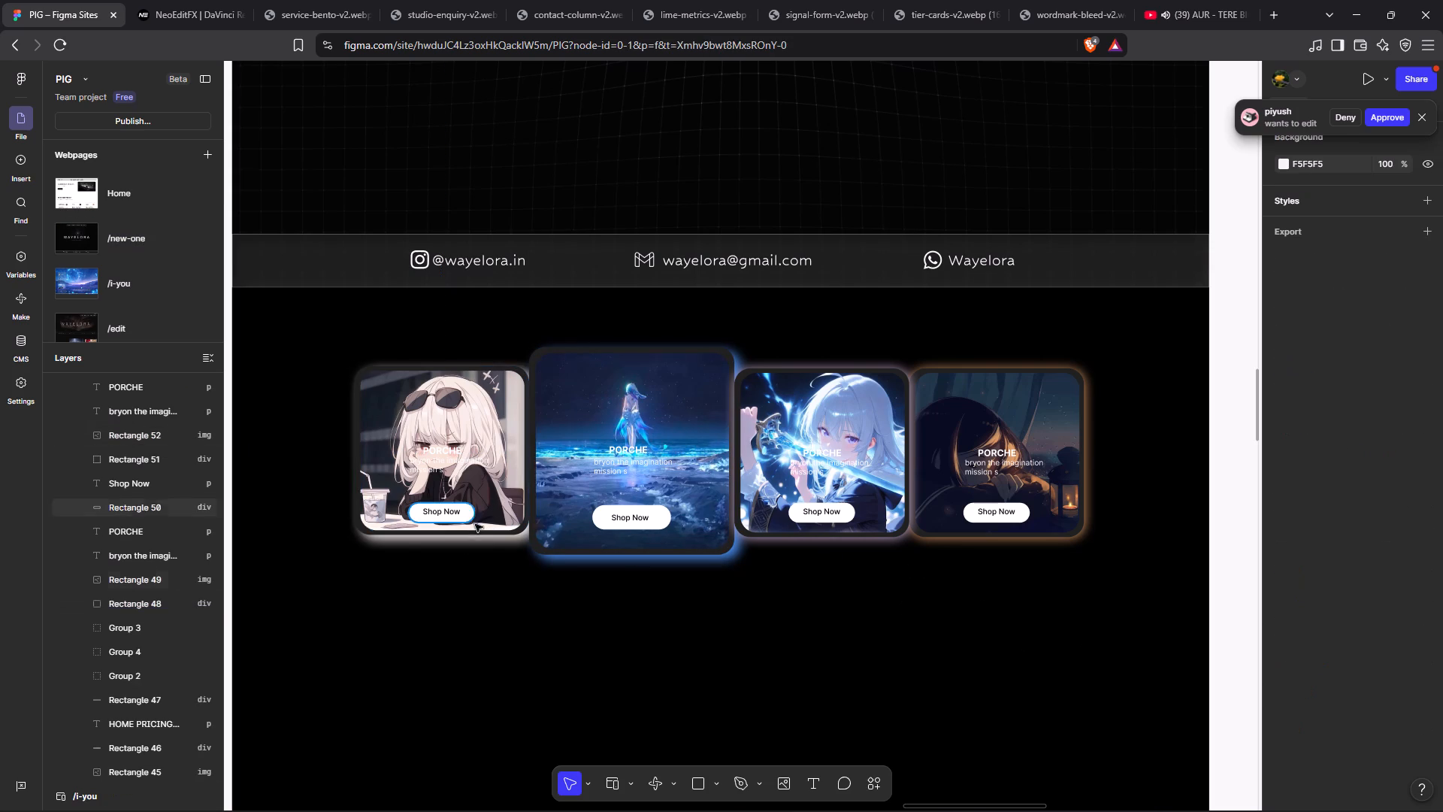
click(510, 535)
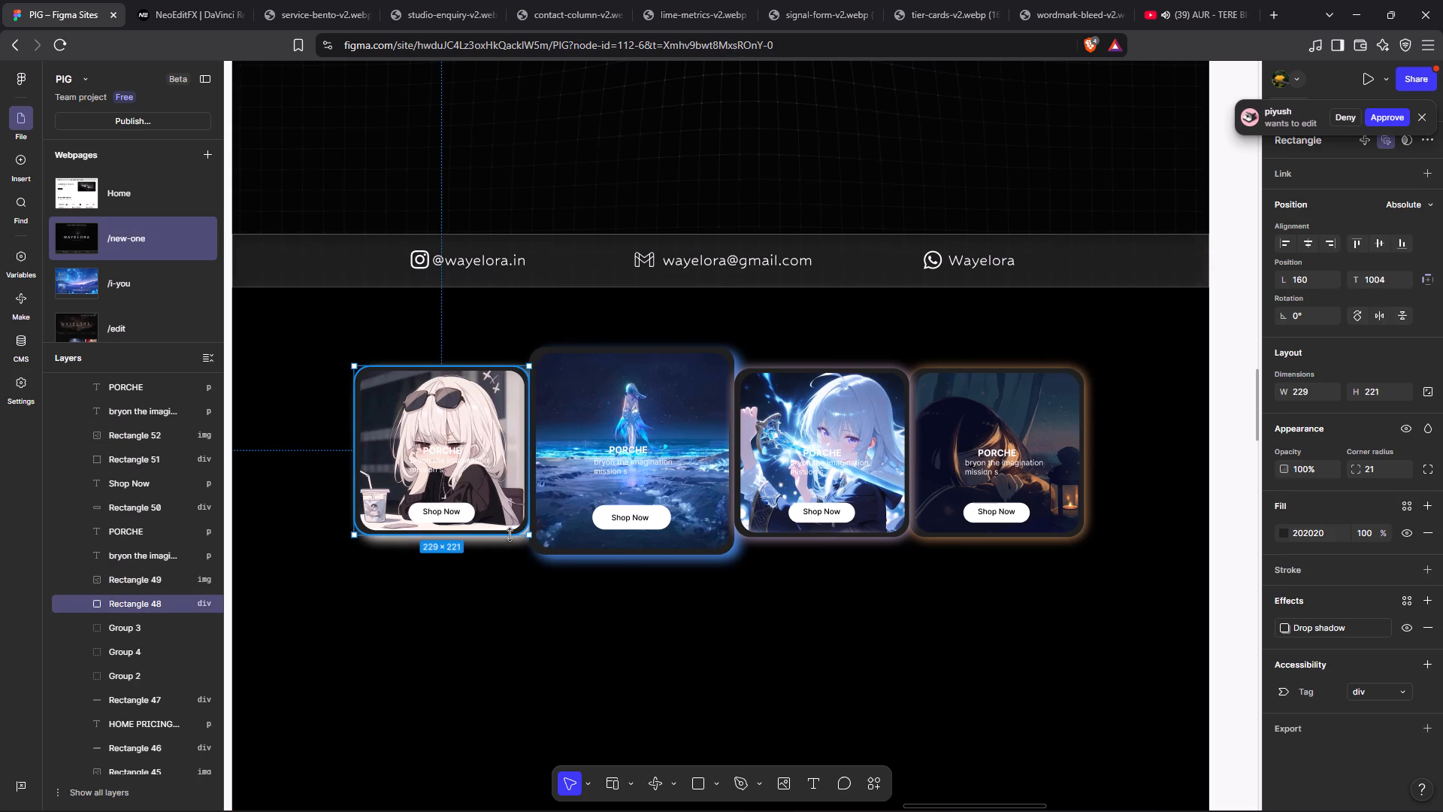
click(1291, 626)
click(1158, 768)
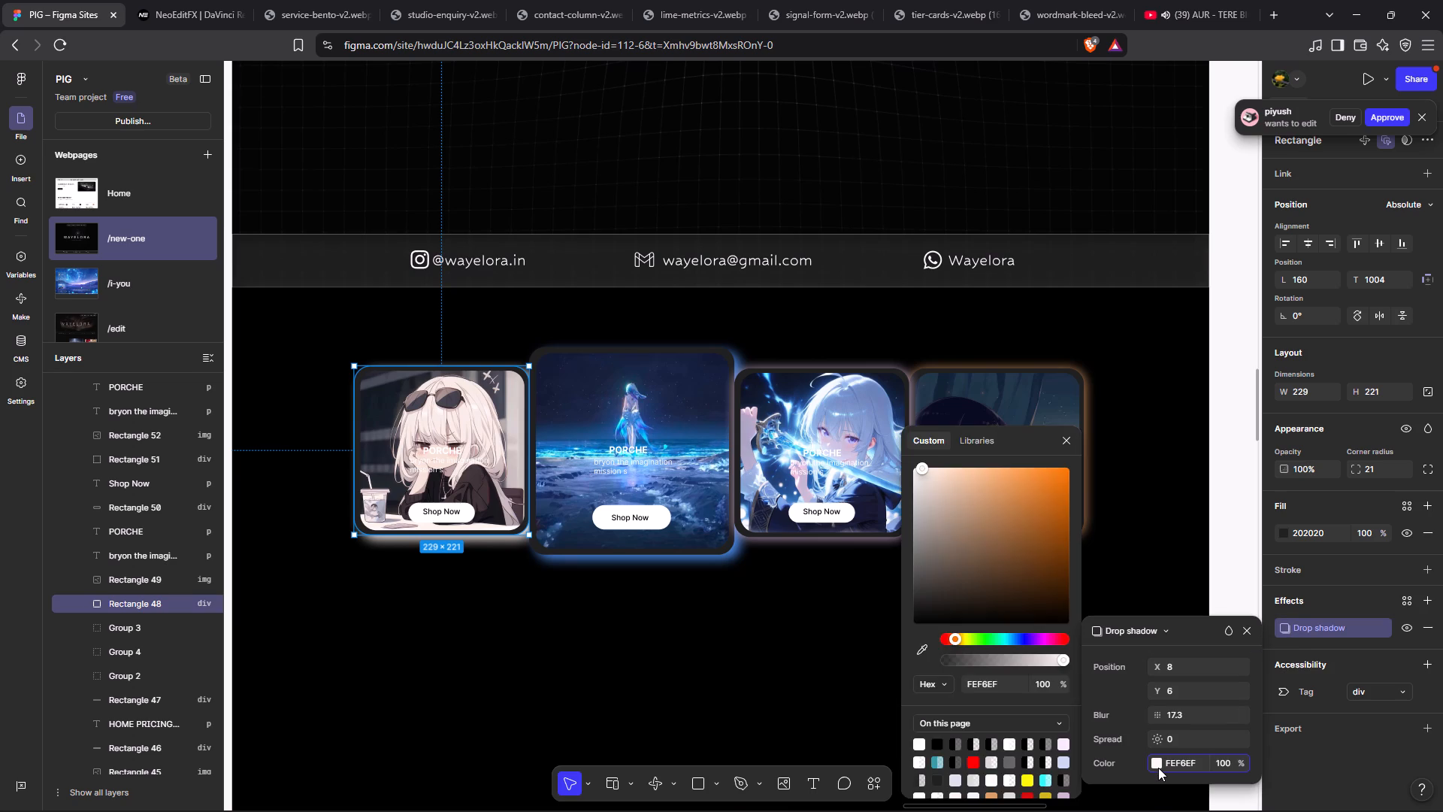
click(1158, 768)
drag(1157, 670, 1149, 671)
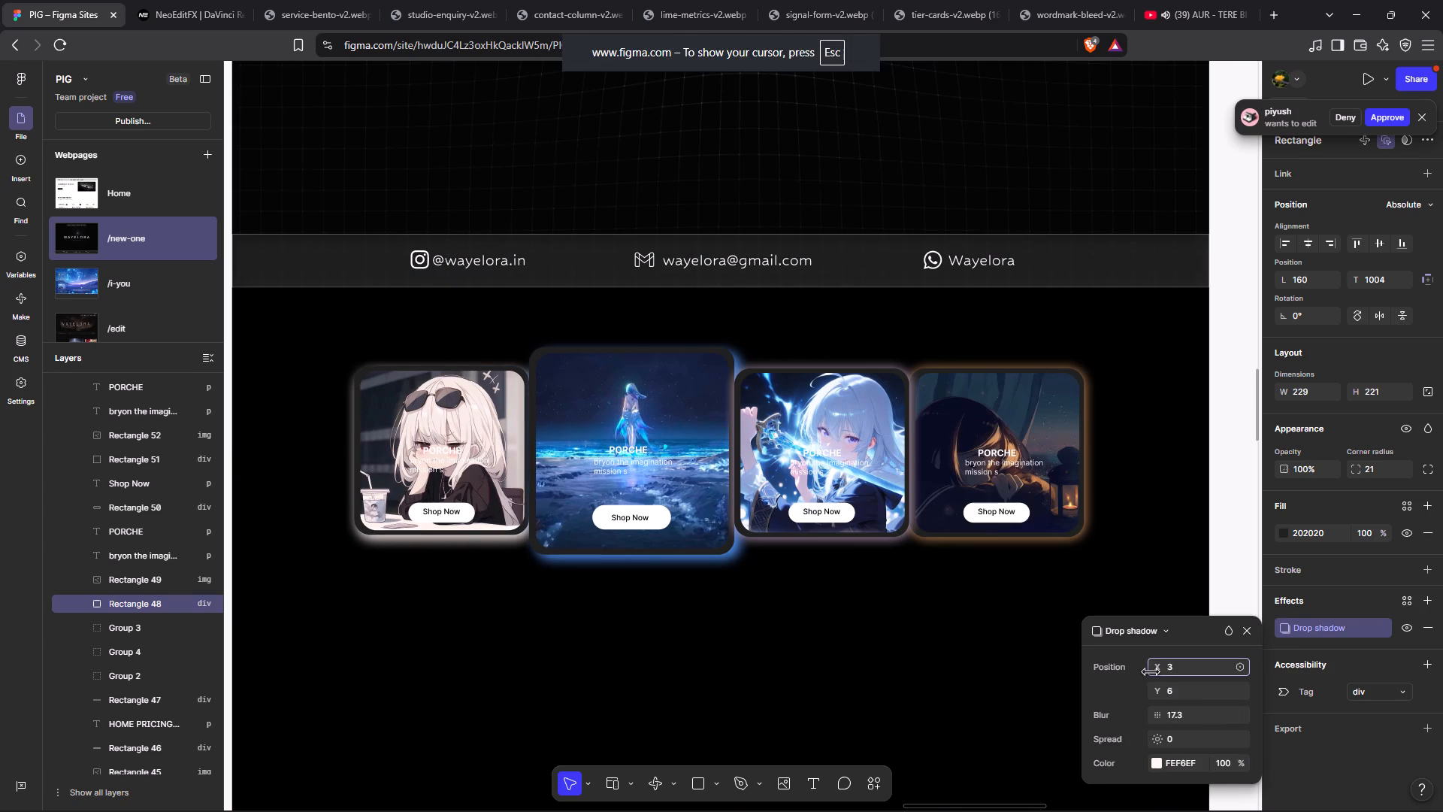
drag(1149, 671, 1147, 671)
drag(1157, 687, 1148, 686)
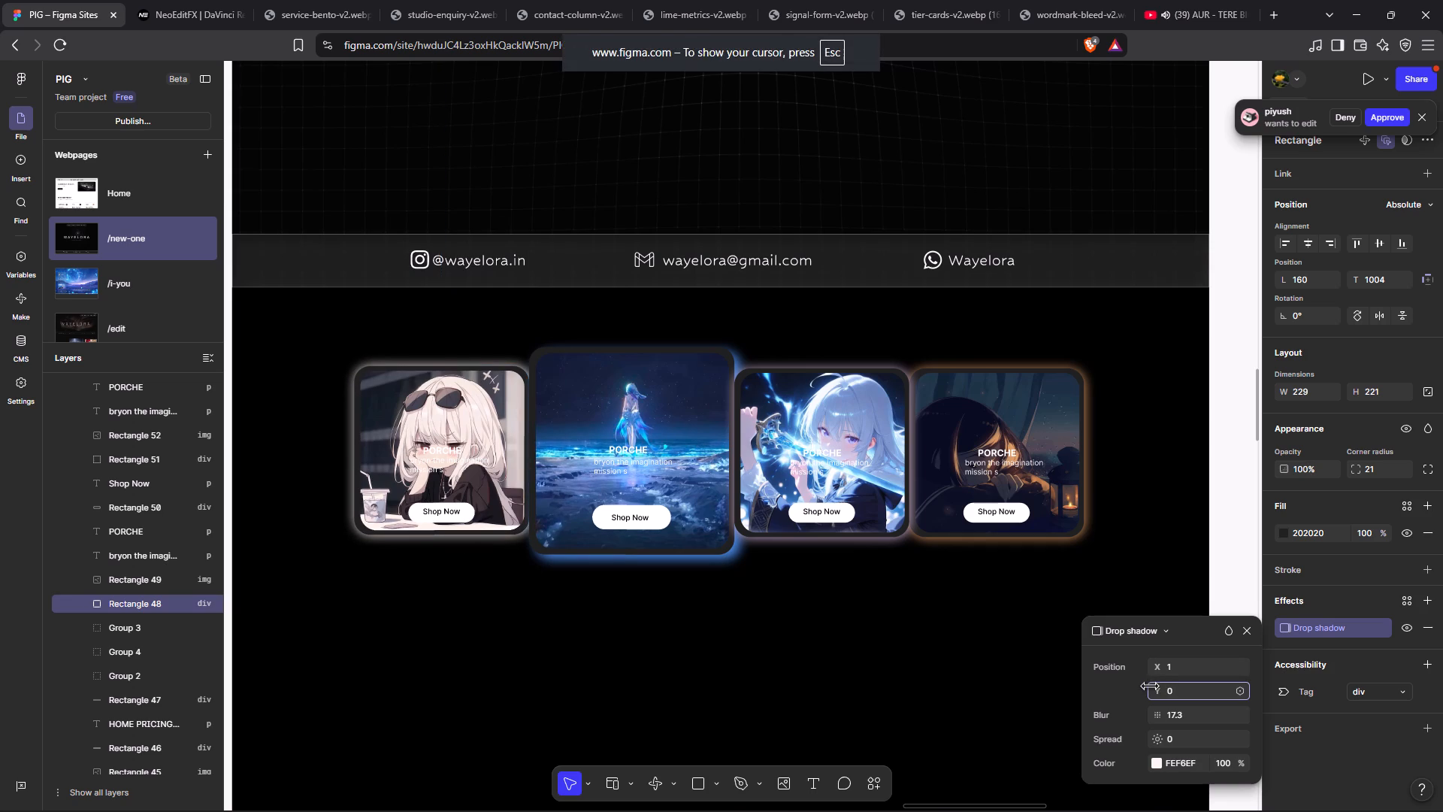
drag(1148, 686, 1151, 686)
click(1031, 685)
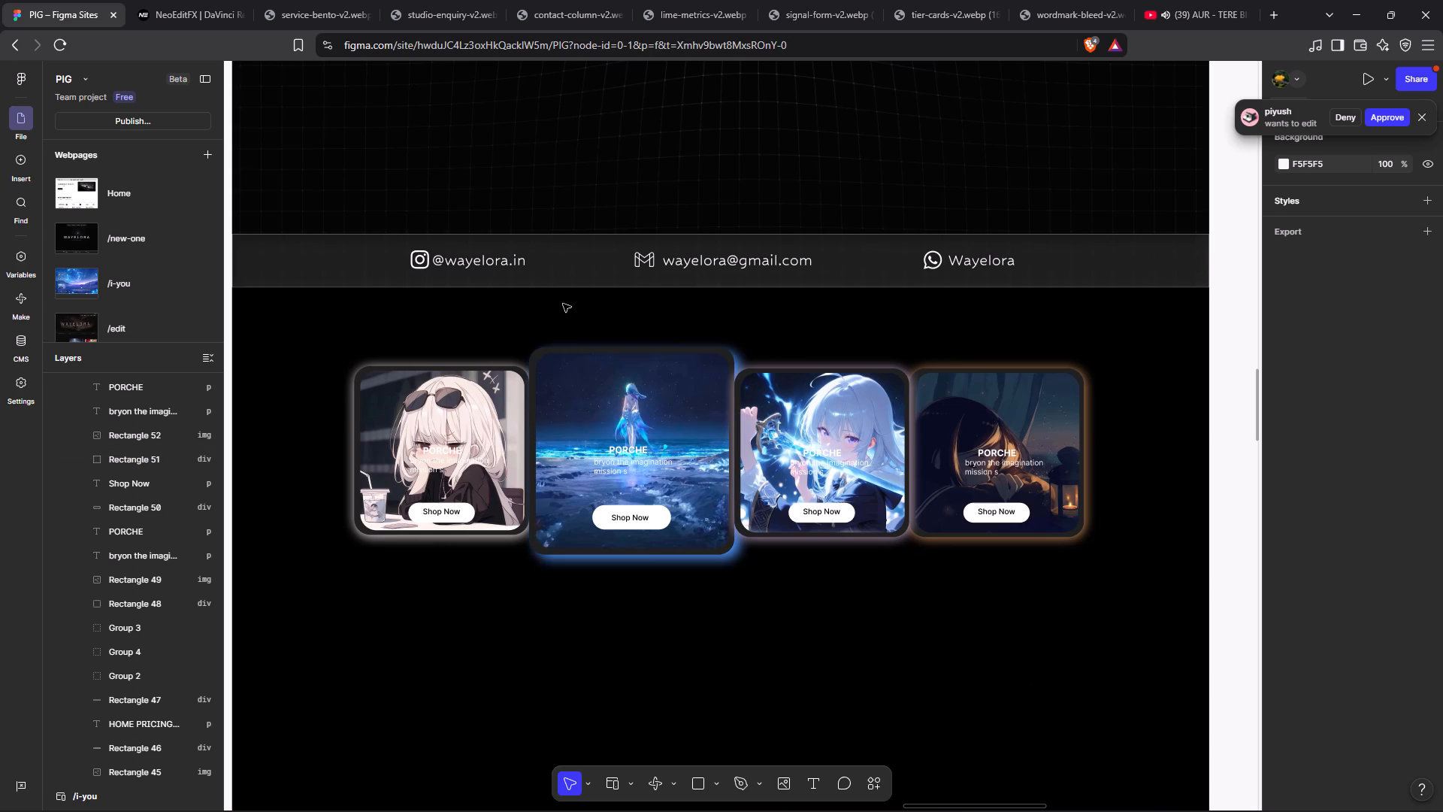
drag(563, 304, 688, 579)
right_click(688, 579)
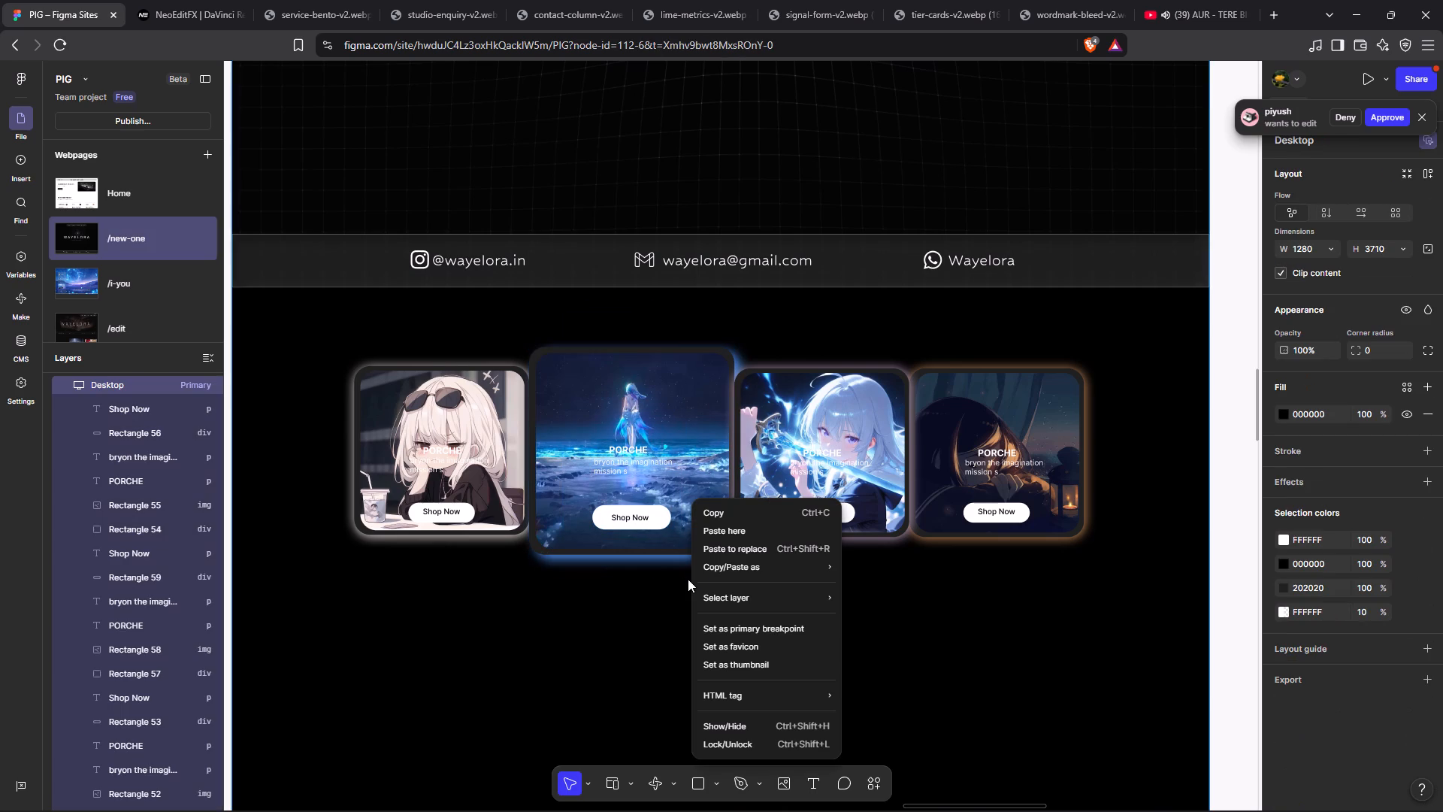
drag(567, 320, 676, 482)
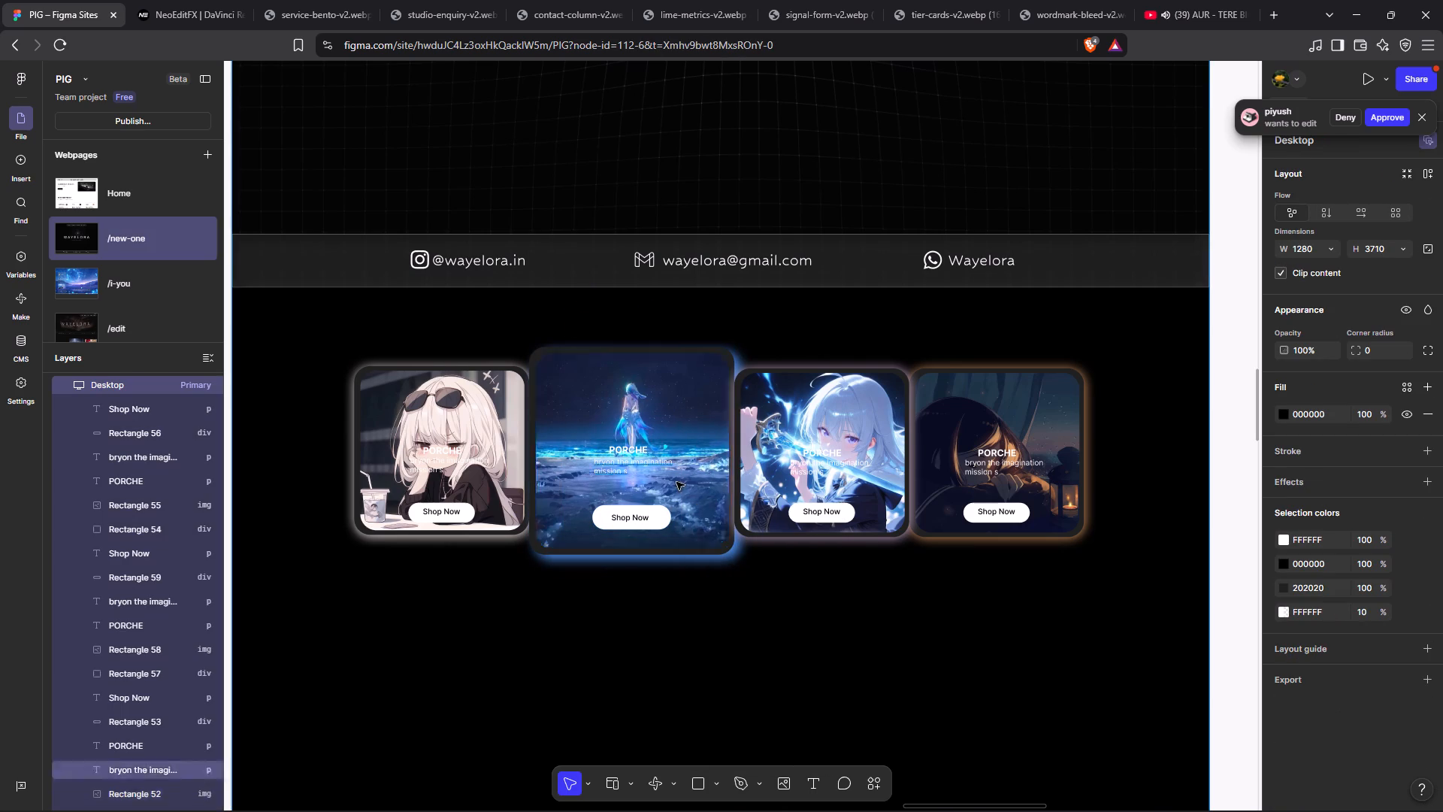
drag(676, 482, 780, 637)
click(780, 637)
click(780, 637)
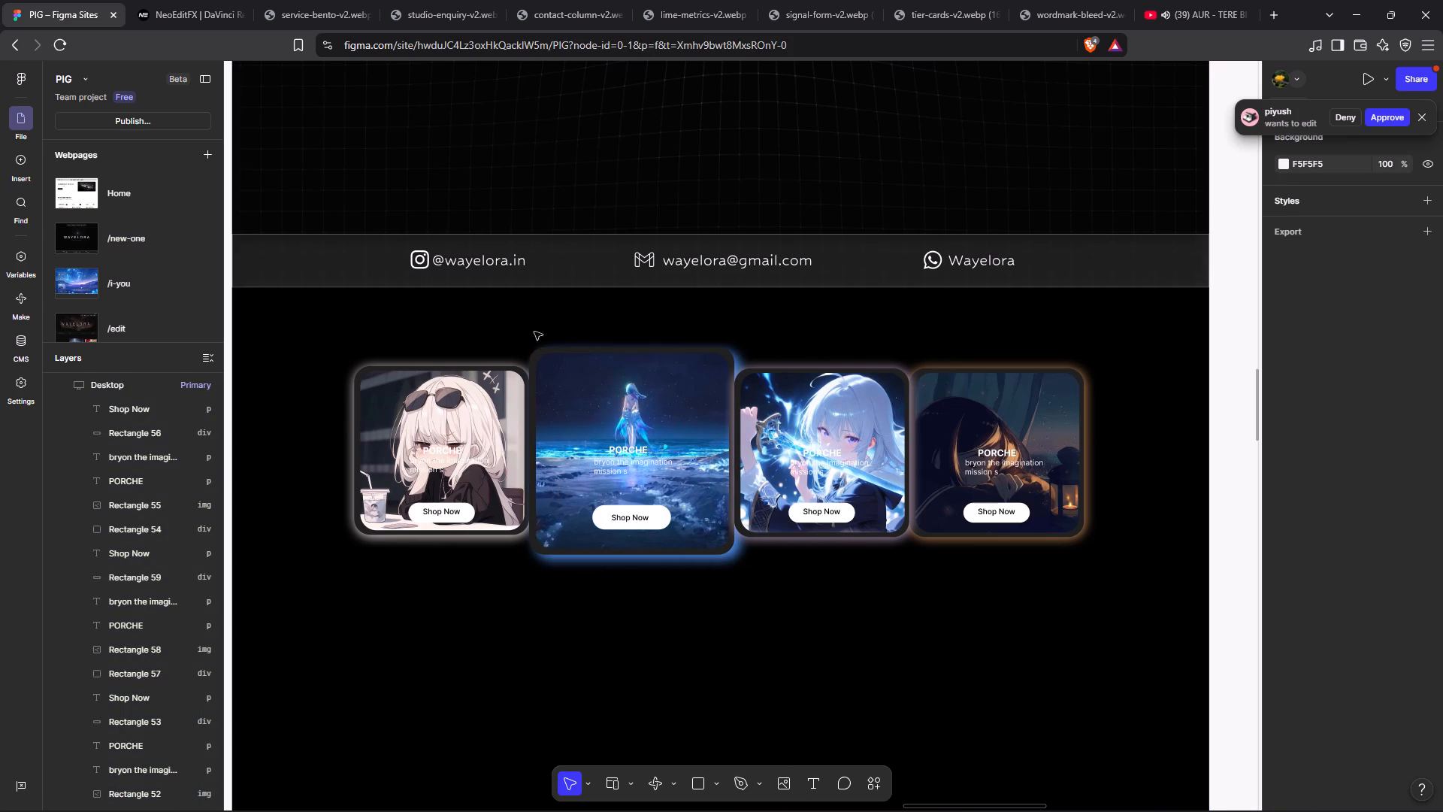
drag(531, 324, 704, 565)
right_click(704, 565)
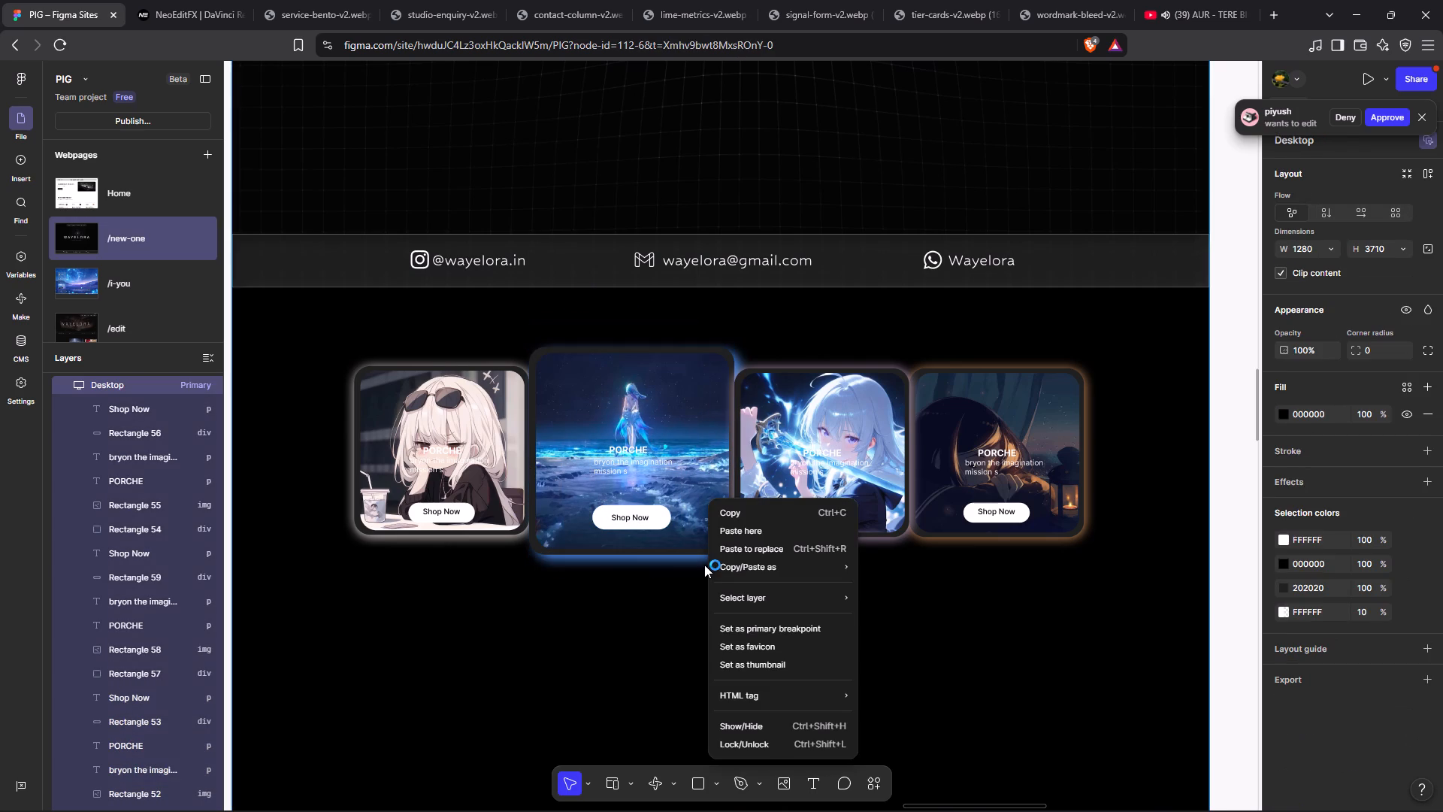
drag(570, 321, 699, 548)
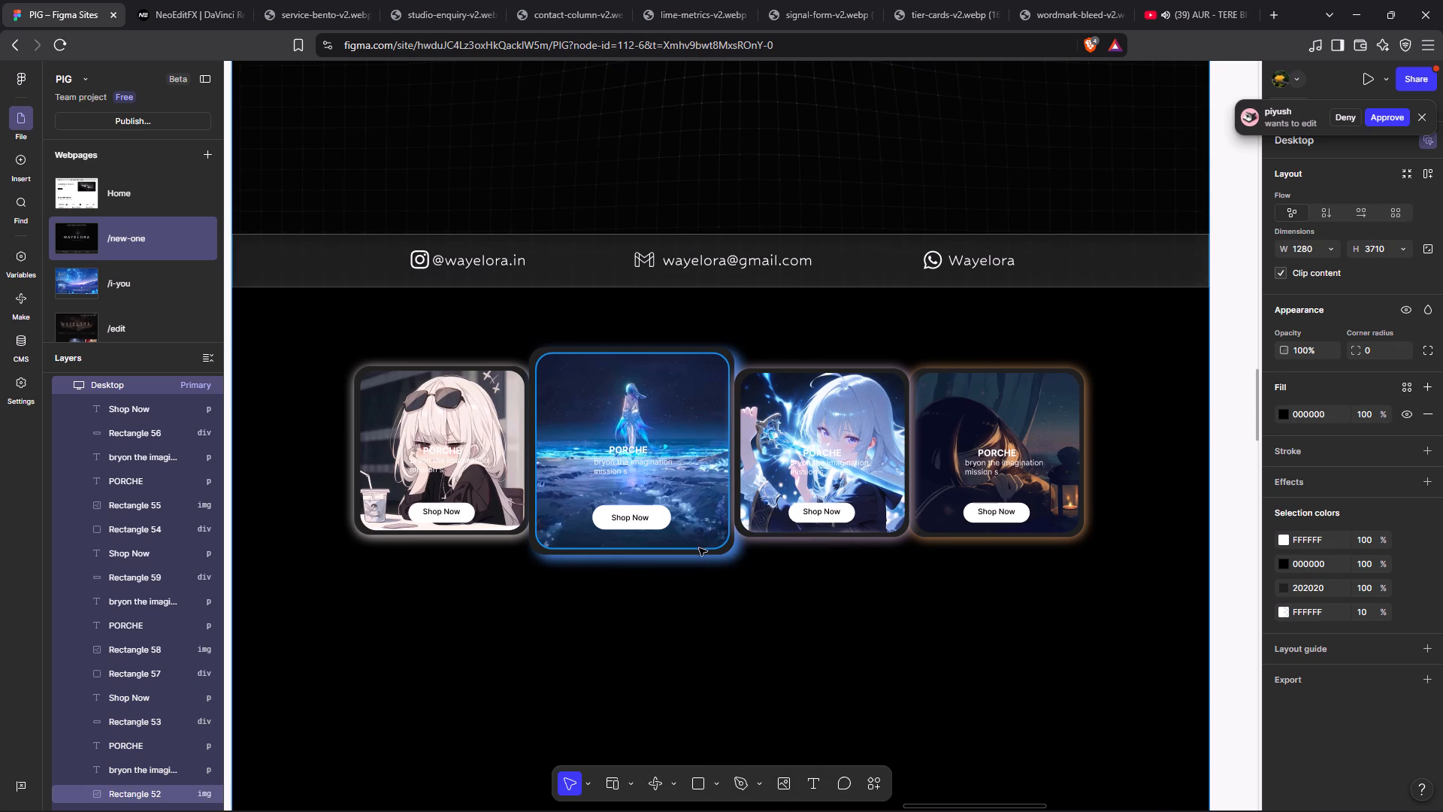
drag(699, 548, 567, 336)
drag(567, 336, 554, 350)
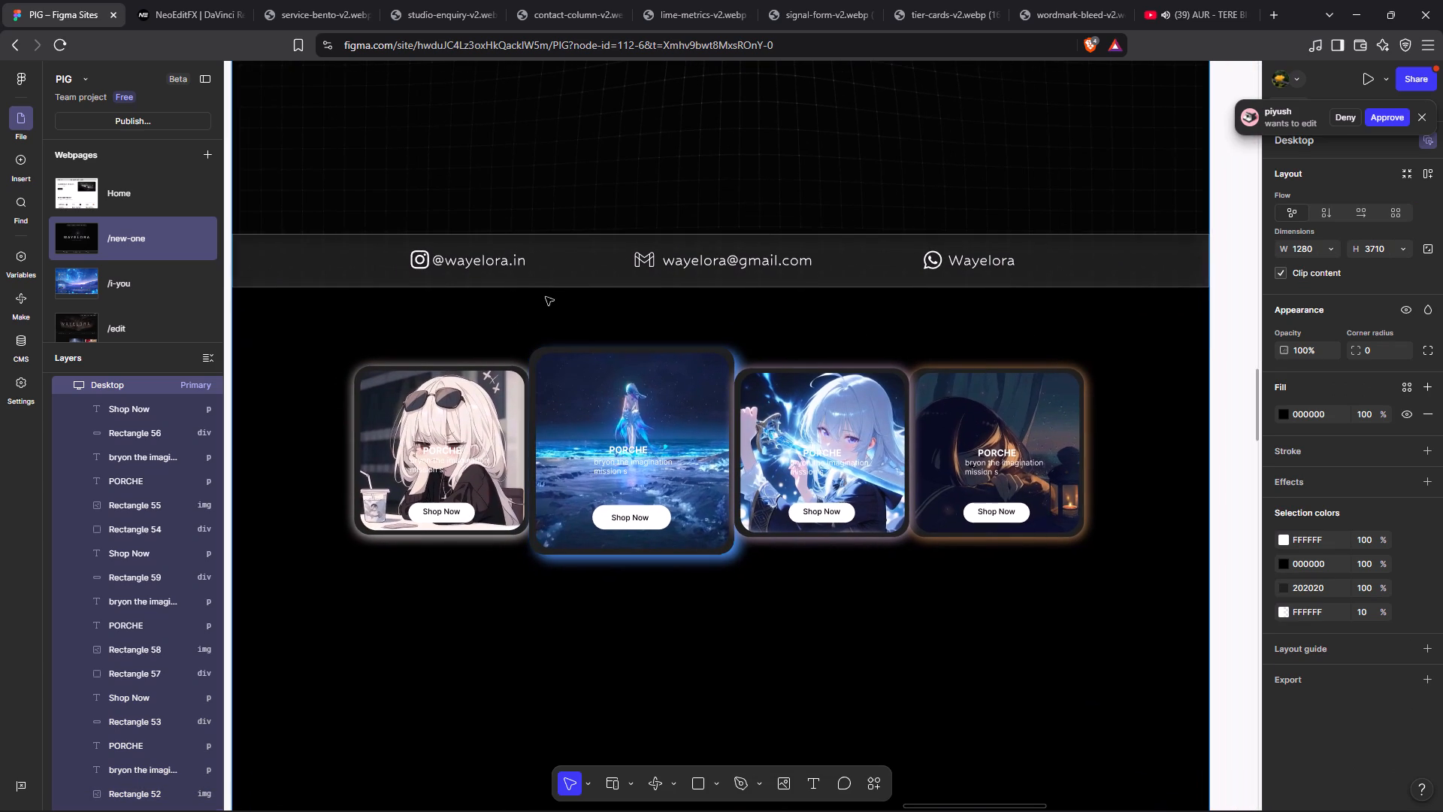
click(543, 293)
Bring the second card's image of the glowing blue figure to the front.
drag(555, 320, 694, 554)
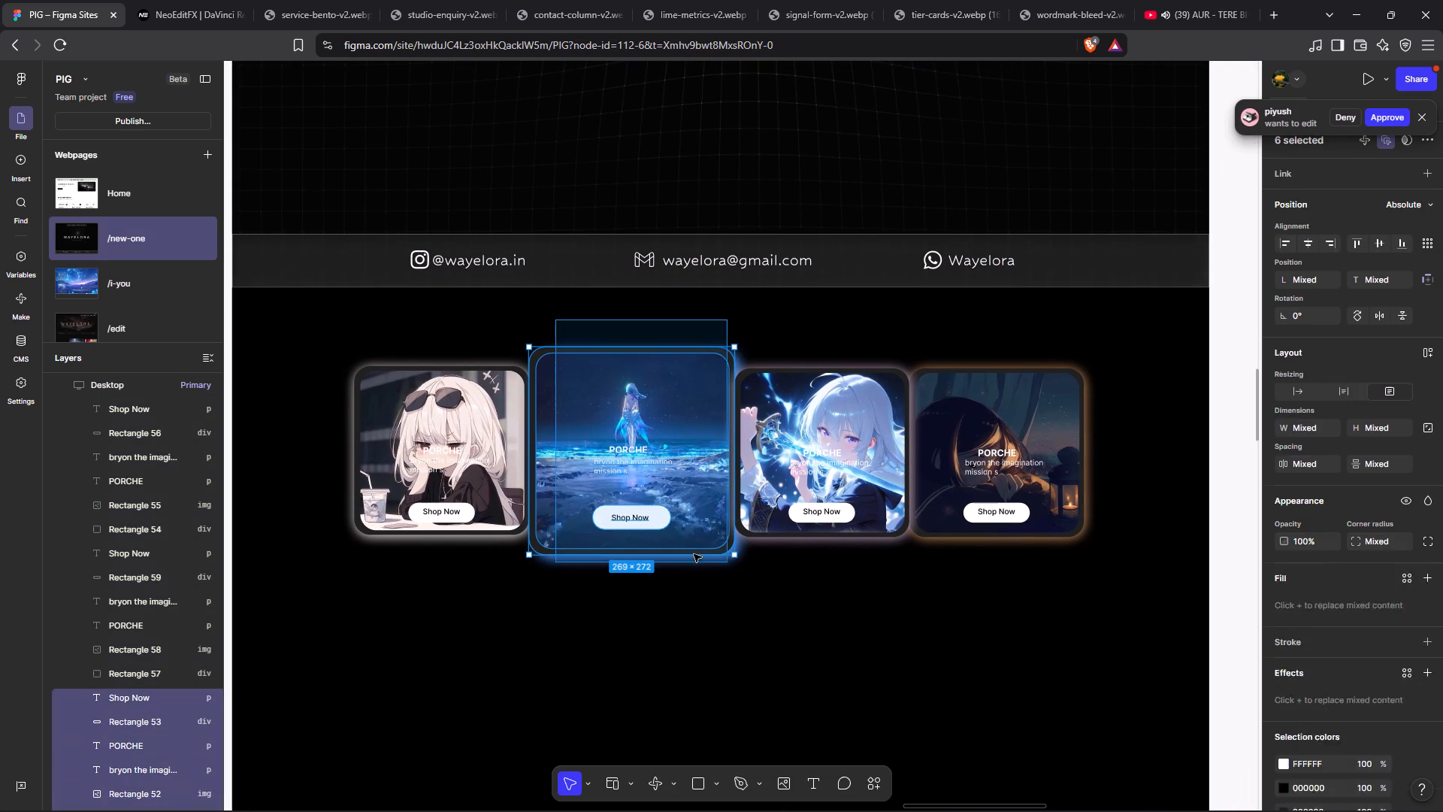
drag(694, 554, 691, 554)
click(698, 536)
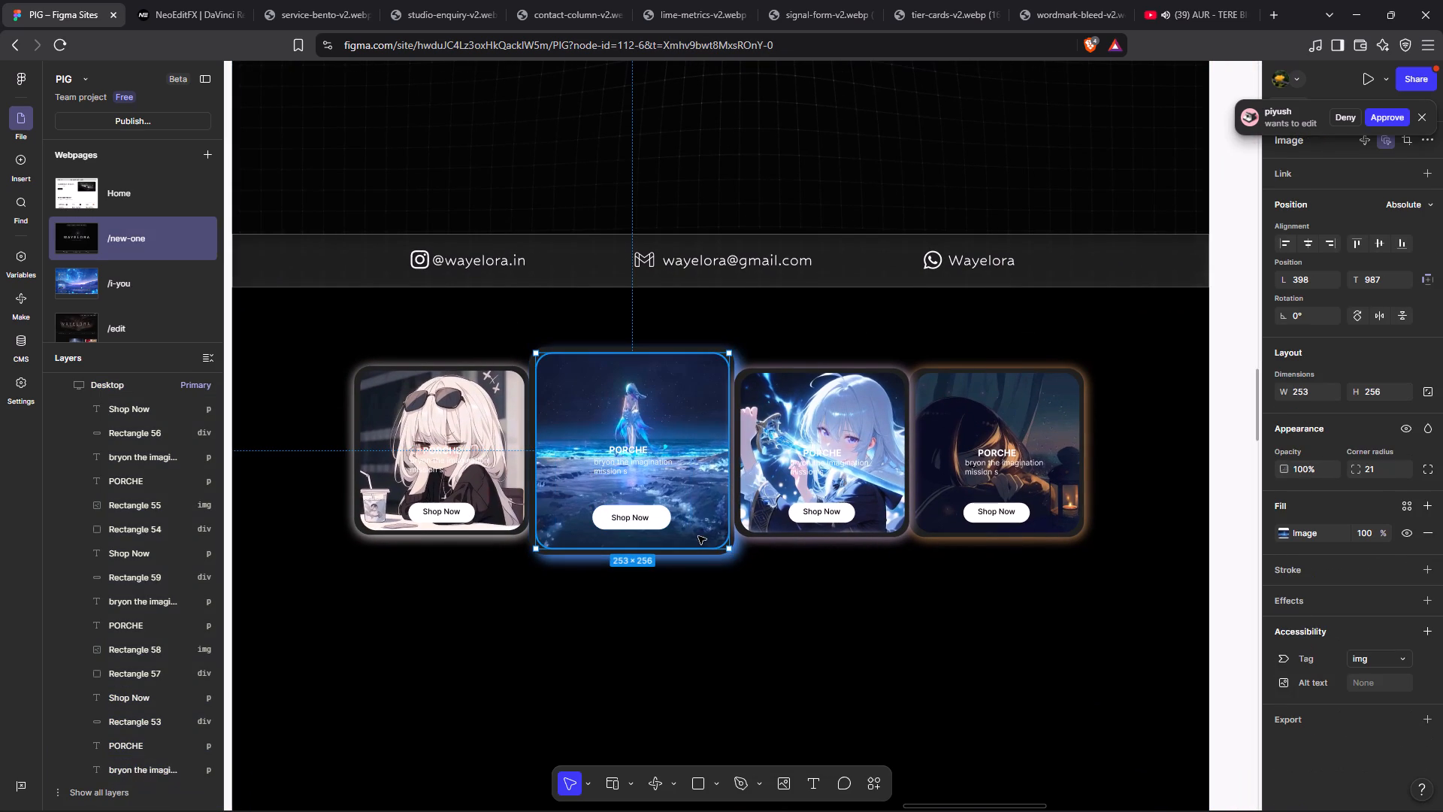
right_click(698, 536)
click(754, 480)
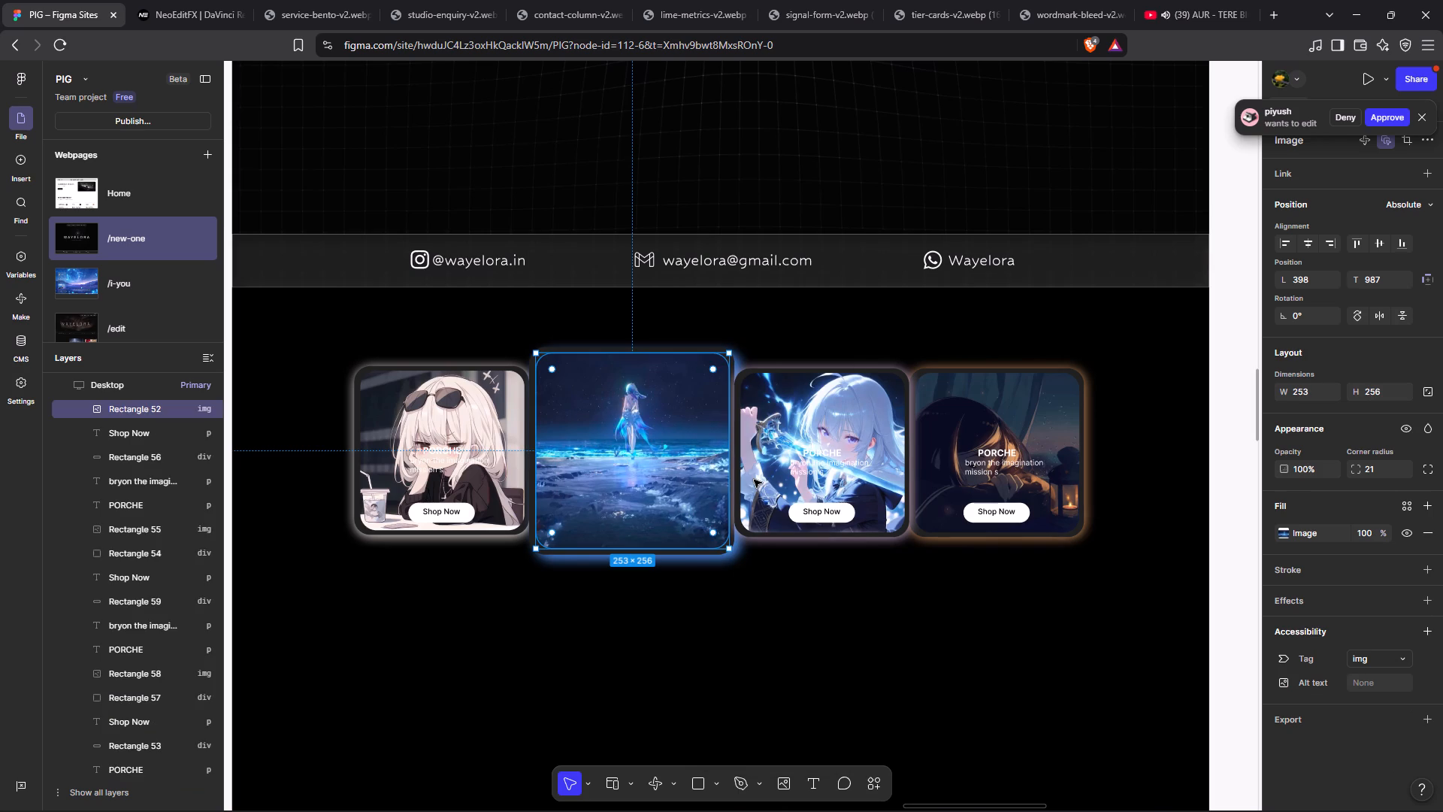
click(662, 661)
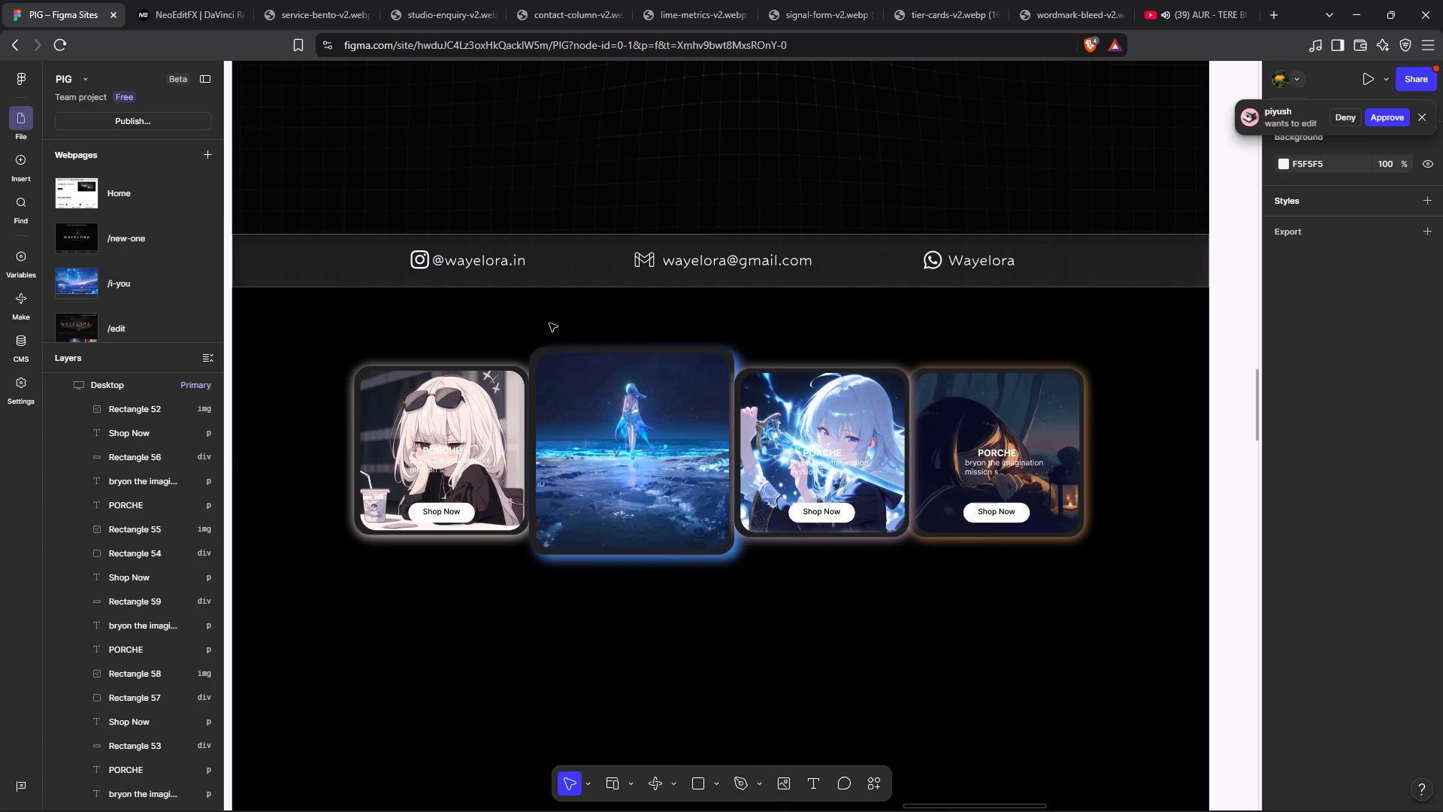
Undo bringing the second card's image to the front.
key(ctrl+z)
key(ctrl+z)
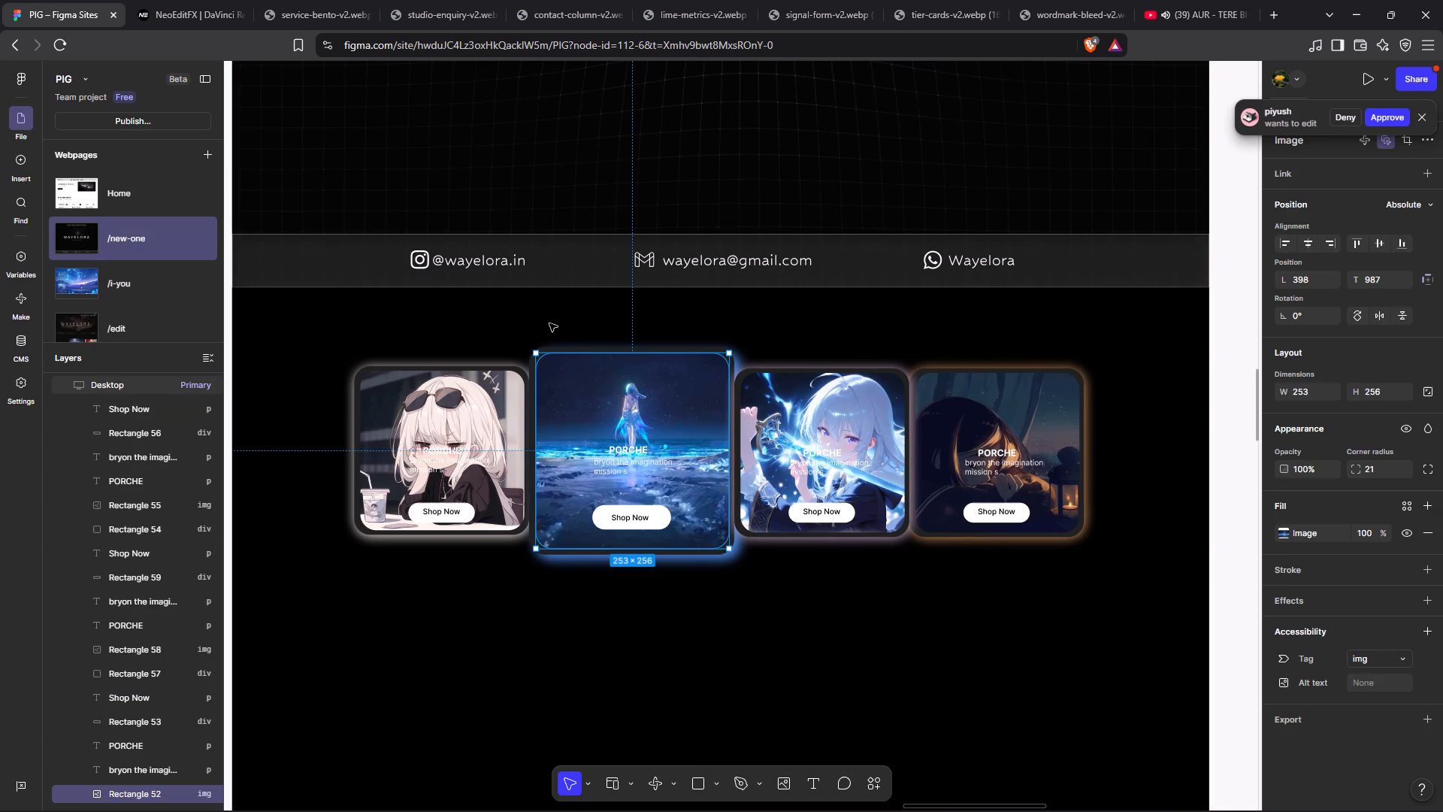
Select all six elements of the second card, including its backing rectangle, image and texts, and bring them to the front.
drag(549, 323, 686, 571)
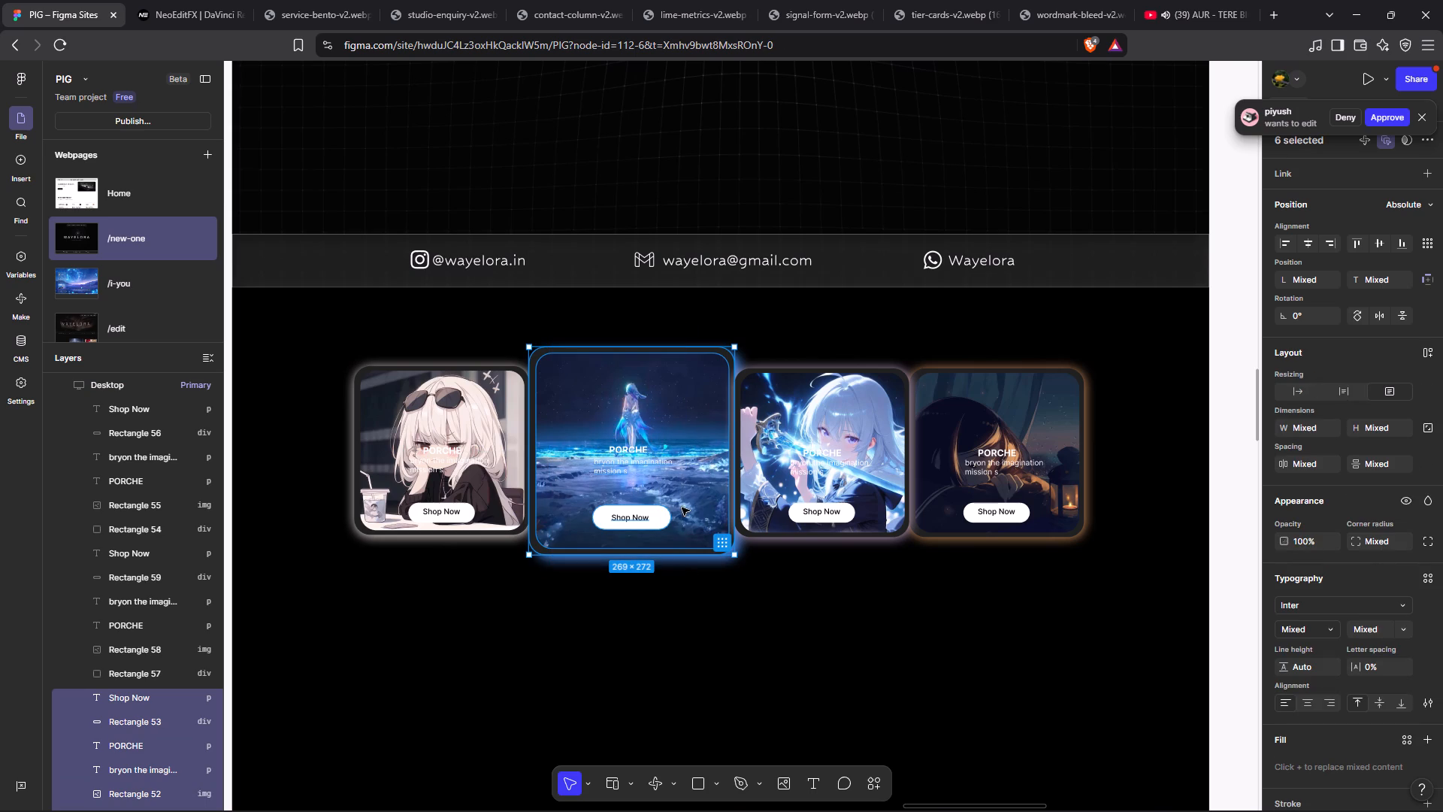
right_click(682, 507)
click(715, 499)
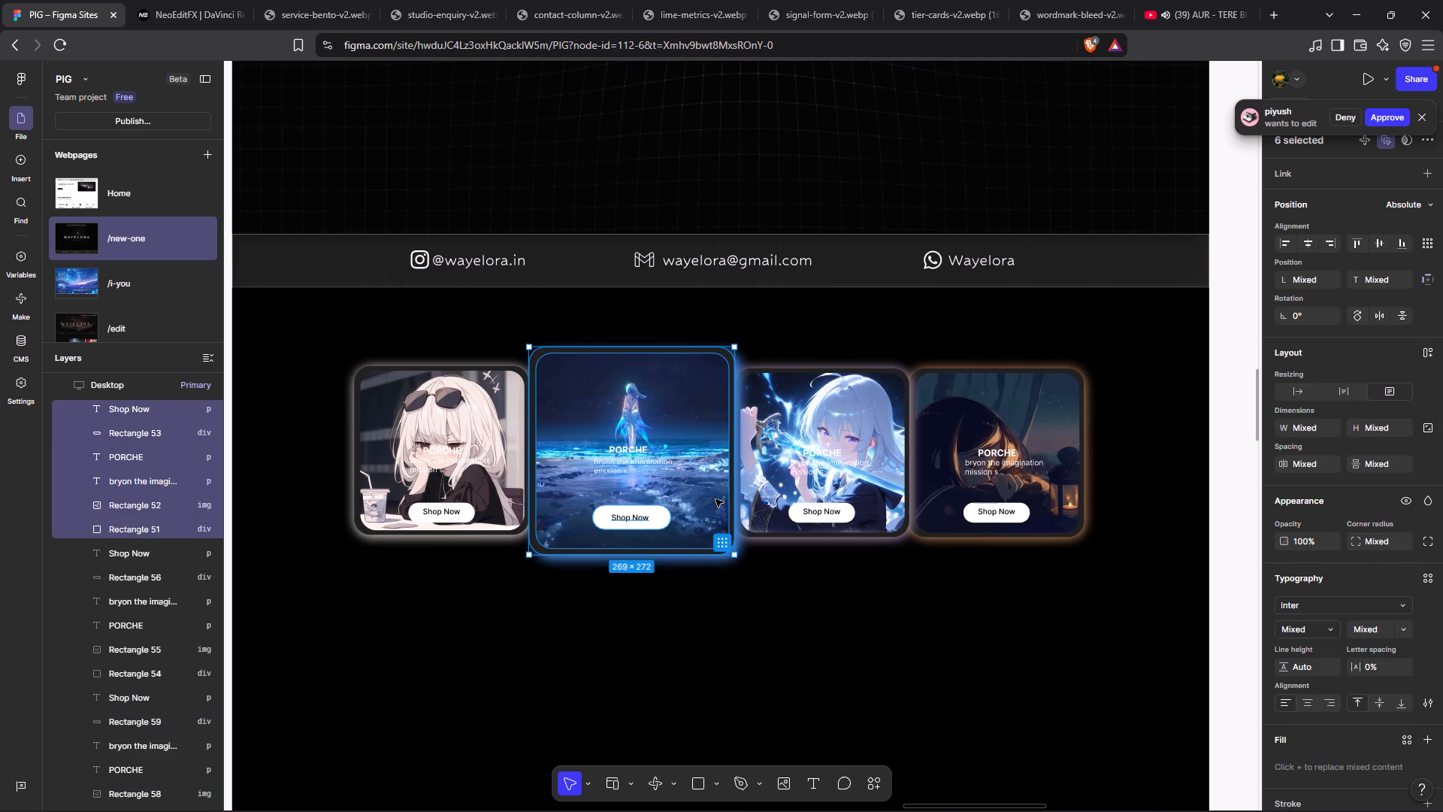
click(758, 658)
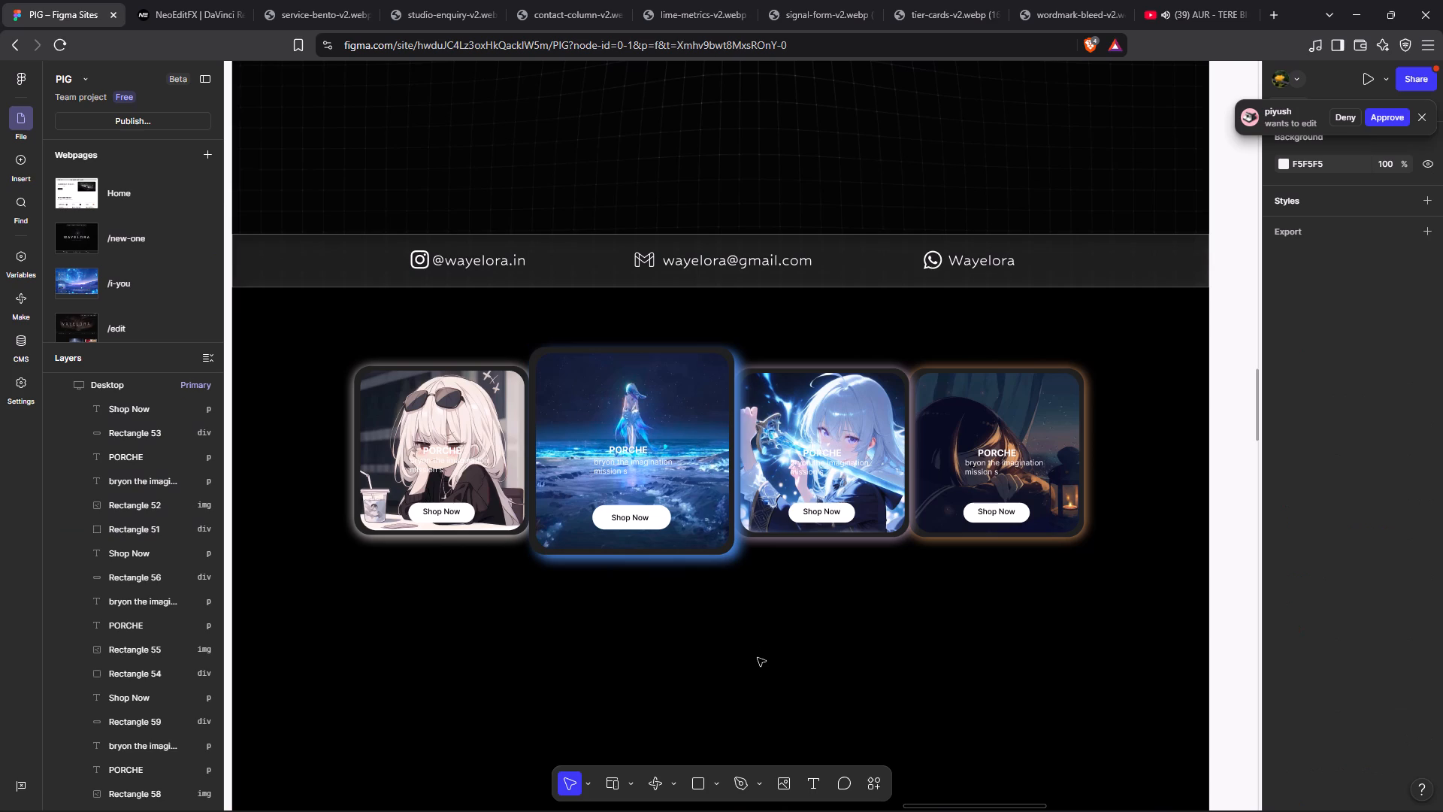
Set the drop shadow offset of the second card's backing rectangle to X 2 and Y 2.
click(685, 555)
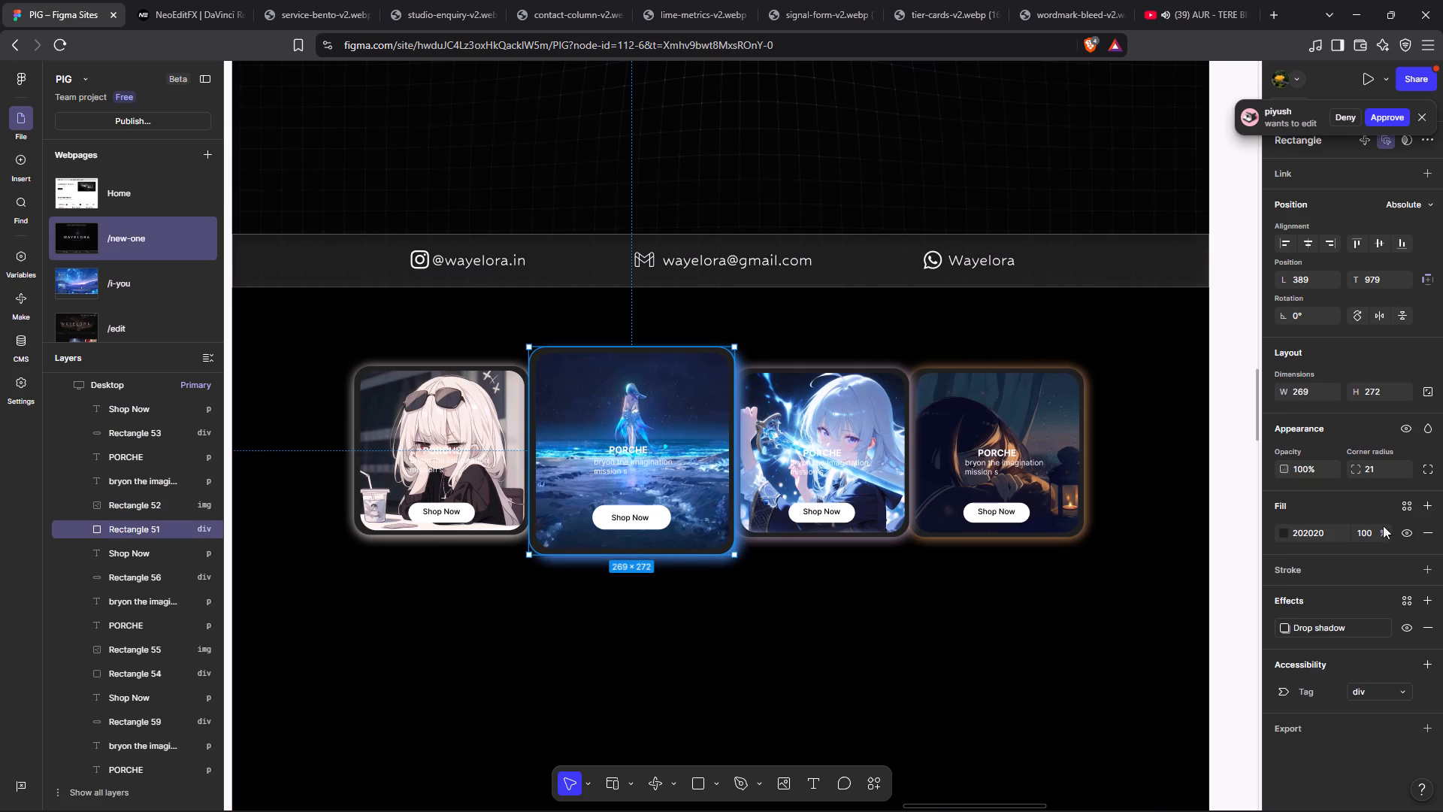
click(1286, 620)
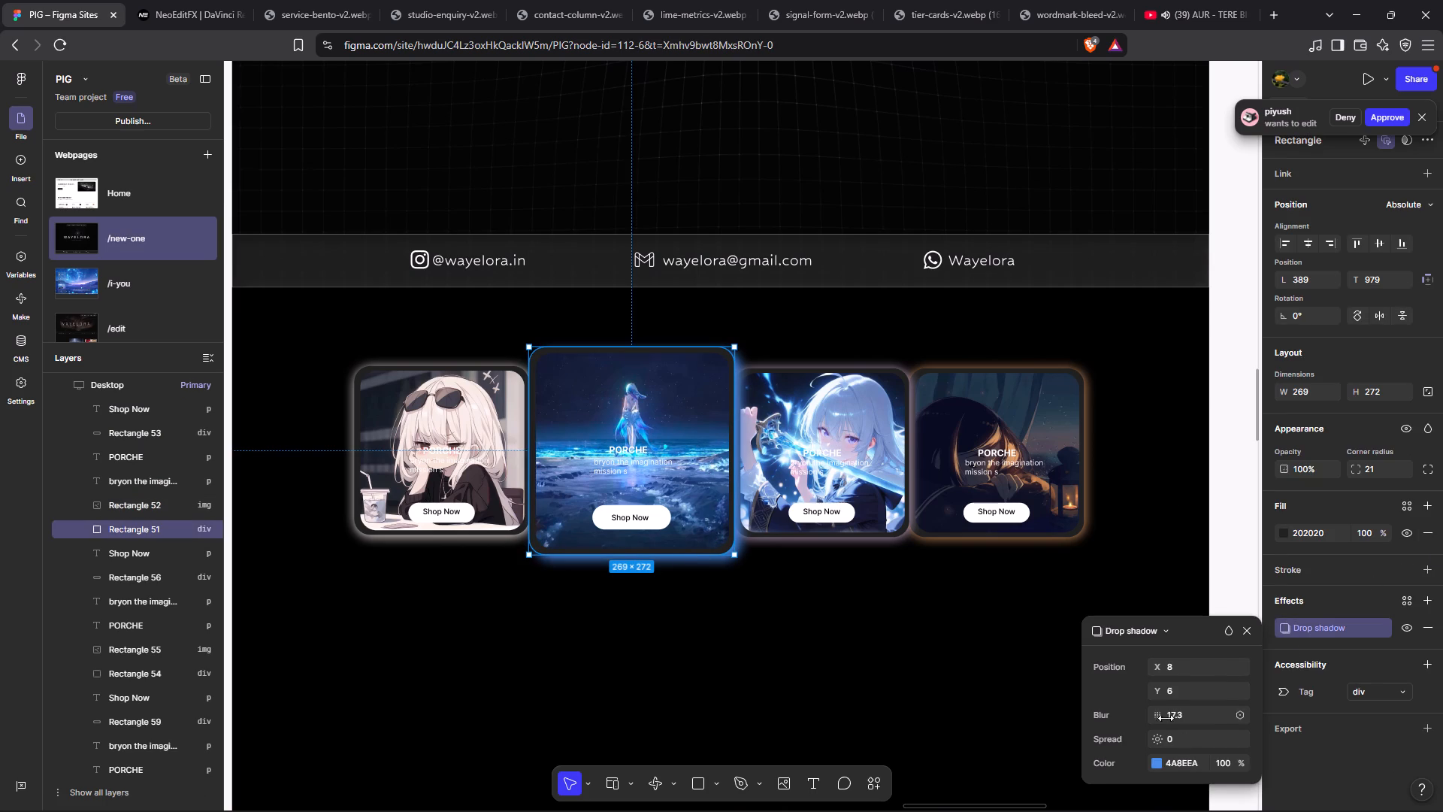
drag(1157, 668, 1144, 667)
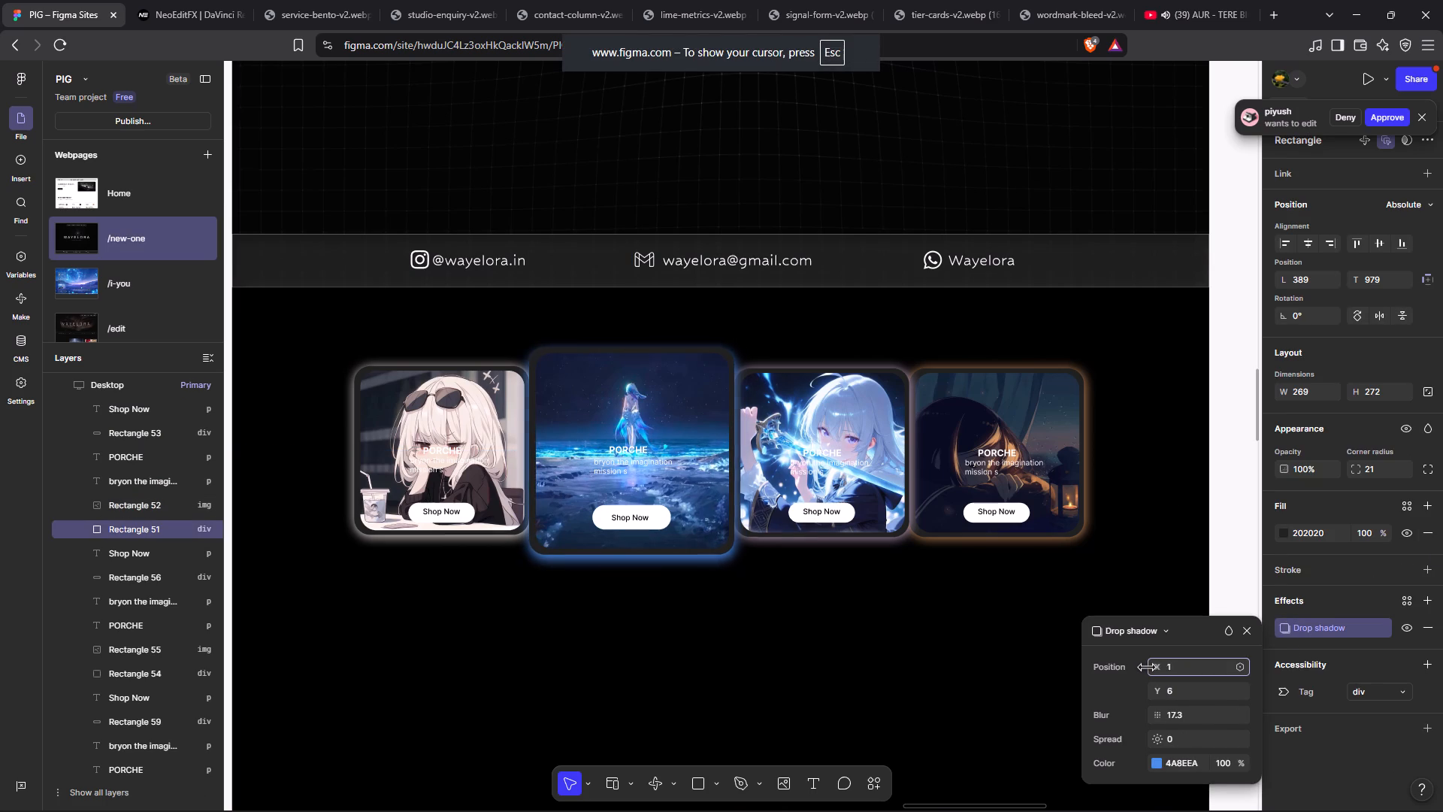
drag(1144, 667, 1147, 668)
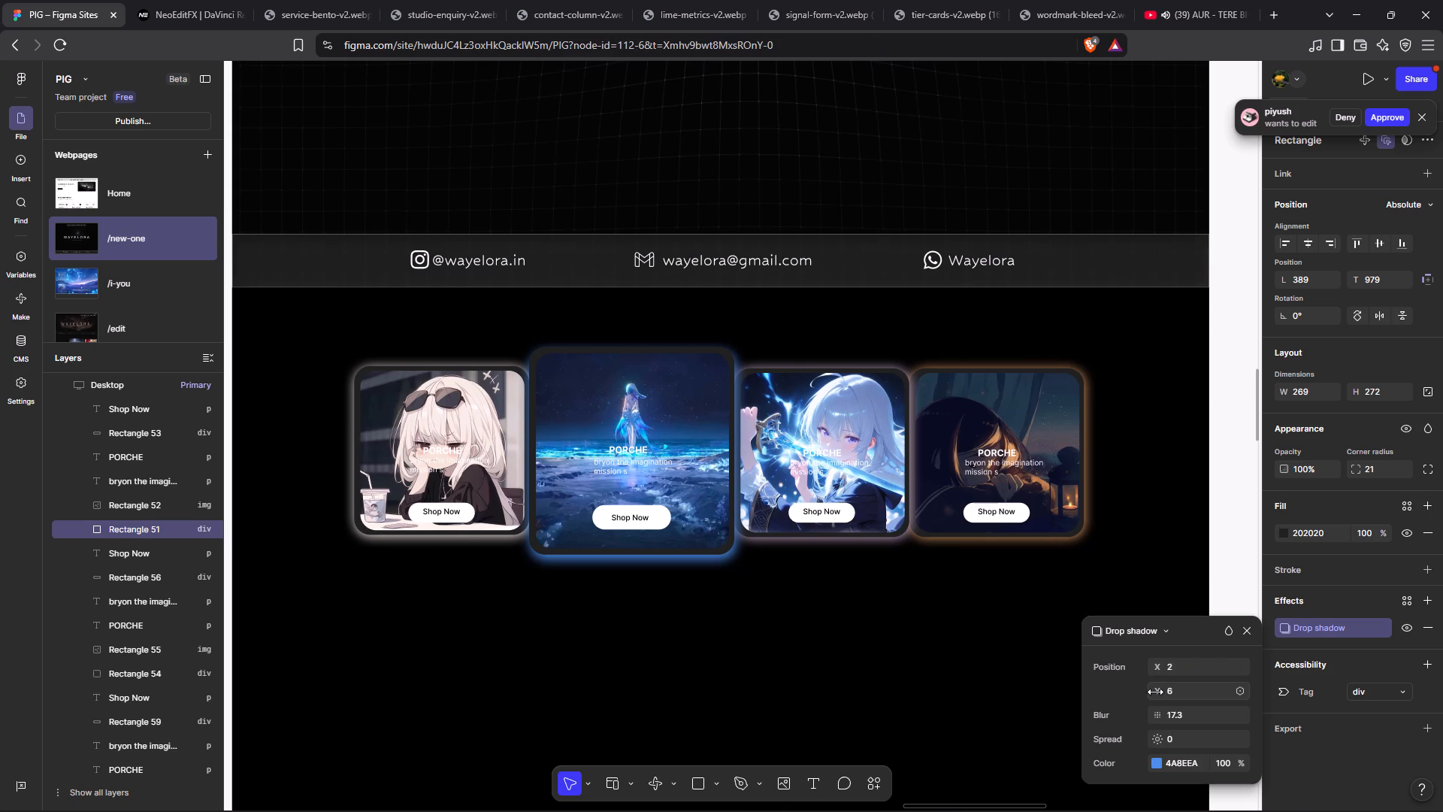
click(1155, 692)
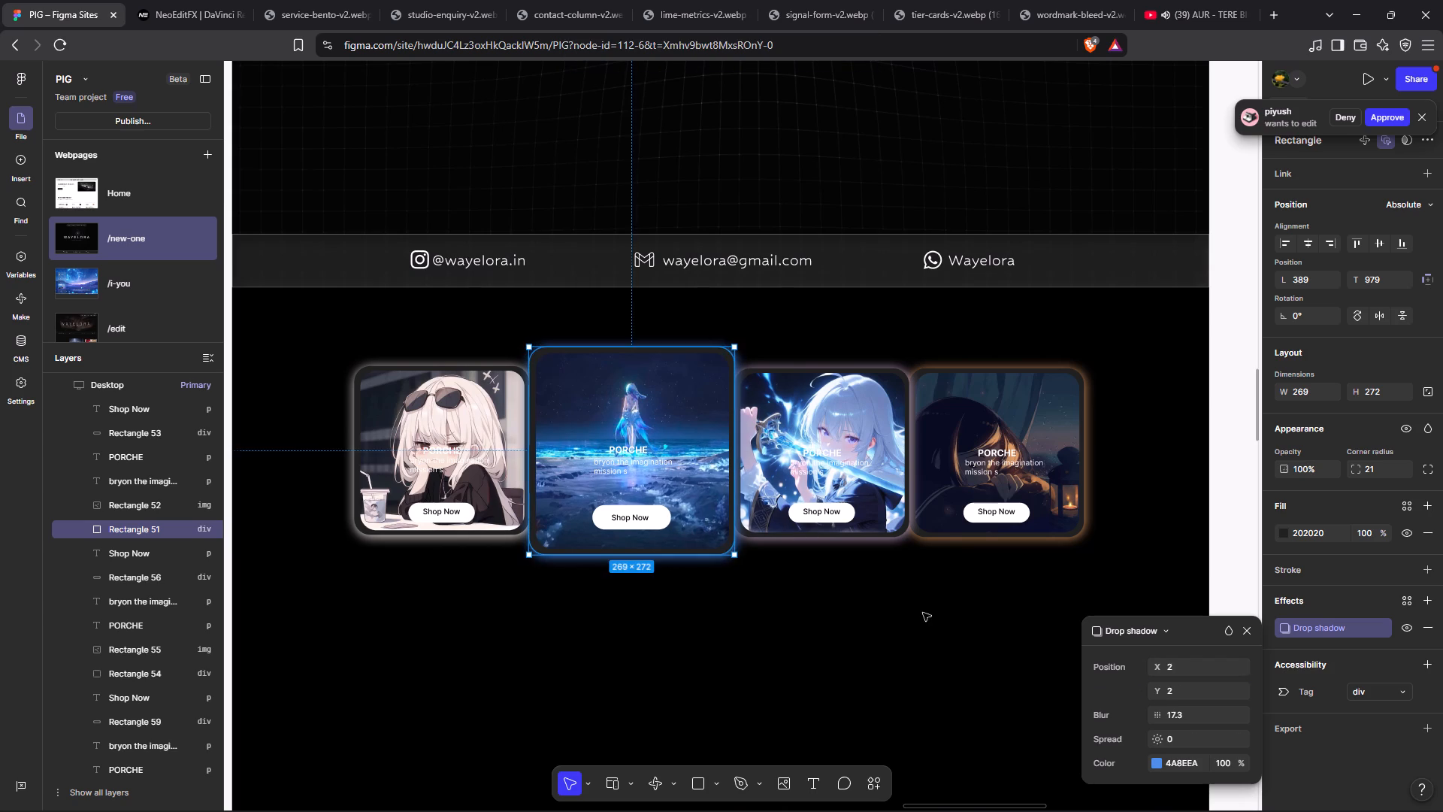
click(878, 587)
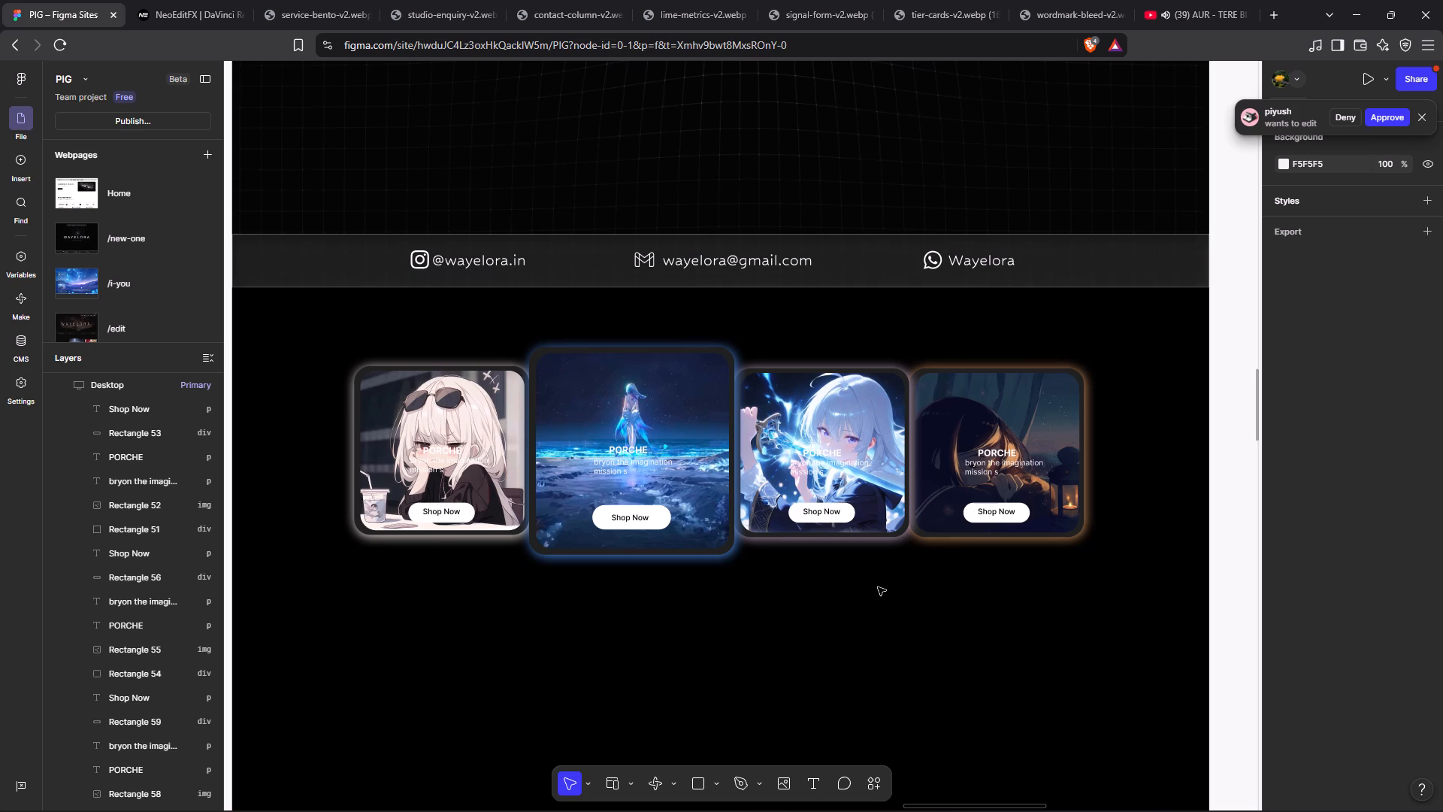
Preview the /new-one page and examine the four glowing cards below the contact bar.
scroll(878, 587, up, 1)
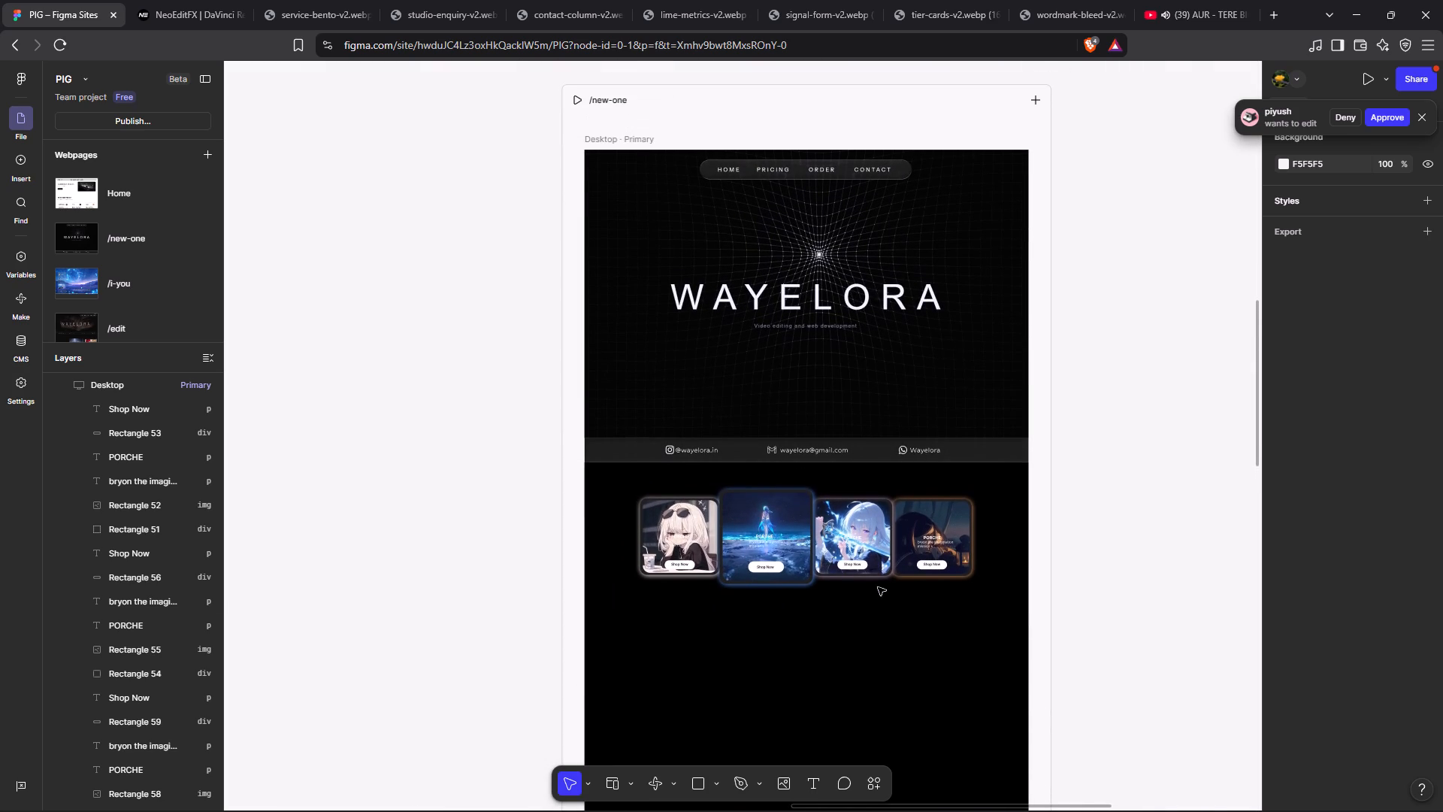
click(580, 100)
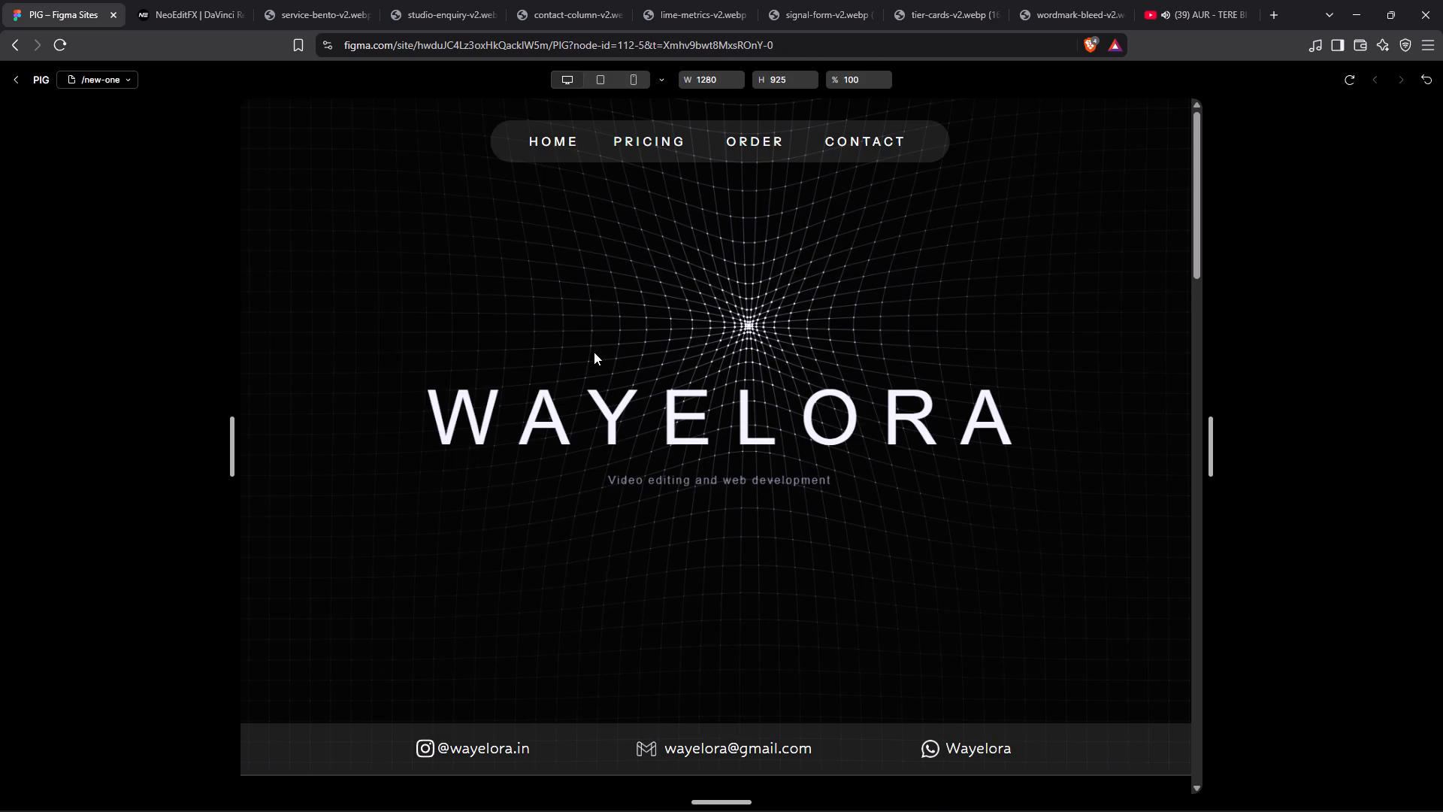
scroll(594, 352, down, 8)
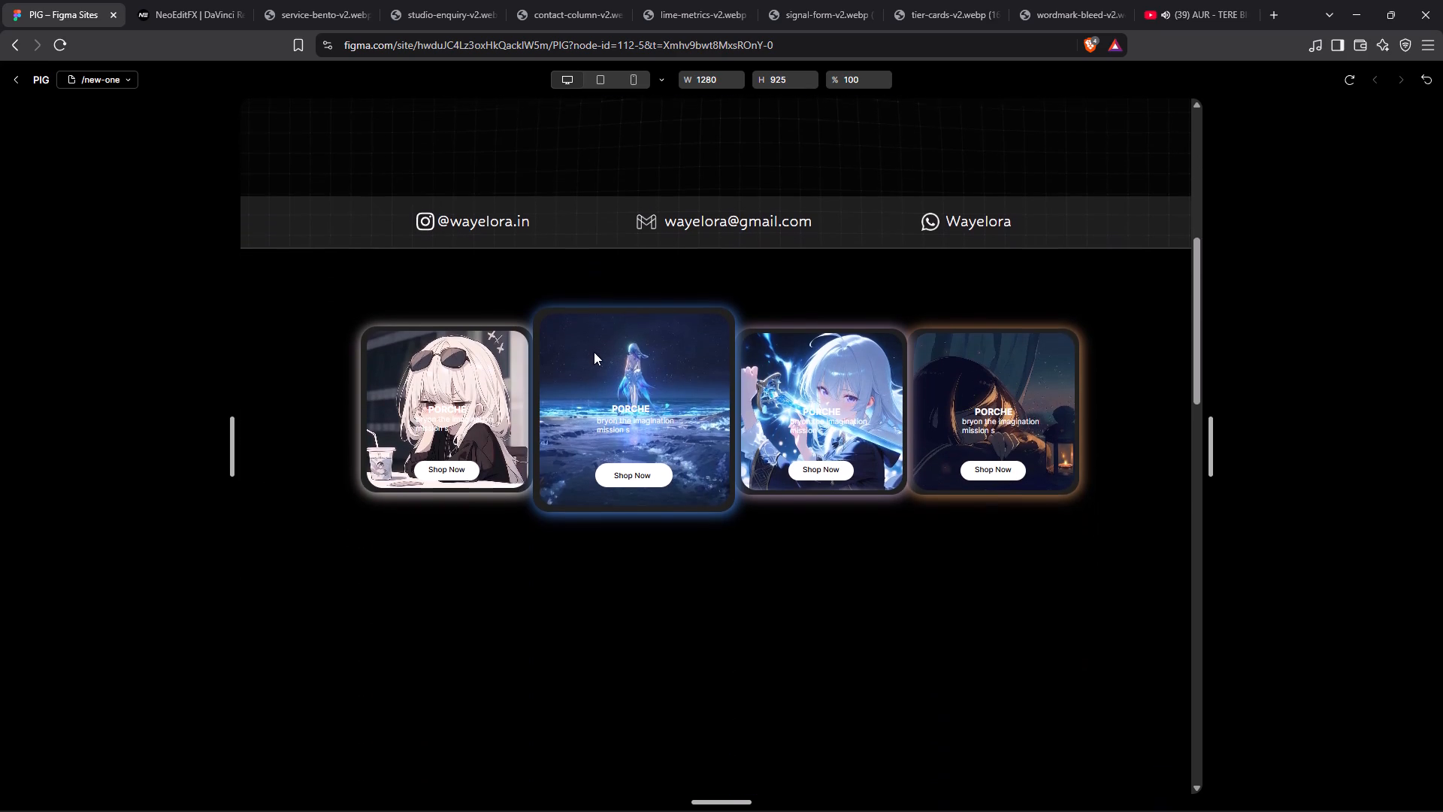
scroll(594, 352, down, 1)
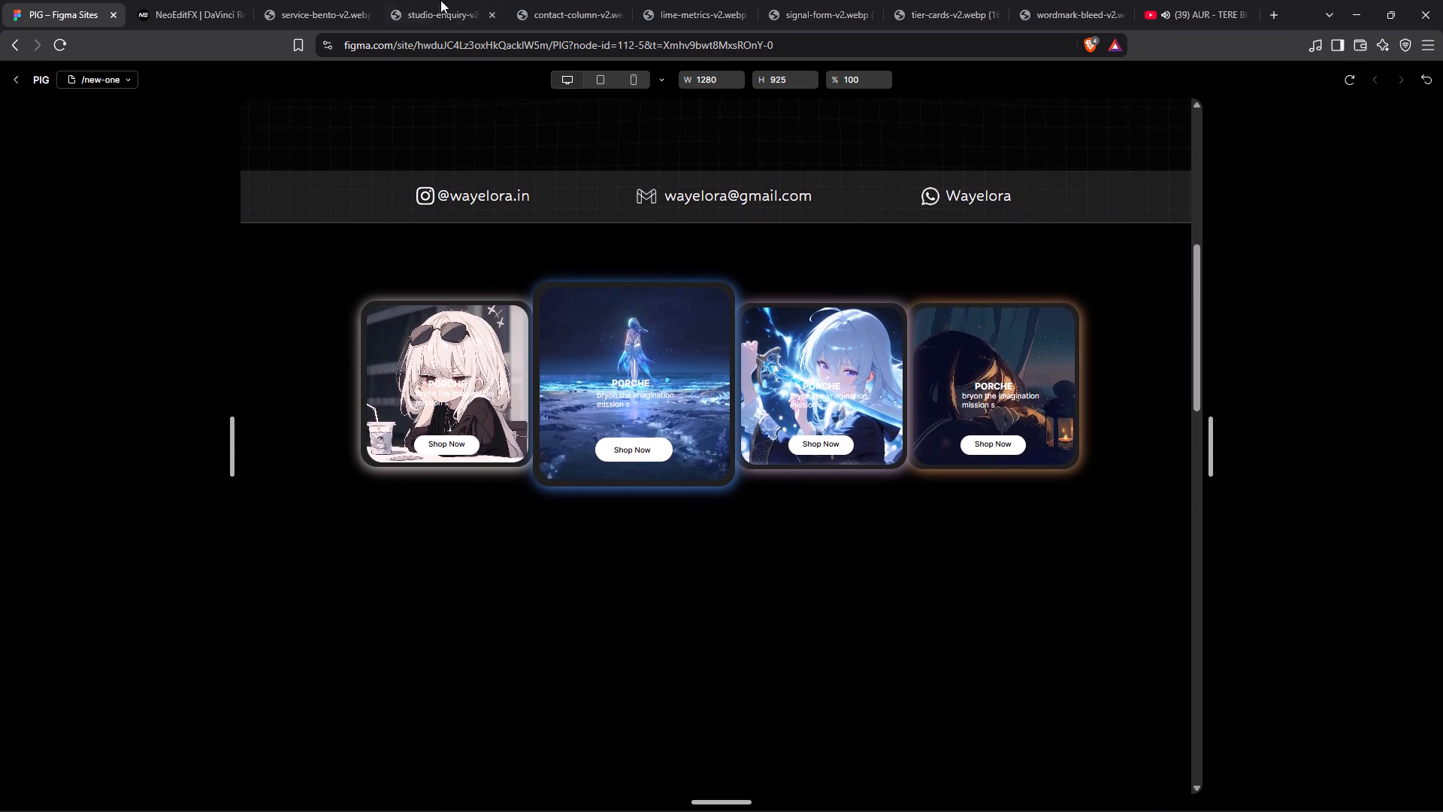
Copy the "Pick your pack" heading and its description from the NeoEditFX home page and return to the Figma preview.
click(202, 0)
scroll(462, 422, up, 2)
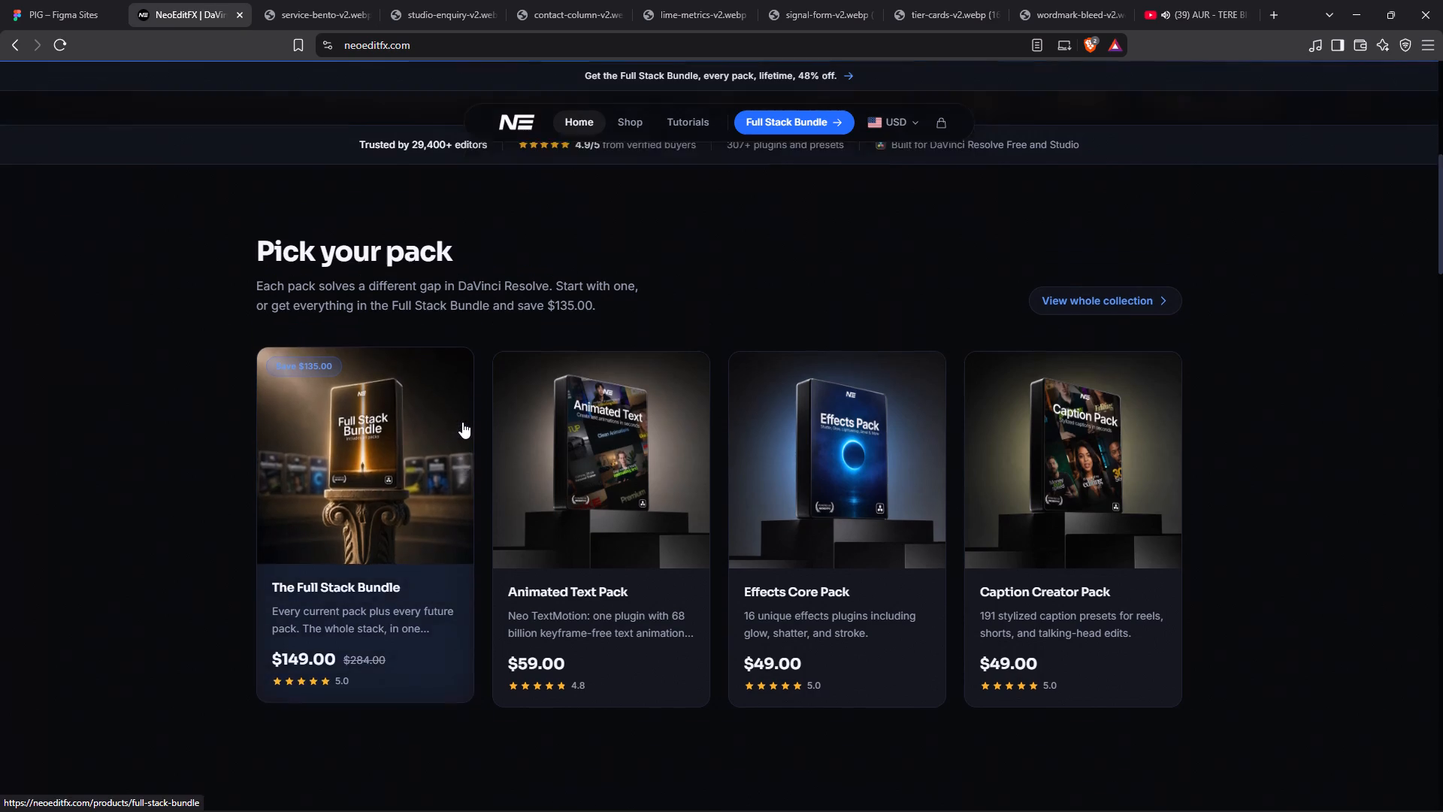
scroll(462, 422, up, 3)
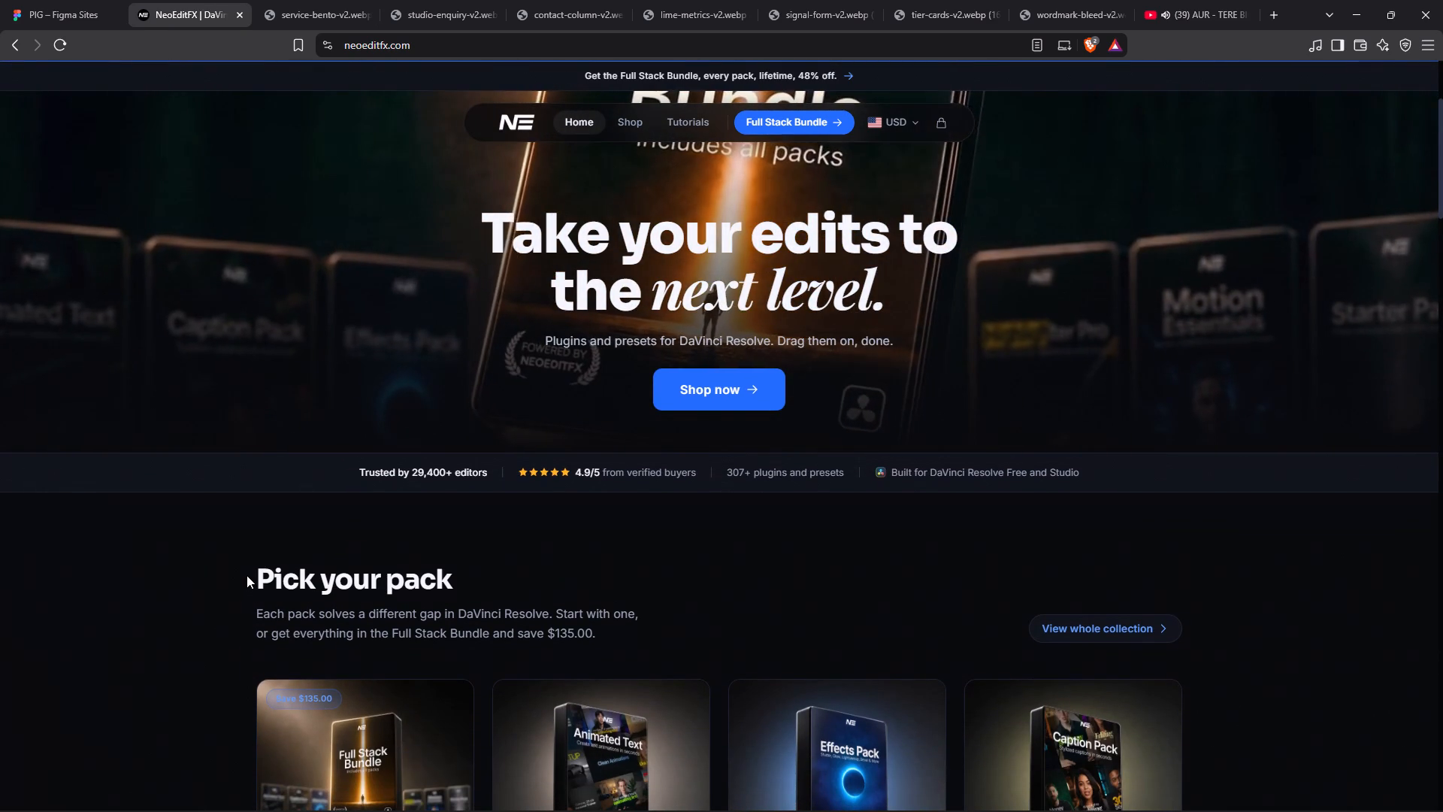
drag(247, 575, 607, 629)
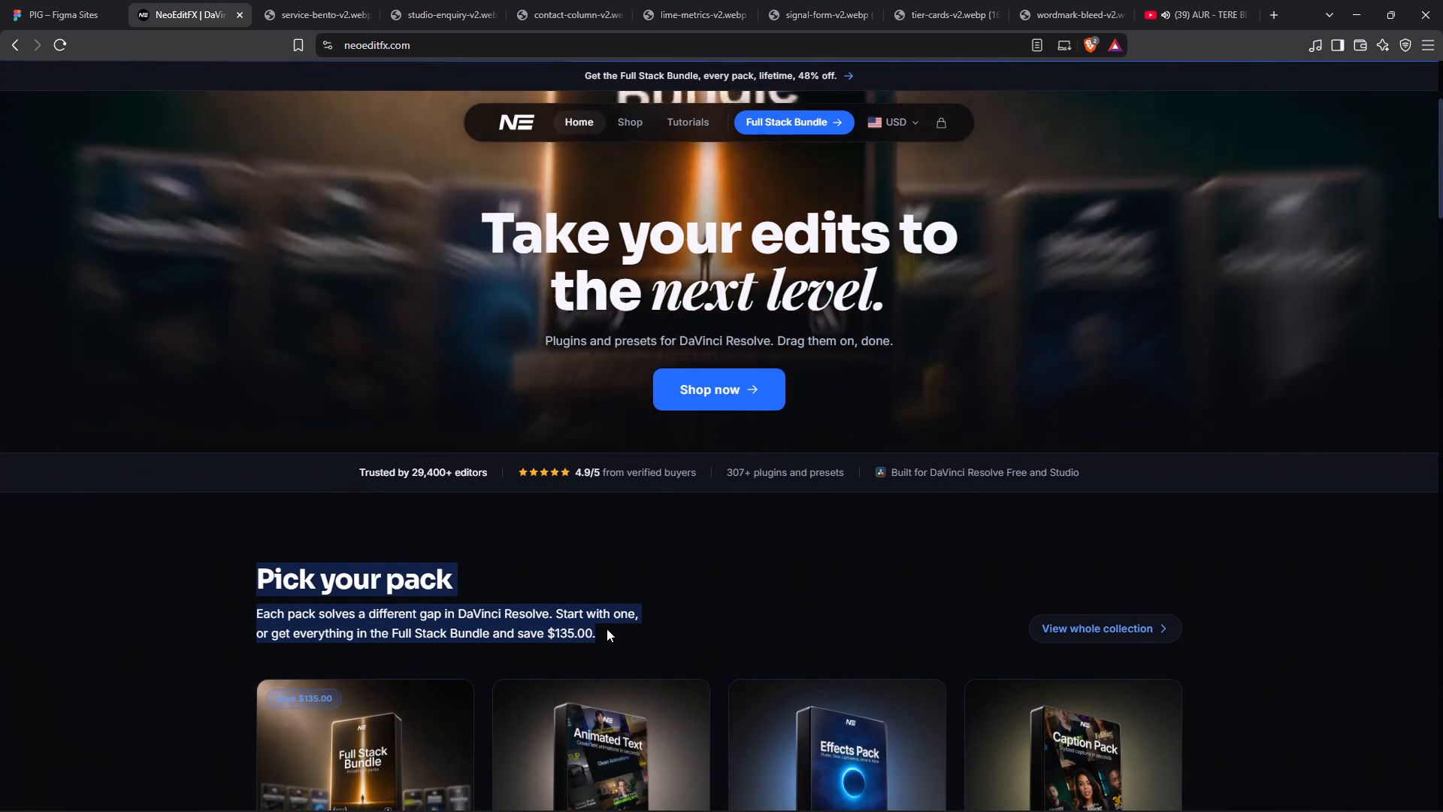
key(ctrl+x)
key(ctrl+c)
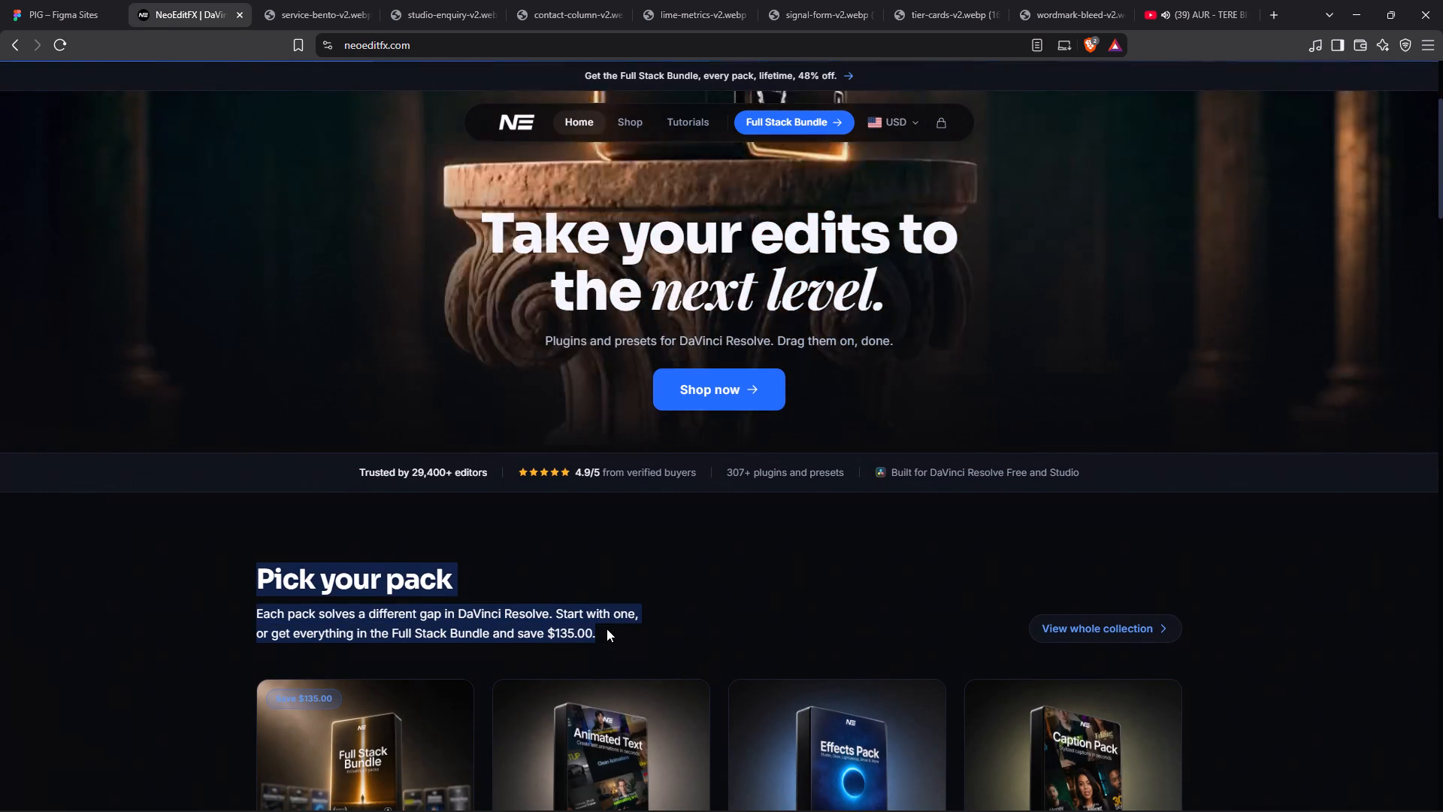
click(44, 0)
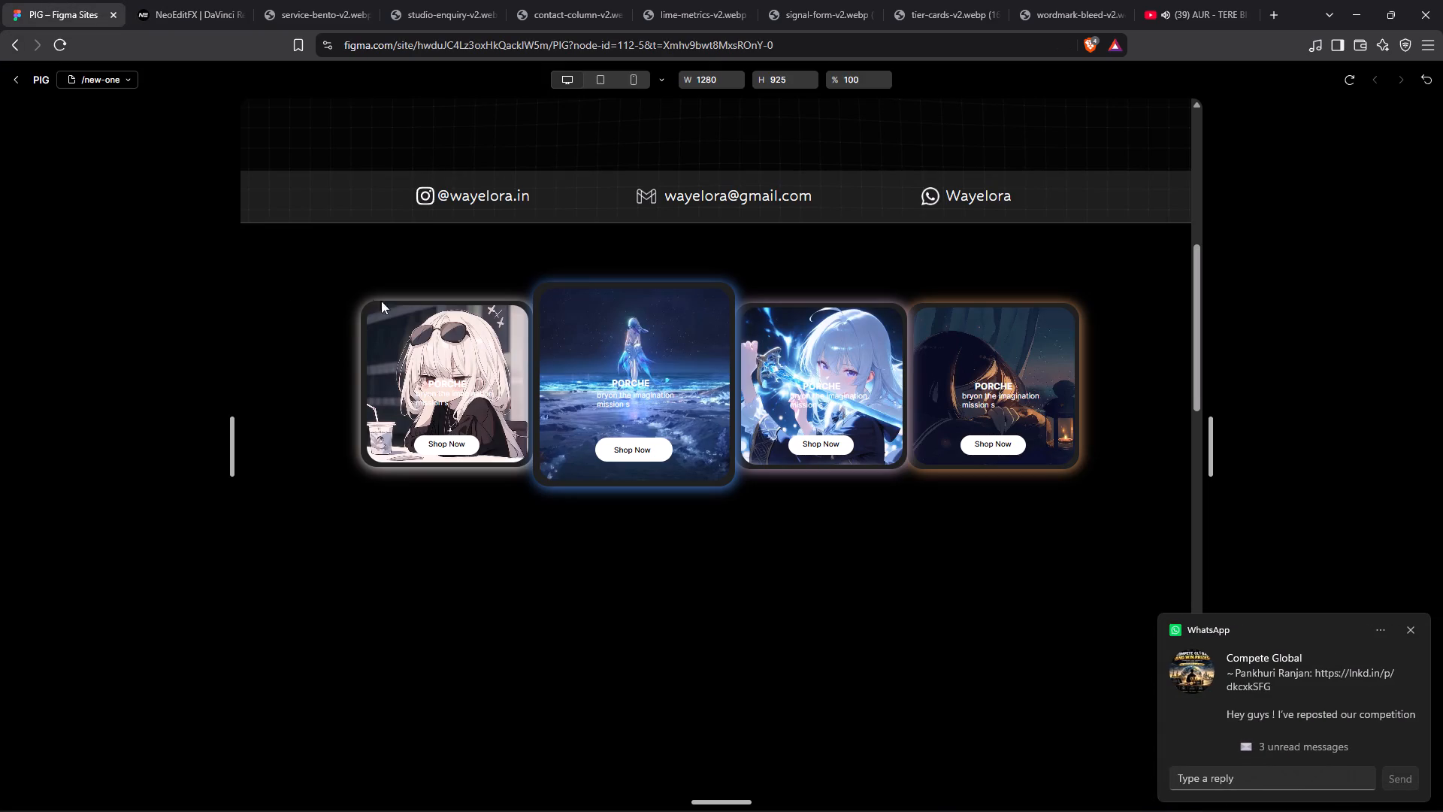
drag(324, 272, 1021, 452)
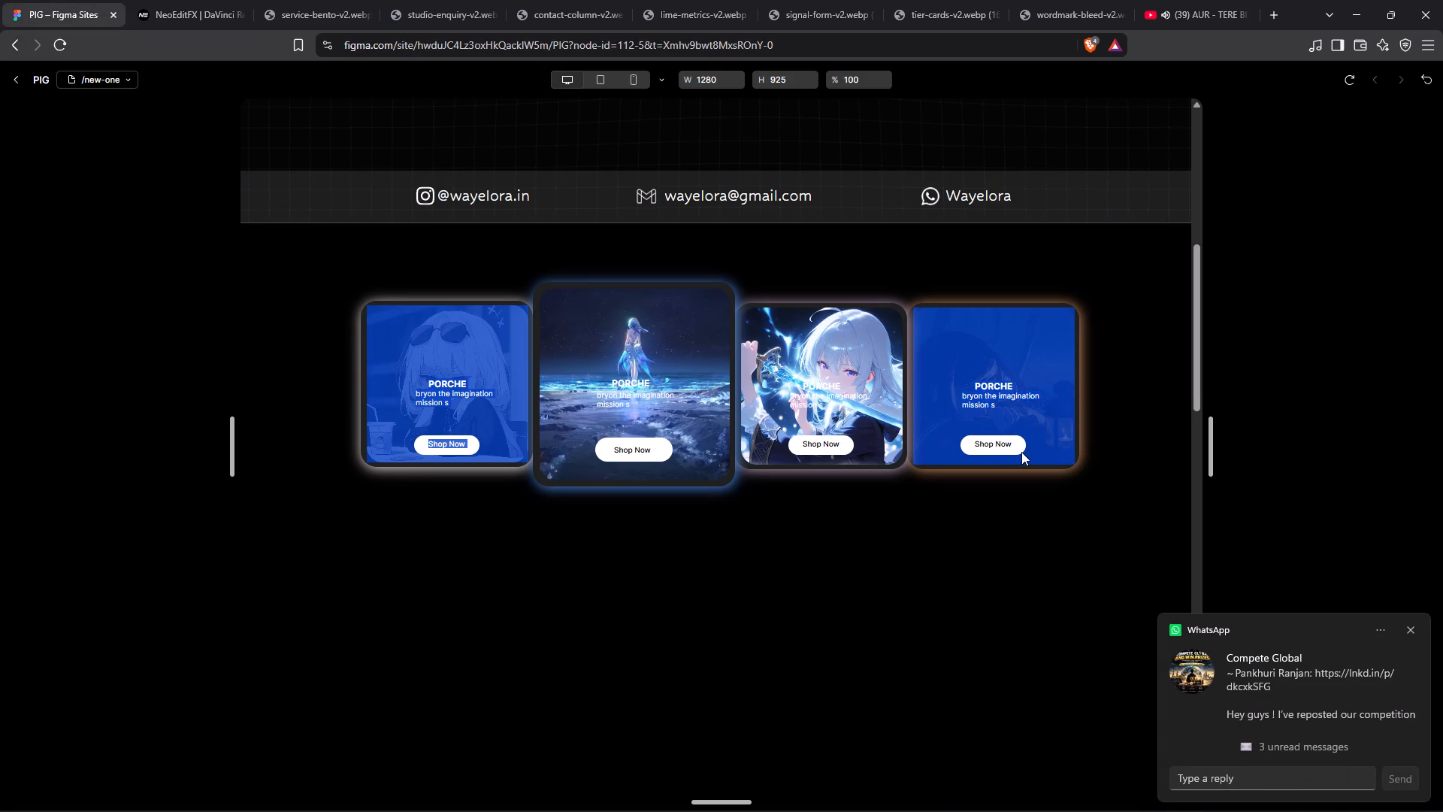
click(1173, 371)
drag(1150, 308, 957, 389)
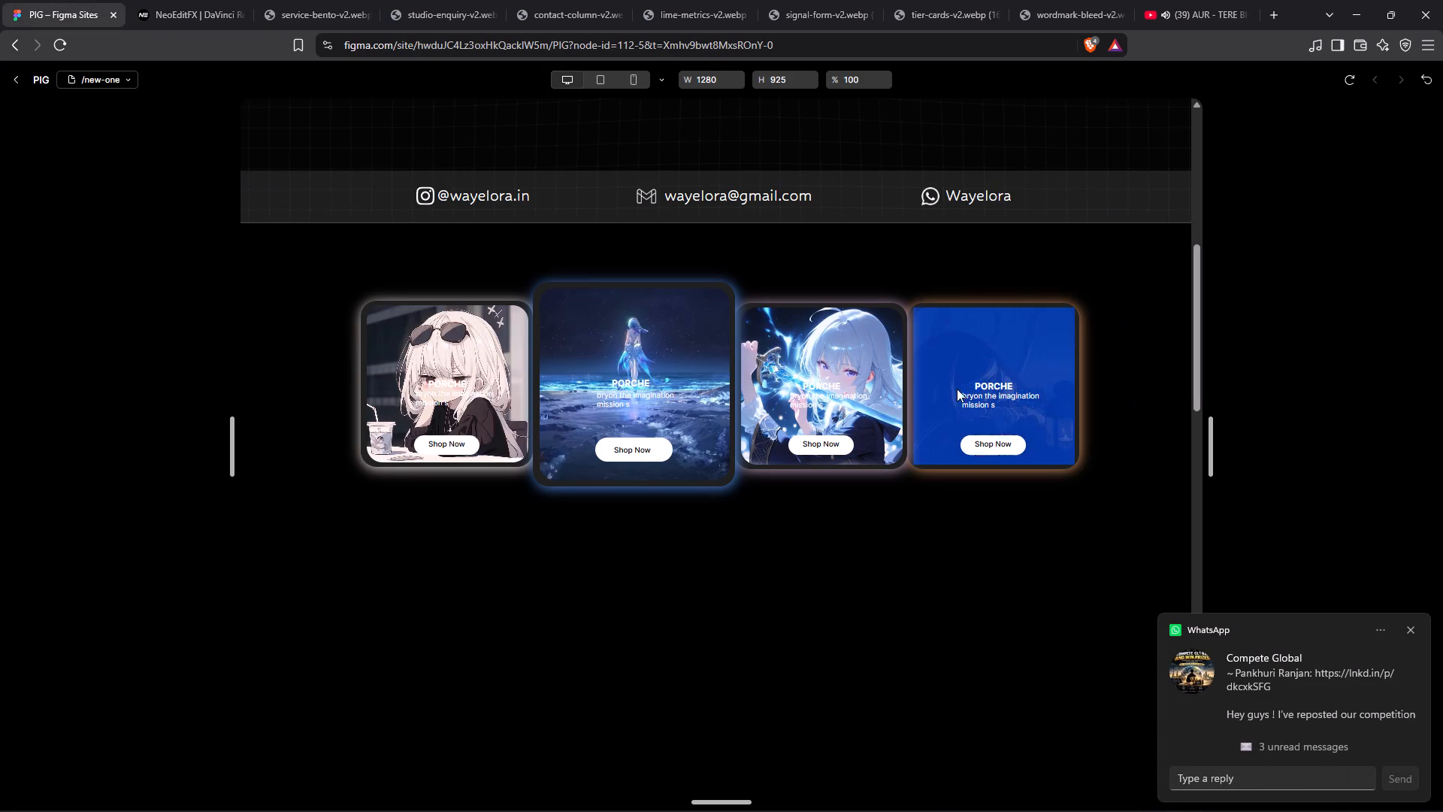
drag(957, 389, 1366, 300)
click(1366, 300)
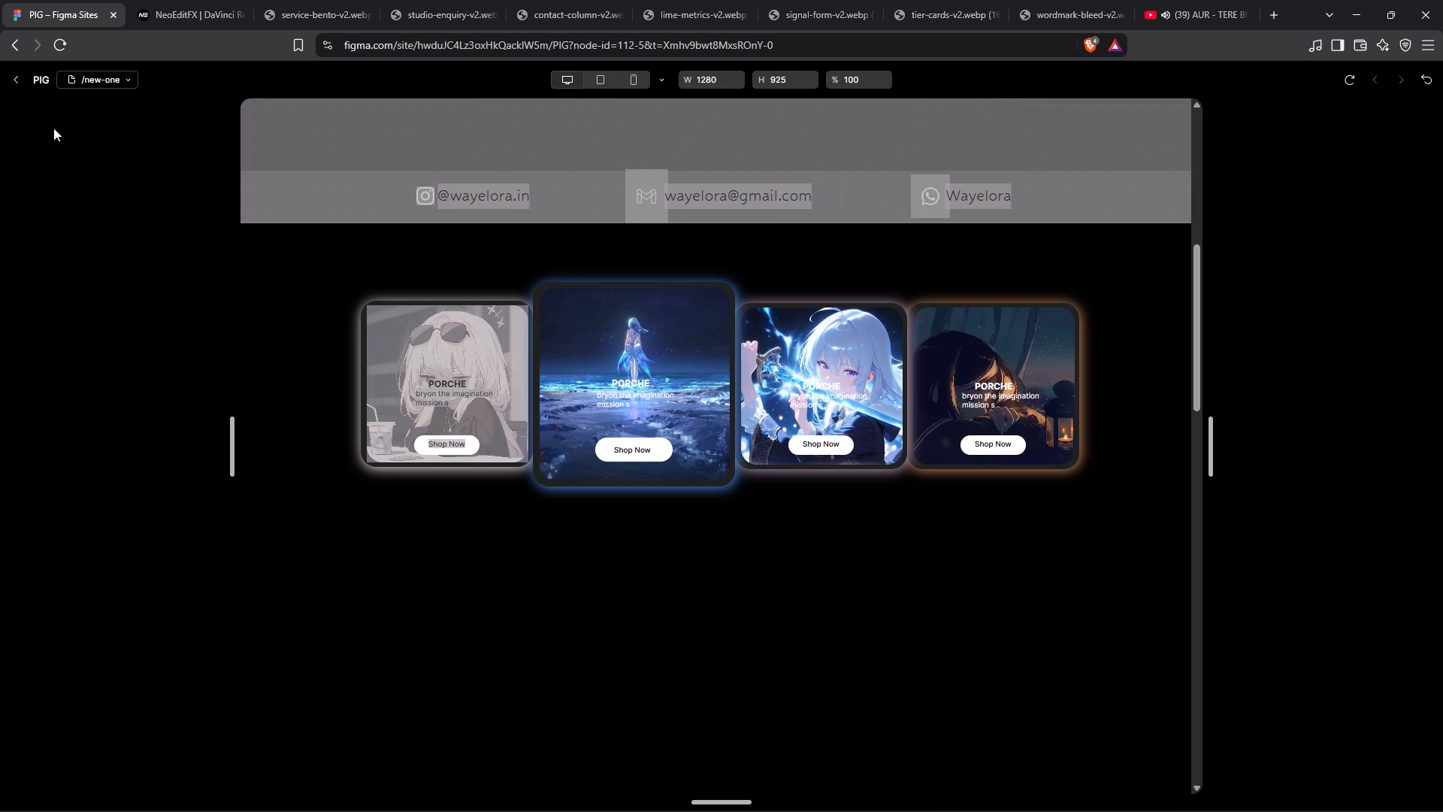
Leave the preview and move all 24 elements of the four cards down together, leaving space for text below the contact bar.
click(17, 80)
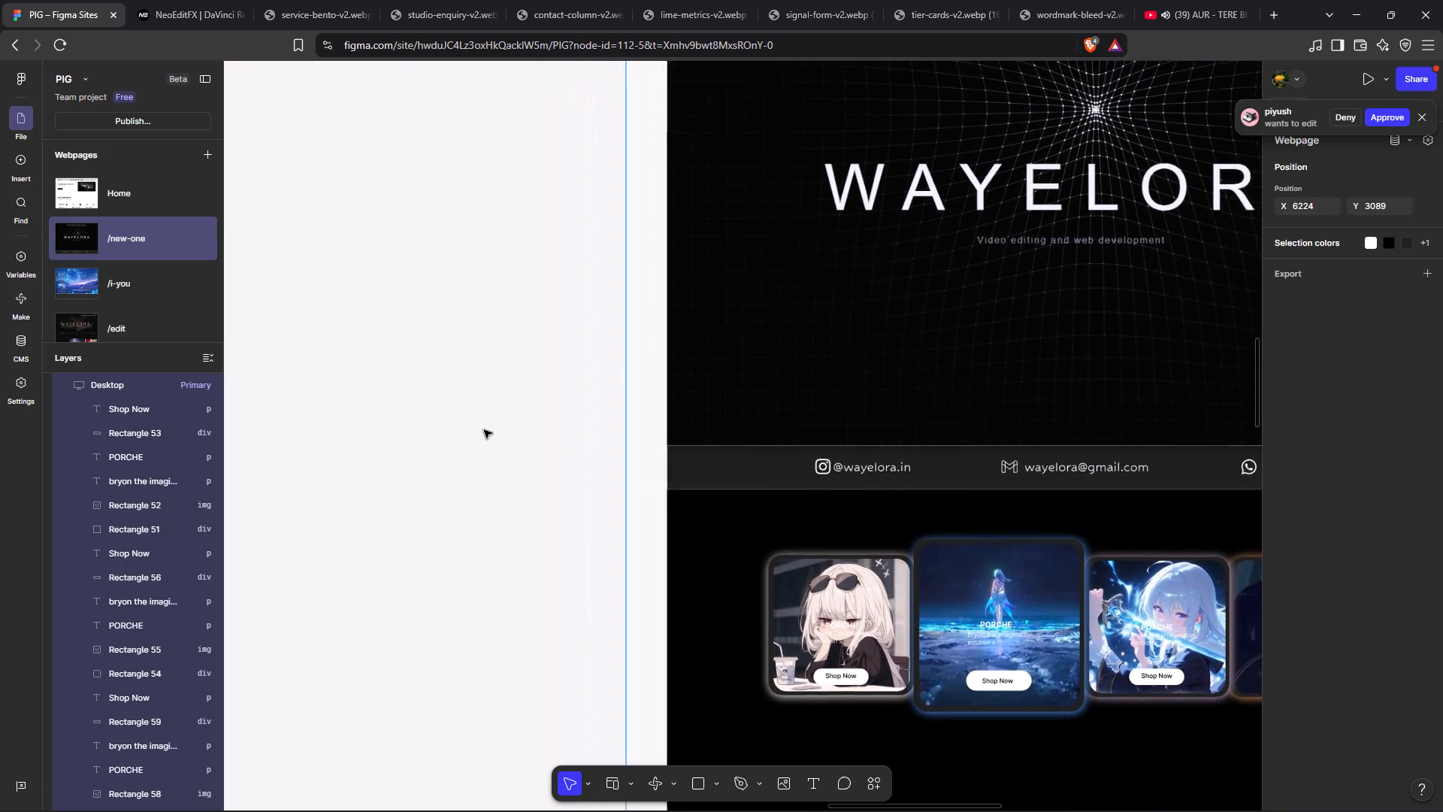
scroll(484, 430, left, 3)
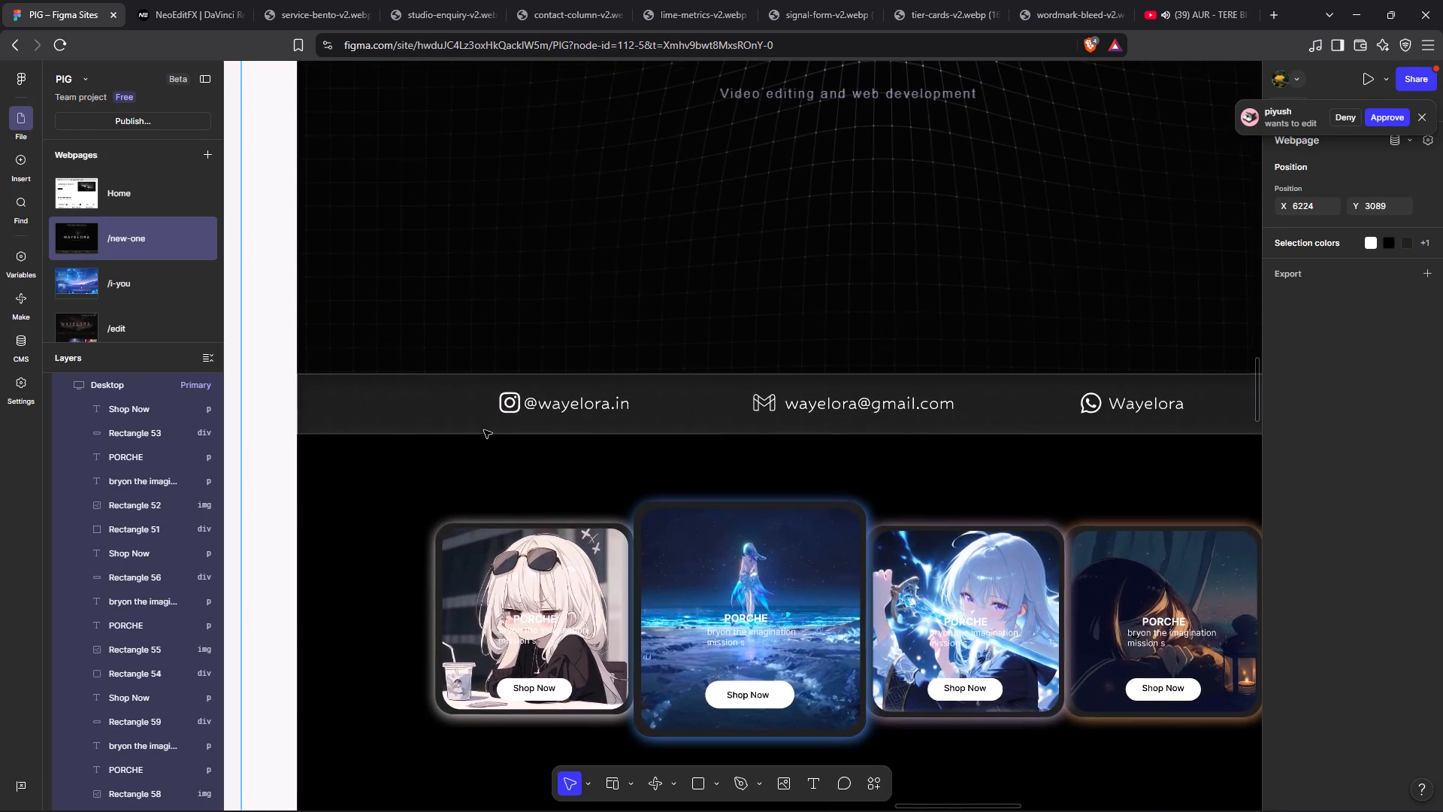
scroll(484, 430, left, 1)
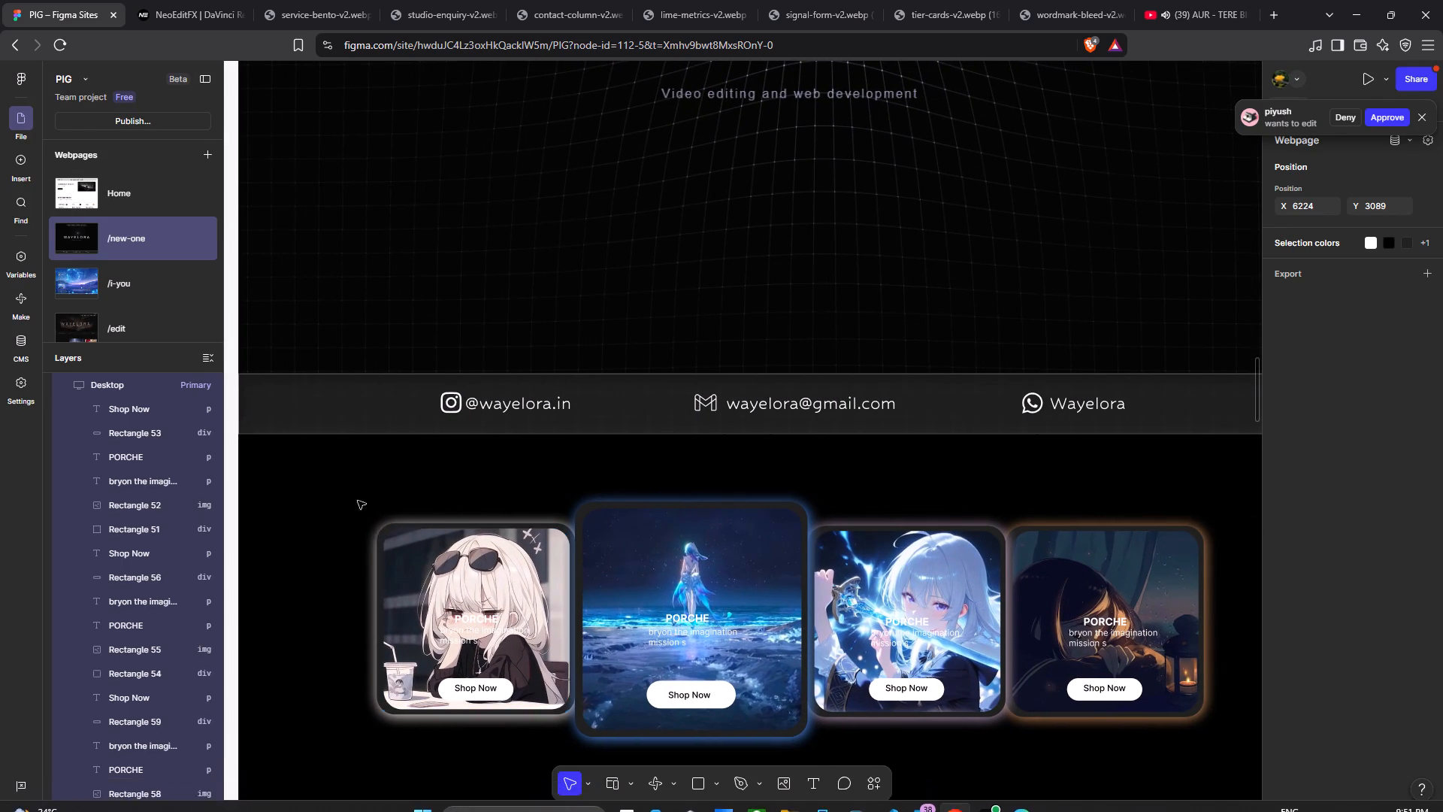
drag(334, 477, 334, 423)
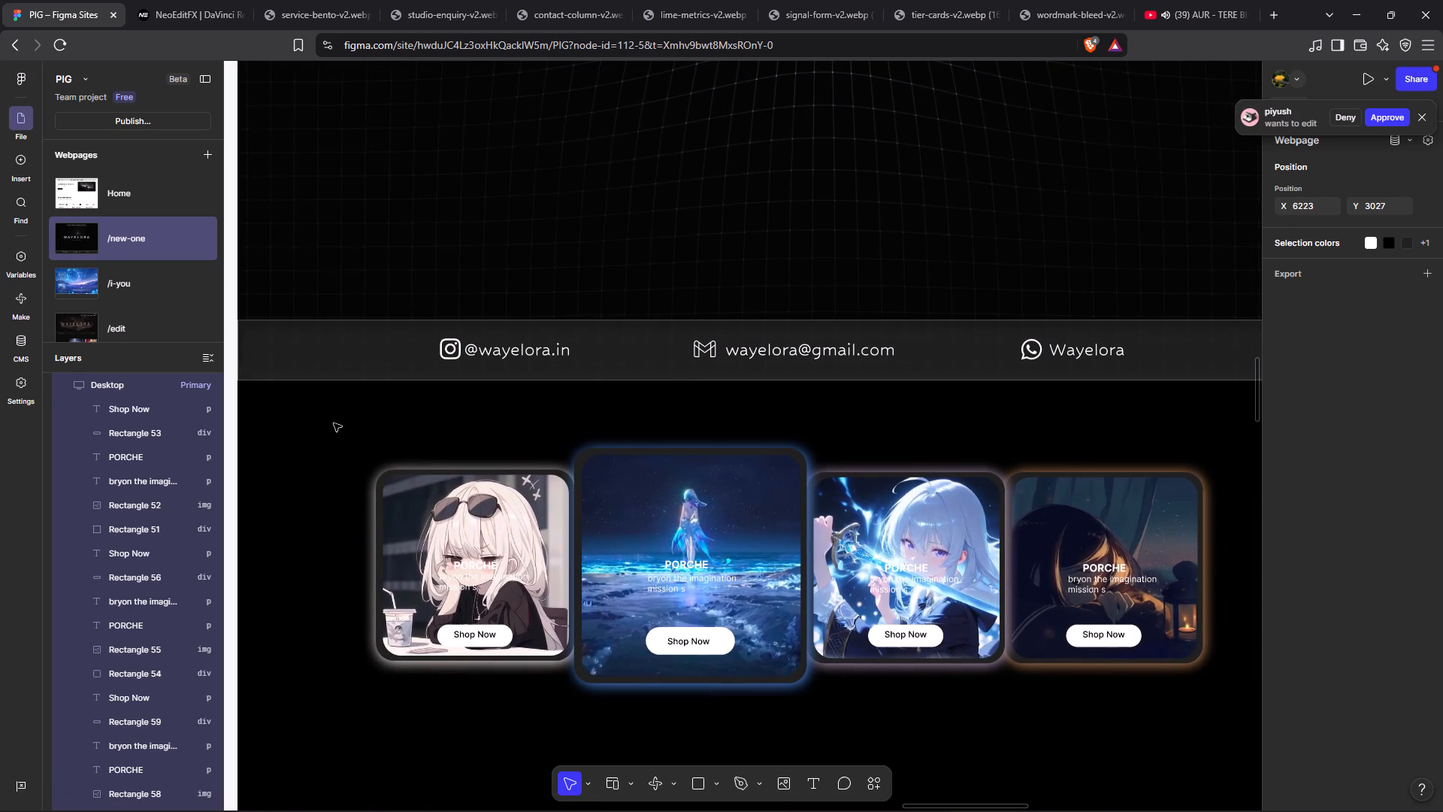
click(334, 423)
drag(334, 423, 1148, 646)
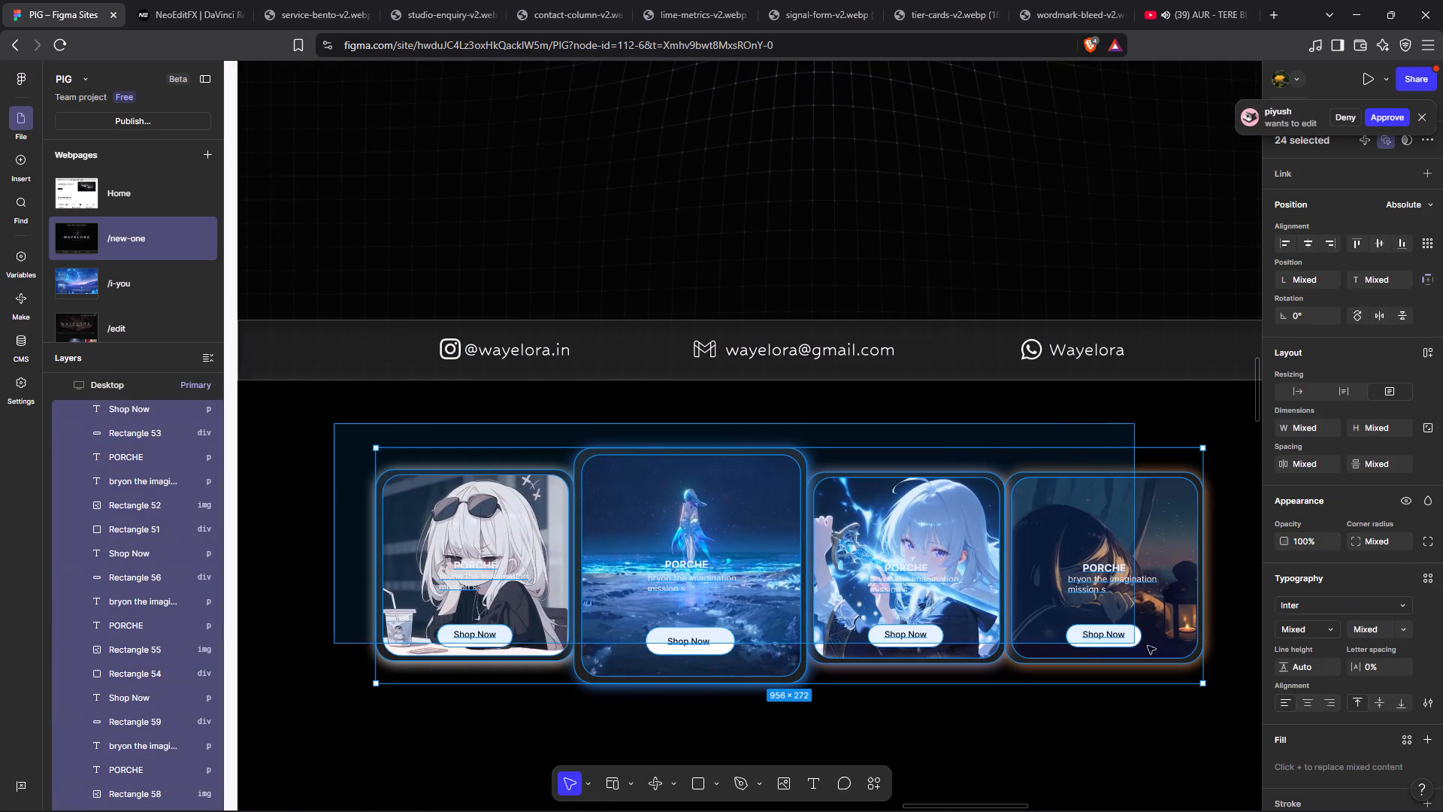
drag(1148, 646, 1226, 673)
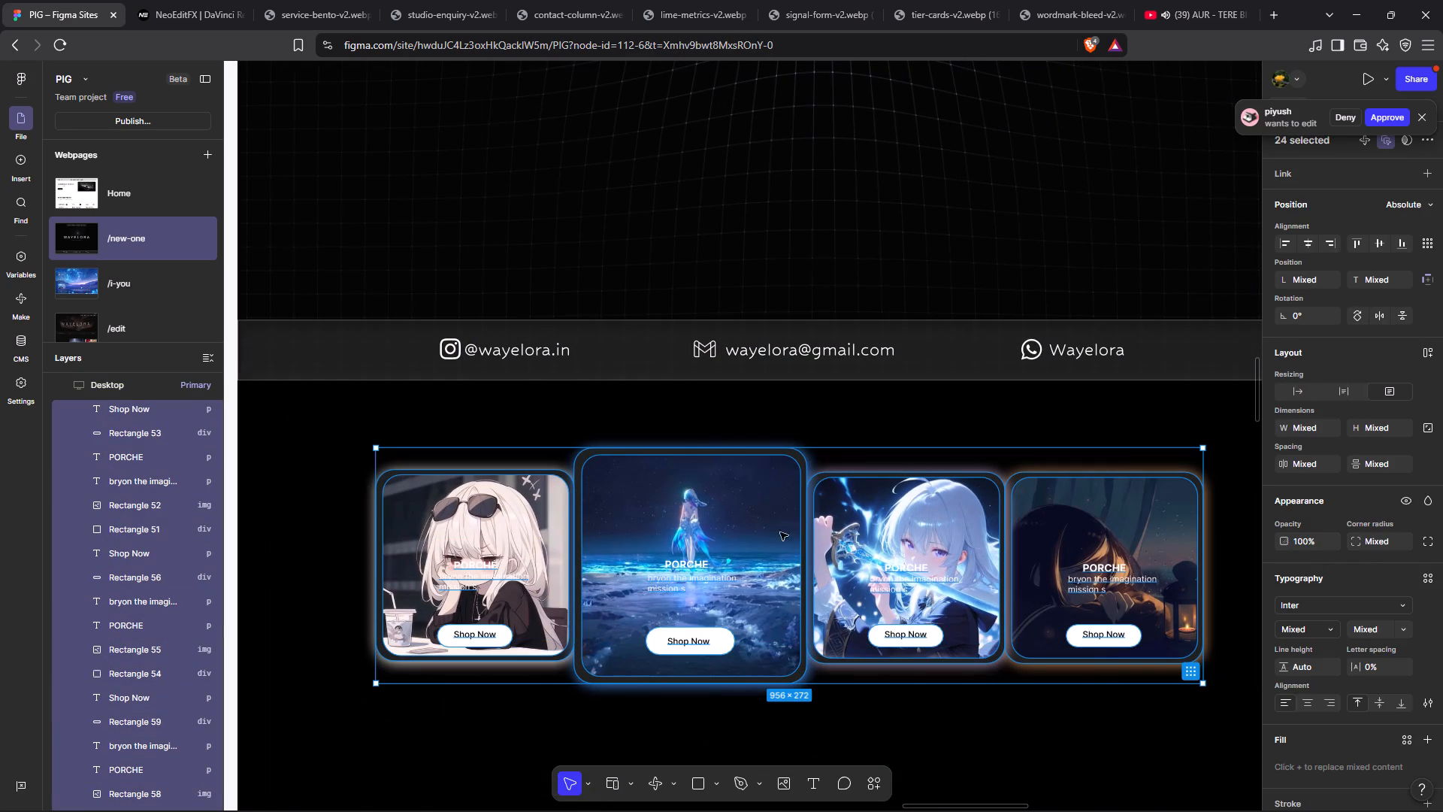
drag(798, 577, 790, 646)
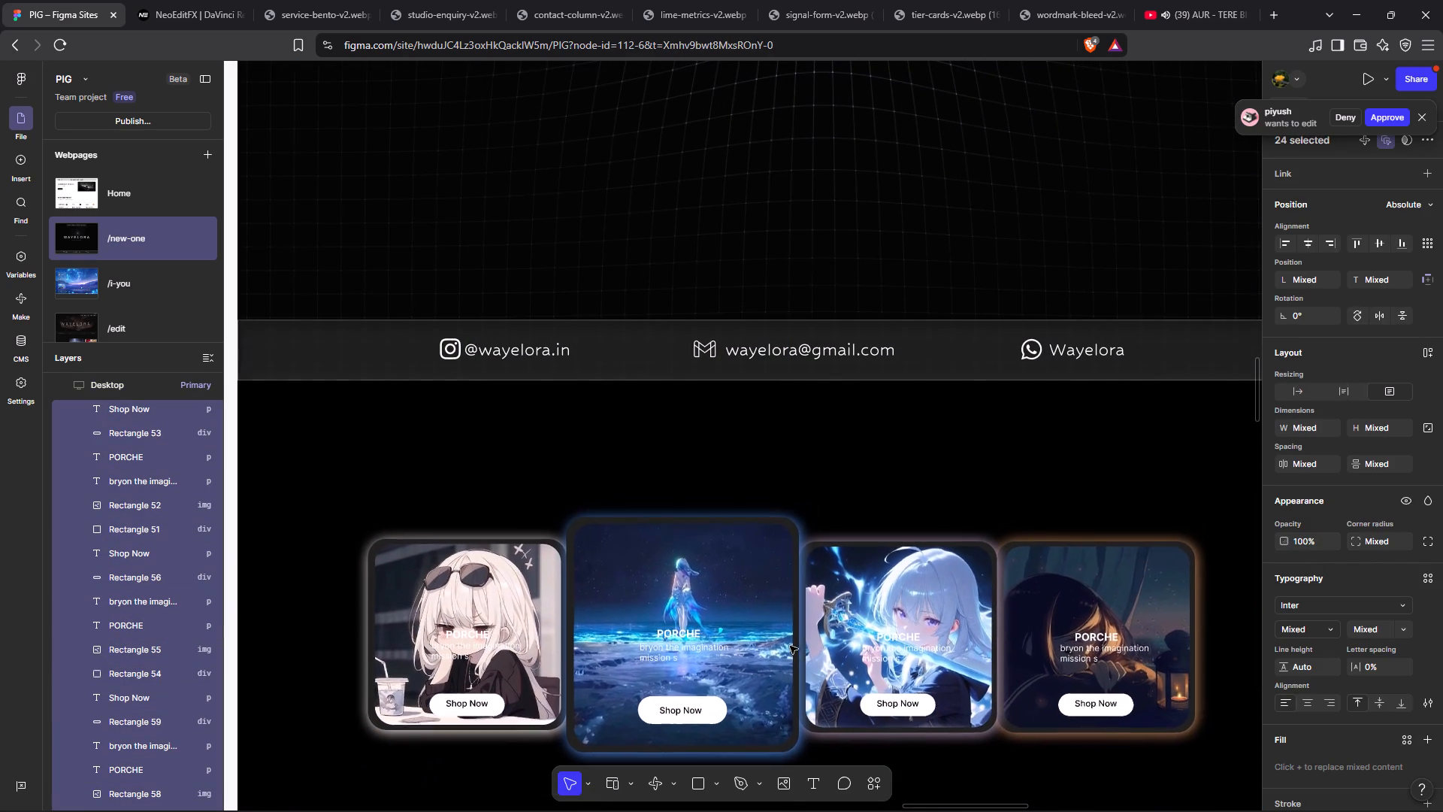
drag(790, 646, 797, 657)
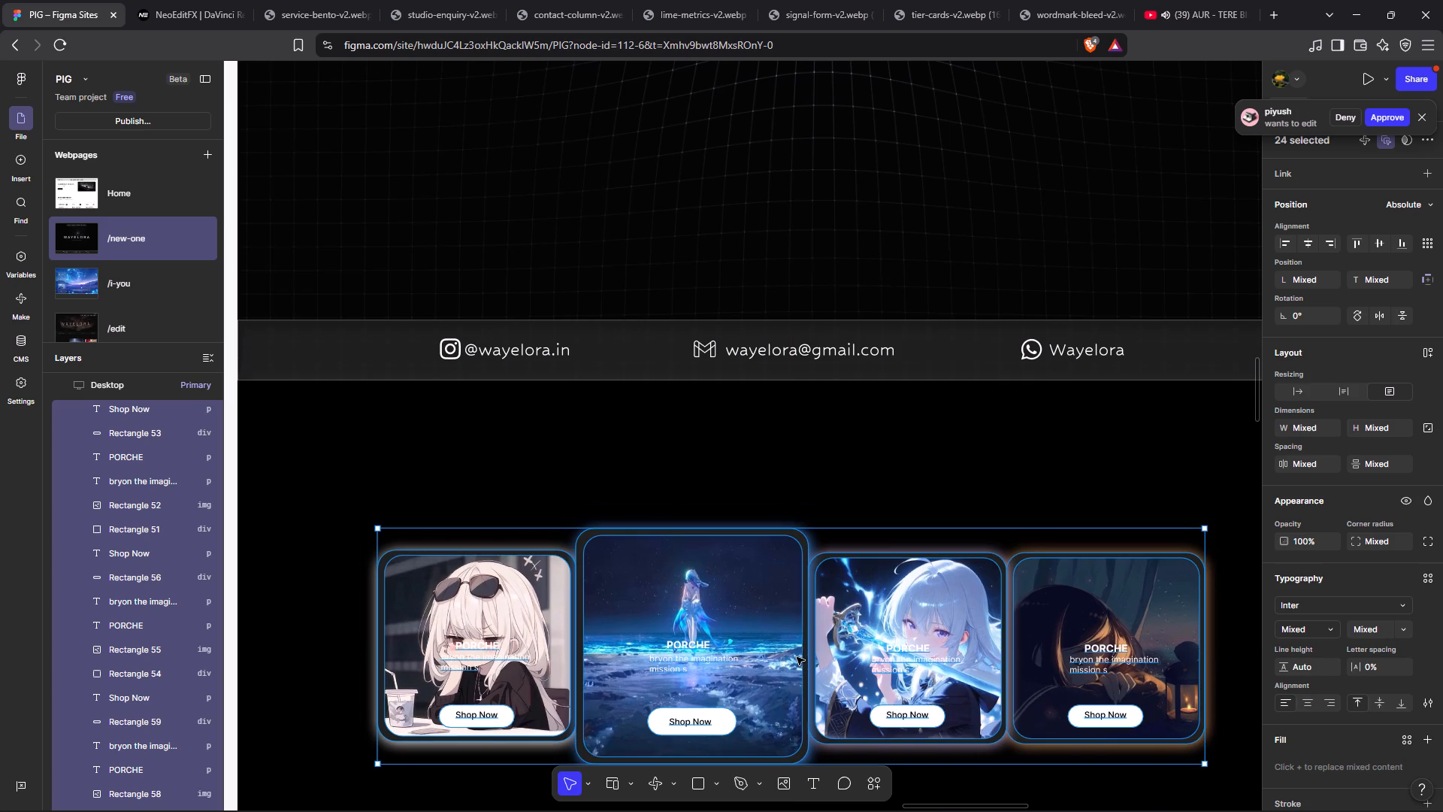
drag(800, 622, 800, 636)
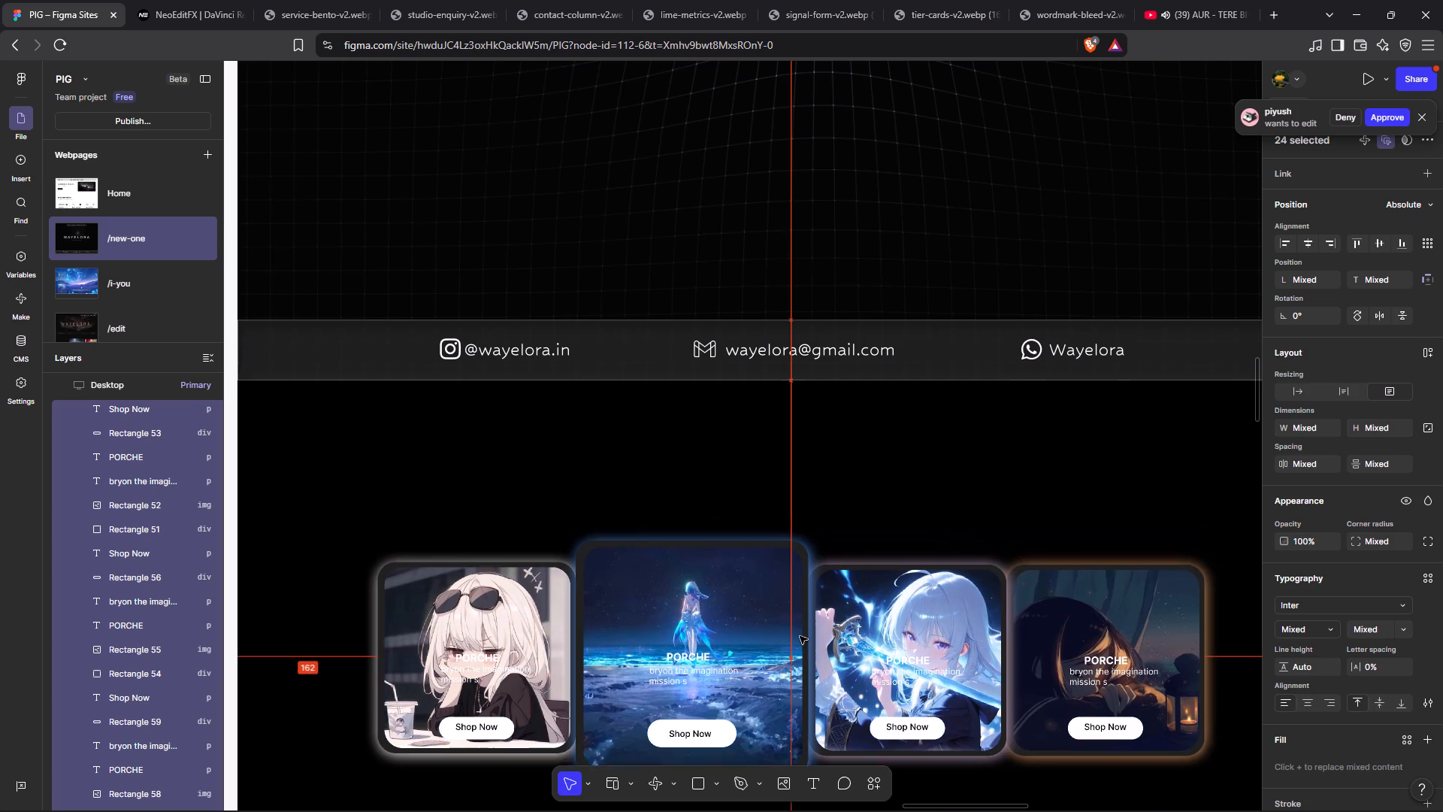
drag(800, 636, 800, 641)
click(758, 468)
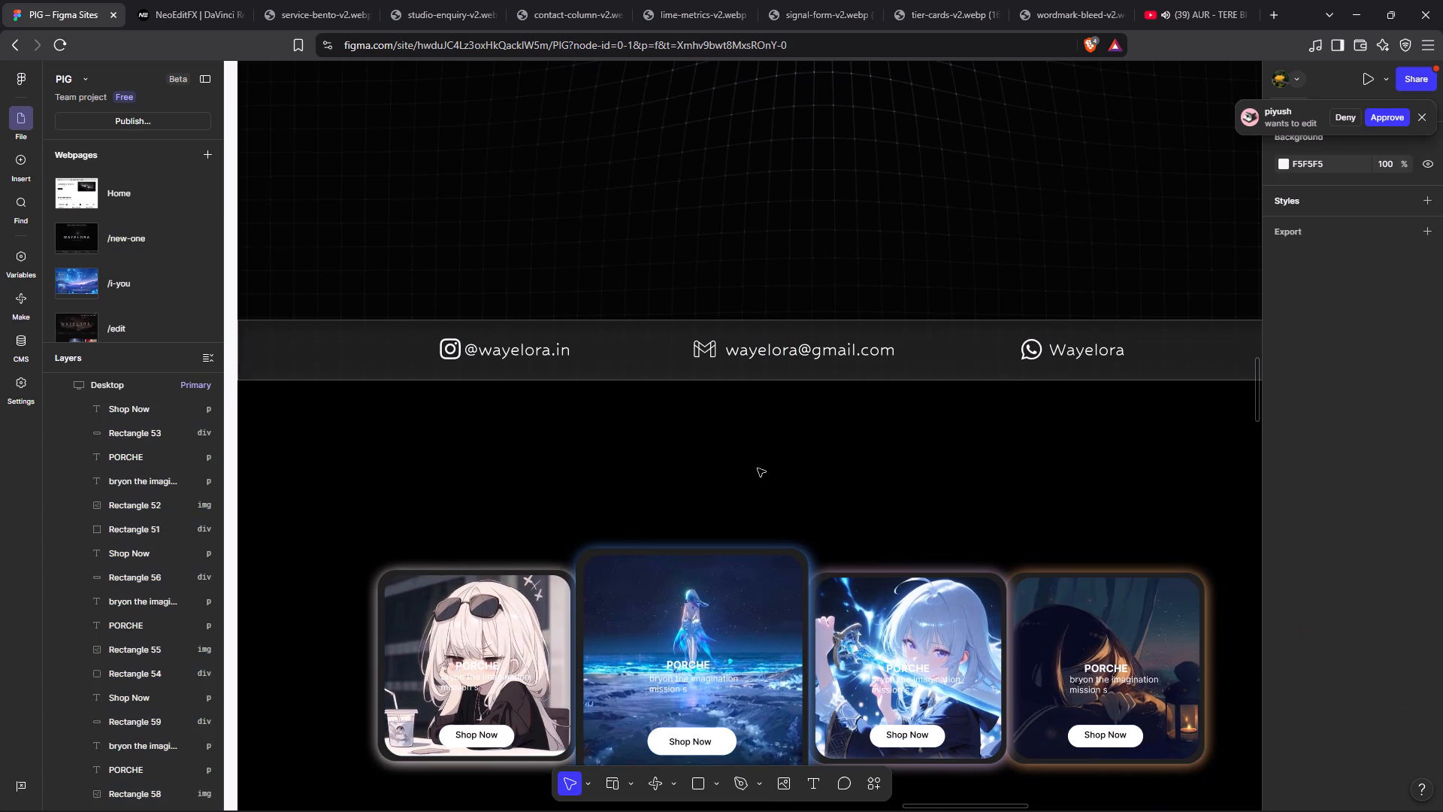
Add a text element between the contact bar and the cards containing the copied "Pick your pack" heading and description.
click(819, 784)
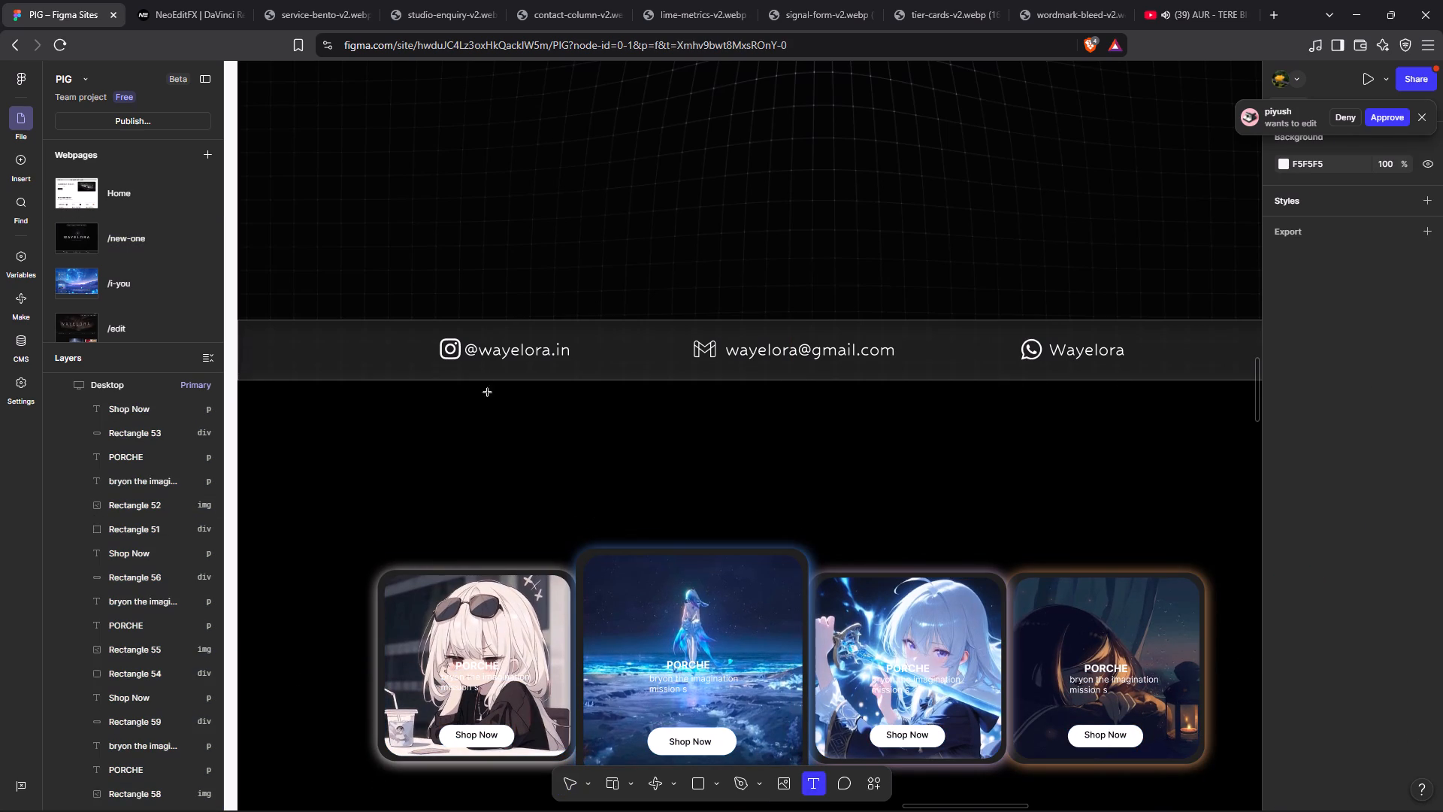
click(337, 441)
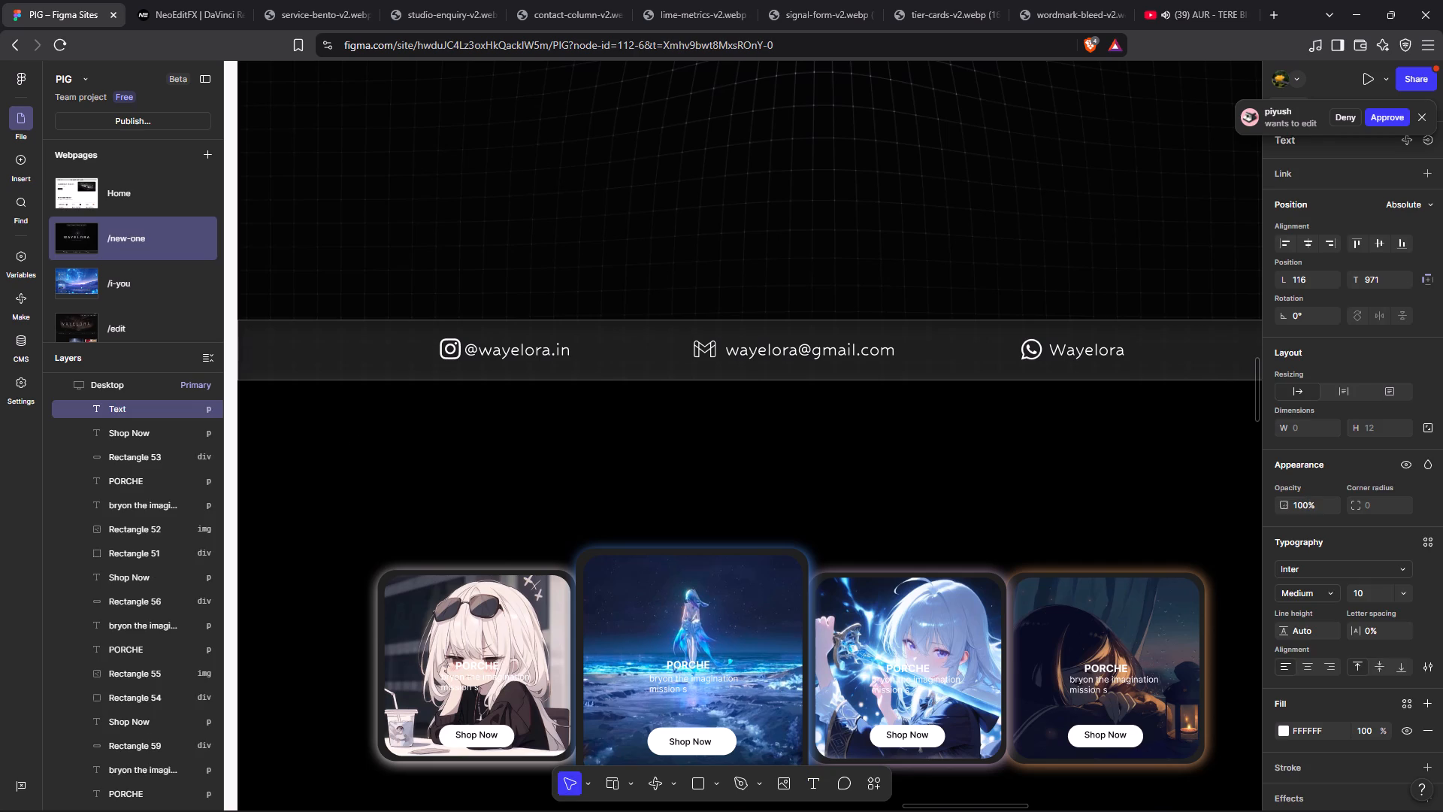
key(ctrl+v)
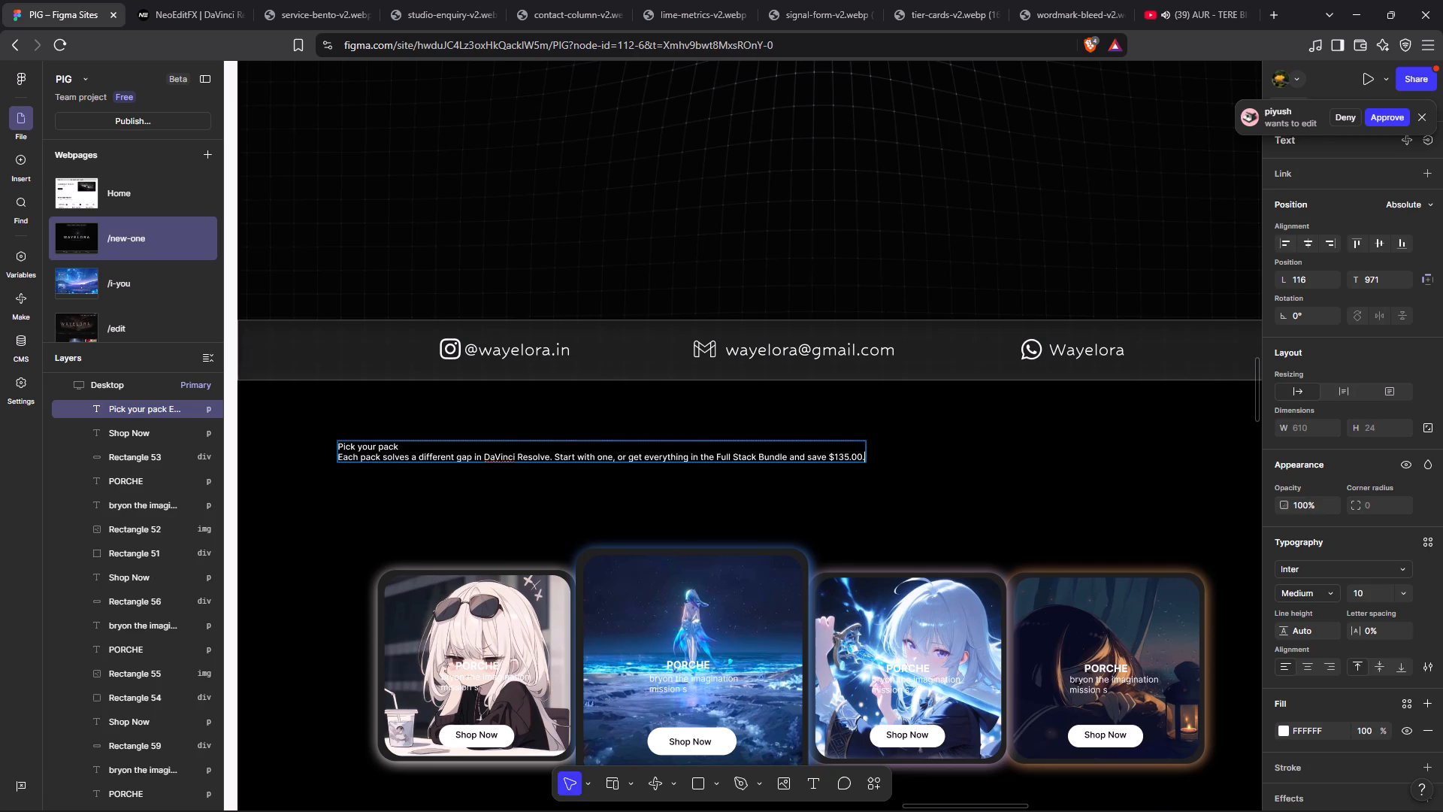
Narrow the pasted text element to about 331 wide so its description breaks into two lines like NeoEditFX's version.
click(898, 469)
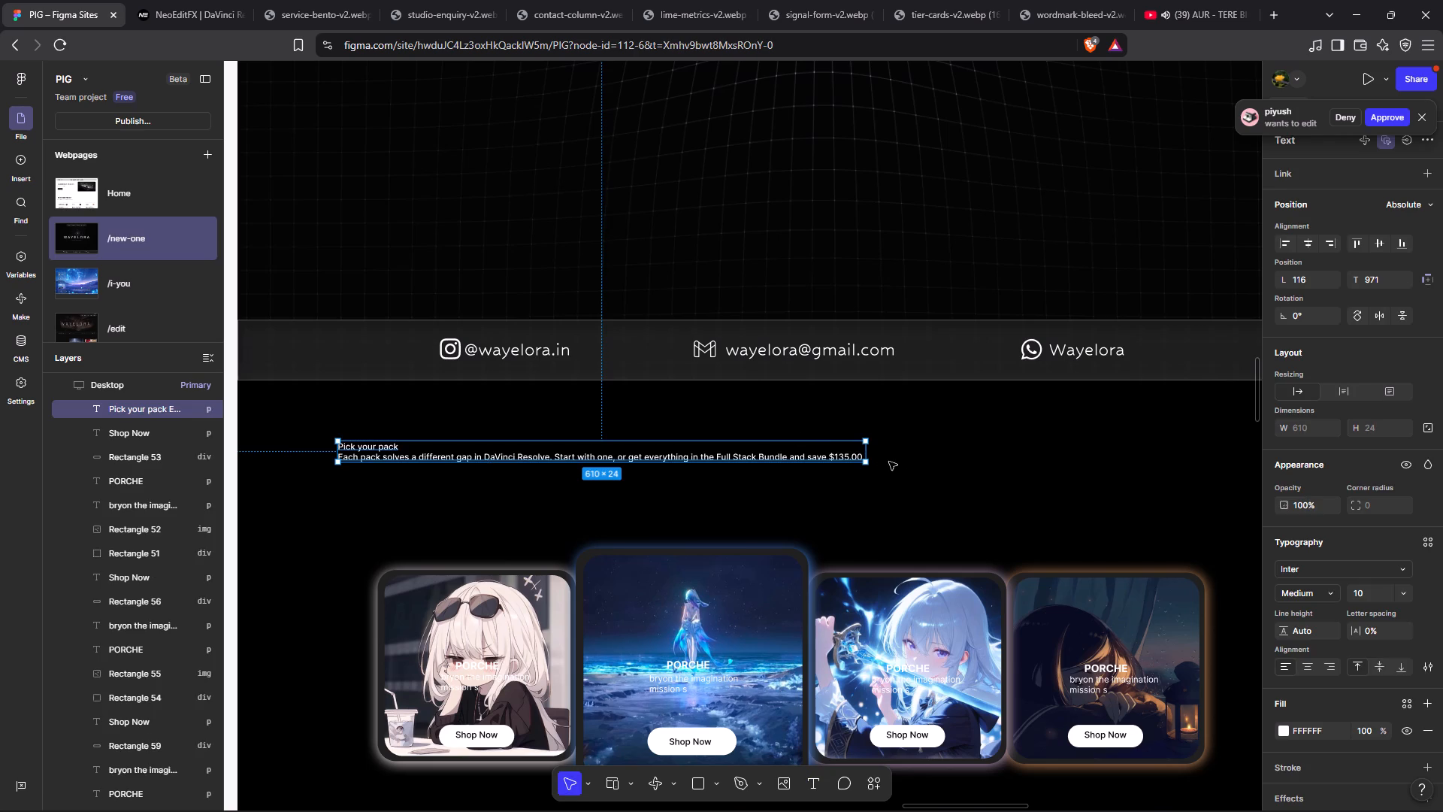
drag(862, 451, 705, 462)
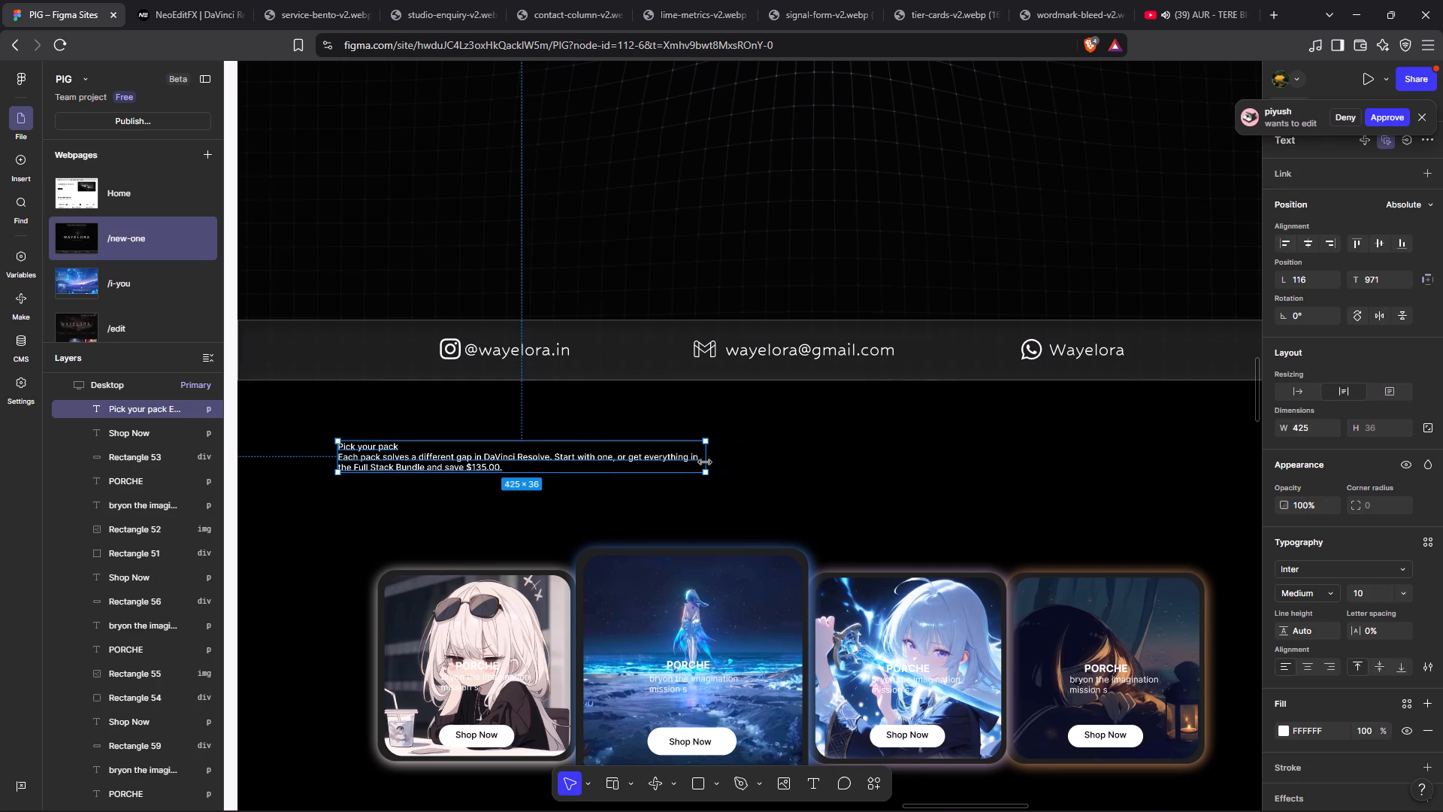
drag(705, 462, 715, 465)
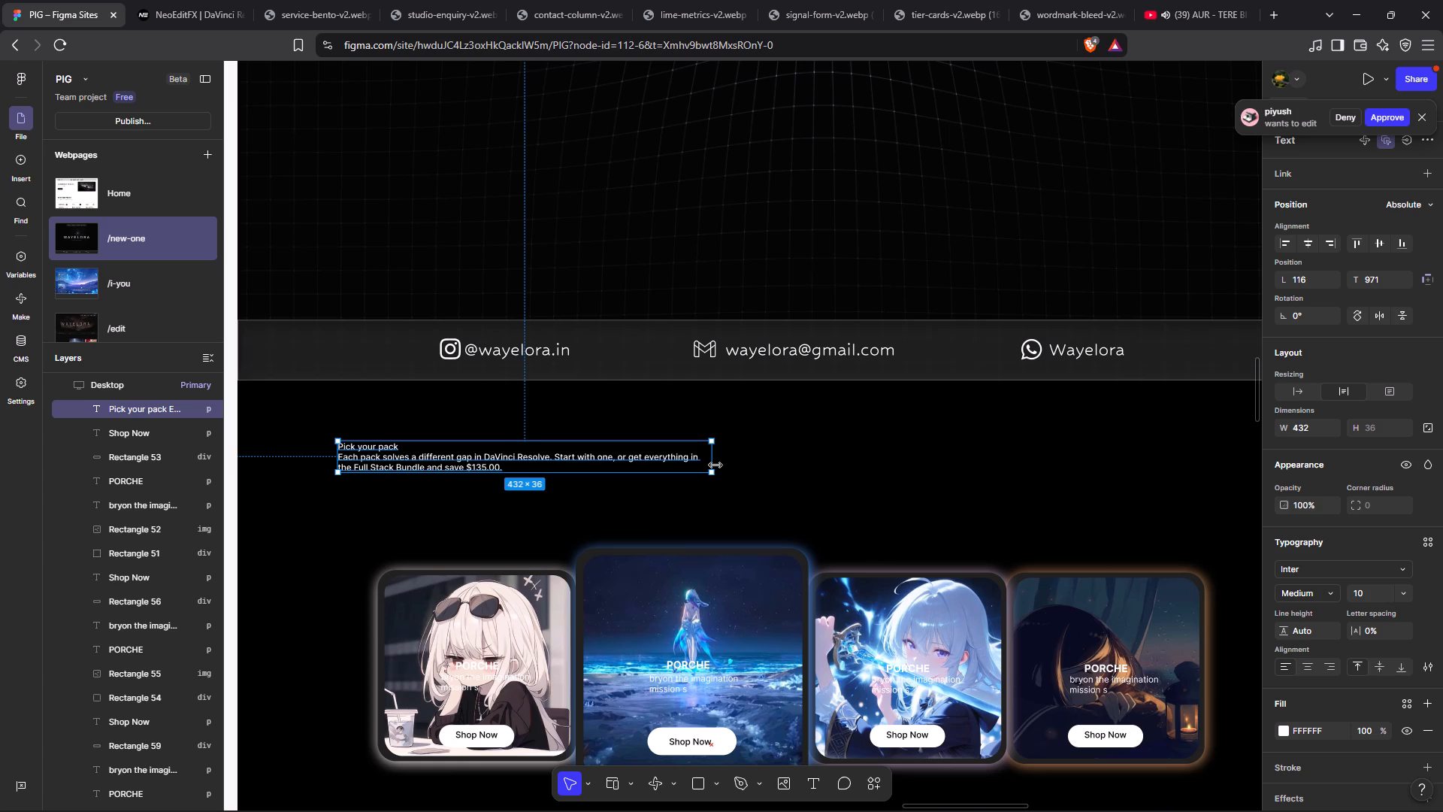
drag(715, 465, 716, 465)
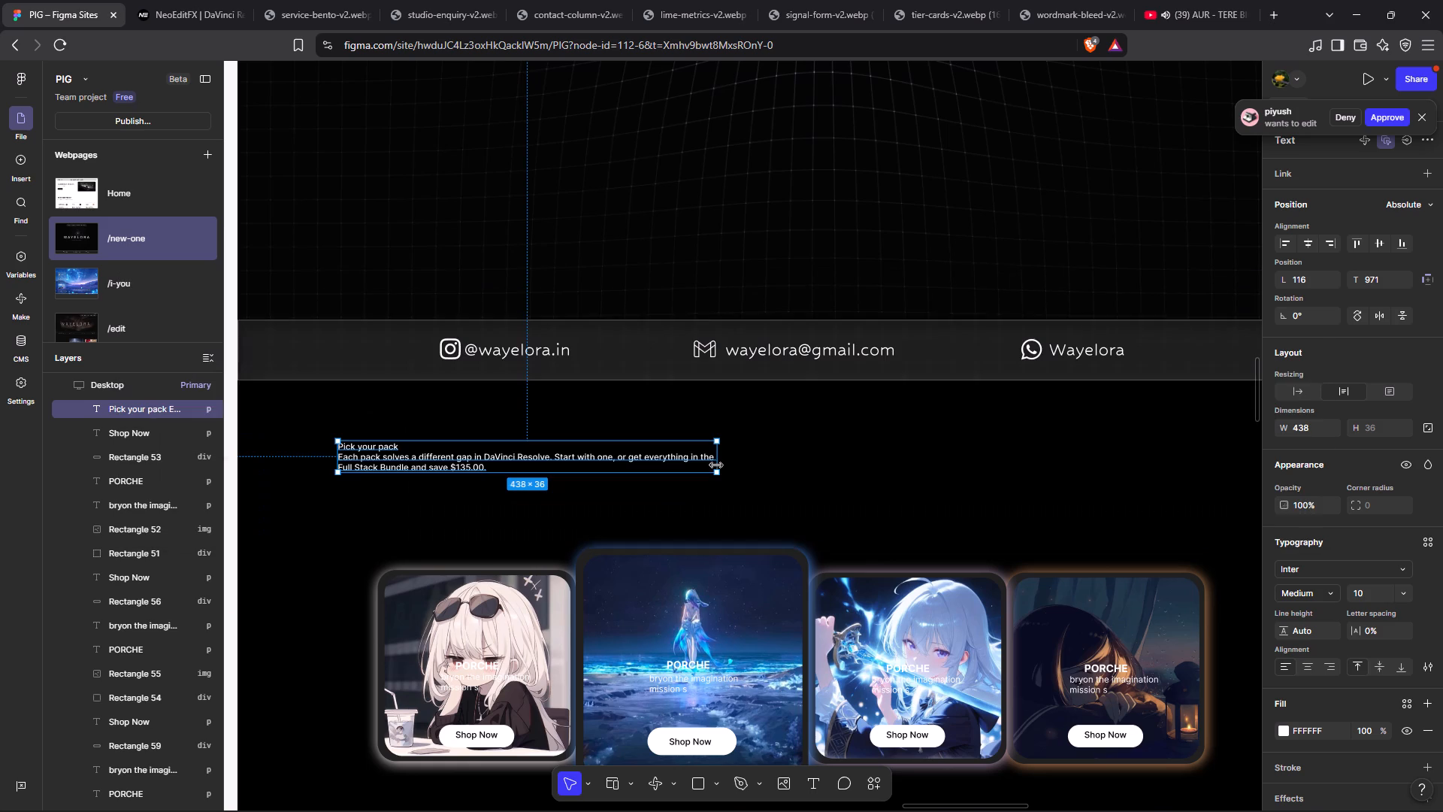
click(201, 0)
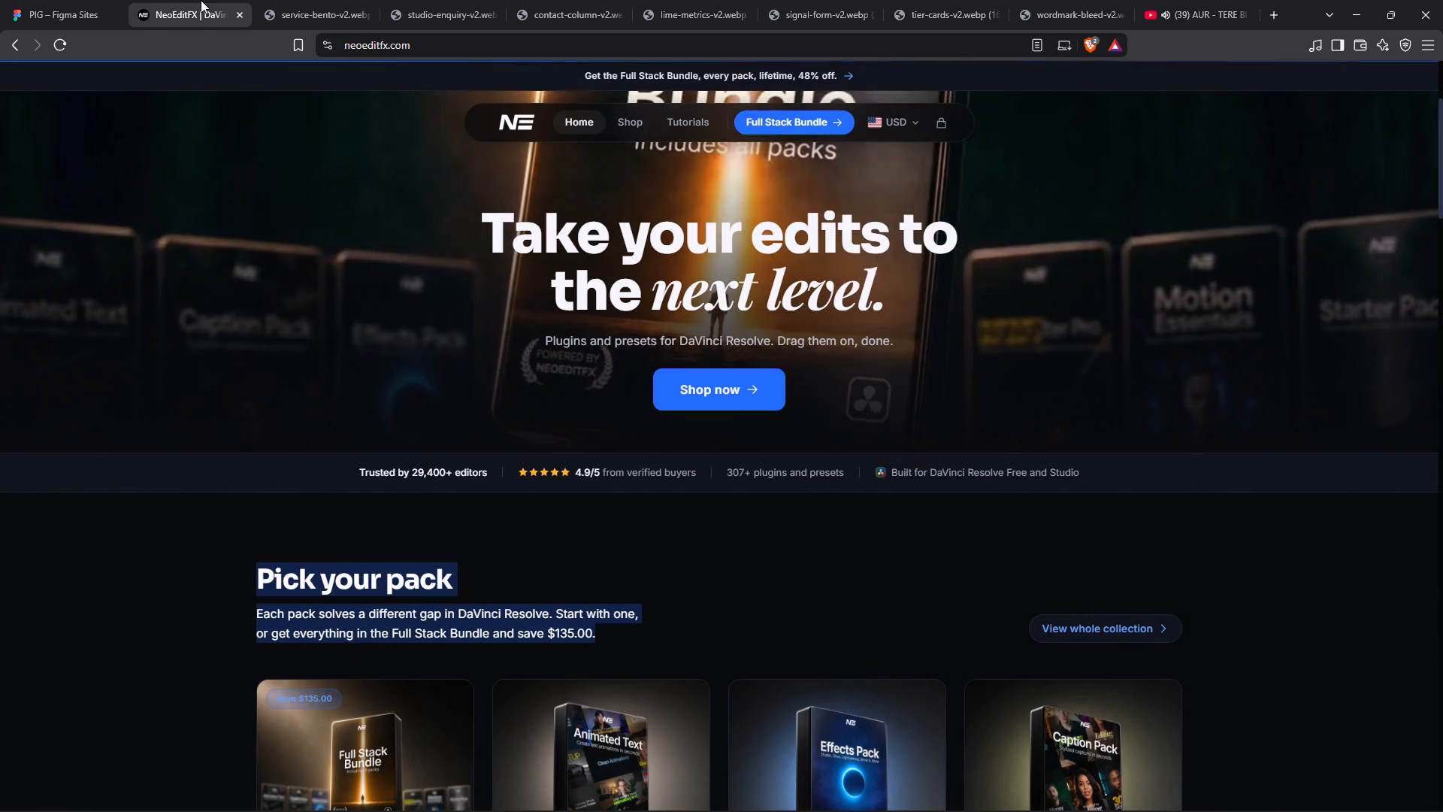
click(62, 0)
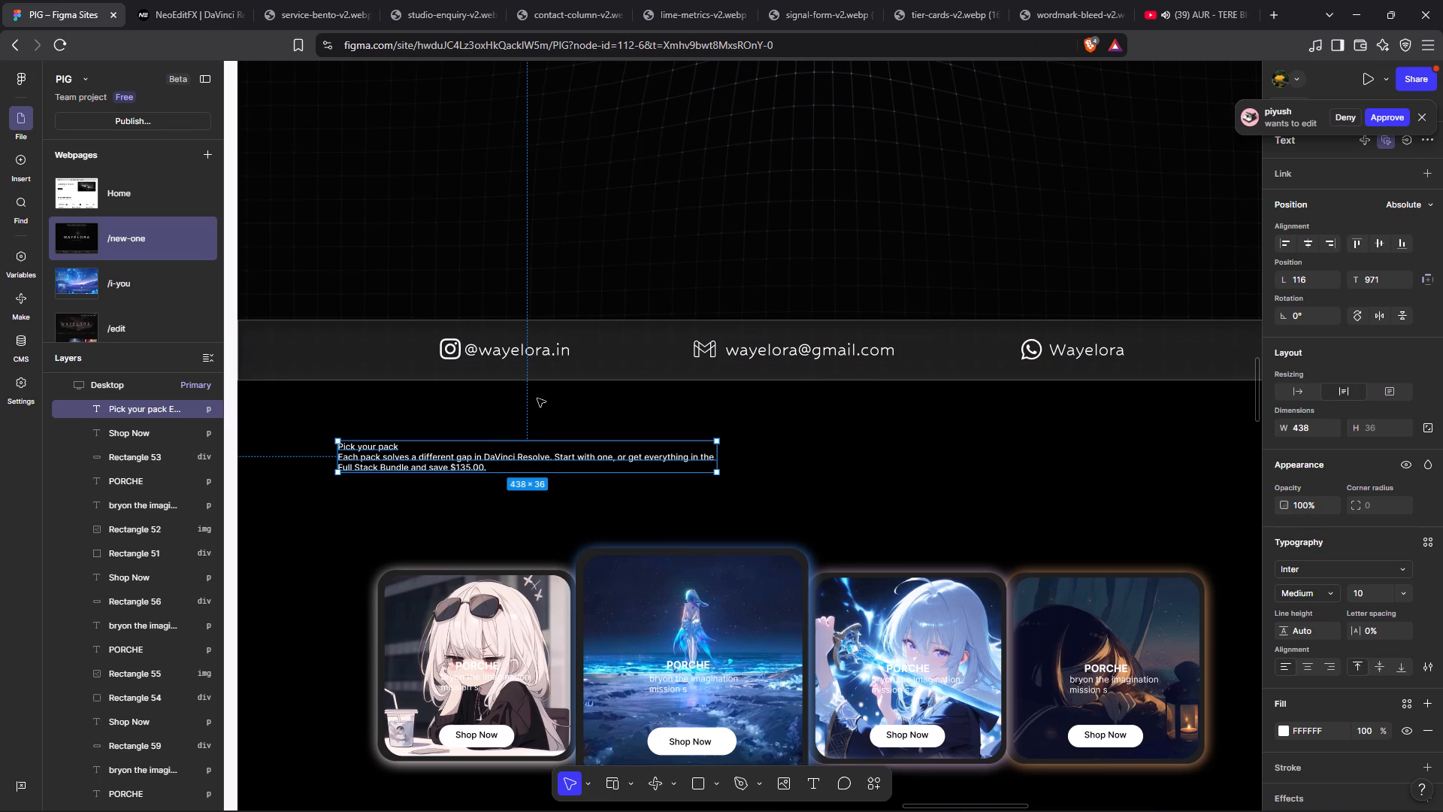
drag(717, 456, 685, 456)
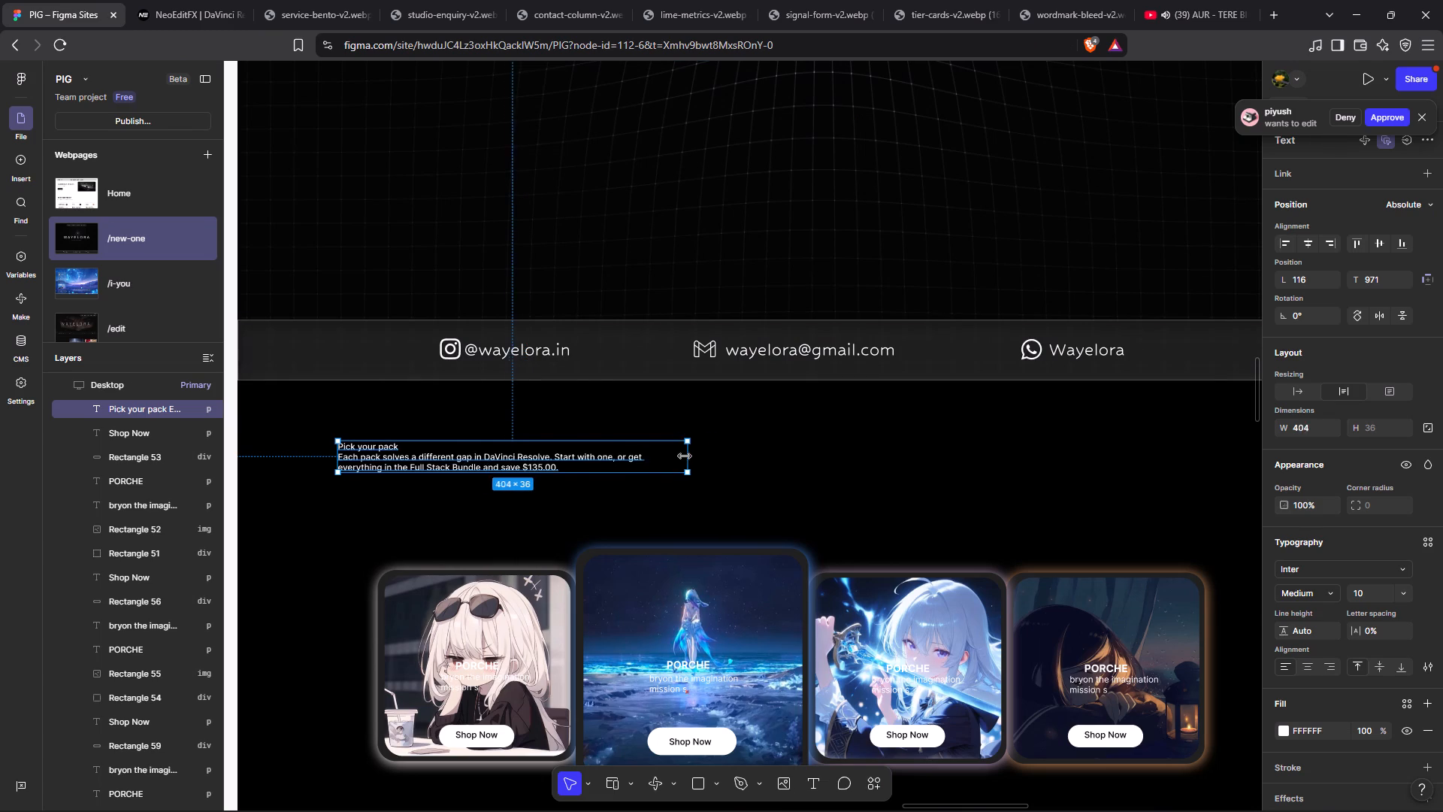
drag(685, 456, 624, 454)
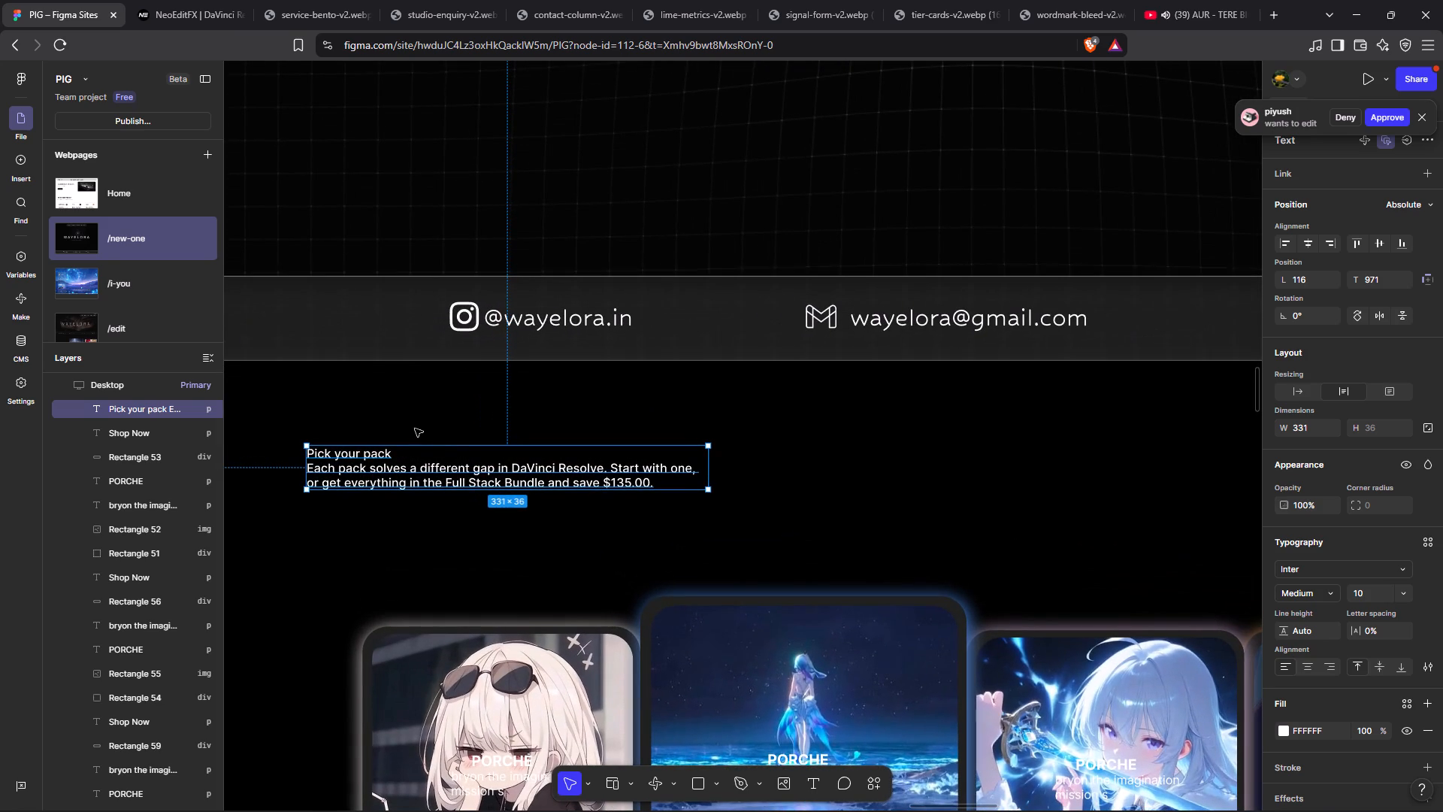
Format only the "Pick your pack" heading line as Bold at size 24.
click(461, 453)
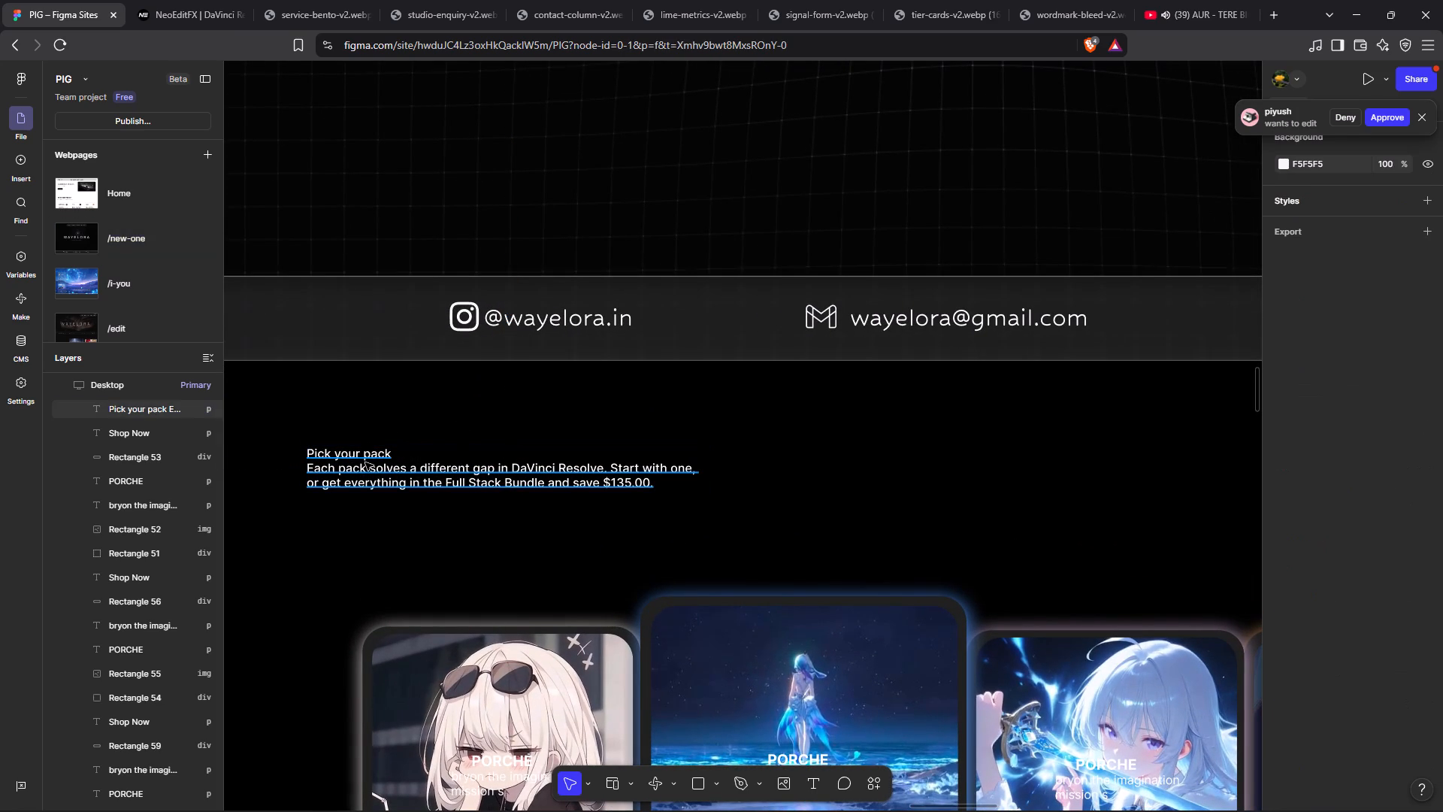
double_click(365, 462)
click(403, 453)
drag(403, 453, 311, 444)
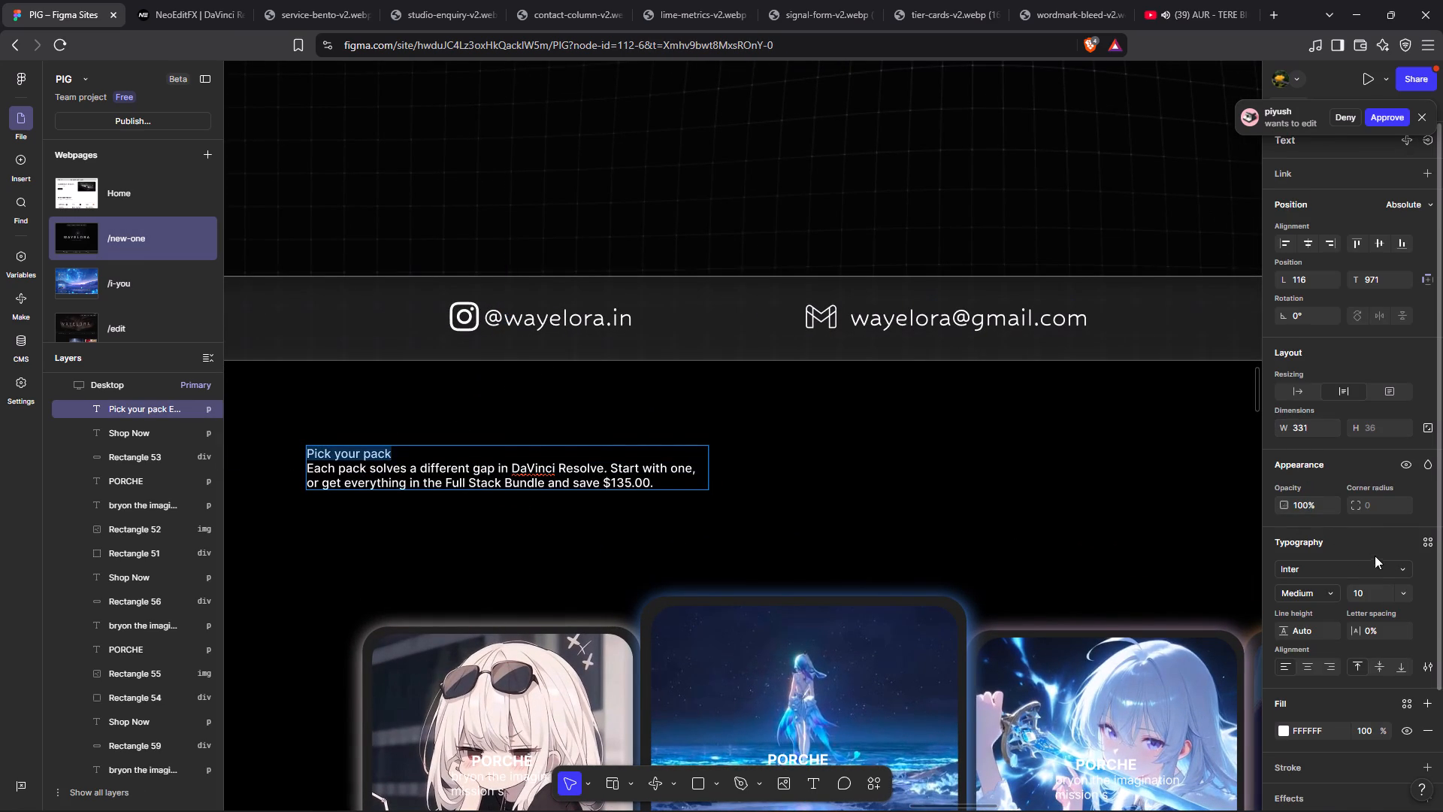
click(1403, 591)
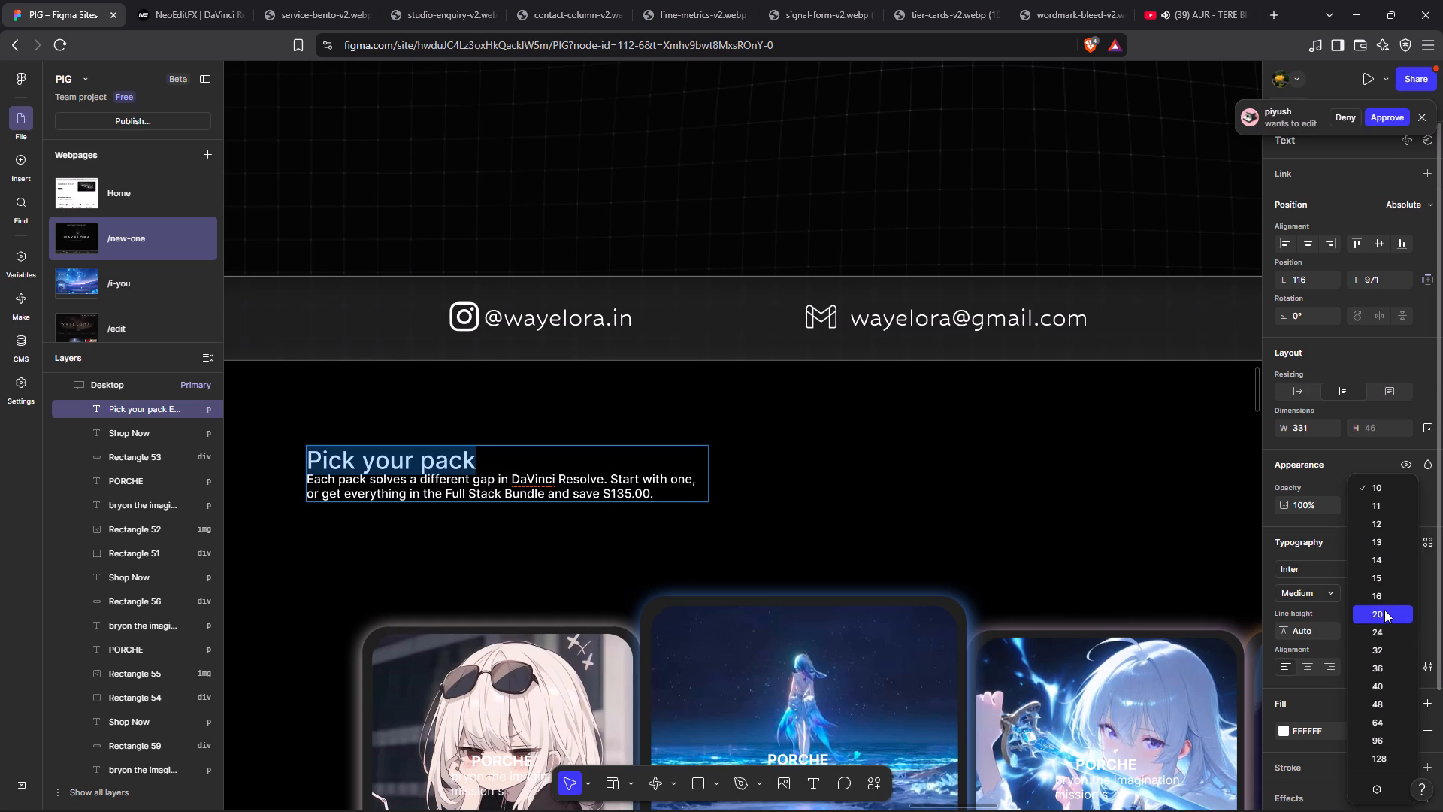
click(1384, 634)
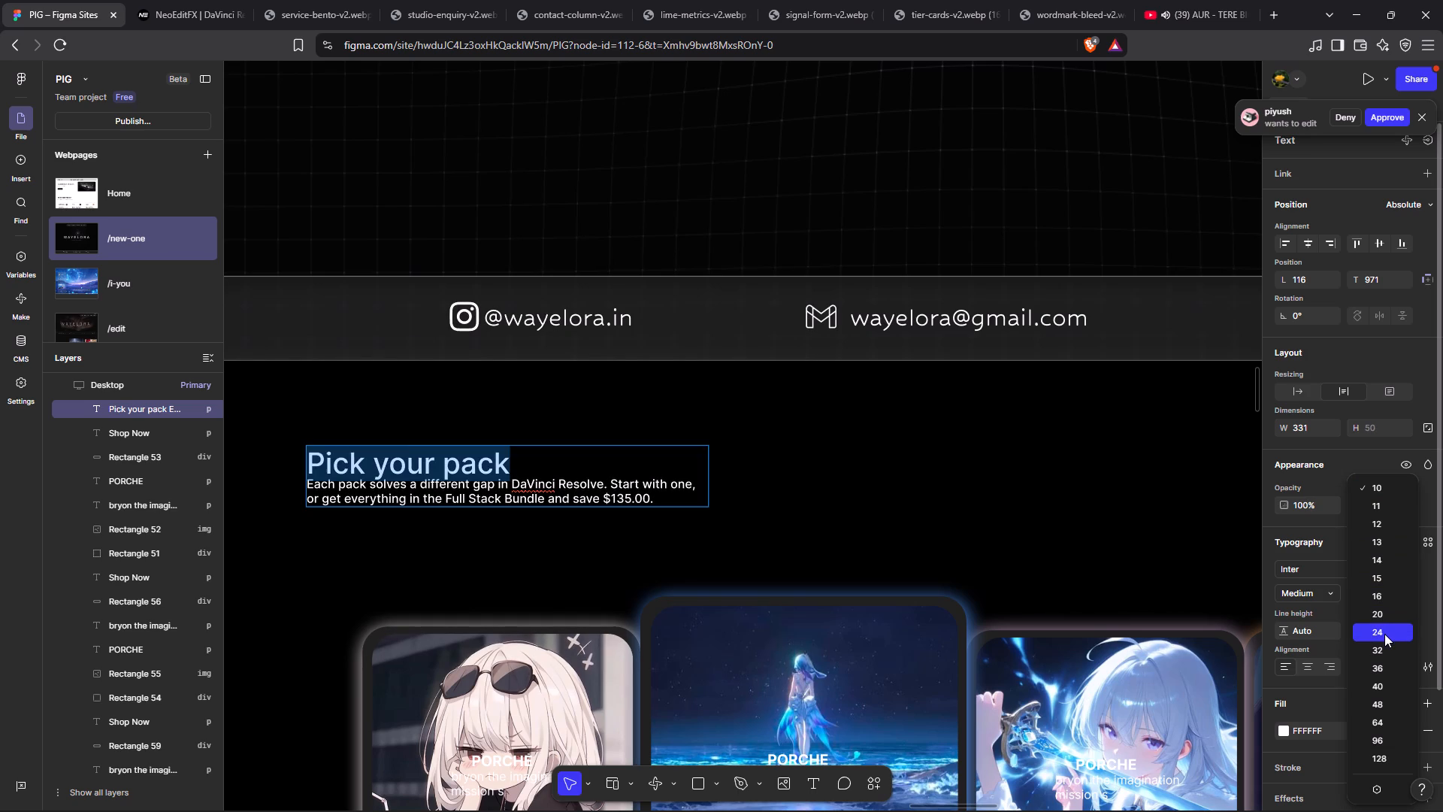
click(1329, 593)
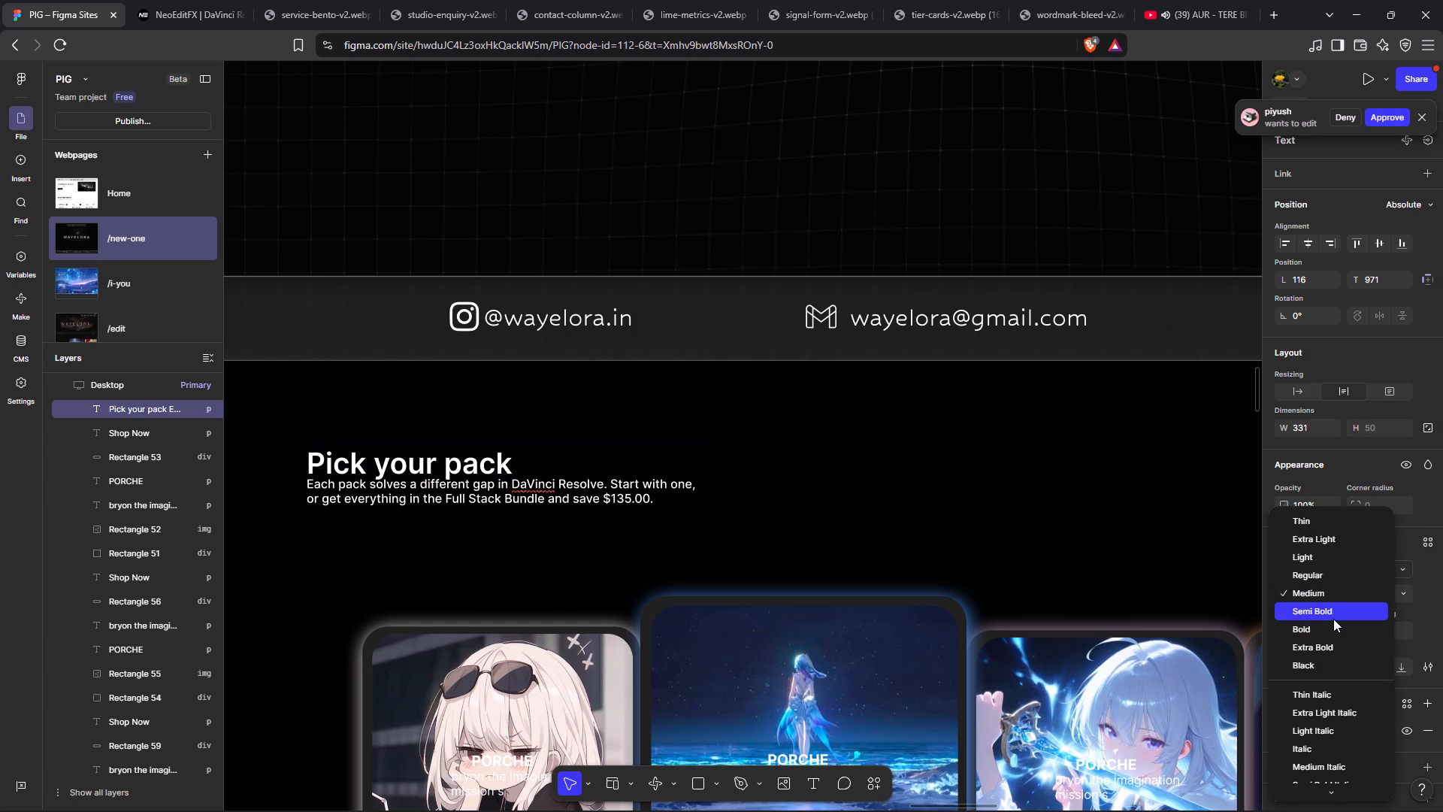
click(1337, 628)
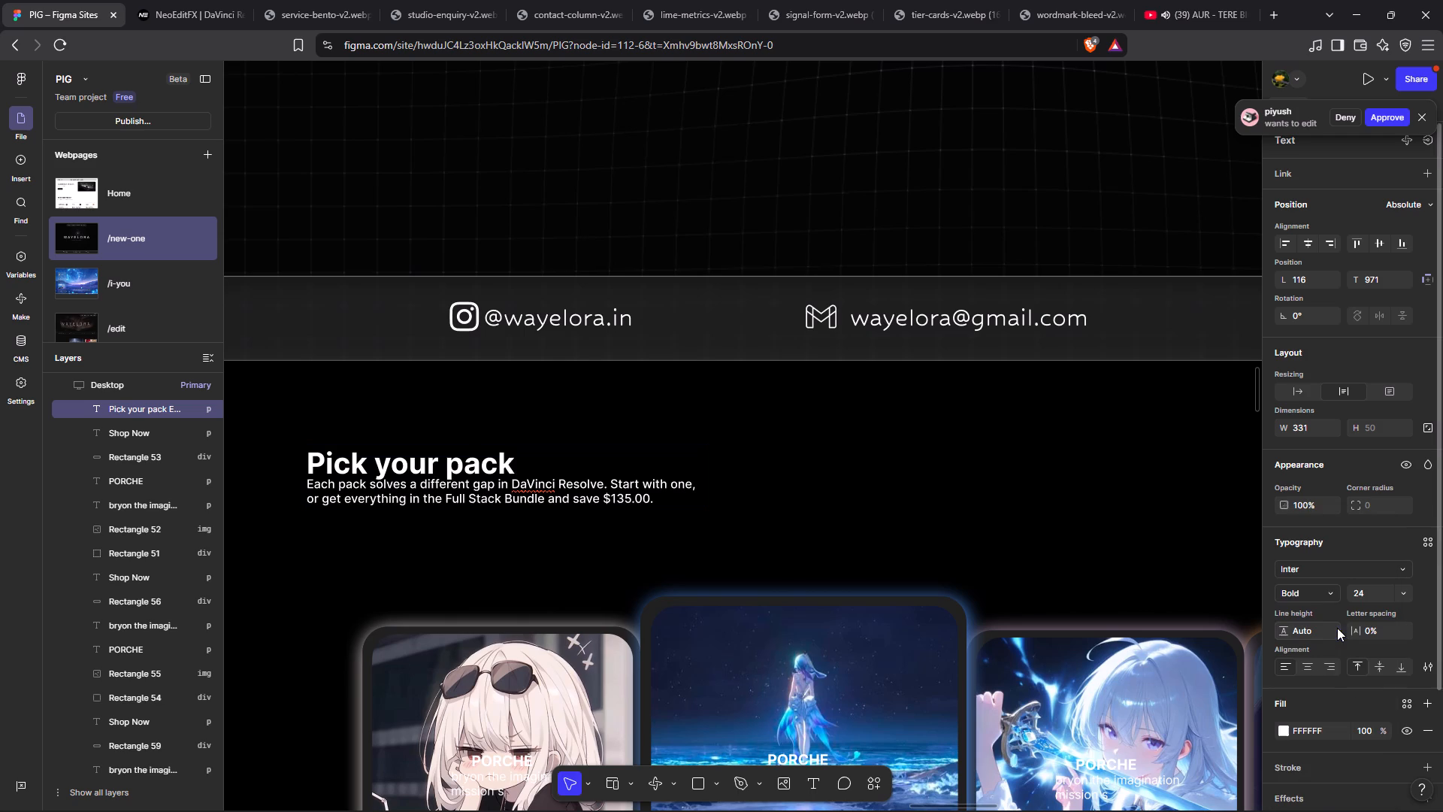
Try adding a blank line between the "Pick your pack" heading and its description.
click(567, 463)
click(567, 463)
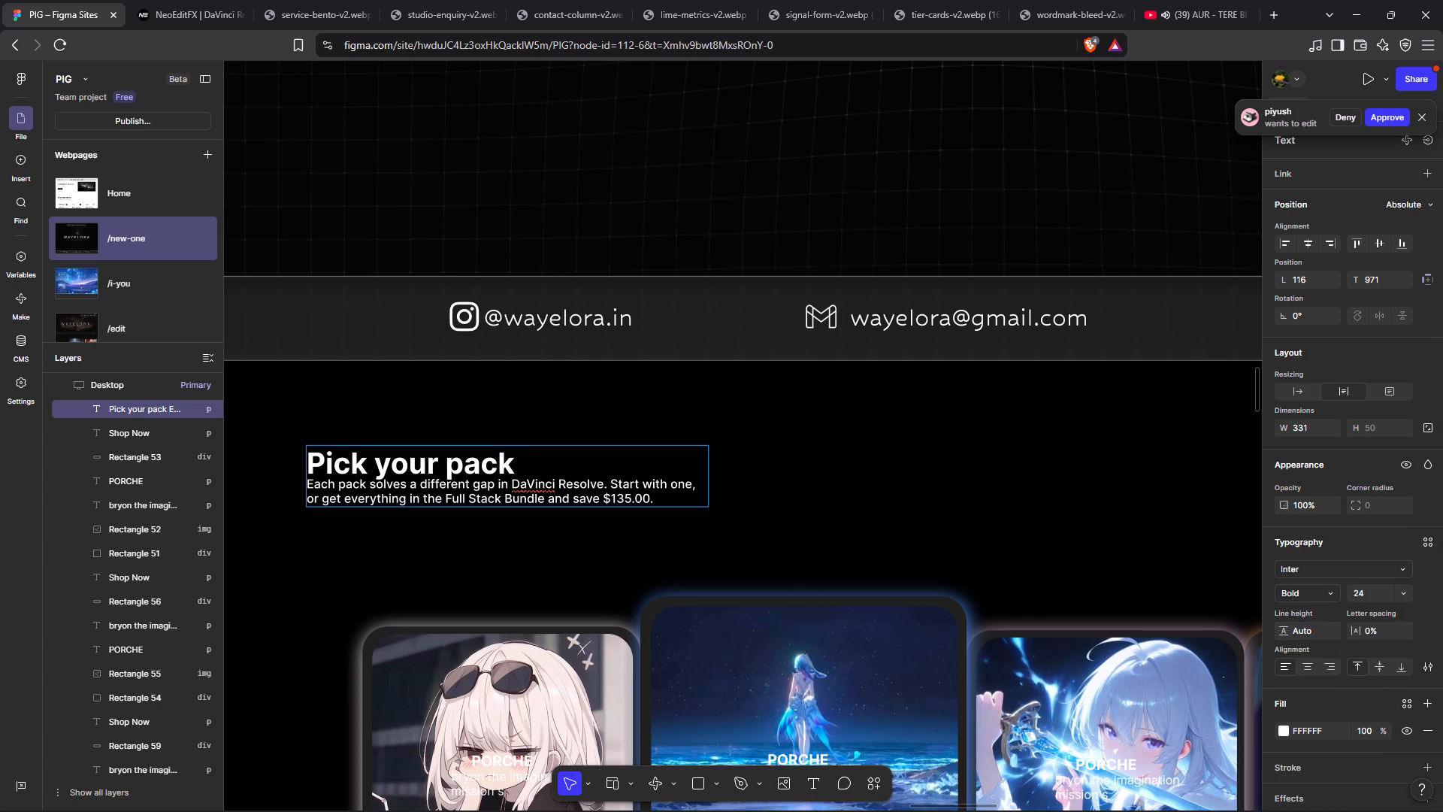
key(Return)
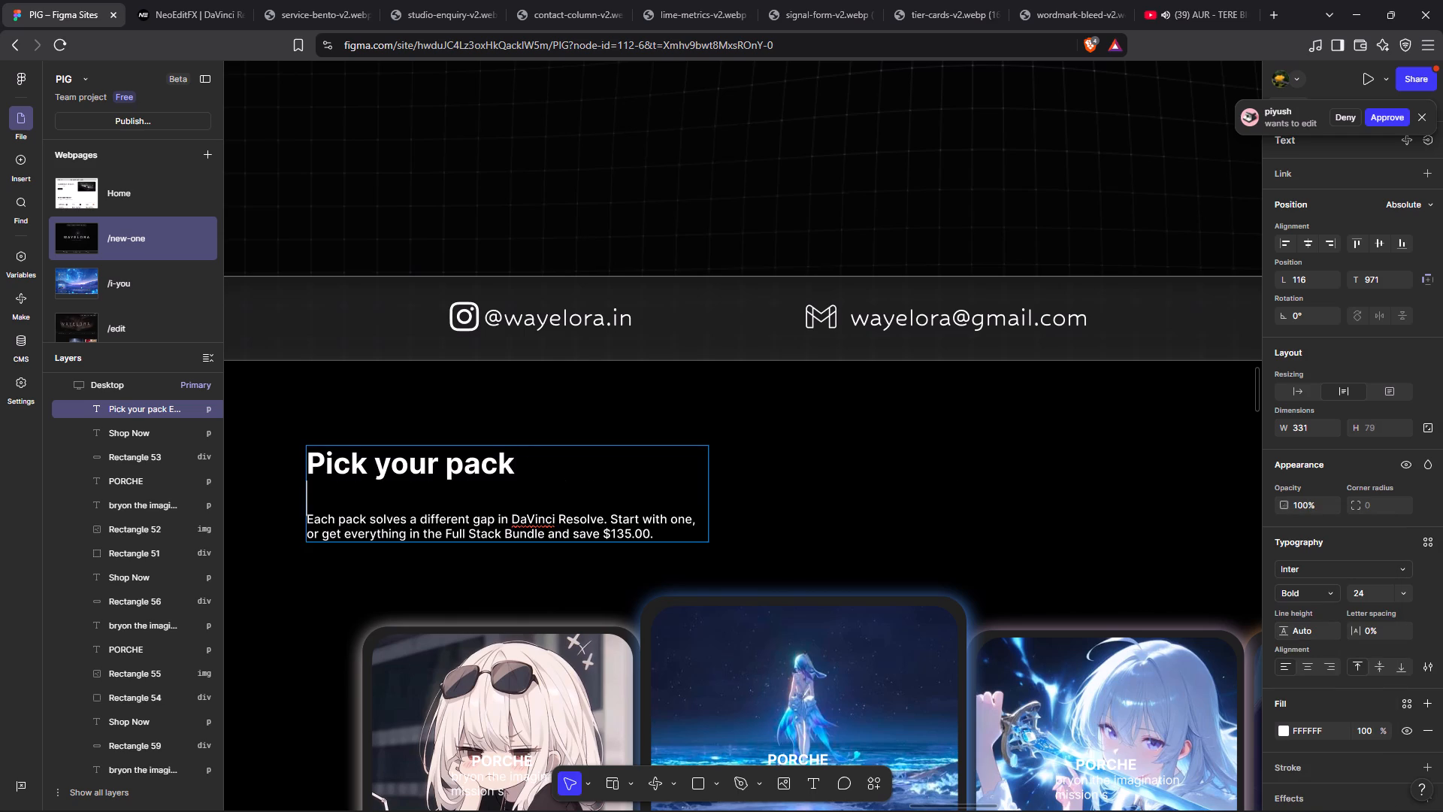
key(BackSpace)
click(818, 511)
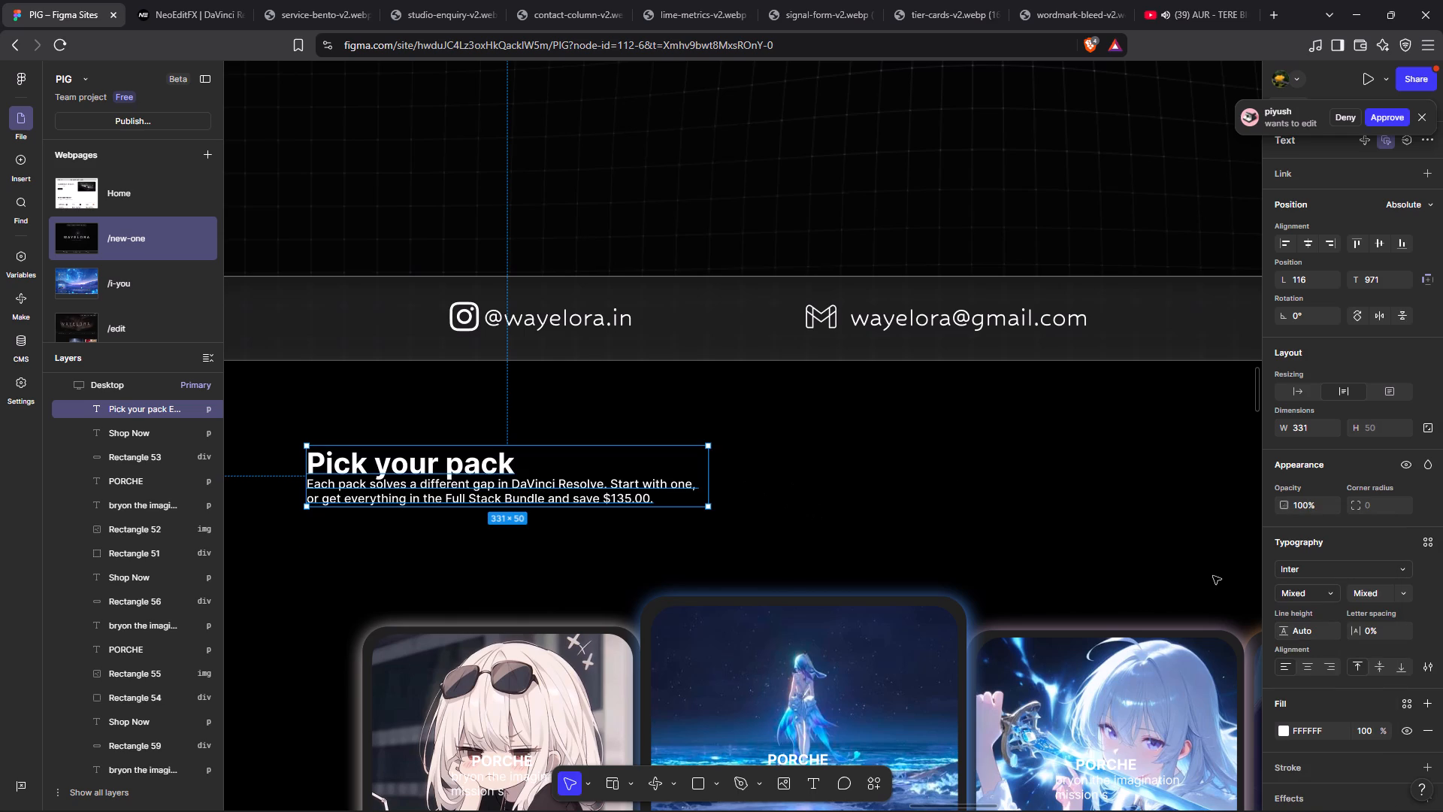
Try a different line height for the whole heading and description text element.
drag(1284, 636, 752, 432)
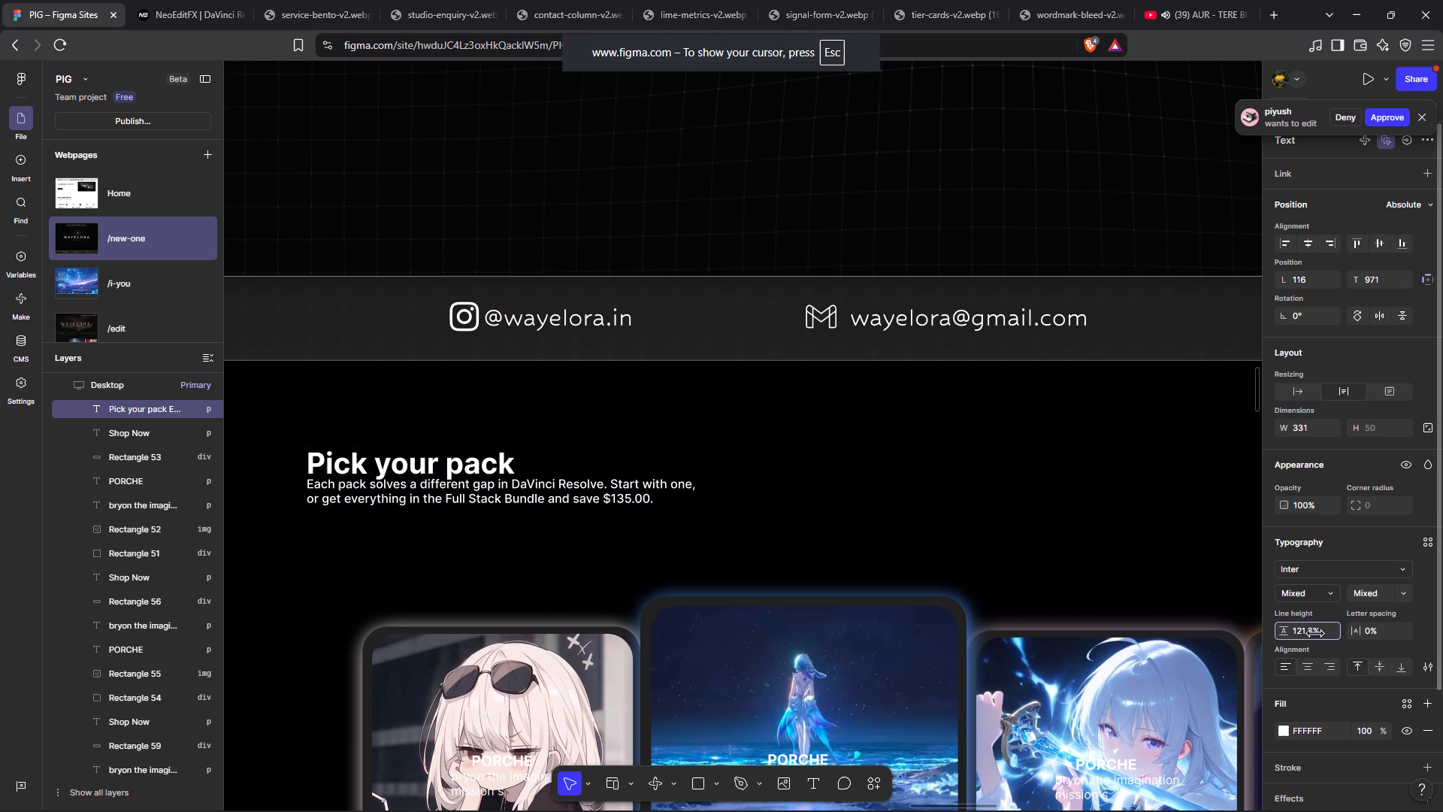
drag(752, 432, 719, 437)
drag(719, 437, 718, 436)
Set the letter spacing of the heading and description text element to 1%.
drag(1359, 629, 725, 435)
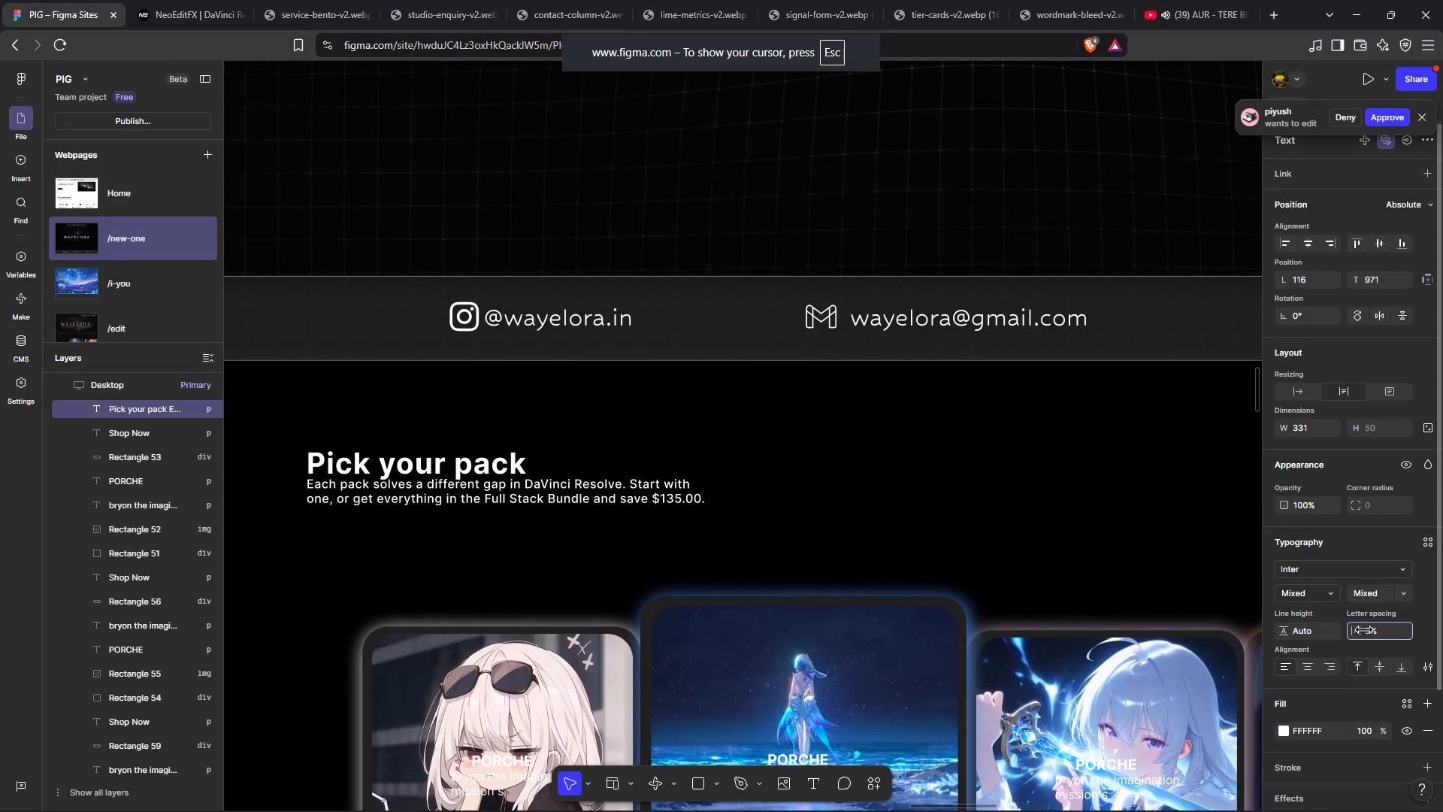
drag(725, 435, 723, 436)
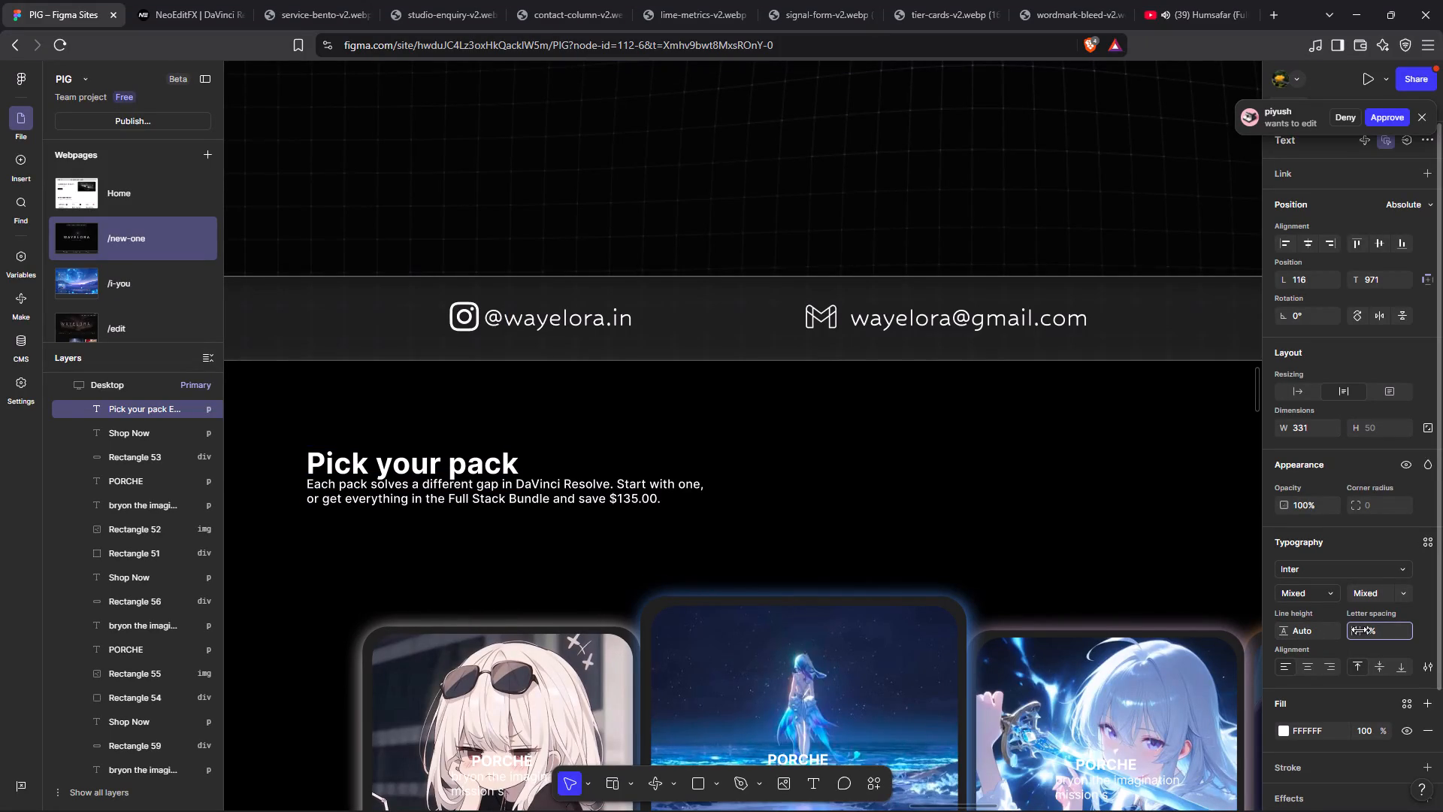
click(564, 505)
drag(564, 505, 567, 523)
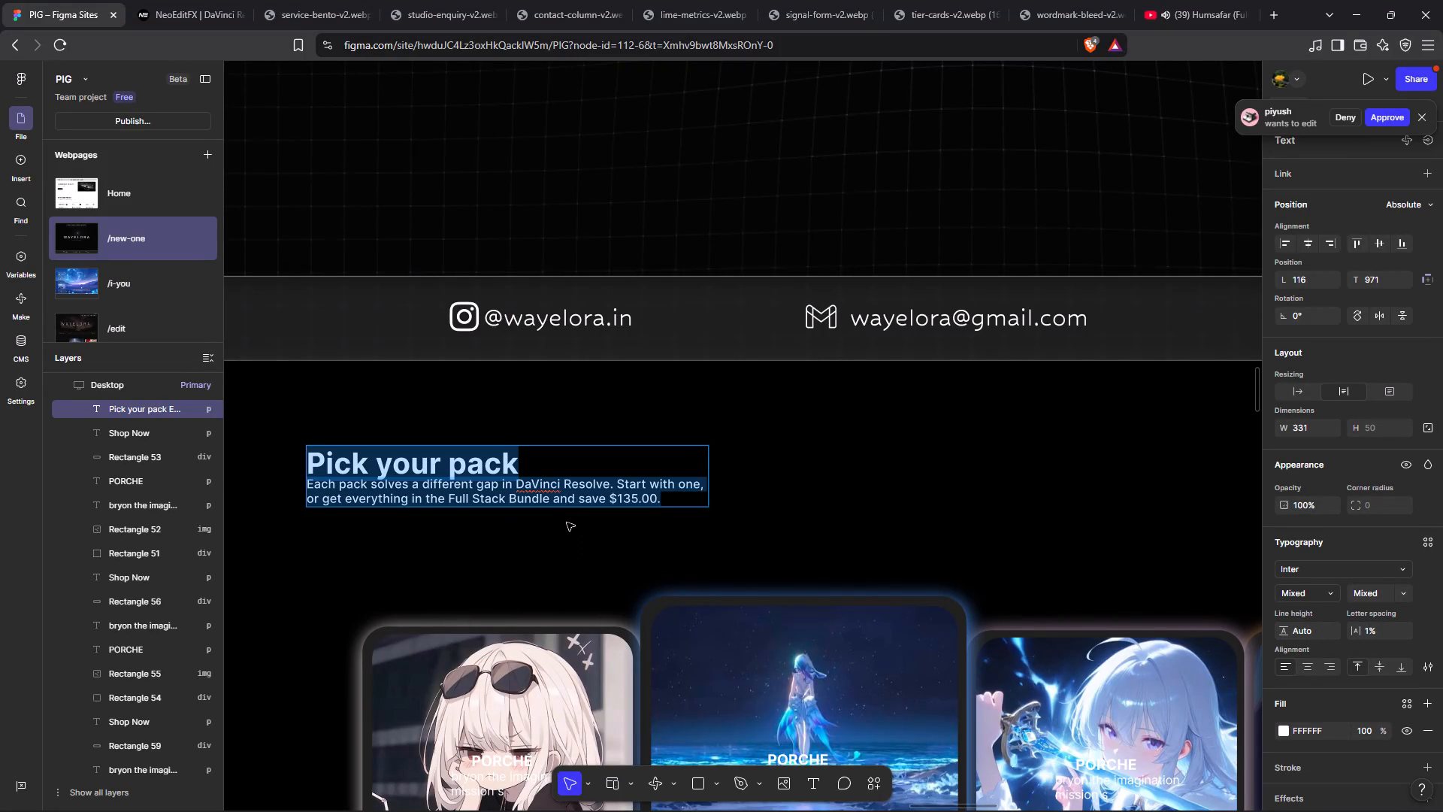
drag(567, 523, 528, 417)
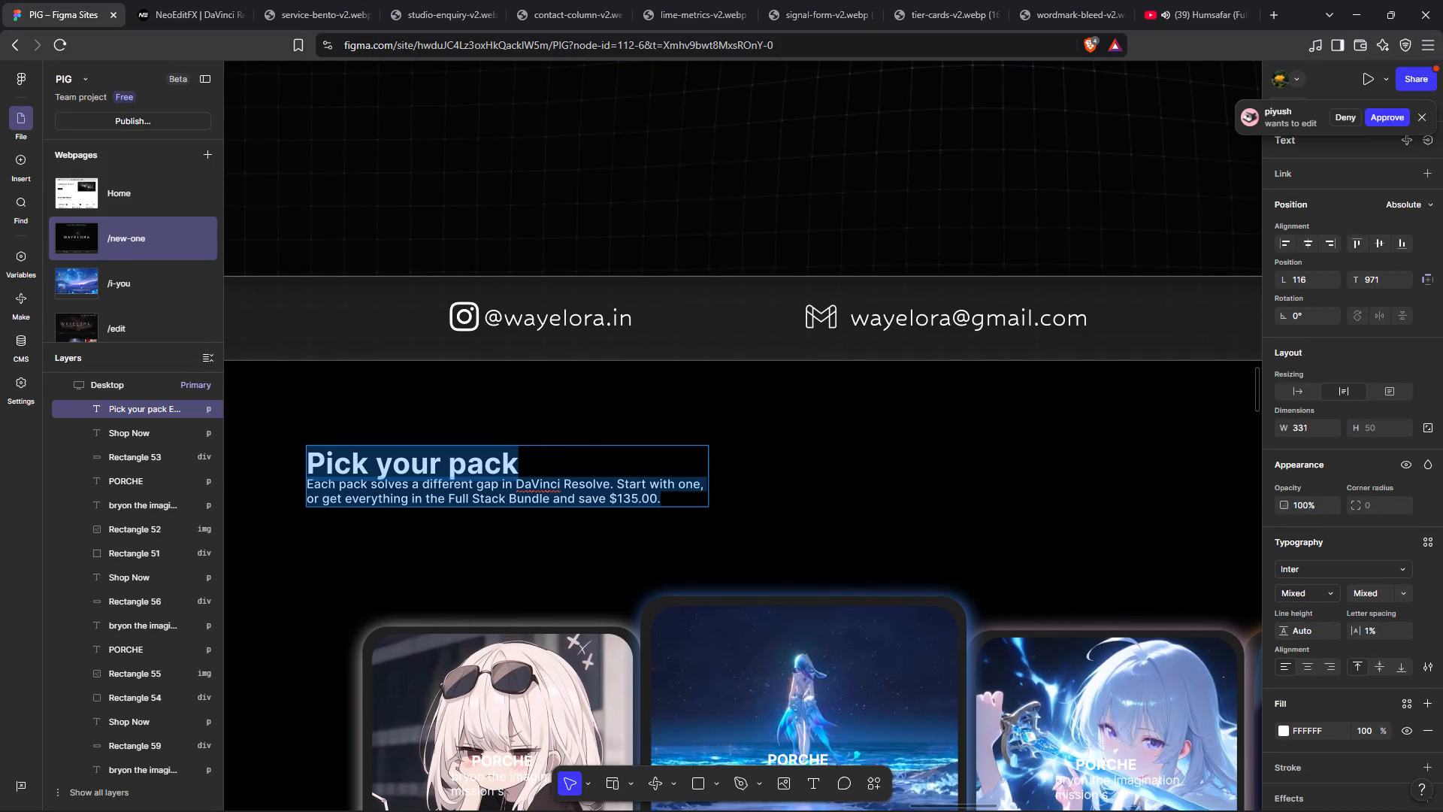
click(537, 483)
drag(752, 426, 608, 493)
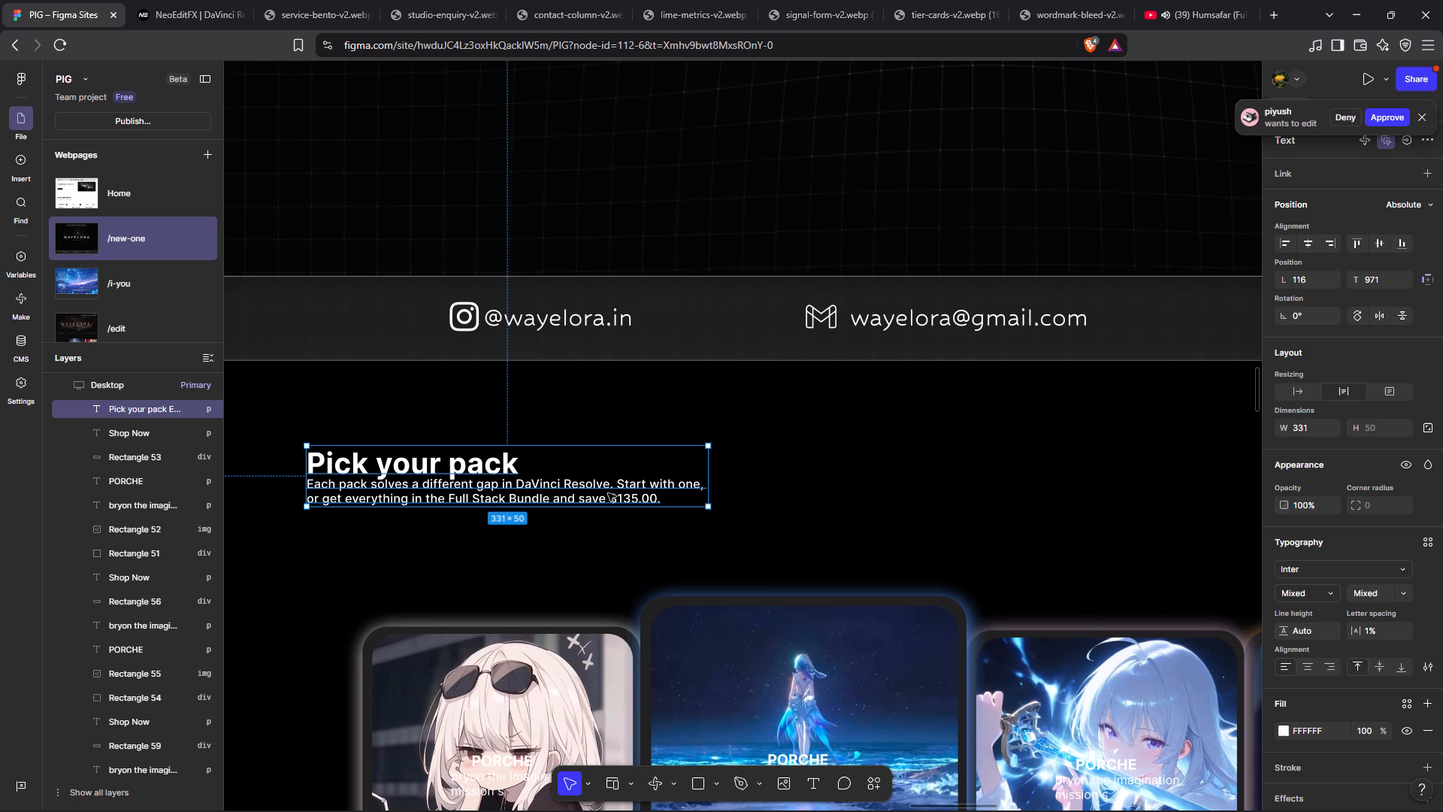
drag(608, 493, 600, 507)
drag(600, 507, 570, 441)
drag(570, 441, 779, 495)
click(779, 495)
Extend the heading and description text box downward to about 62 high and vertically centre its text.
click(530, 480)
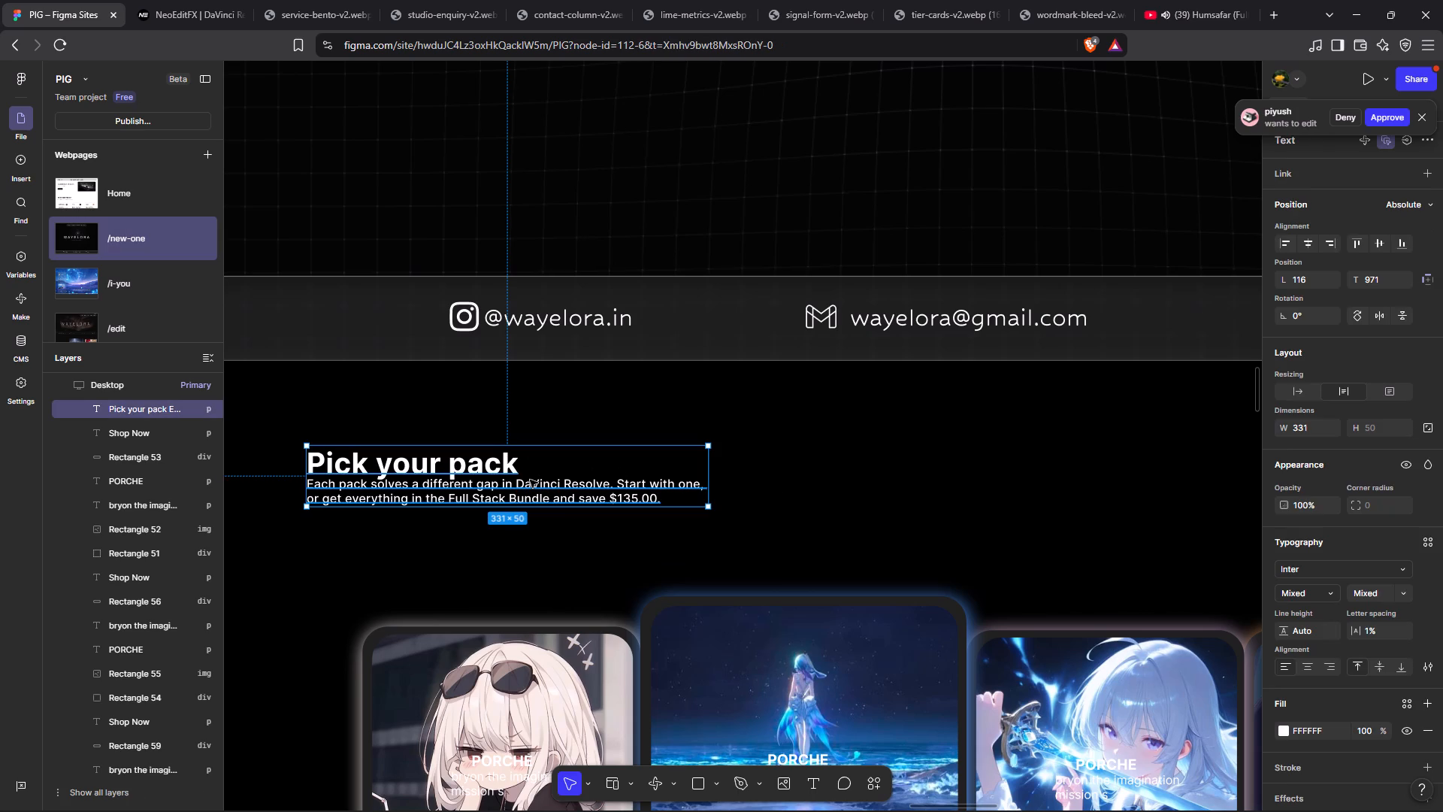
drag(567, 507, 567, 508)
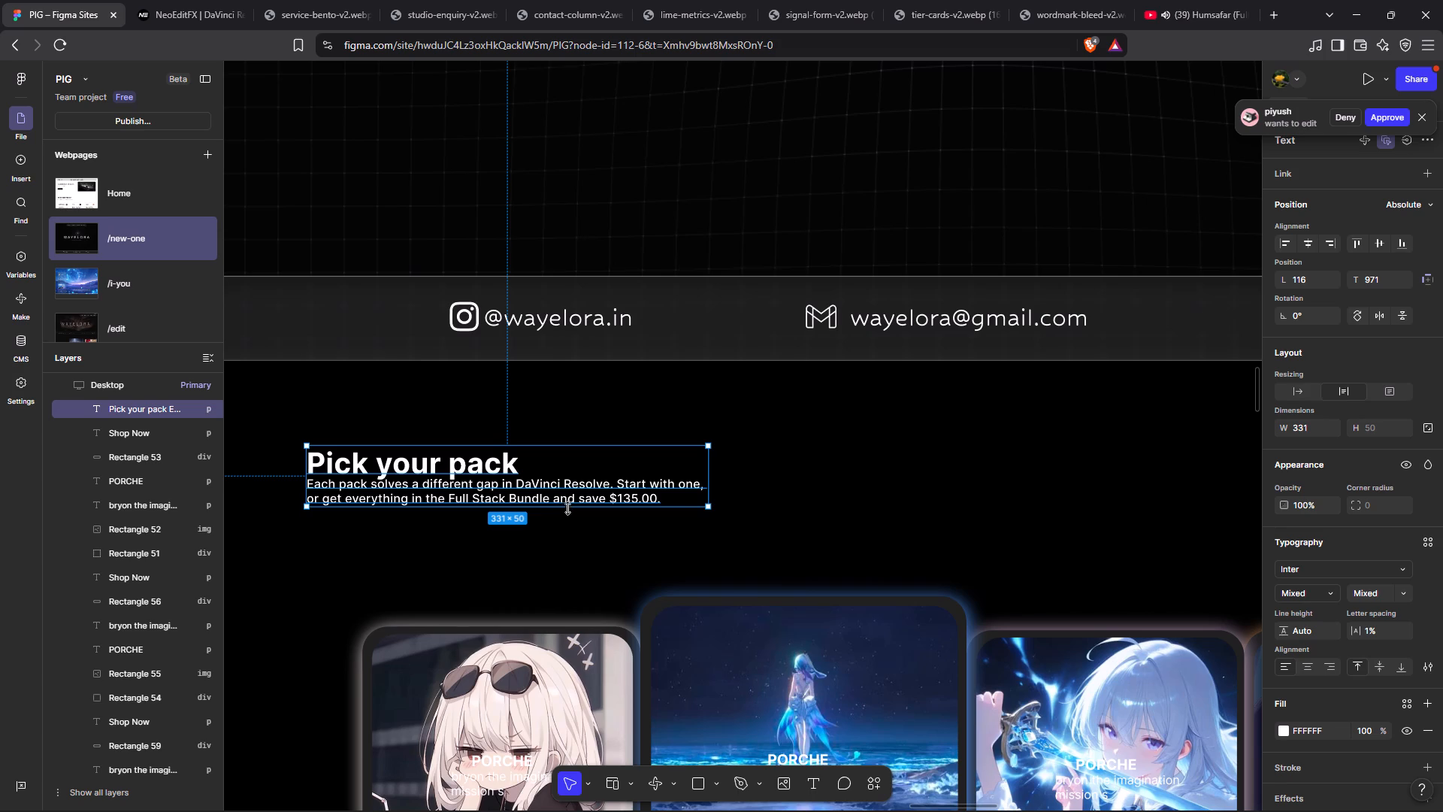
drag(567, 508, 571, 521)
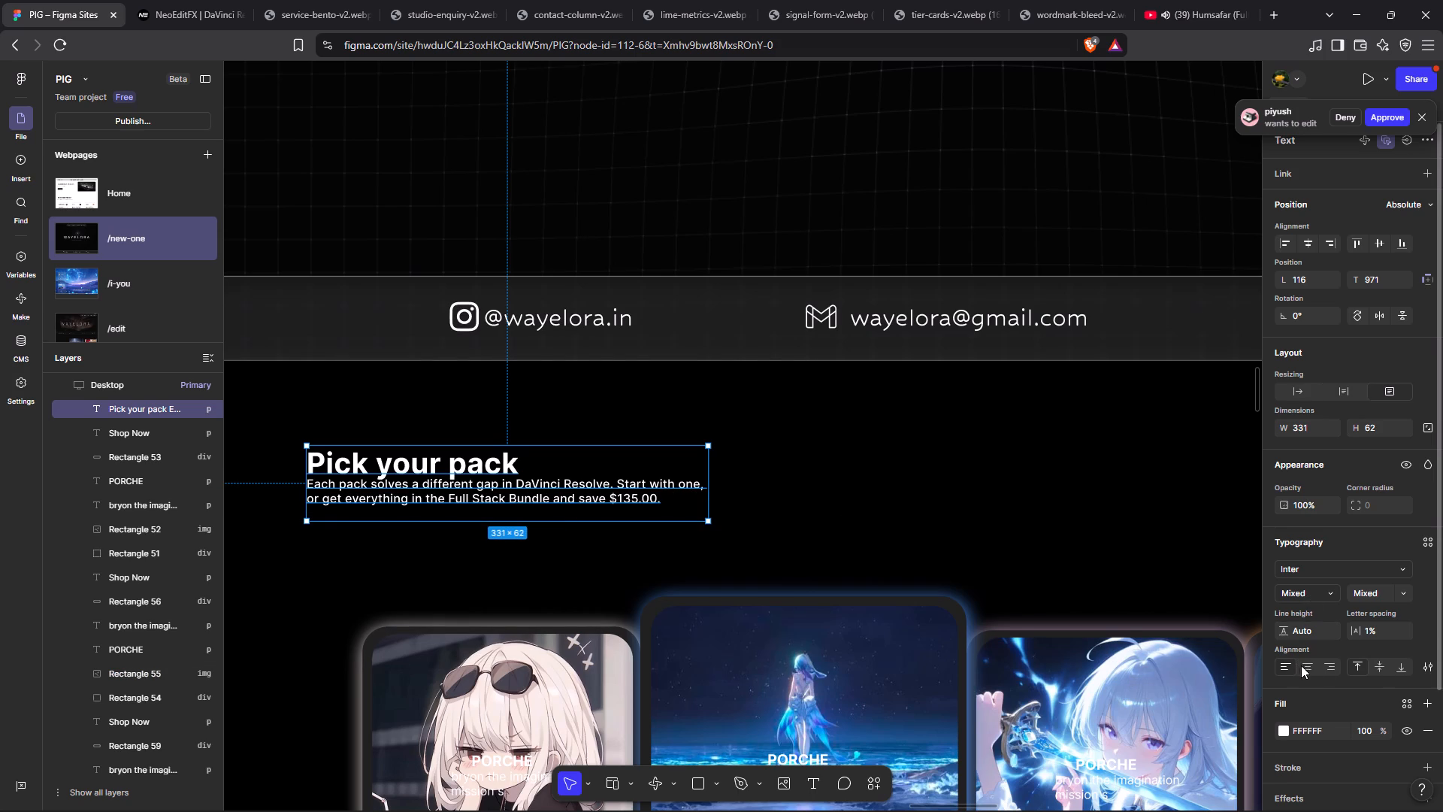
click(1381, 670)
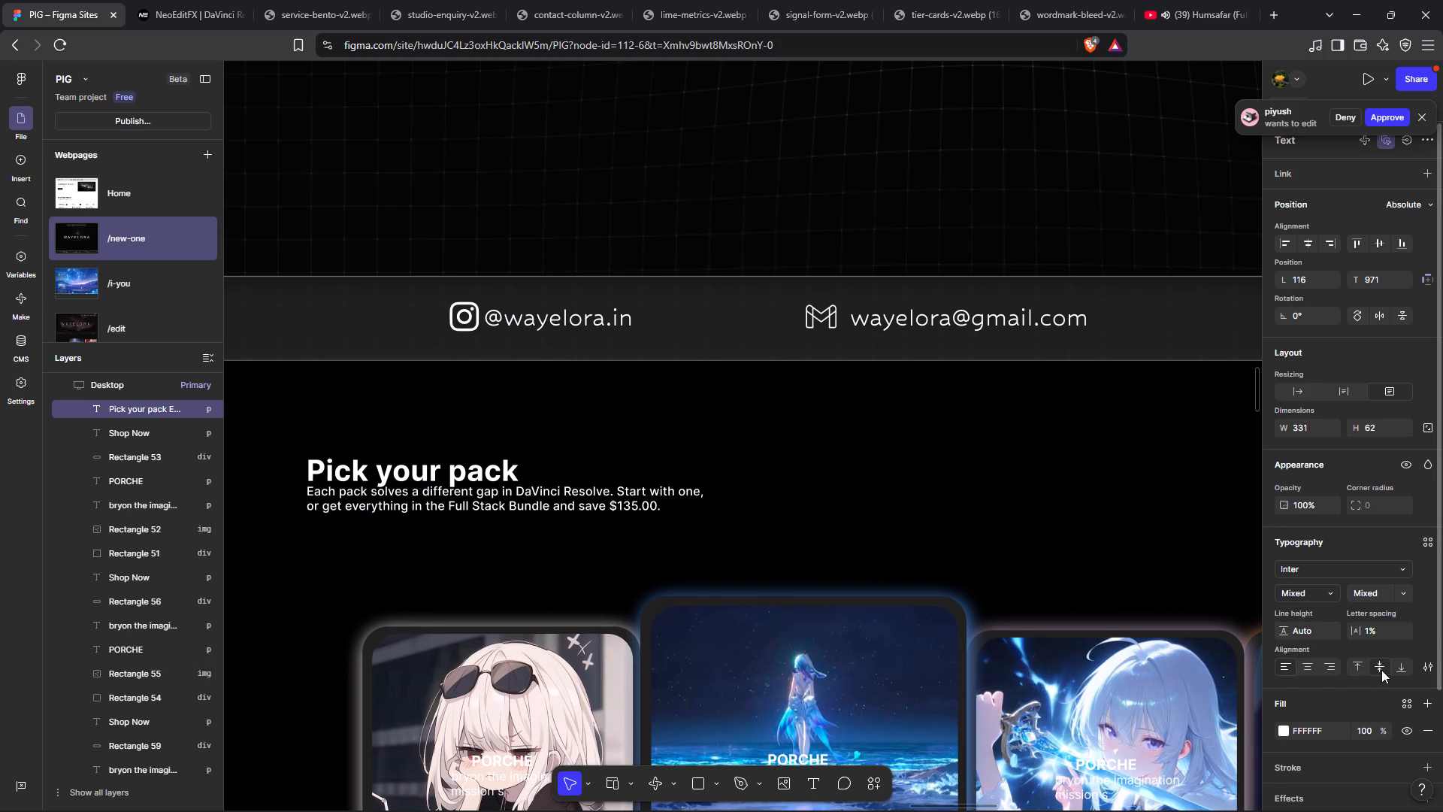
click(1381, 670)
click(1111, 501)
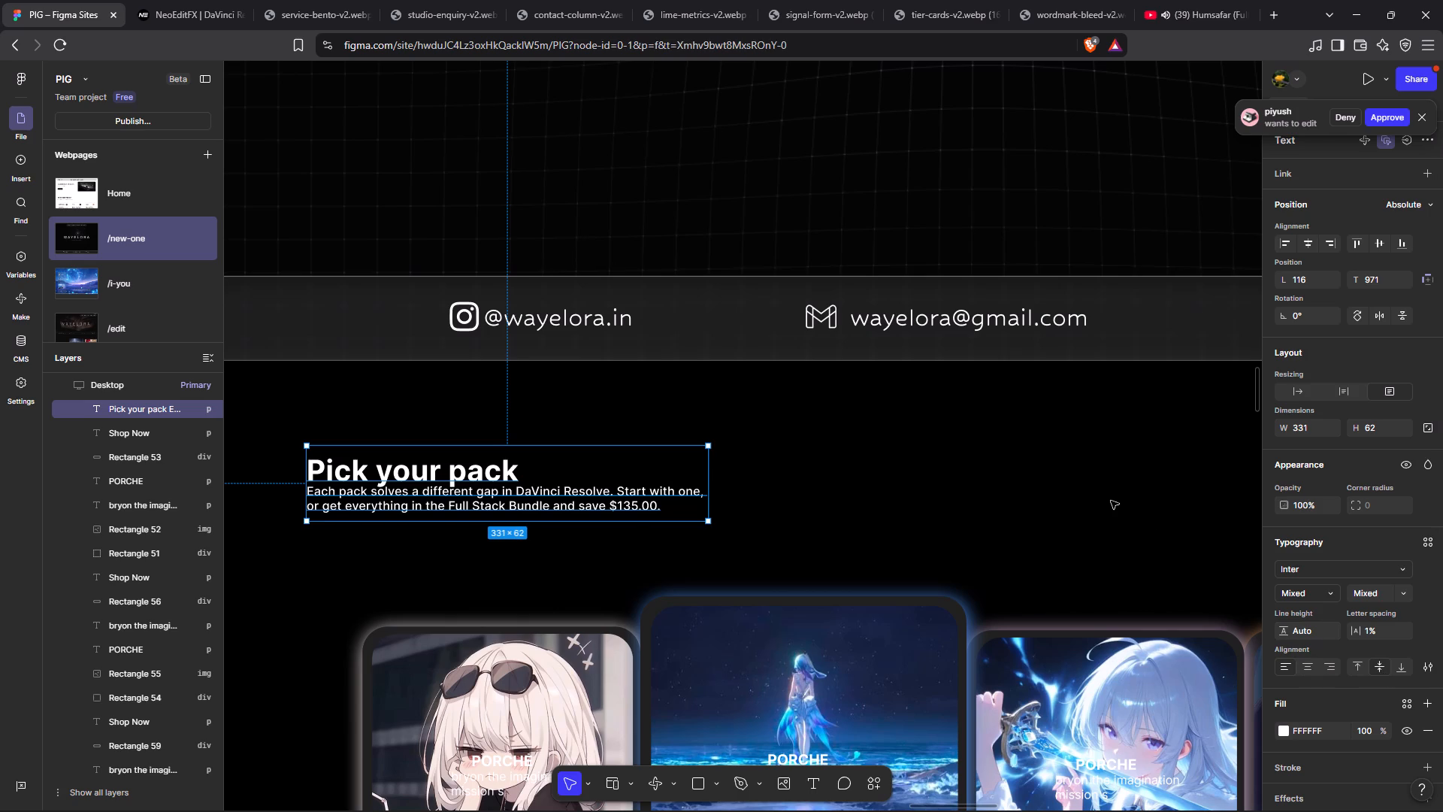
Using NeoEditFX's section as reference, move the heading and description text to align with the first card's left edge, at about L 162, T 960.
scroll(792, 516, right, 1)
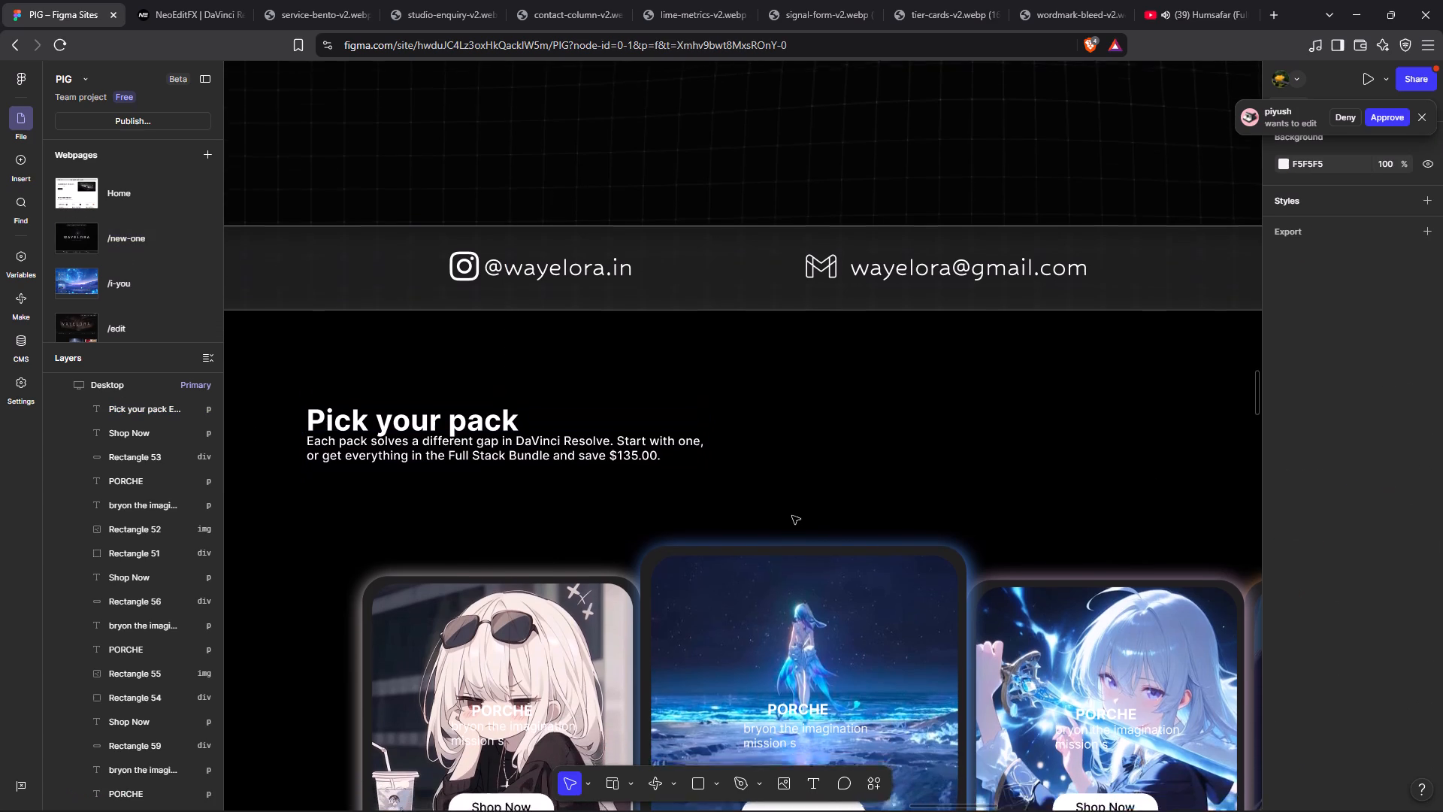
scroll(792, 516, right, 2)
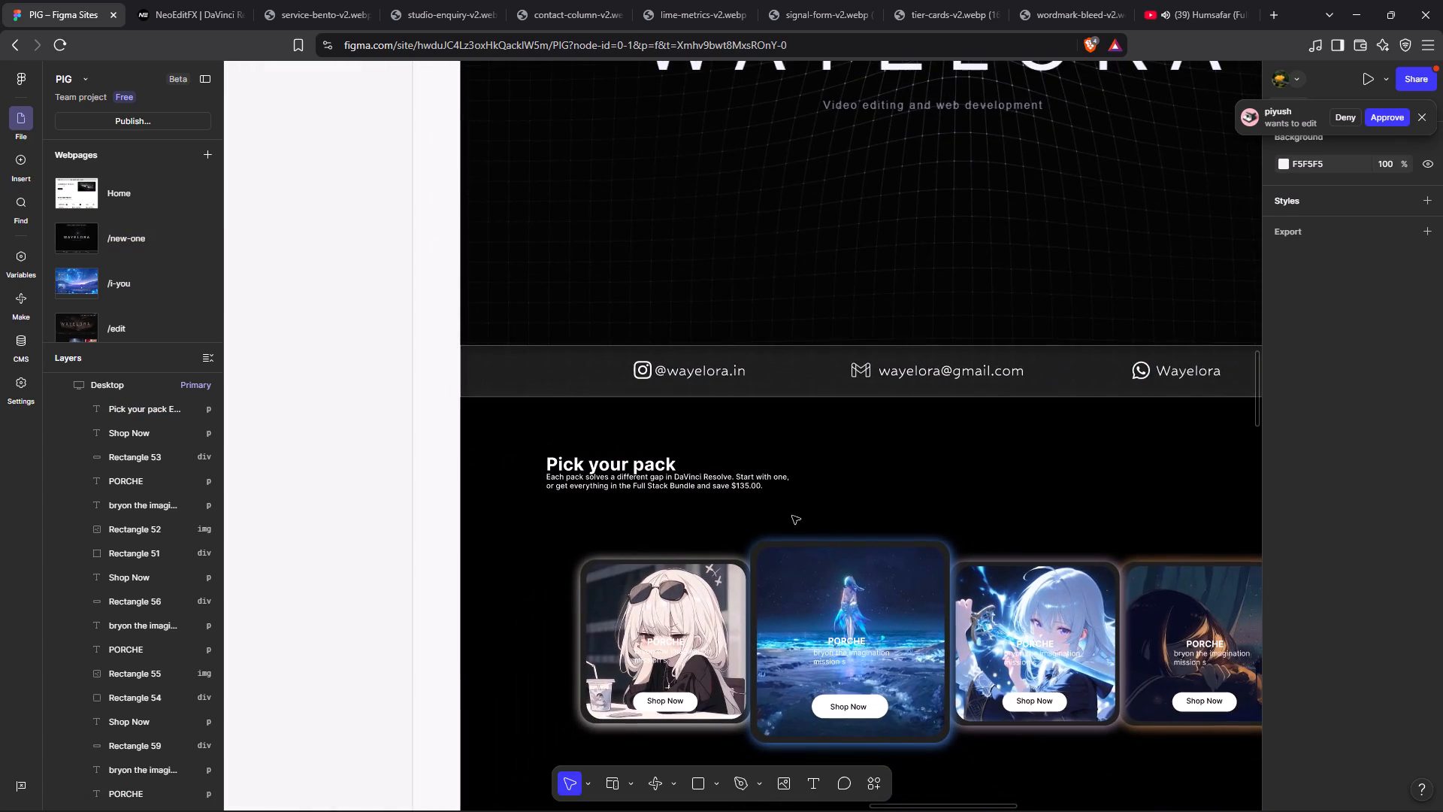
click(155, 0)
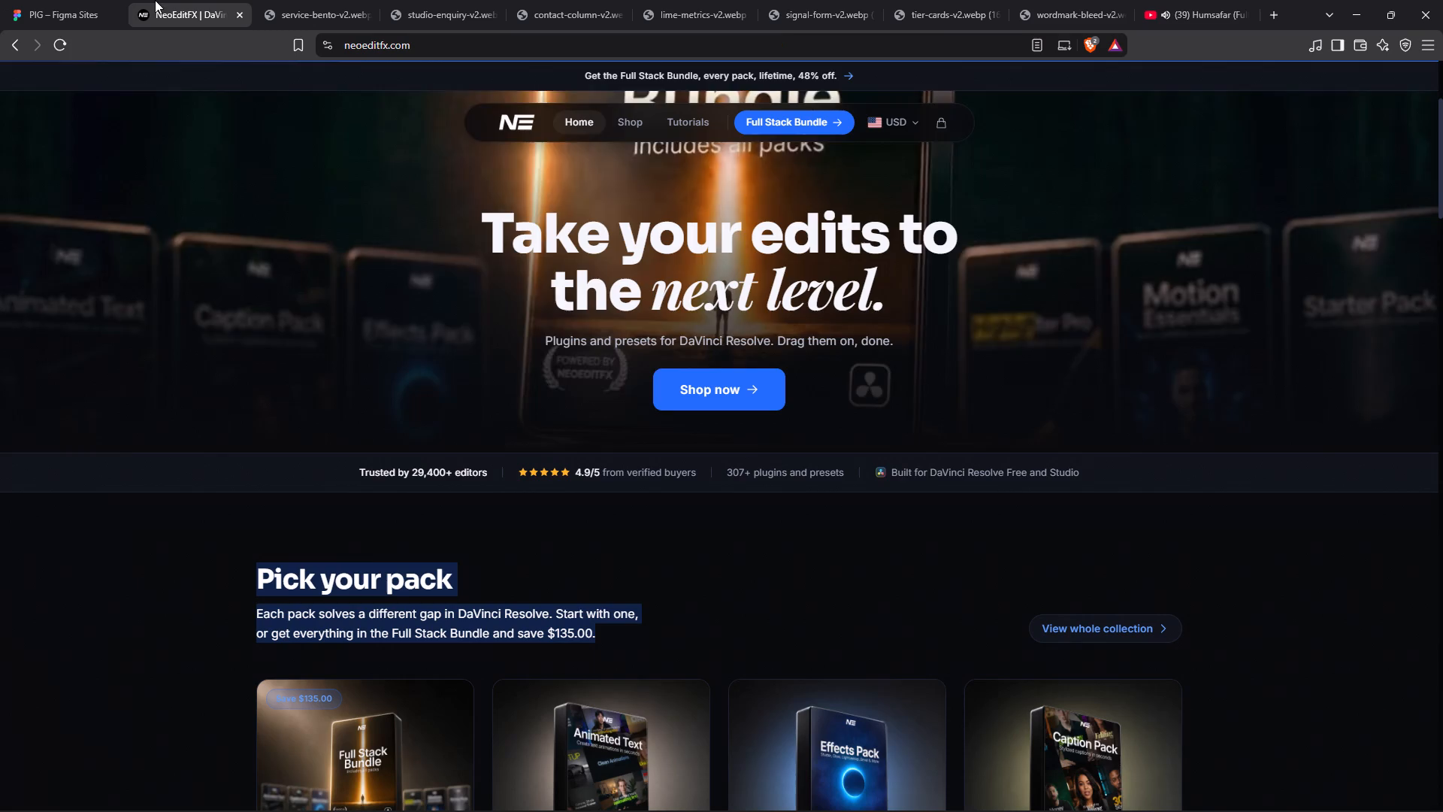
scroll(368, 559, right, 1)
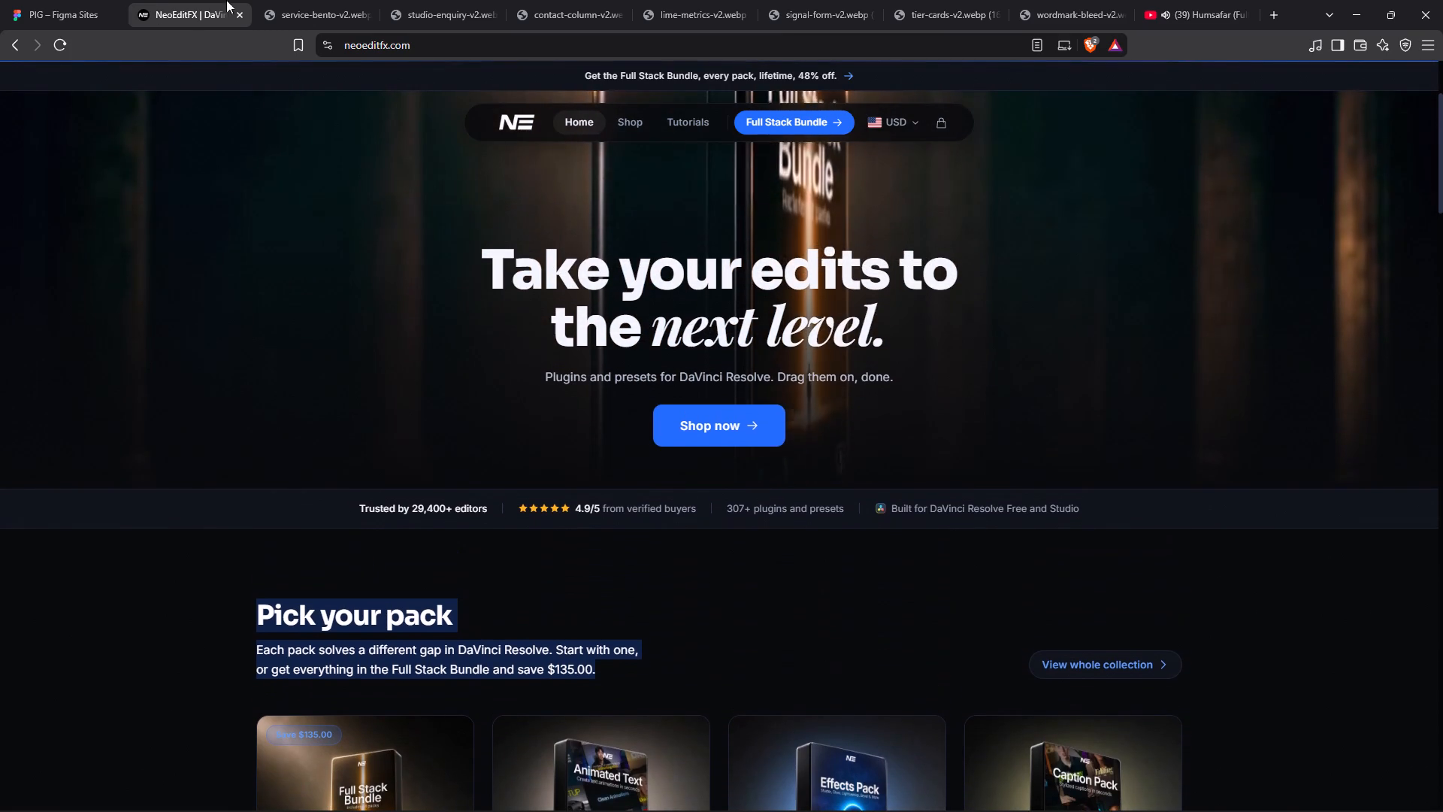
click(56, 0)
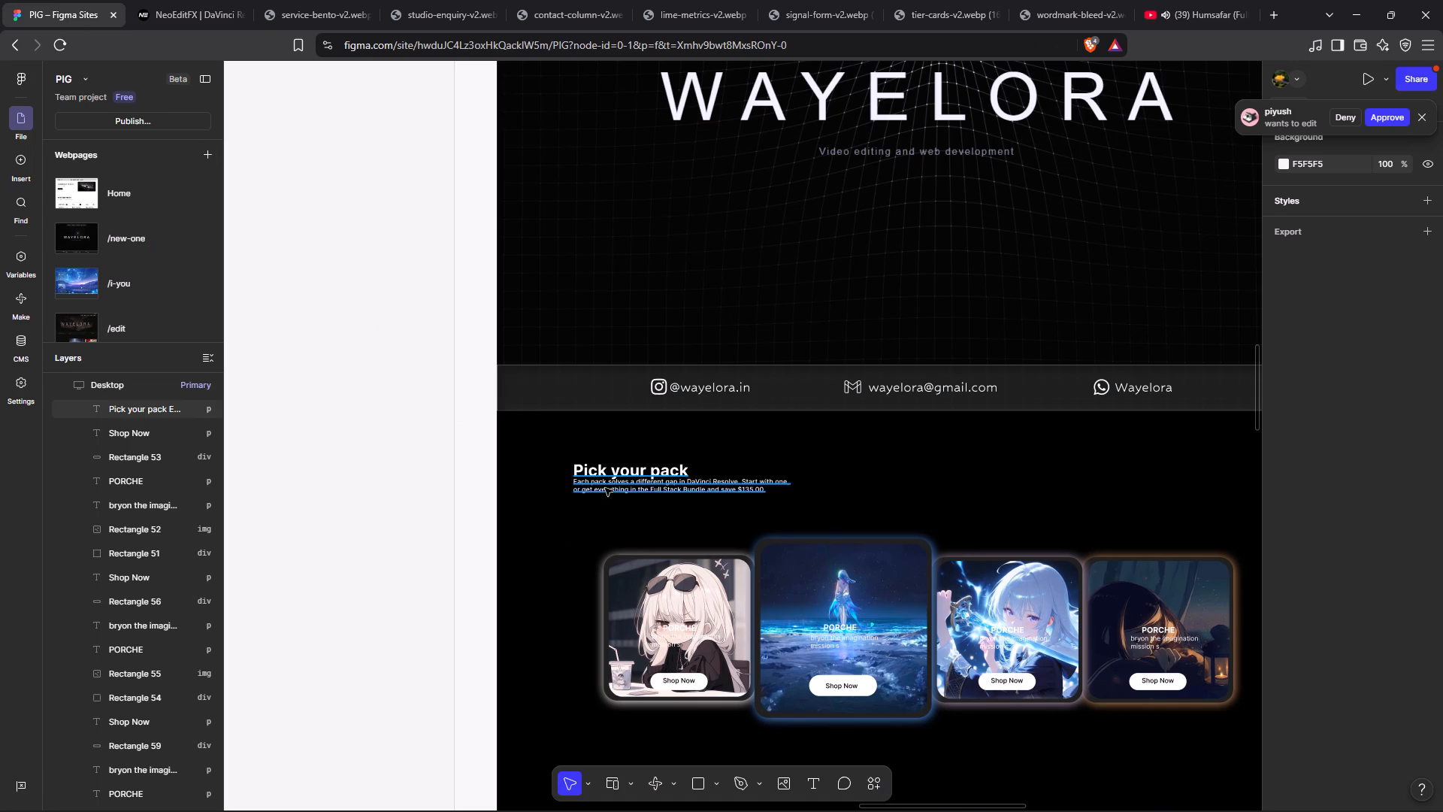
click(604, 486)
drag(641, 478, 667, 478)
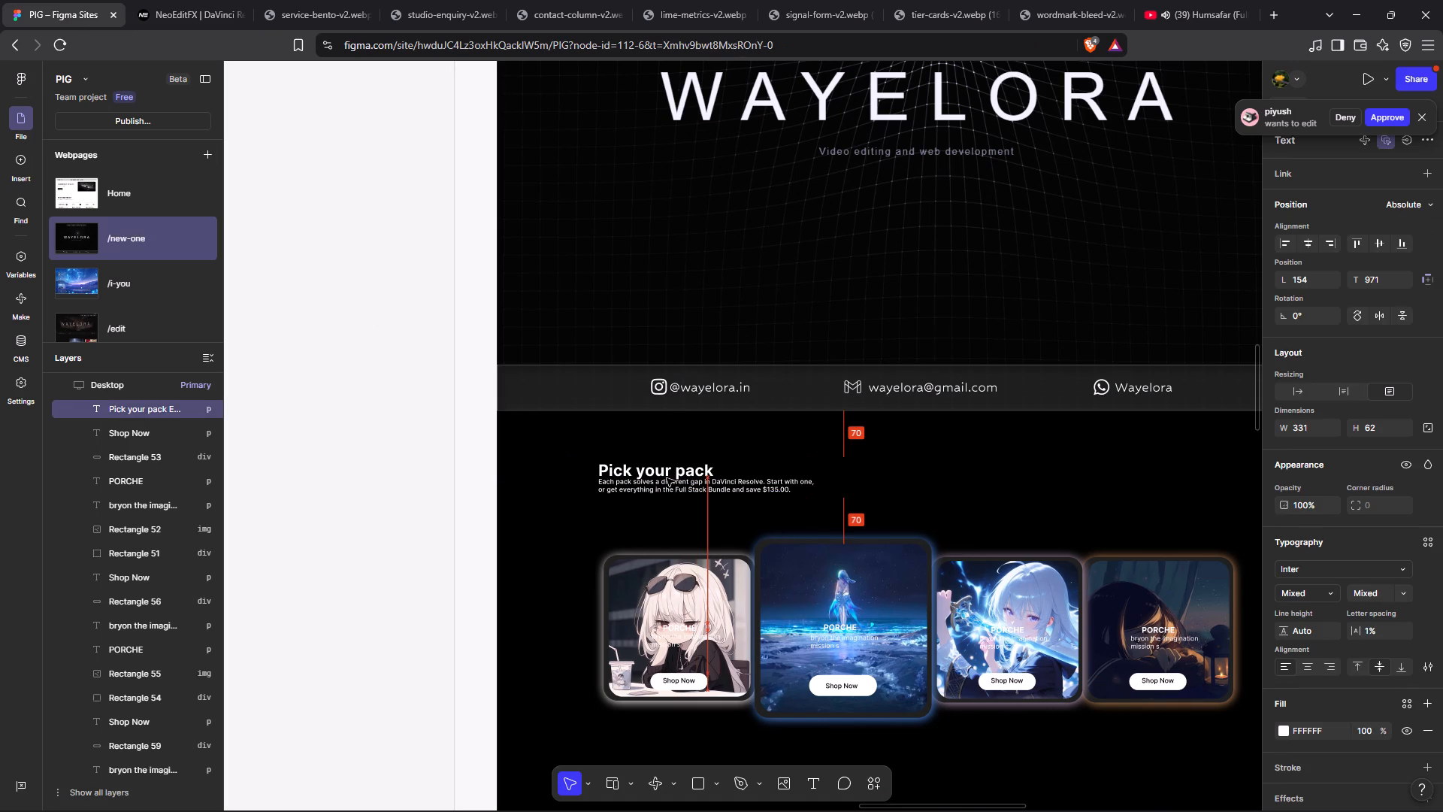
drag(667, 478, 668, 479)
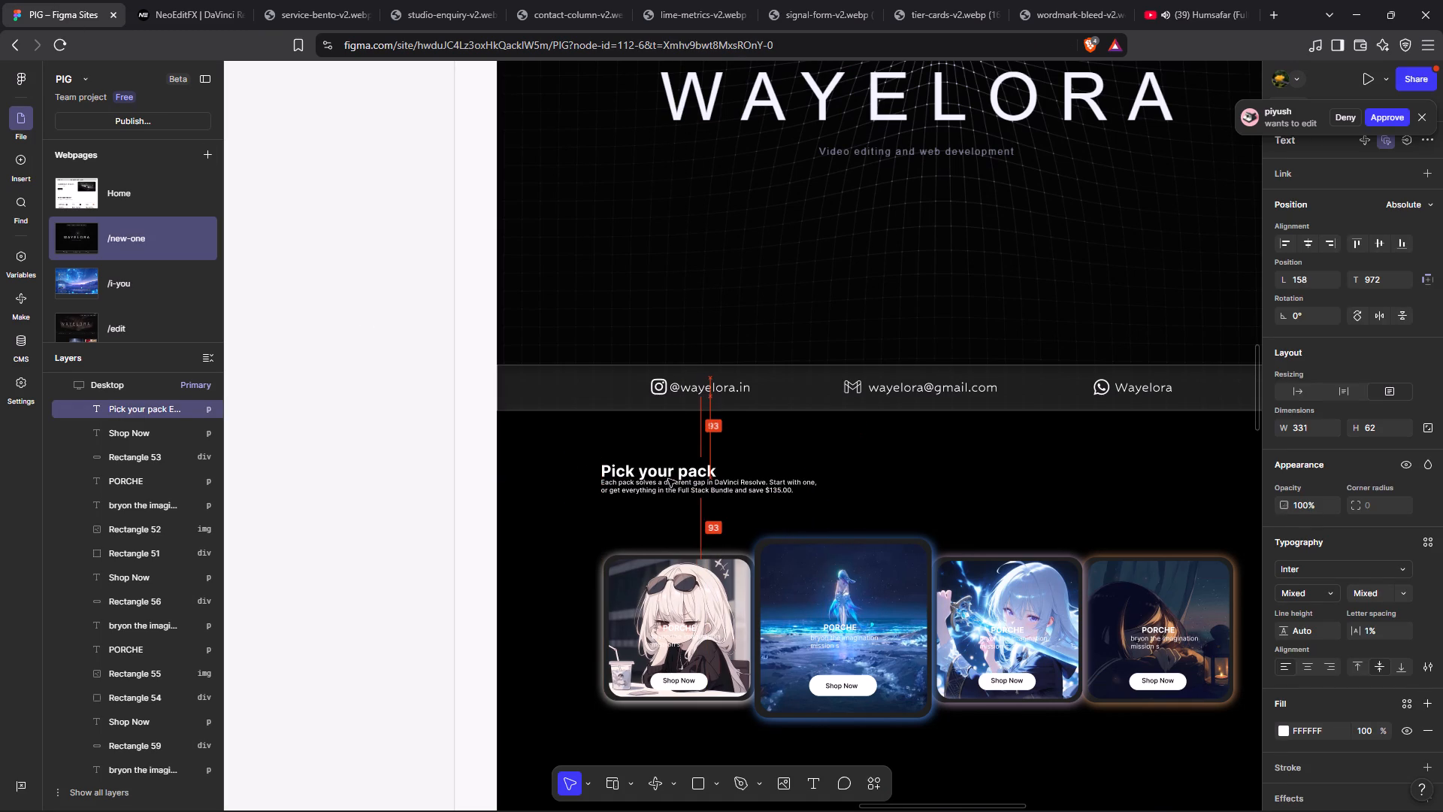
drag(668, 479, 670, 469)
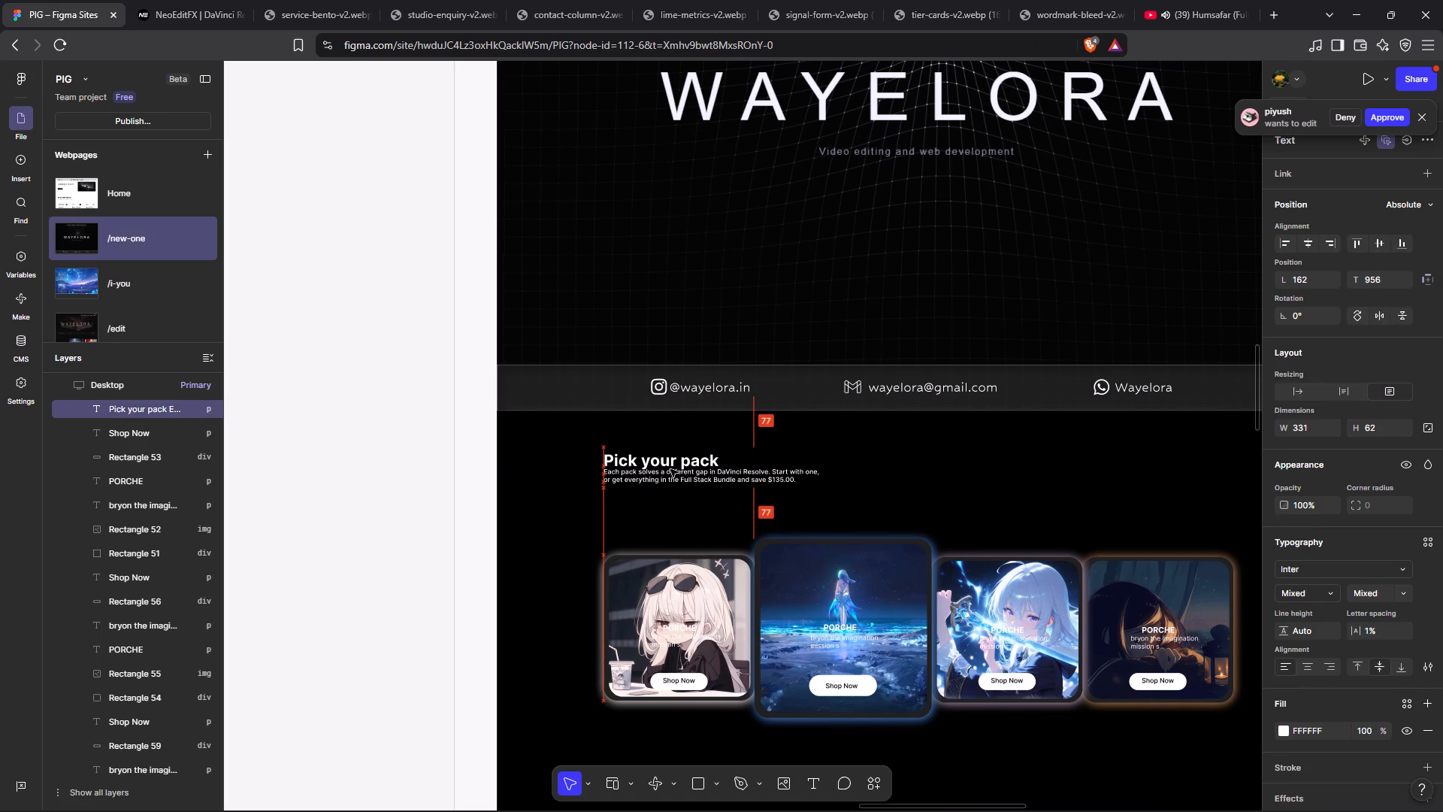
drag(670, 469, 670, 471)
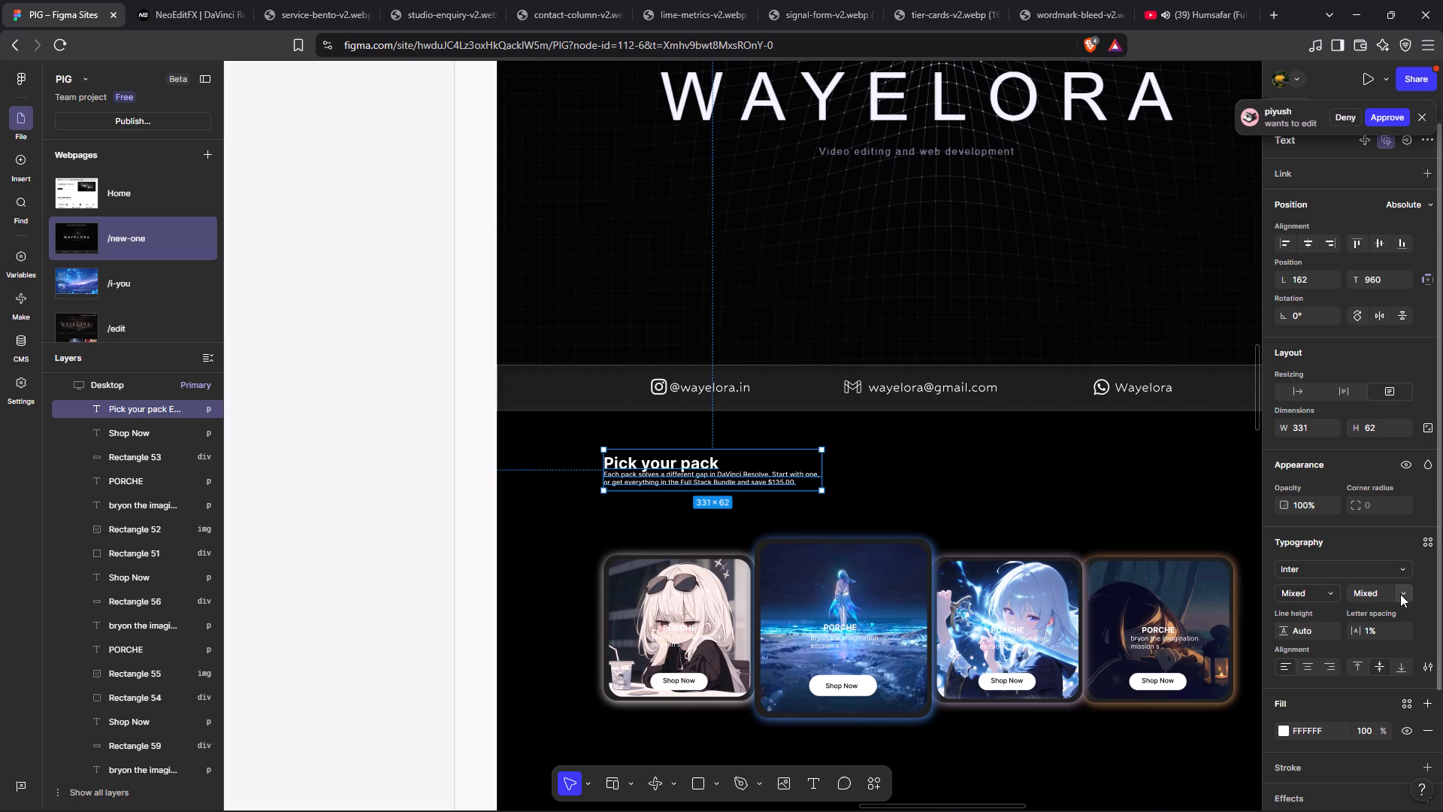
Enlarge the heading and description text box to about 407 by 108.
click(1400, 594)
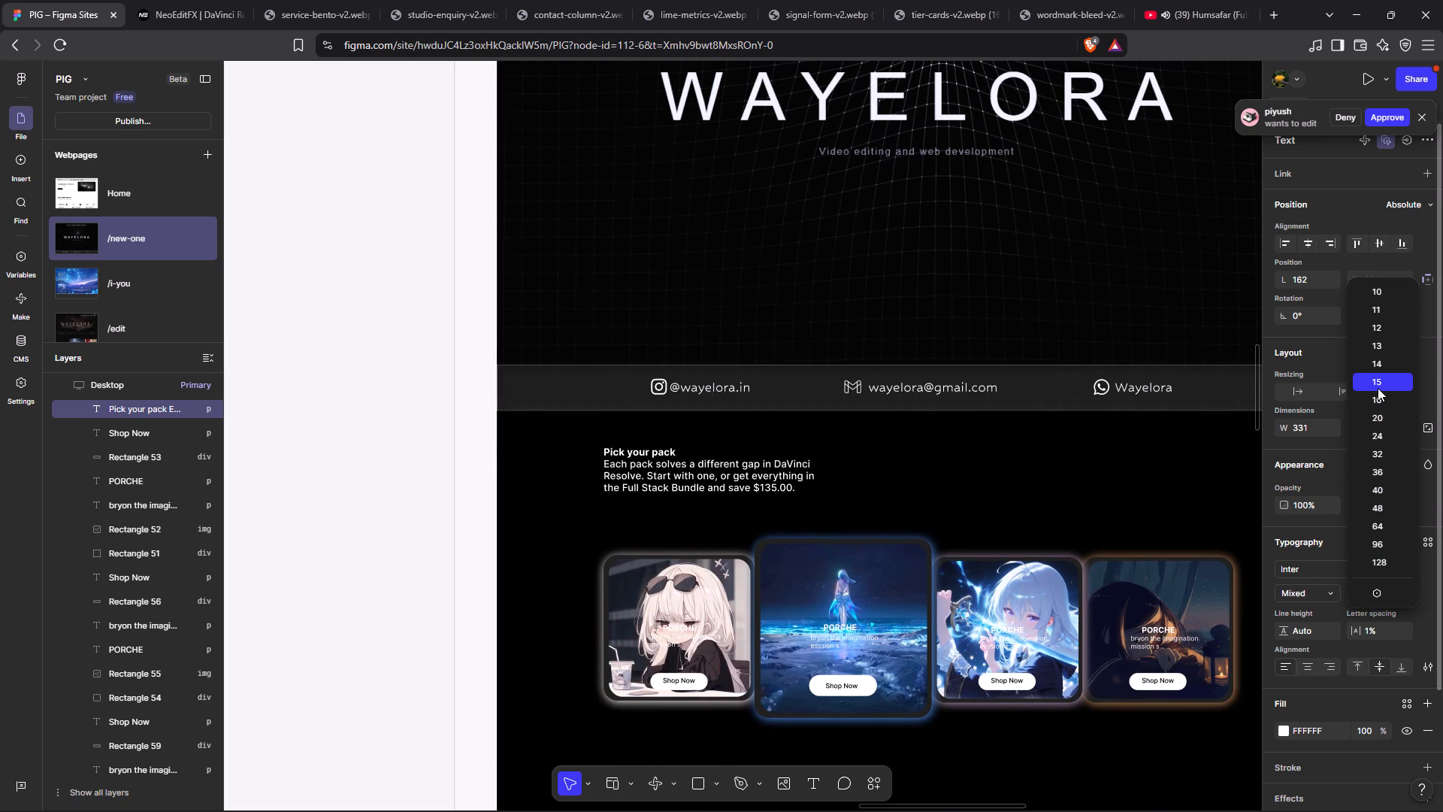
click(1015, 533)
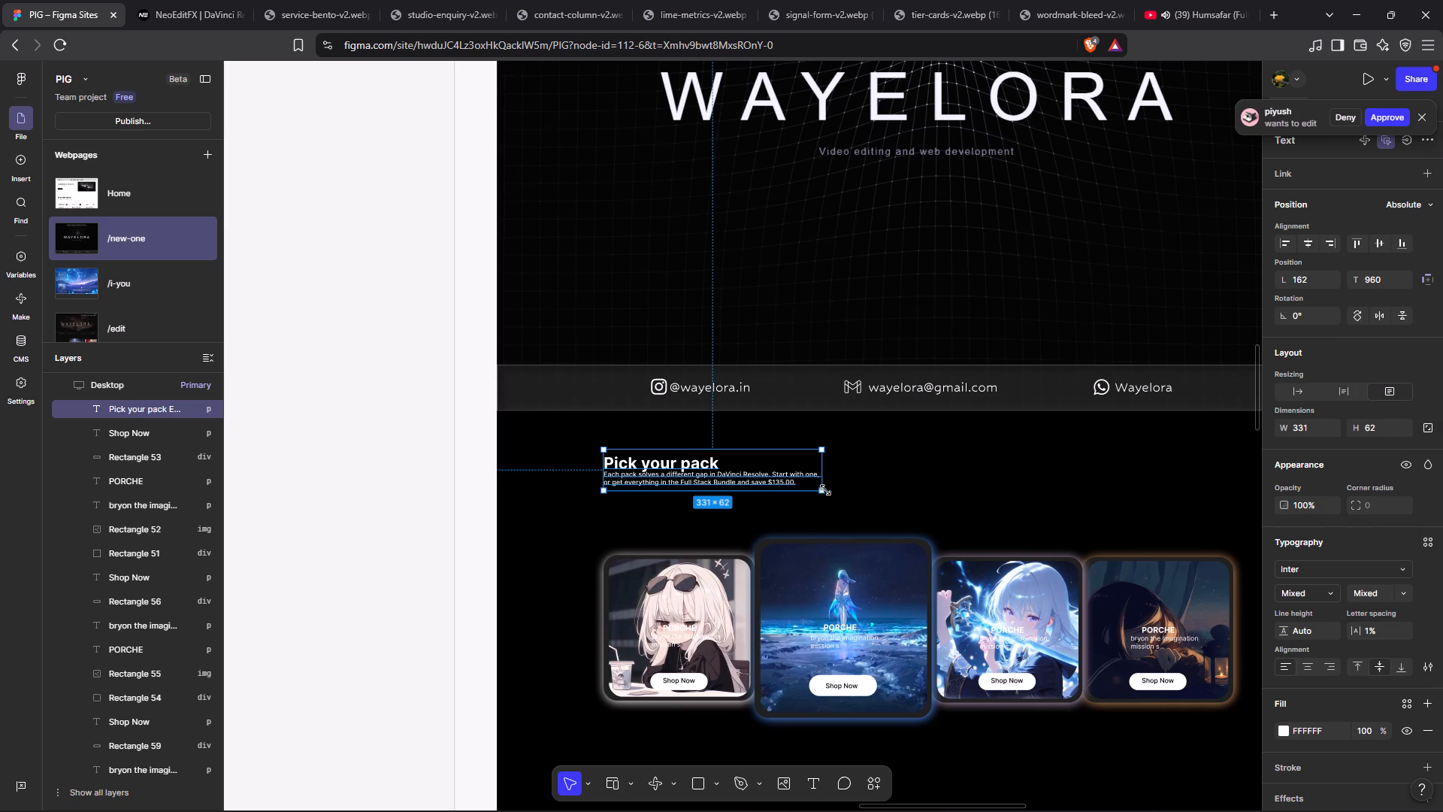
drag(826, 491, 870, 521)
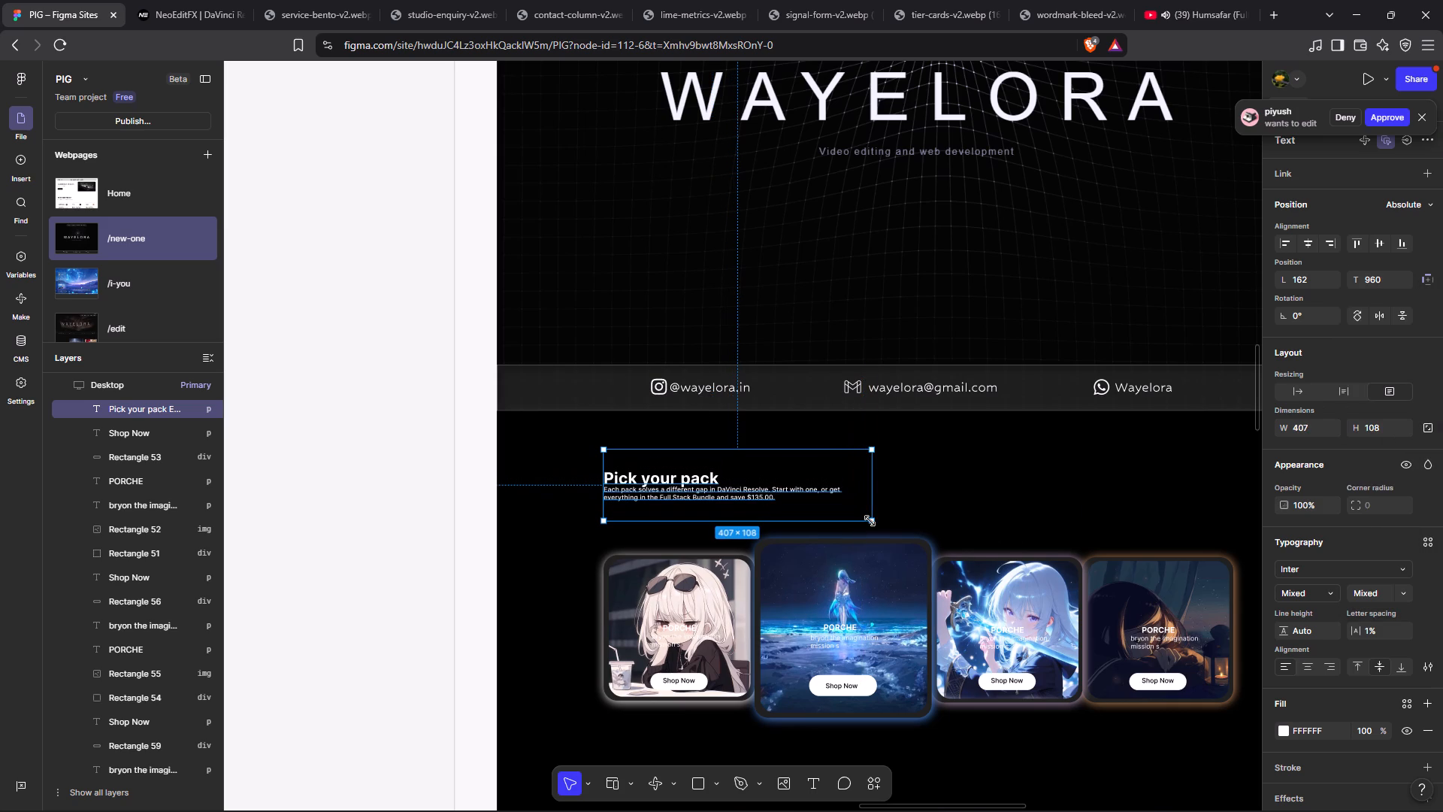
Cut the "Pick your pack" heading out of the combined text element, keeping only the description in it.
click(726, 480)
click(726, 480)
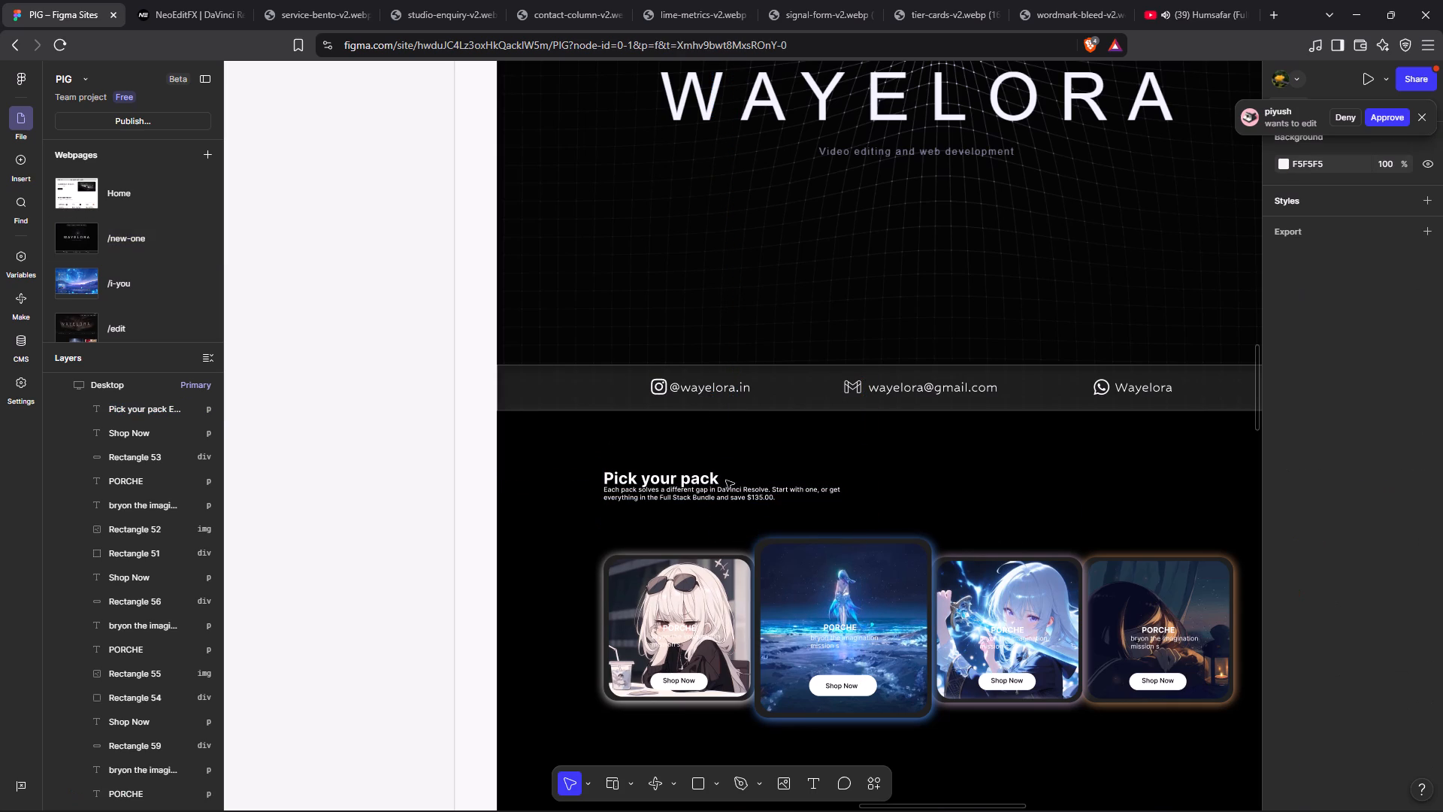
click(721, 480)
double_click(721, 480)
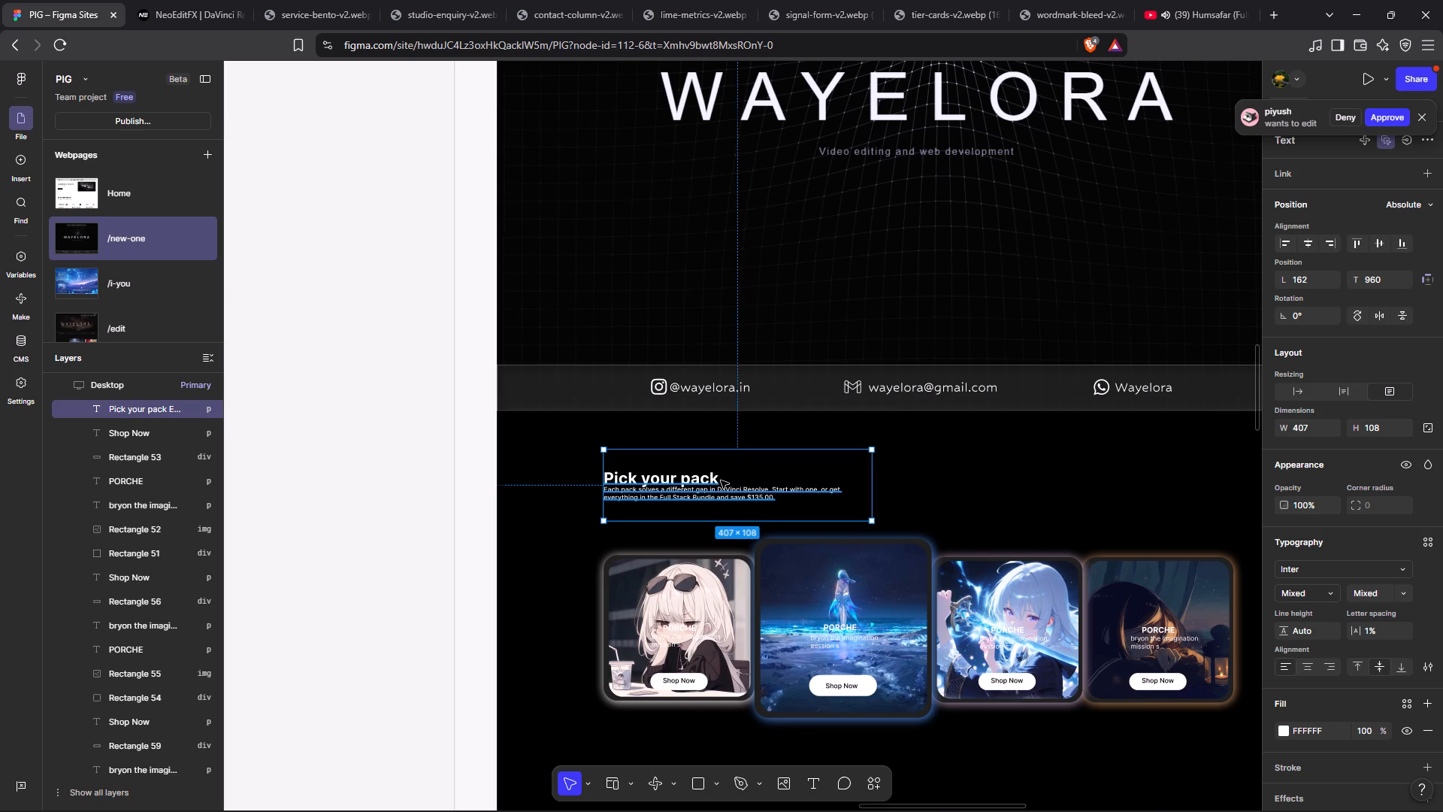
drag(721, 480, 601, 481)
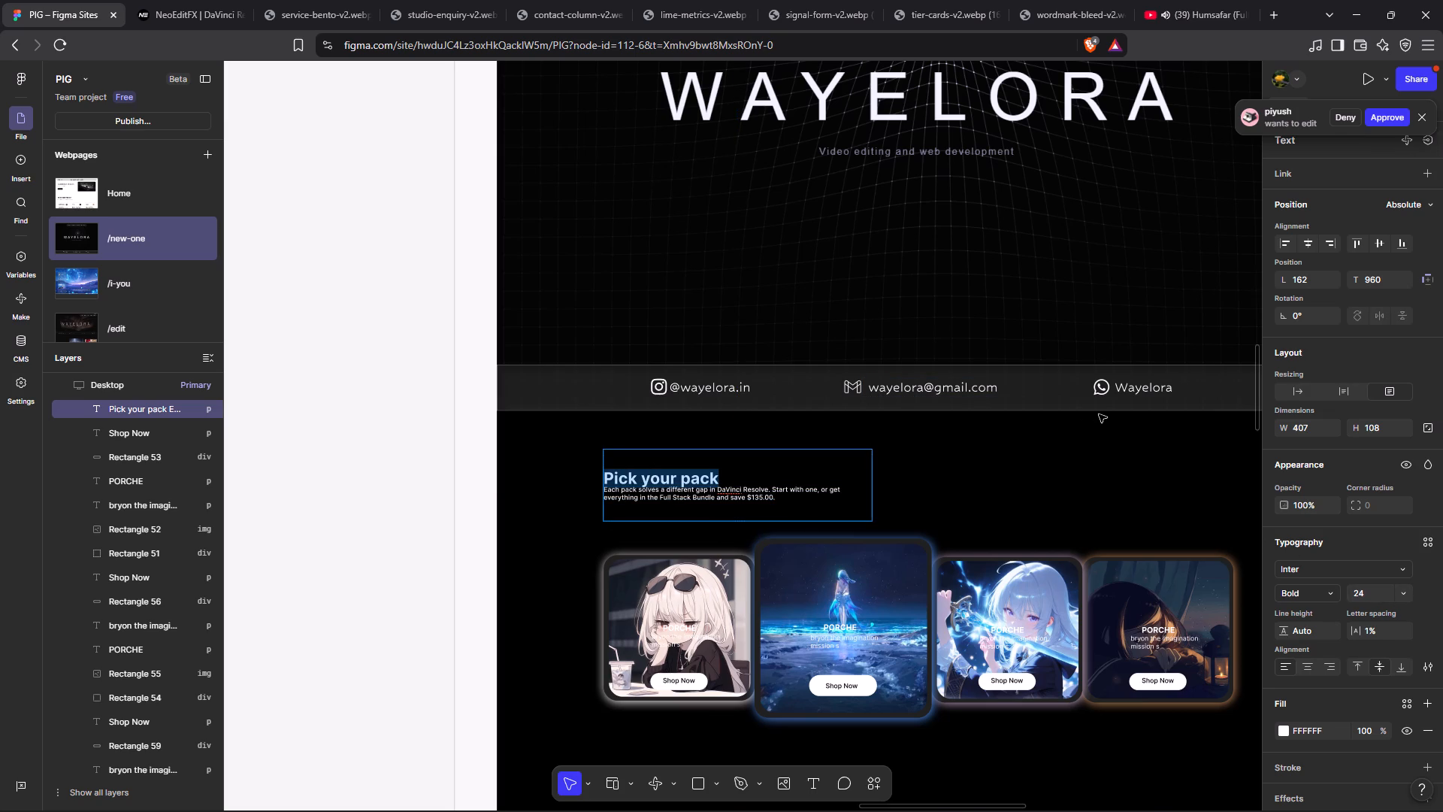
key(ctrl+x)
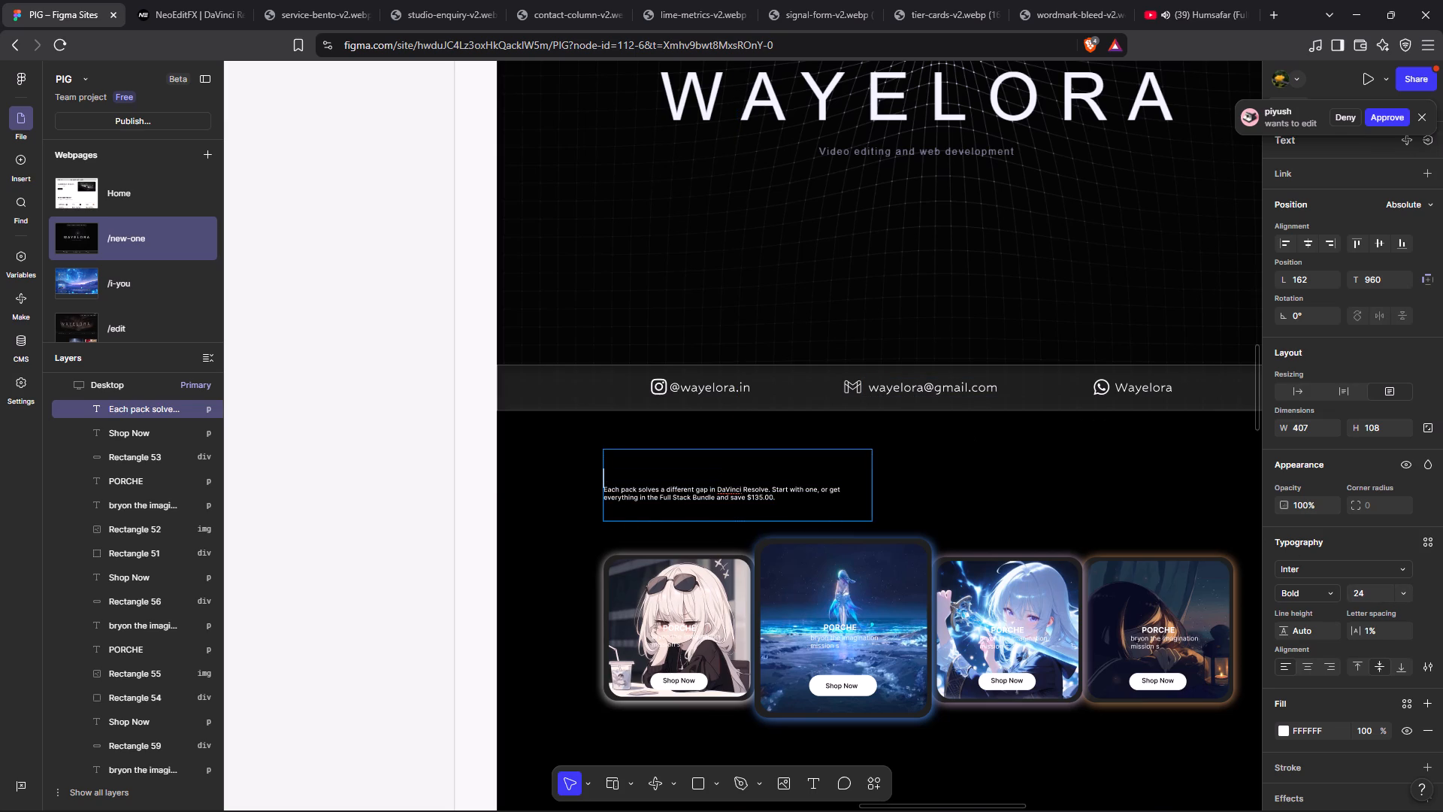
click(867, 498)
click(967, 504)
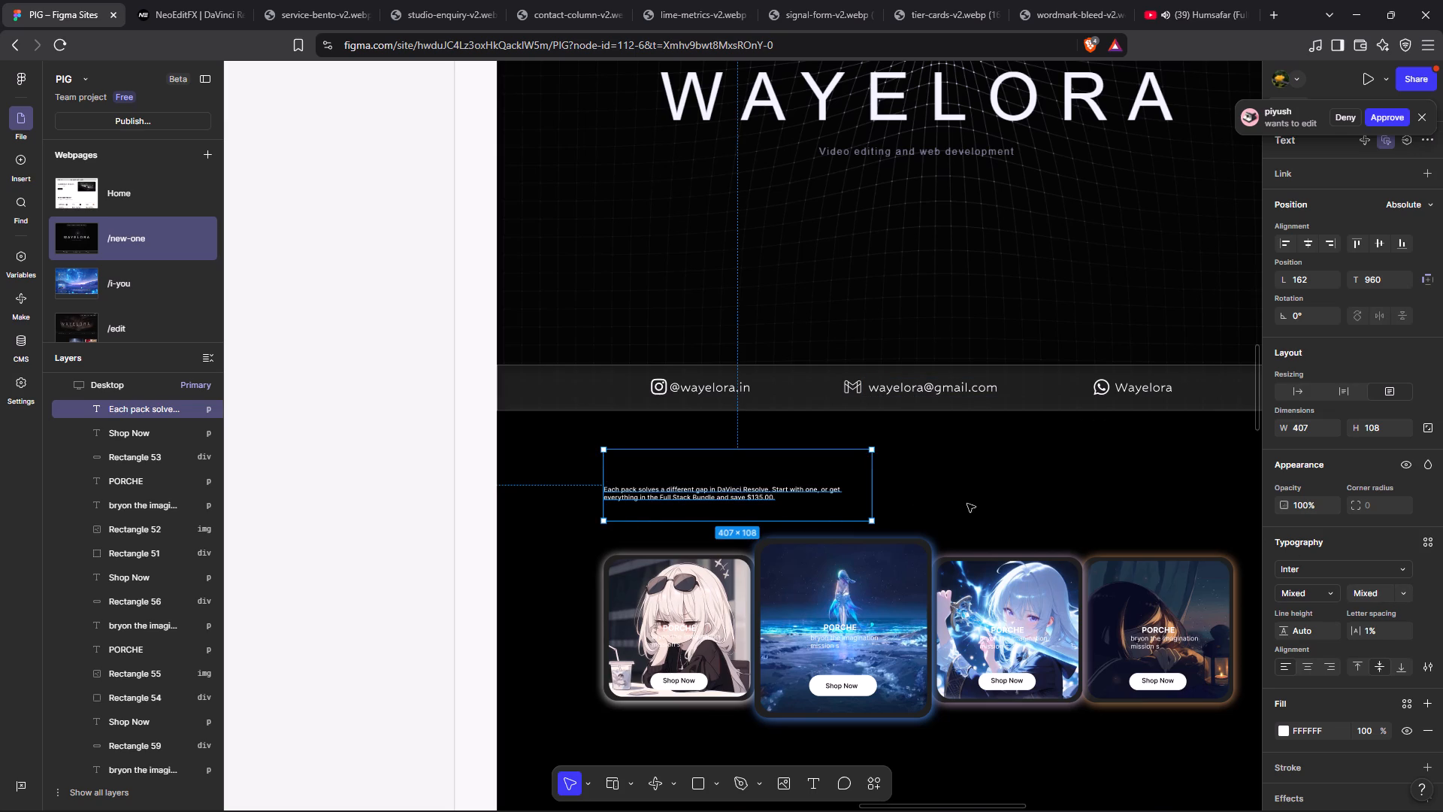
Resize the description text box to about 407 by 115.
drag(873, 526, 858, 519)
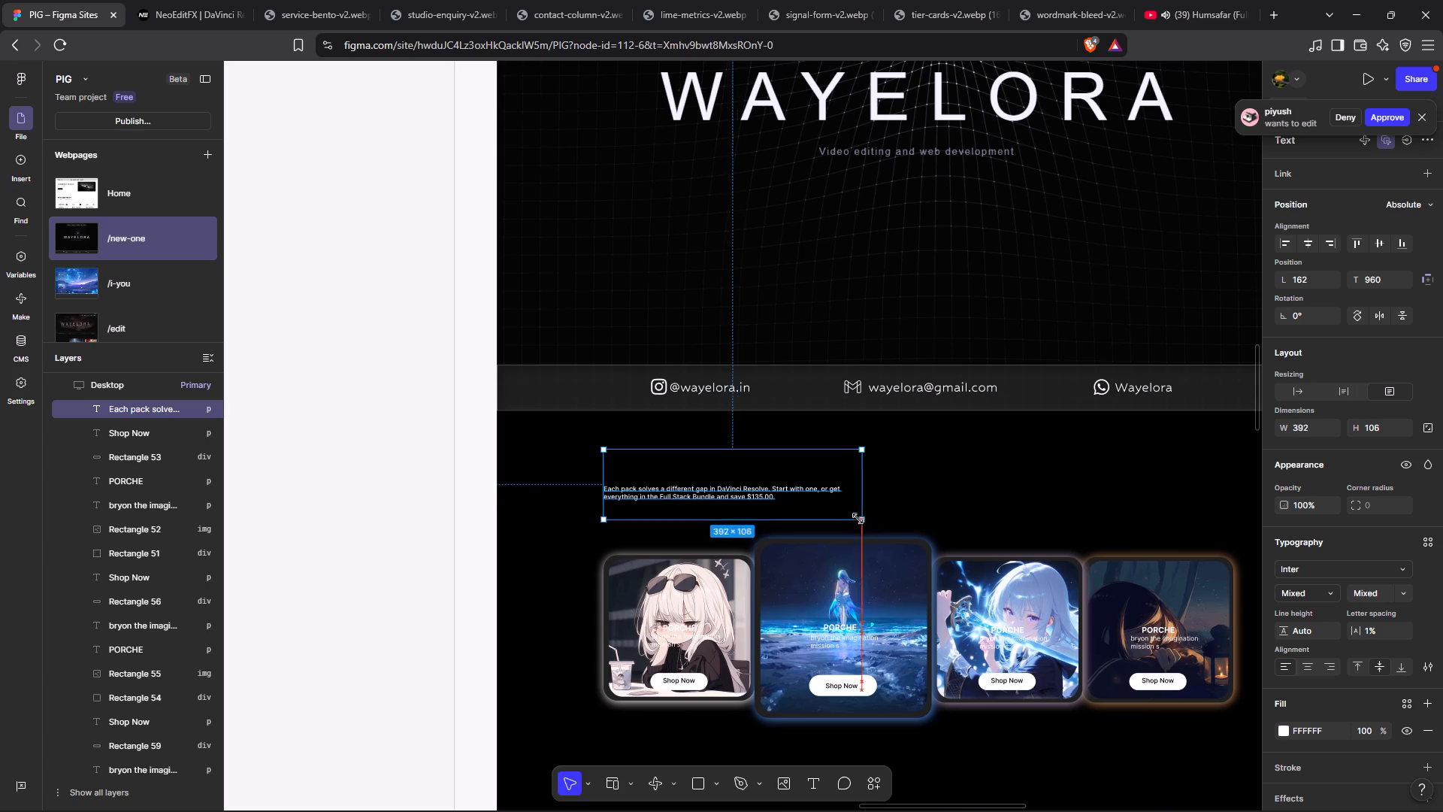
drag(858, 519, 854, 483)
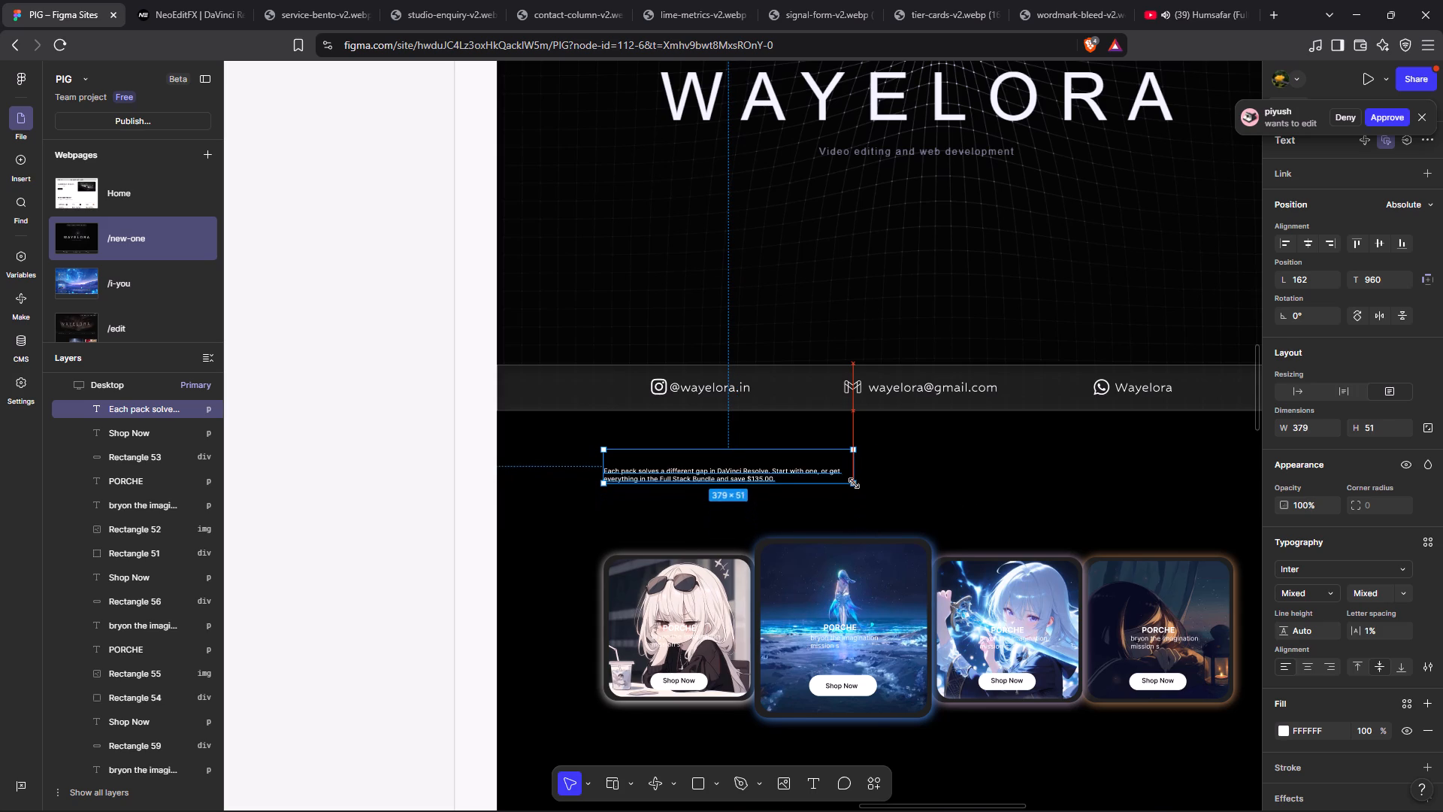
drag(854, 483, 853, 498)
drag(854, 498, 869, 526)
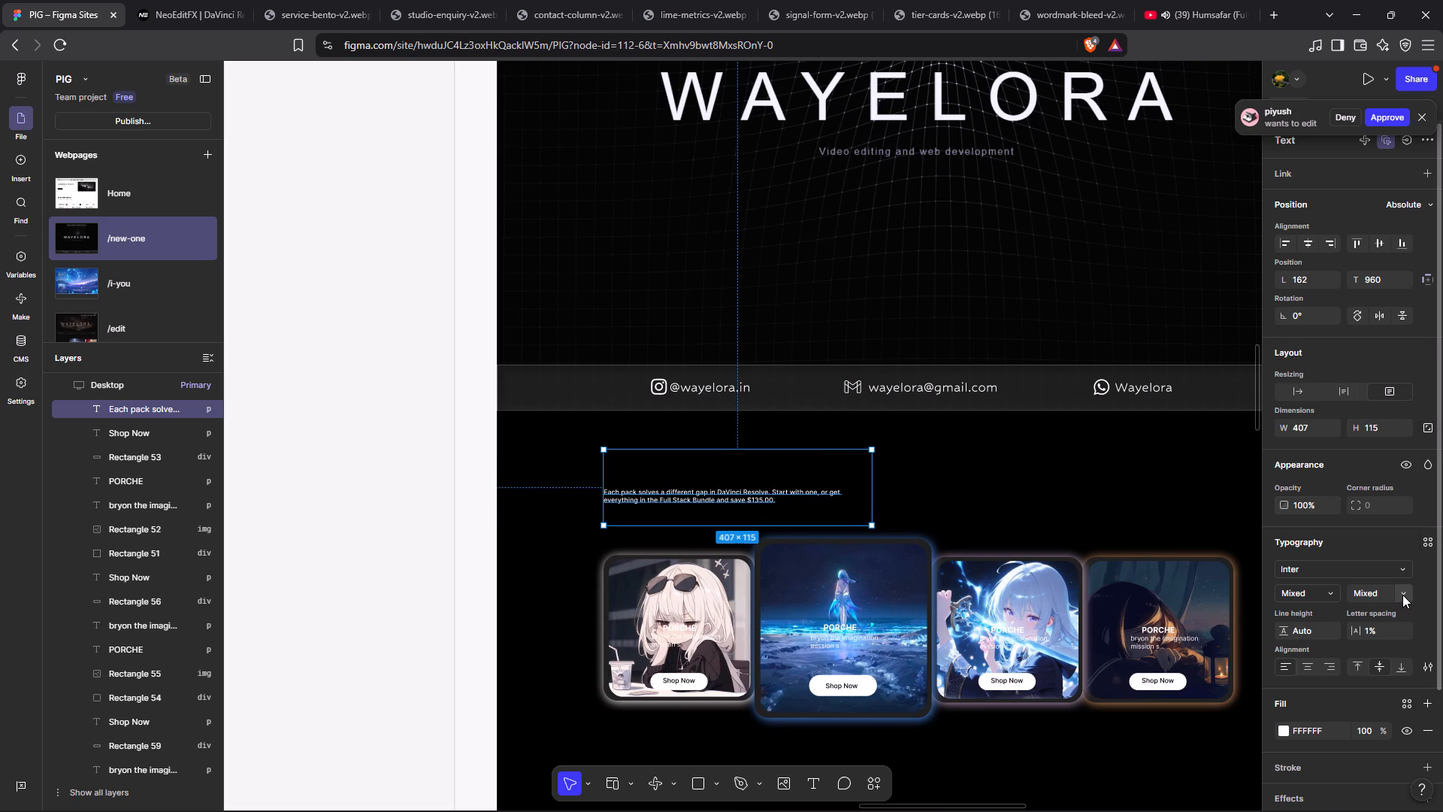
Set the description's font size to 14 and widen its box to about 467 so the text fits on two lines.
click(1402, 595)
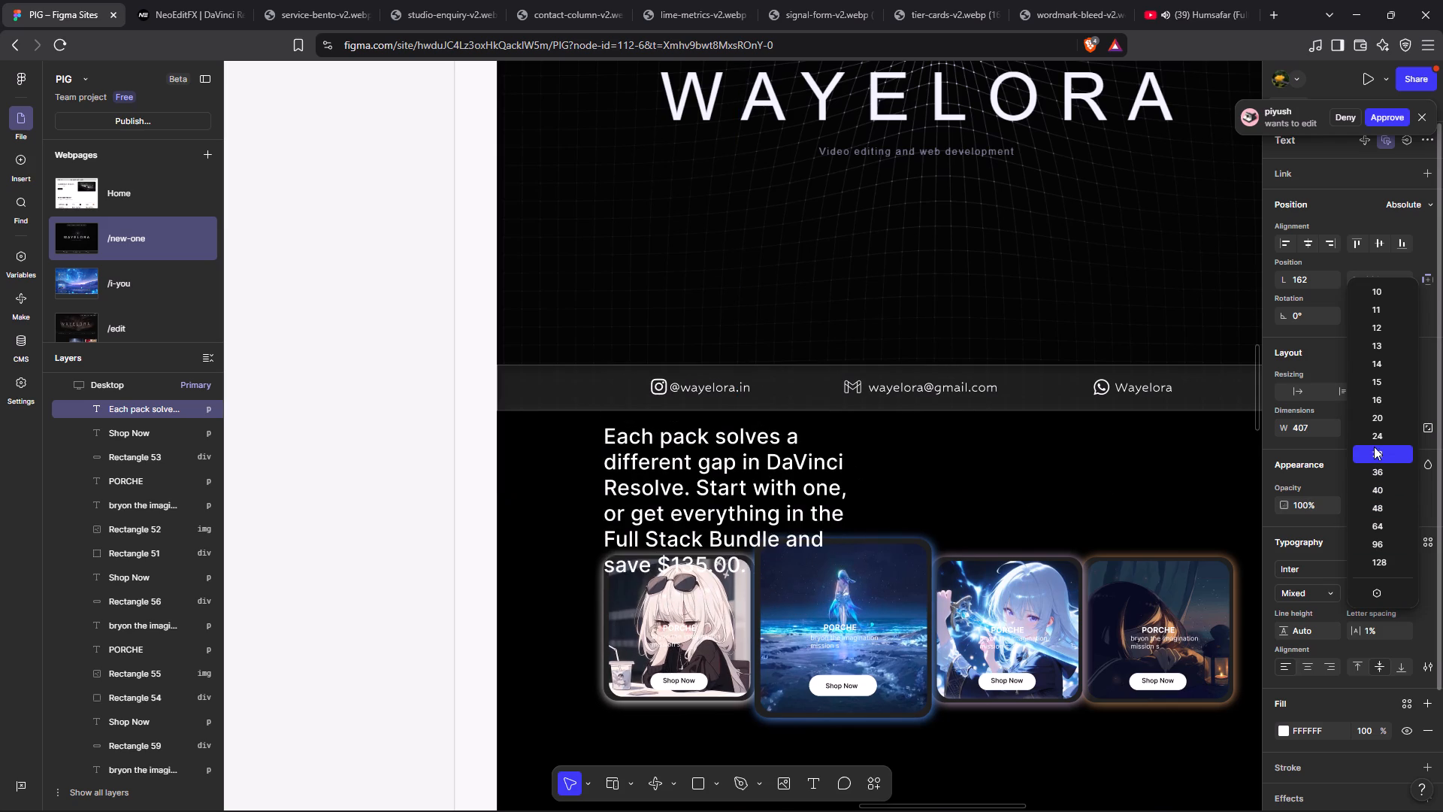
click(1387, 367)
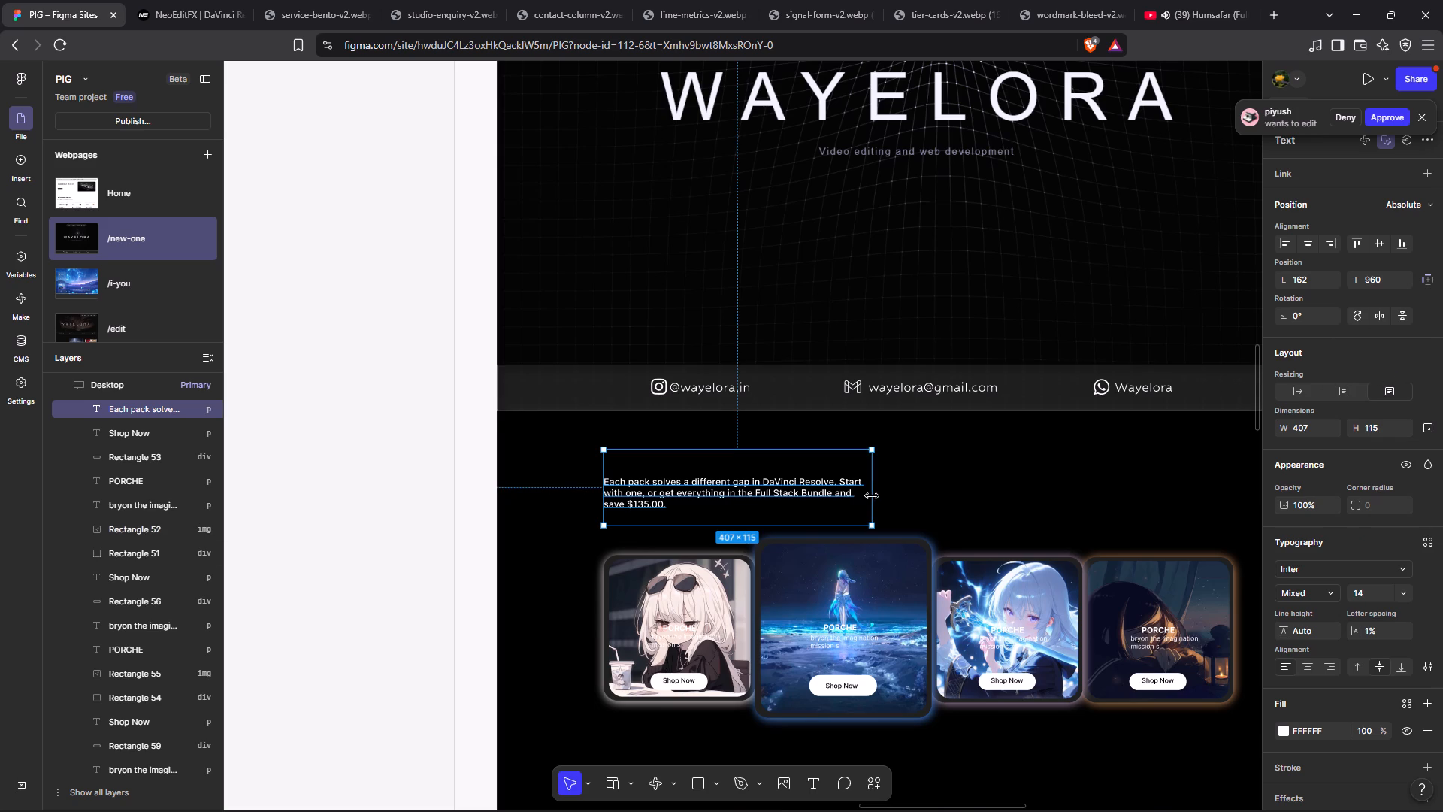
drag(873, 495, 905, 500)
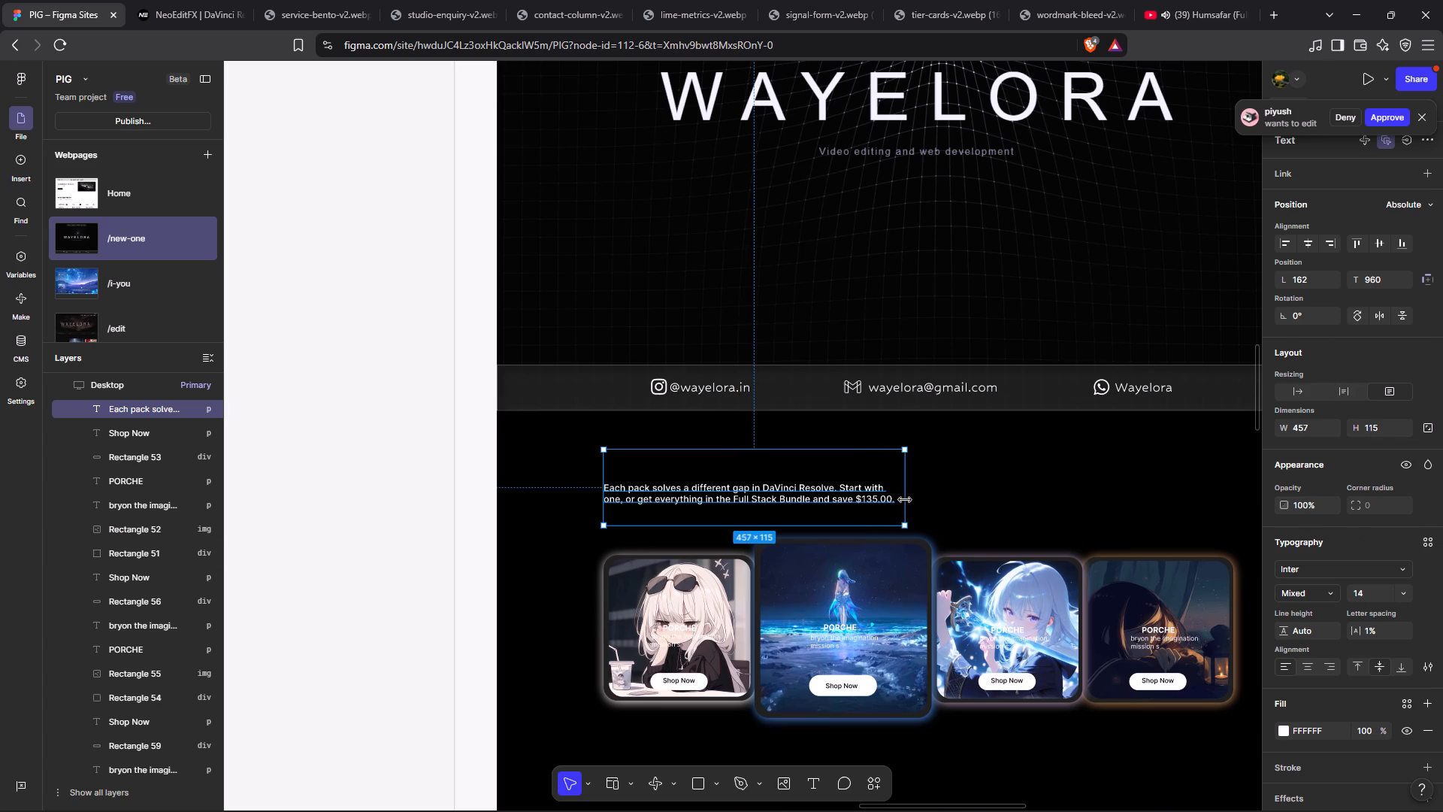
drag(905, 500, 911, 499)
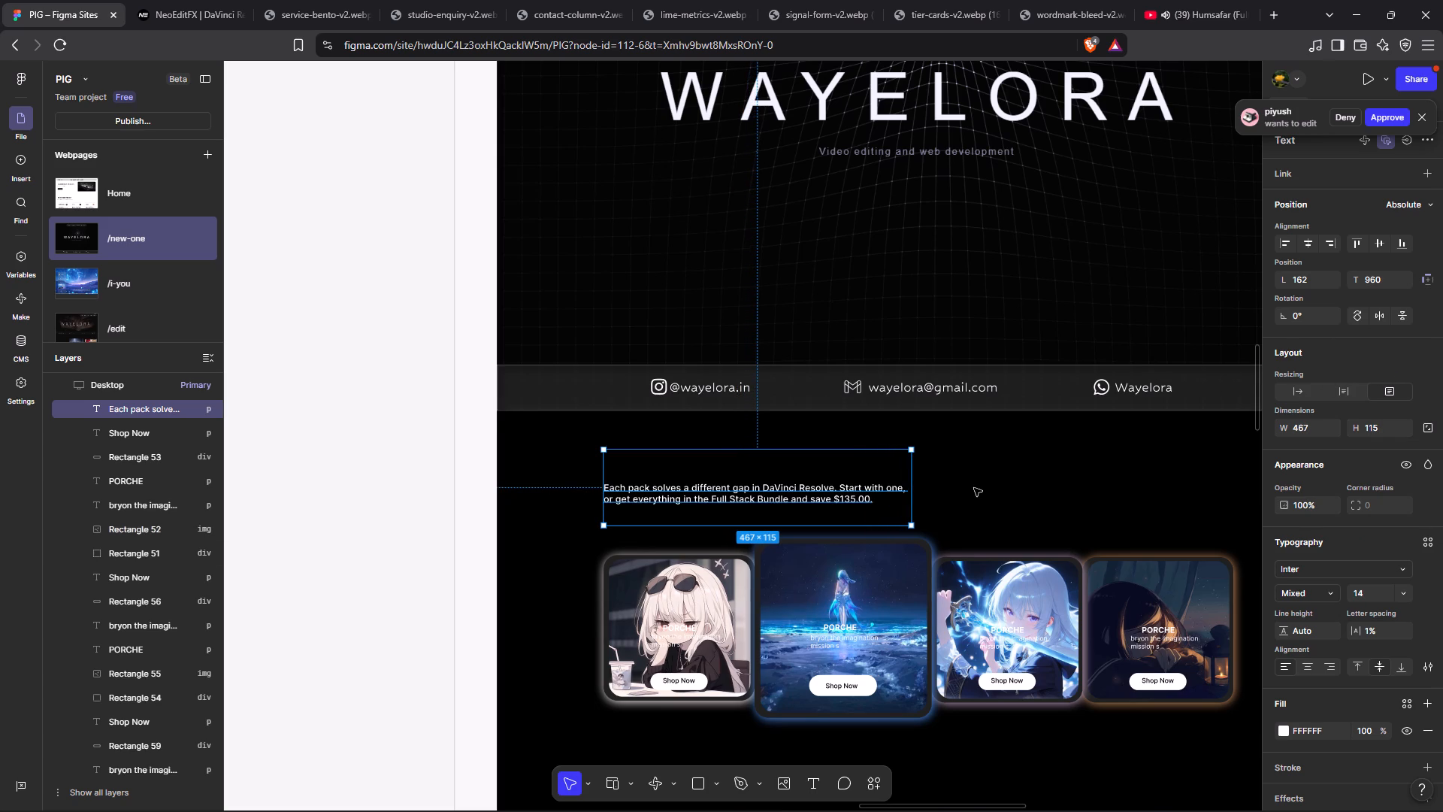
Nudge the description text box slightly left and up above the cards.
click(974, 488)
click(804, 490)
drag(804, 490, 797, 491)
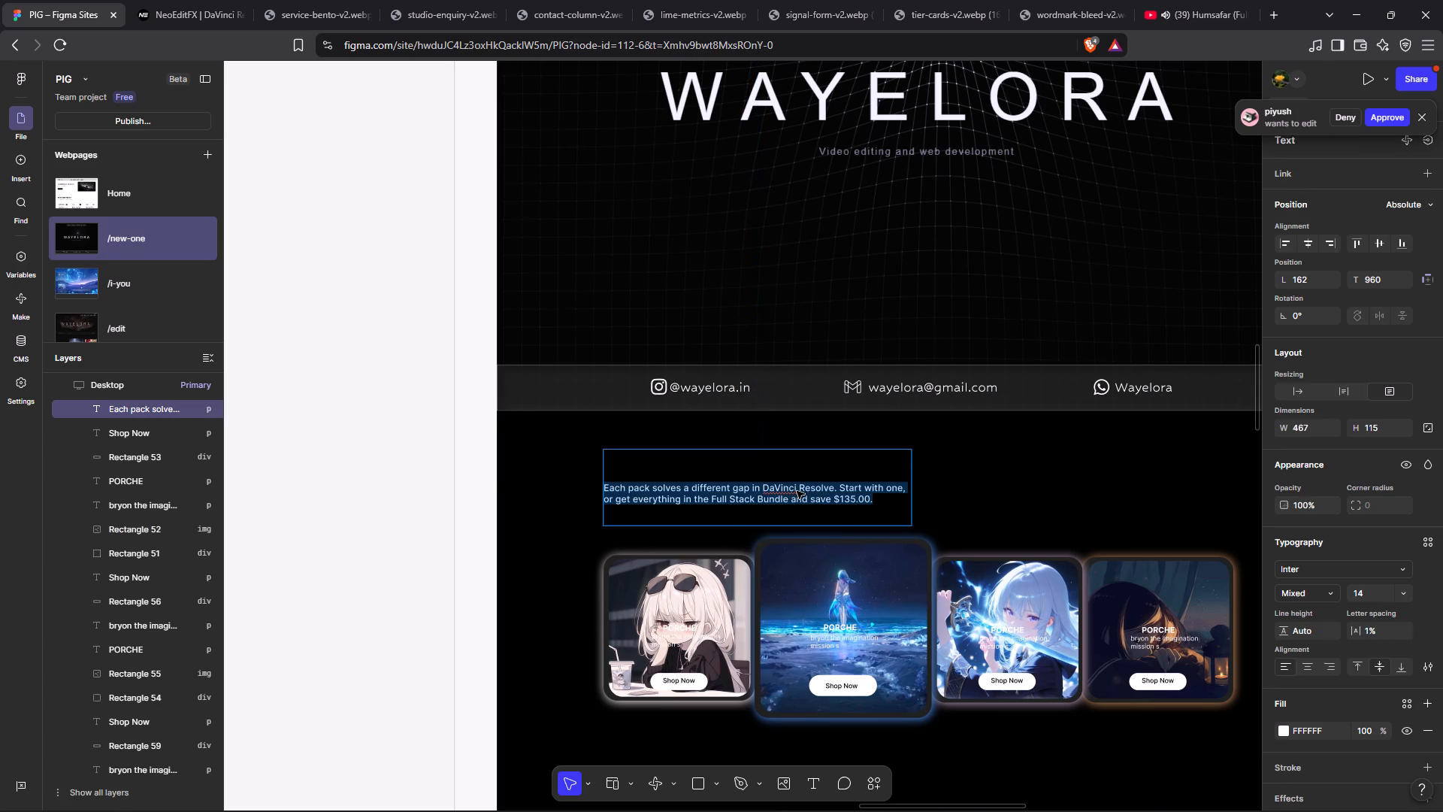
drag(797, 491, 932, 483)
click(932, 483)
click(853, 485)
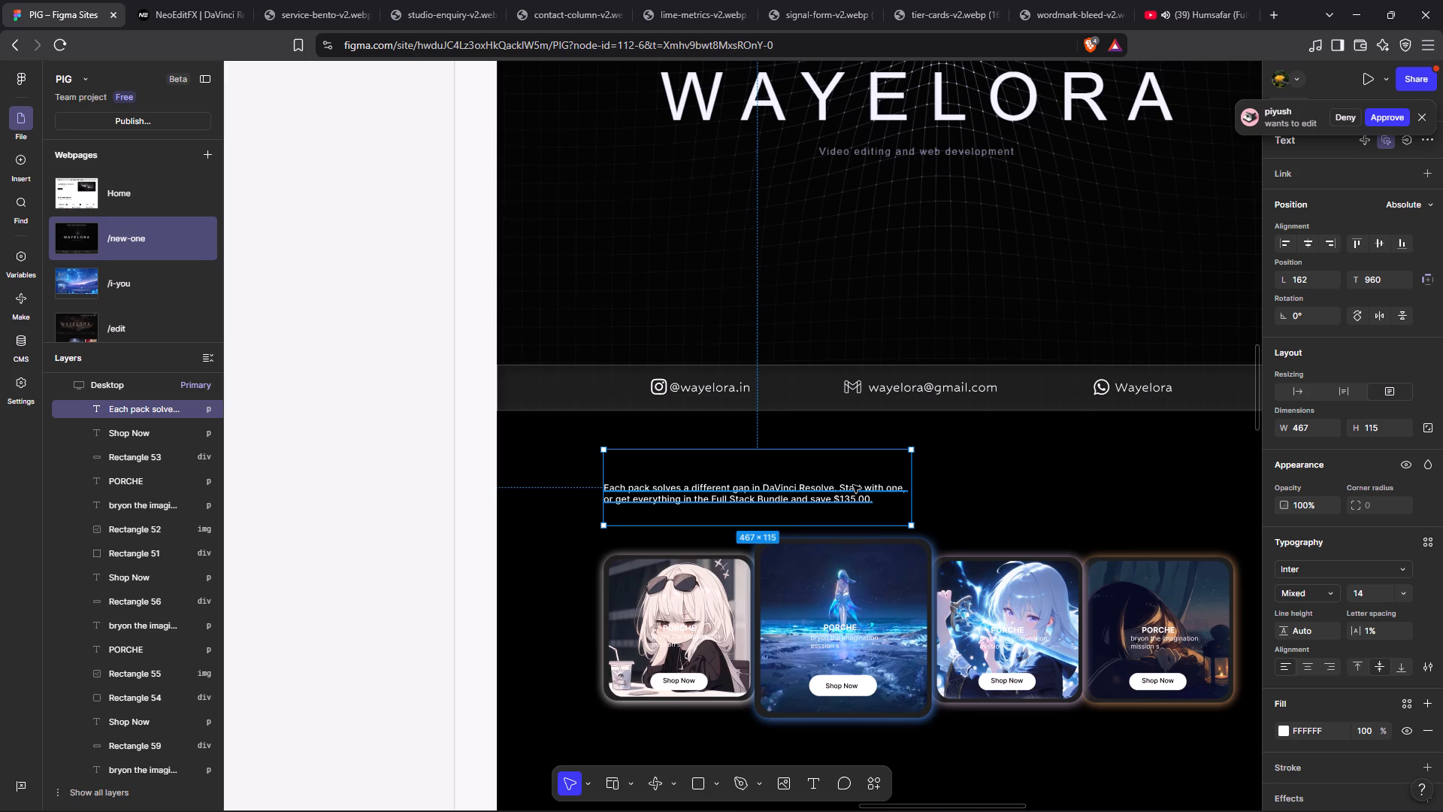
click(1038, 490)
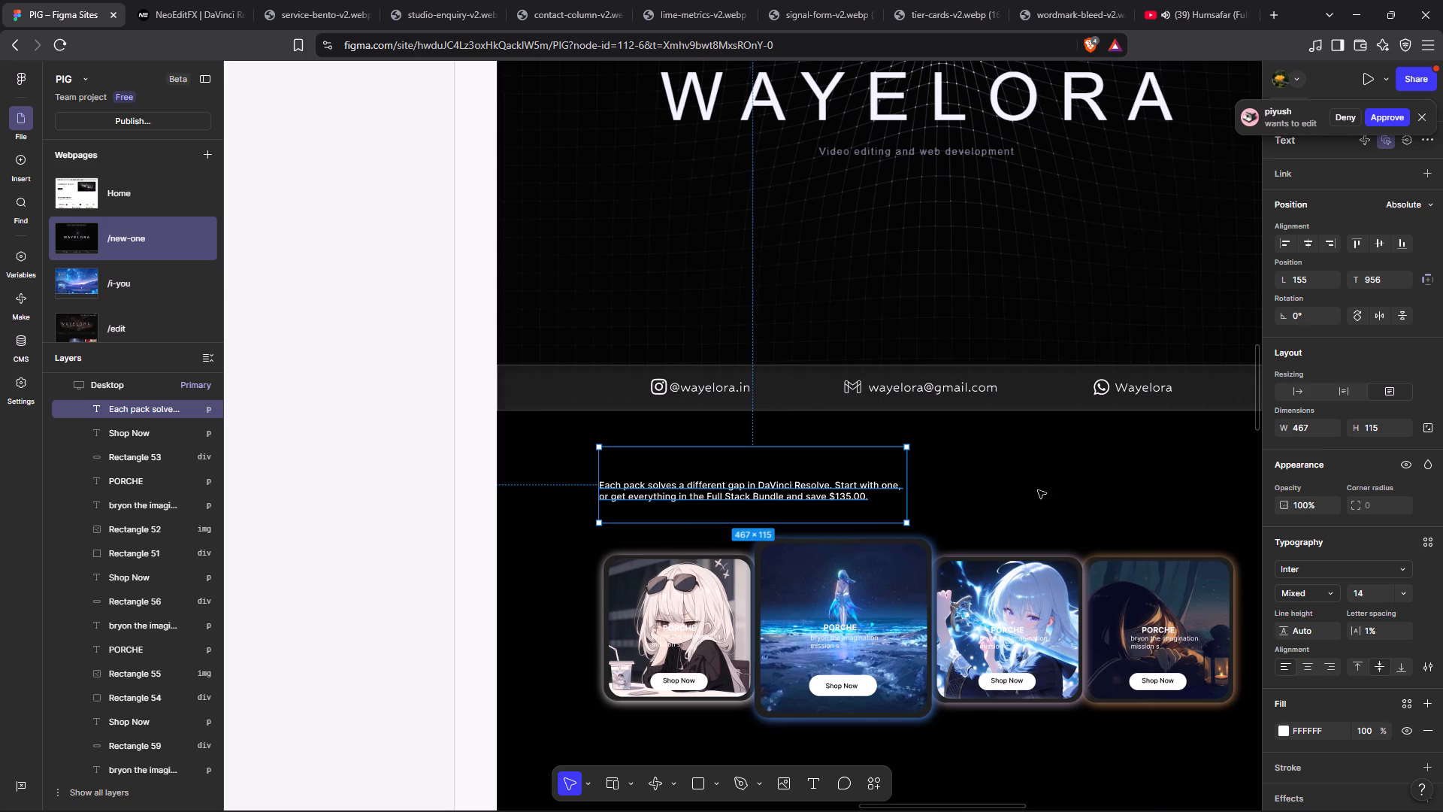
Paste "Pick your pack" as a separate text element above the description, left-aligned with it at about L 155, T 956.
click(810, 786)
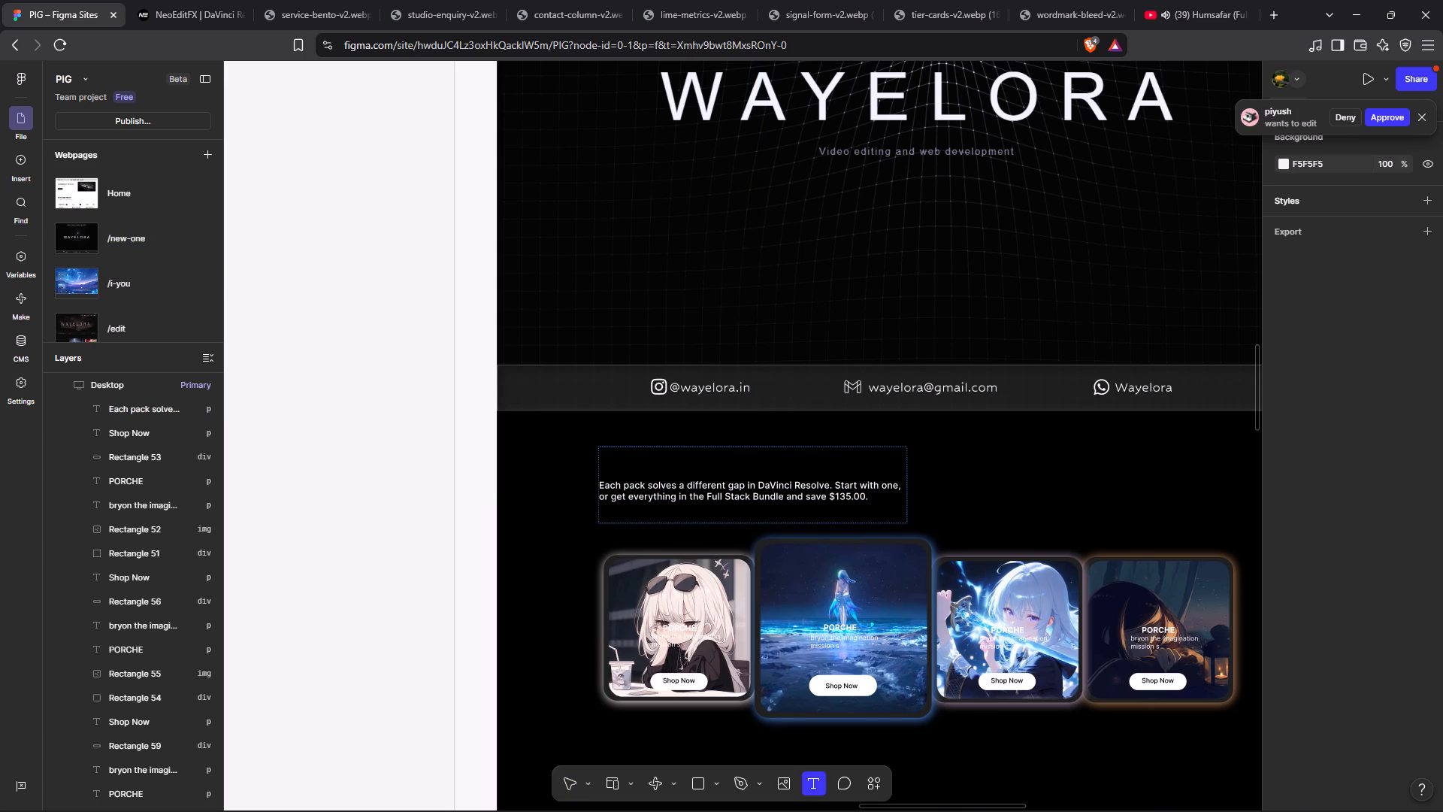
click(593, 444)
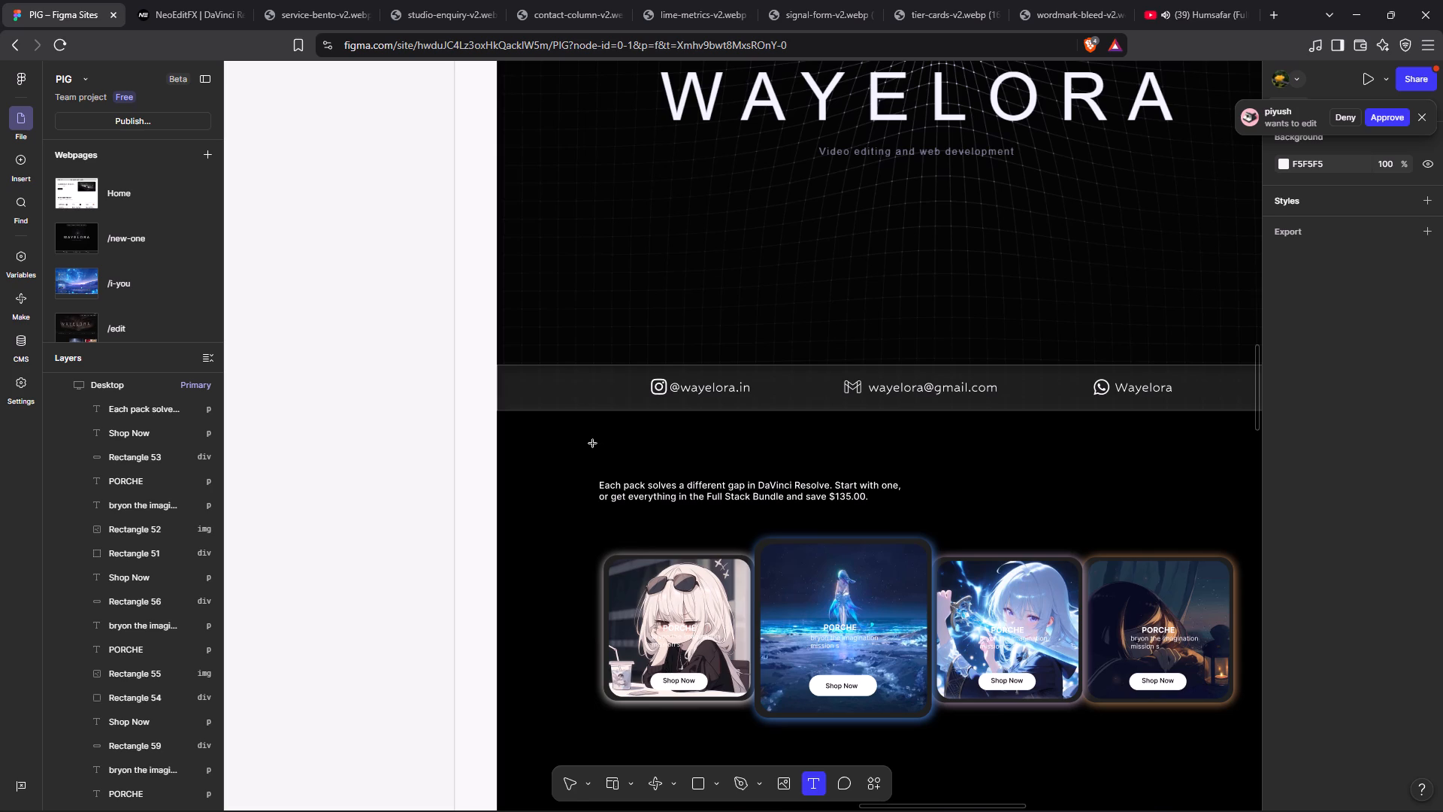
key(ctrl+v)
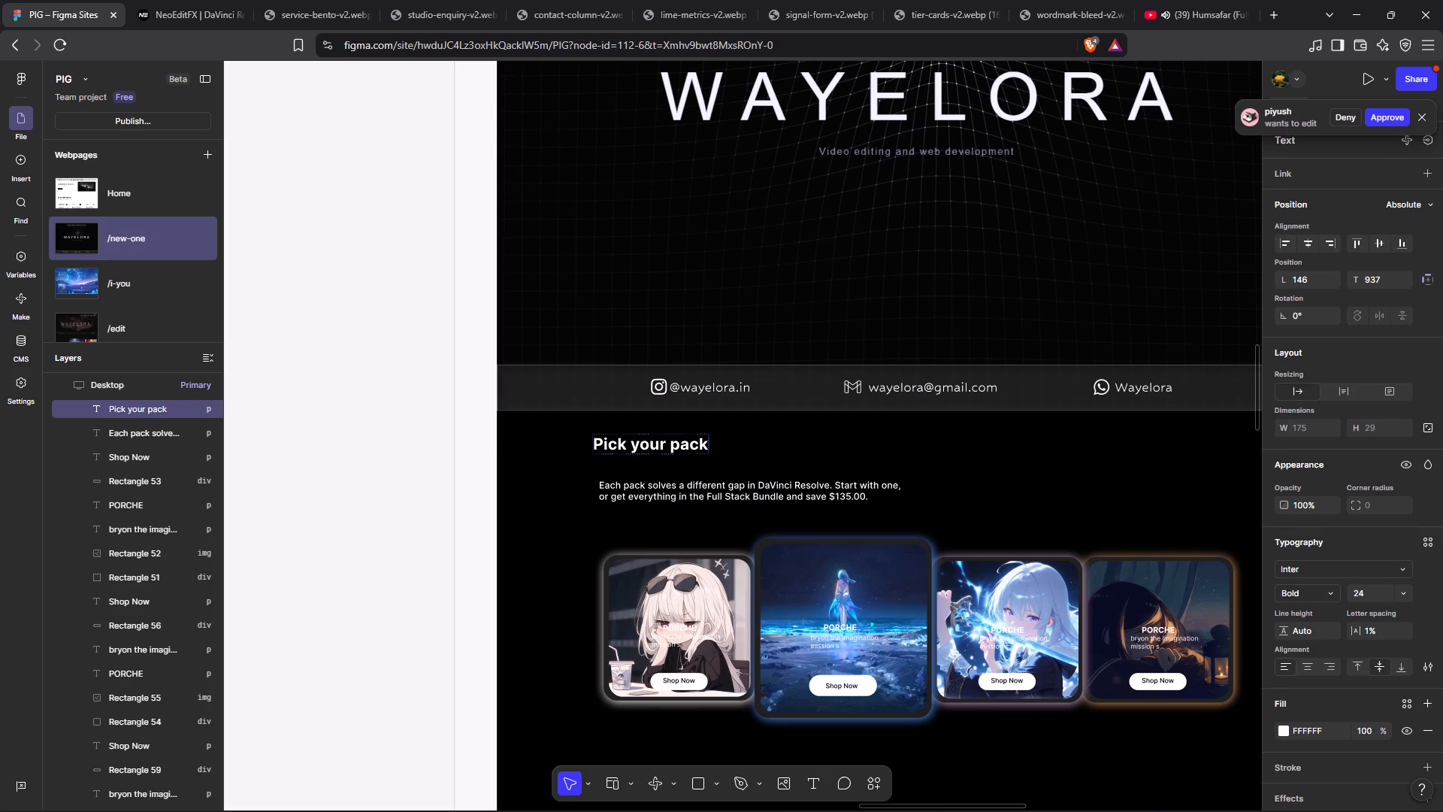
click(791, 443)
drag(670, 446, 676, 458)
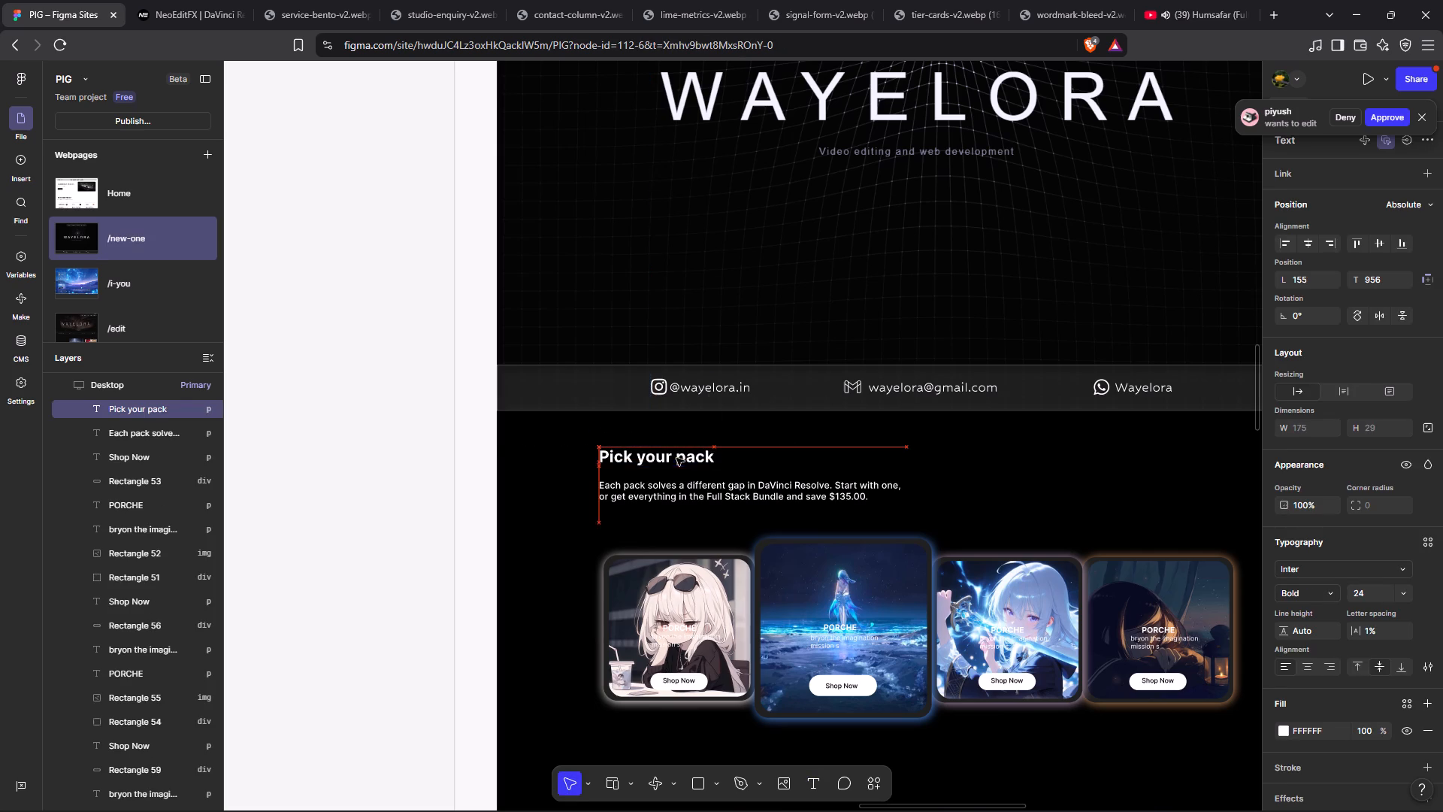
drag(676, 458, 676, 457)
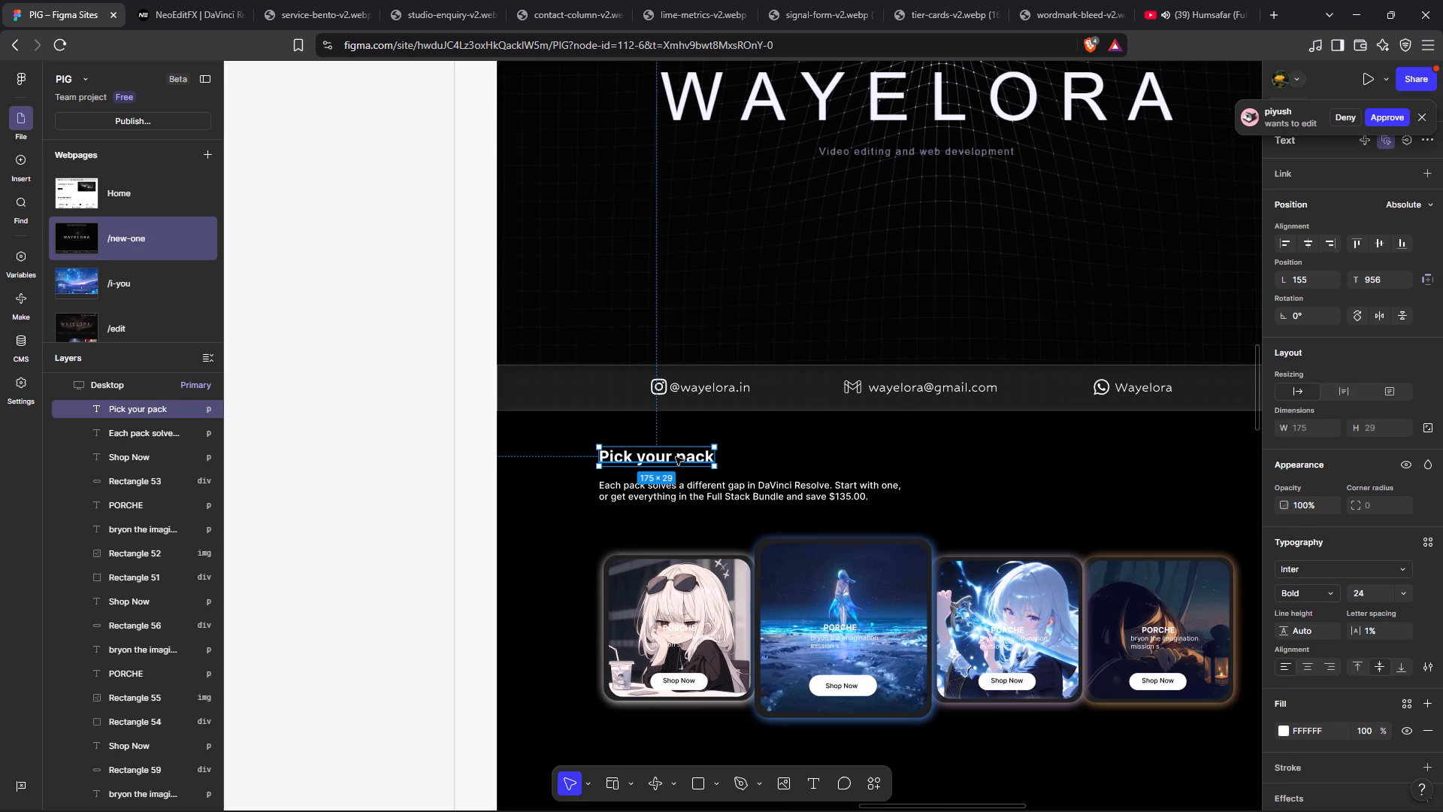
Set the "Pick your pack" heading's font size to 40.
click(1403, 595)
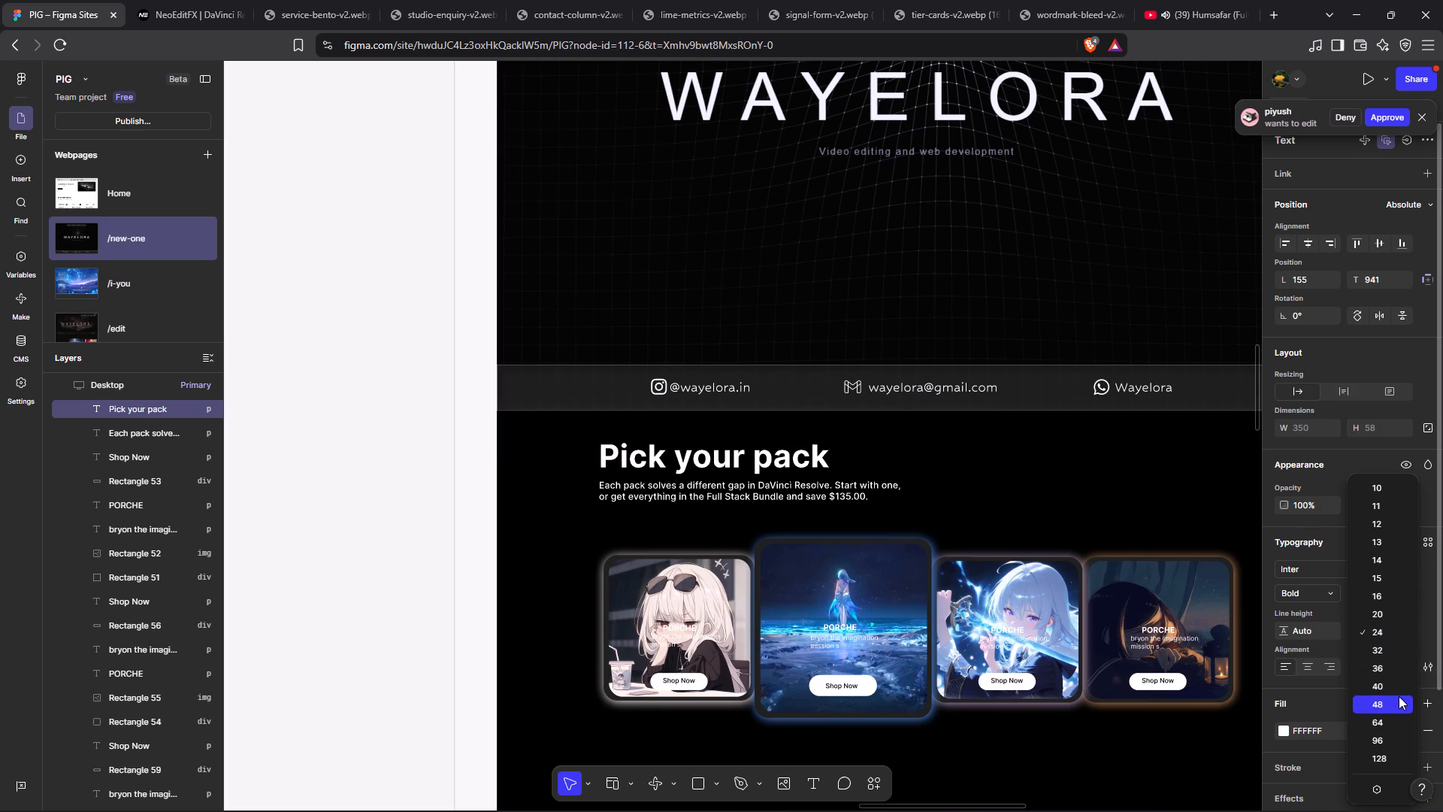
click(1400, 691)
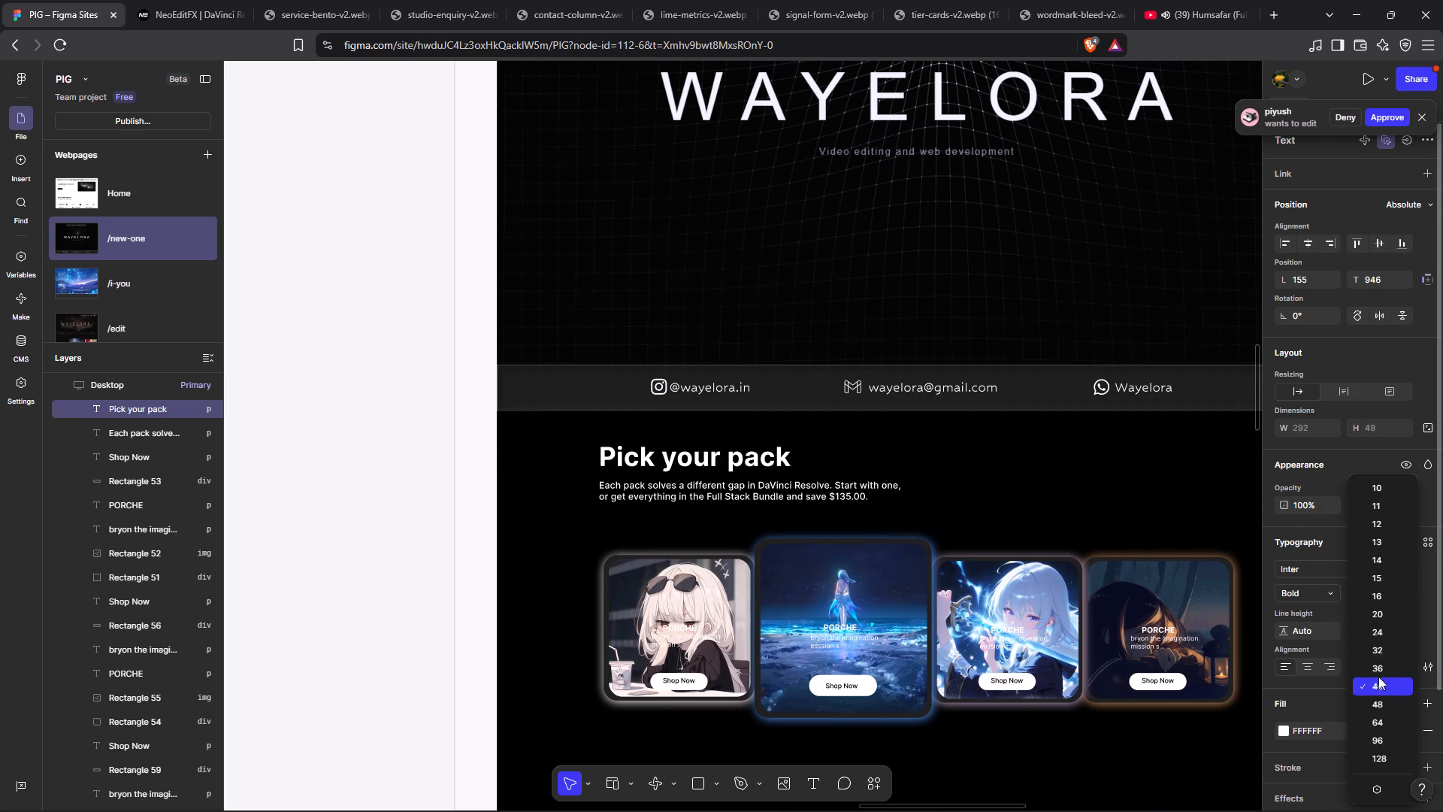
click(1088, 456)
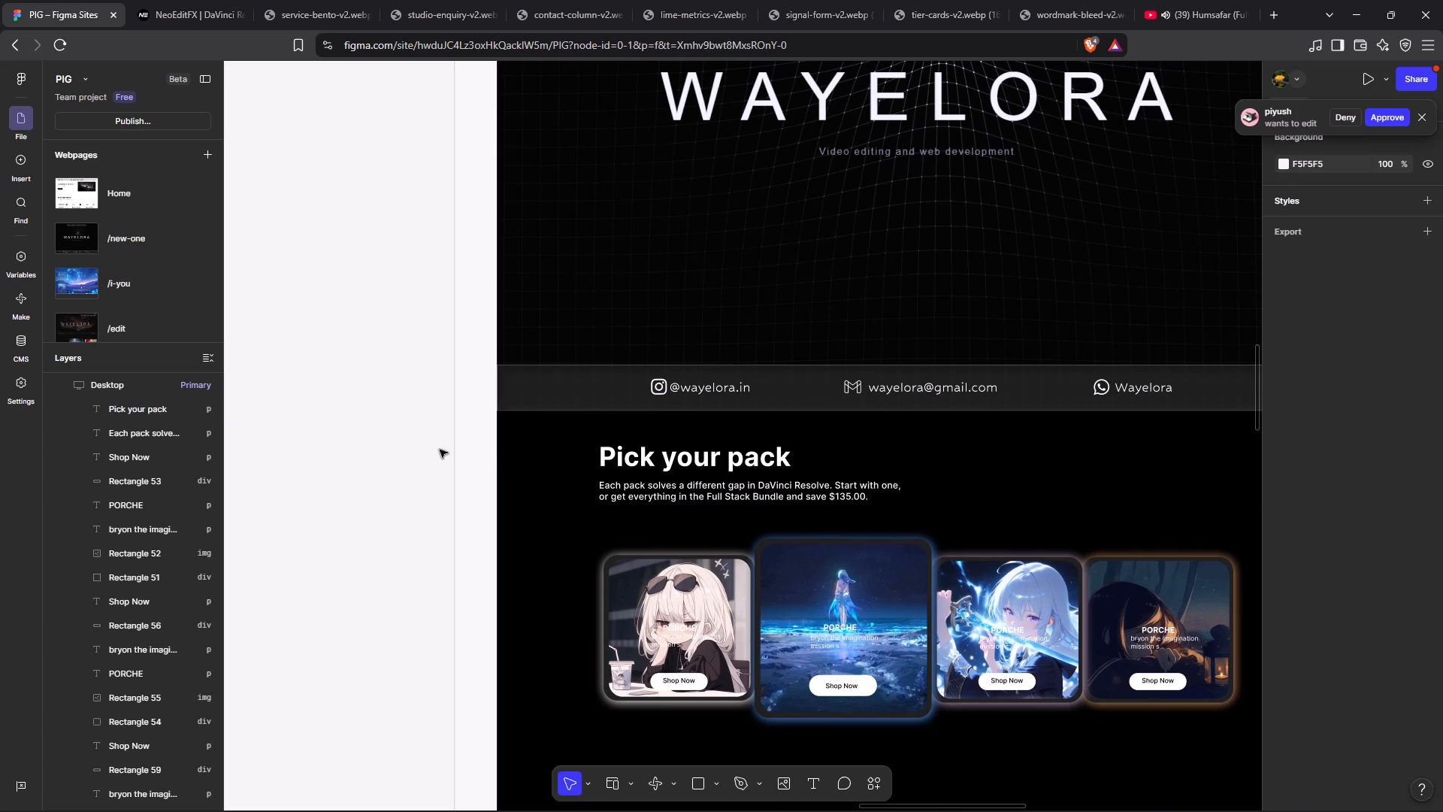
Compare the heading area with NeoEditFX's "Pick your pack" section, including its "View whole collection" button.
click(400, 451)
scroll(400, 451, left, 4)
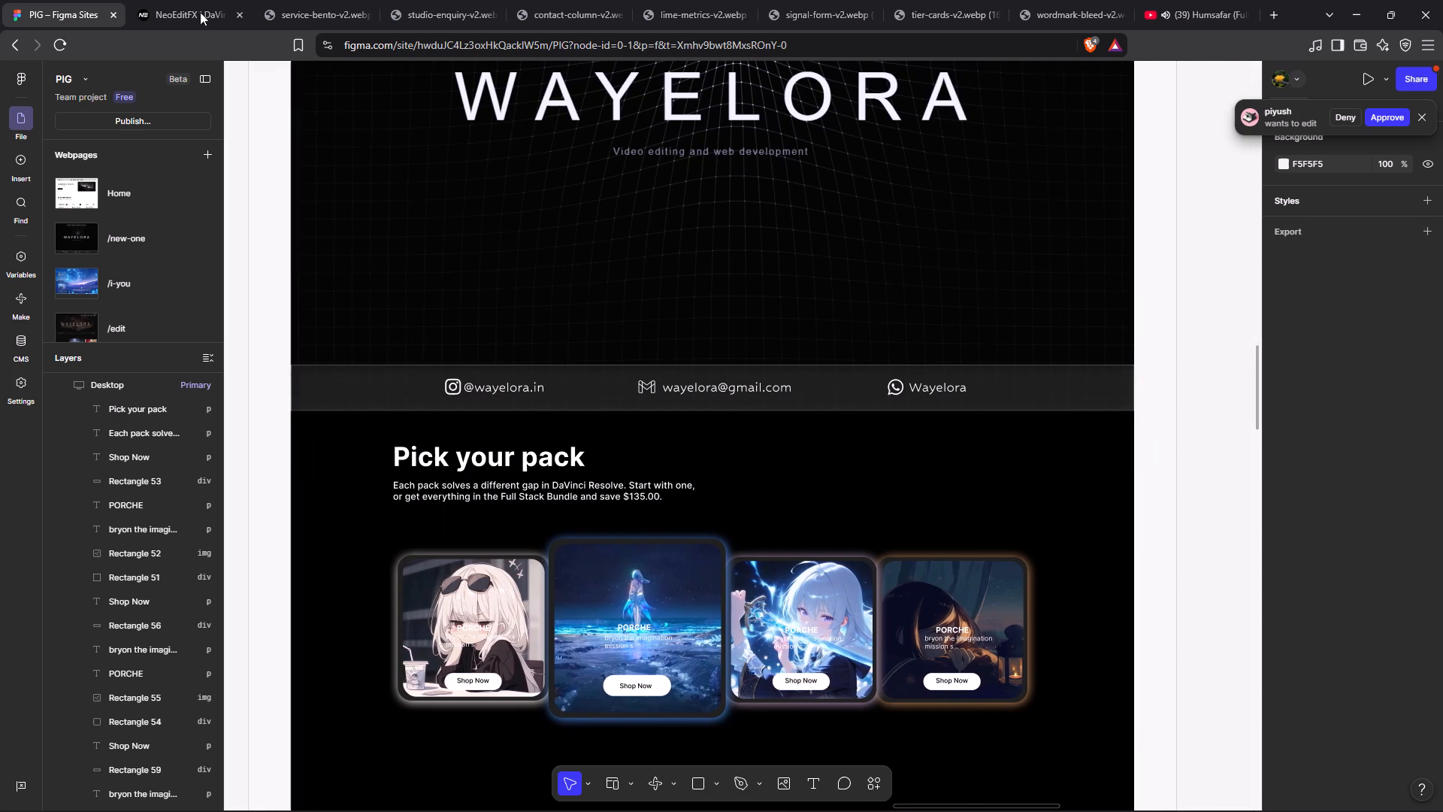
click(177, 0)
click(0, 0)
click(168, 0)
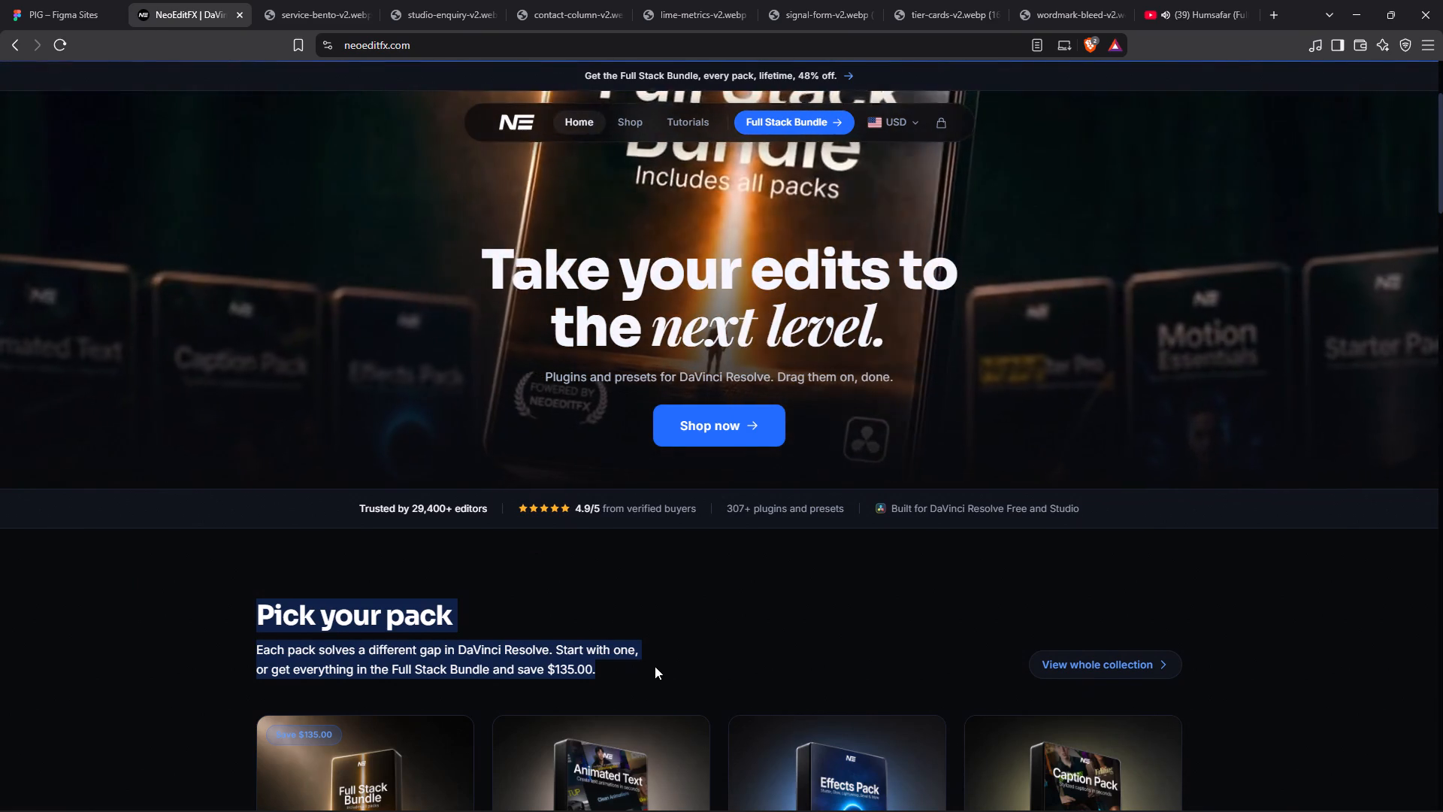
scroll(655, 666, down, 4)
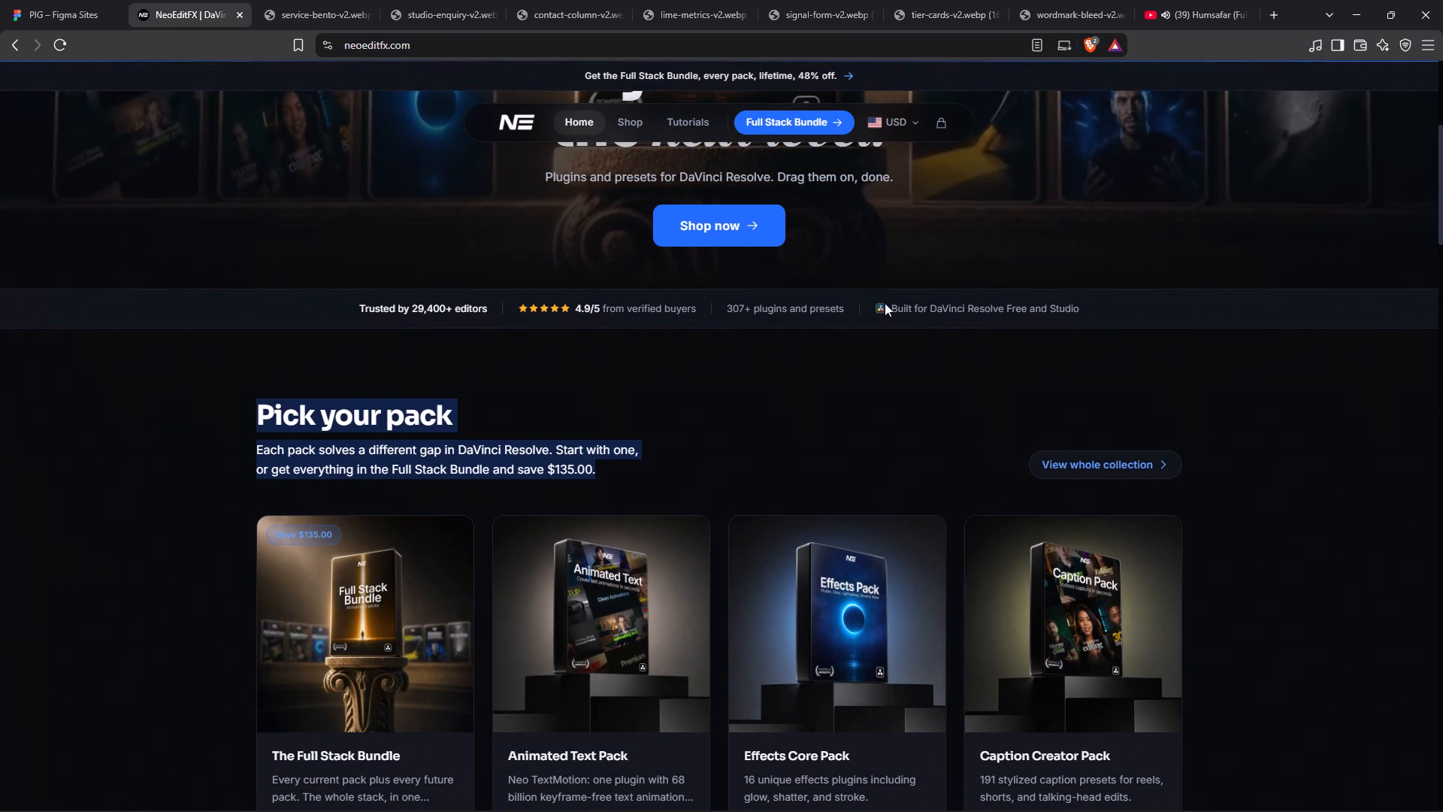
click(86, 0)
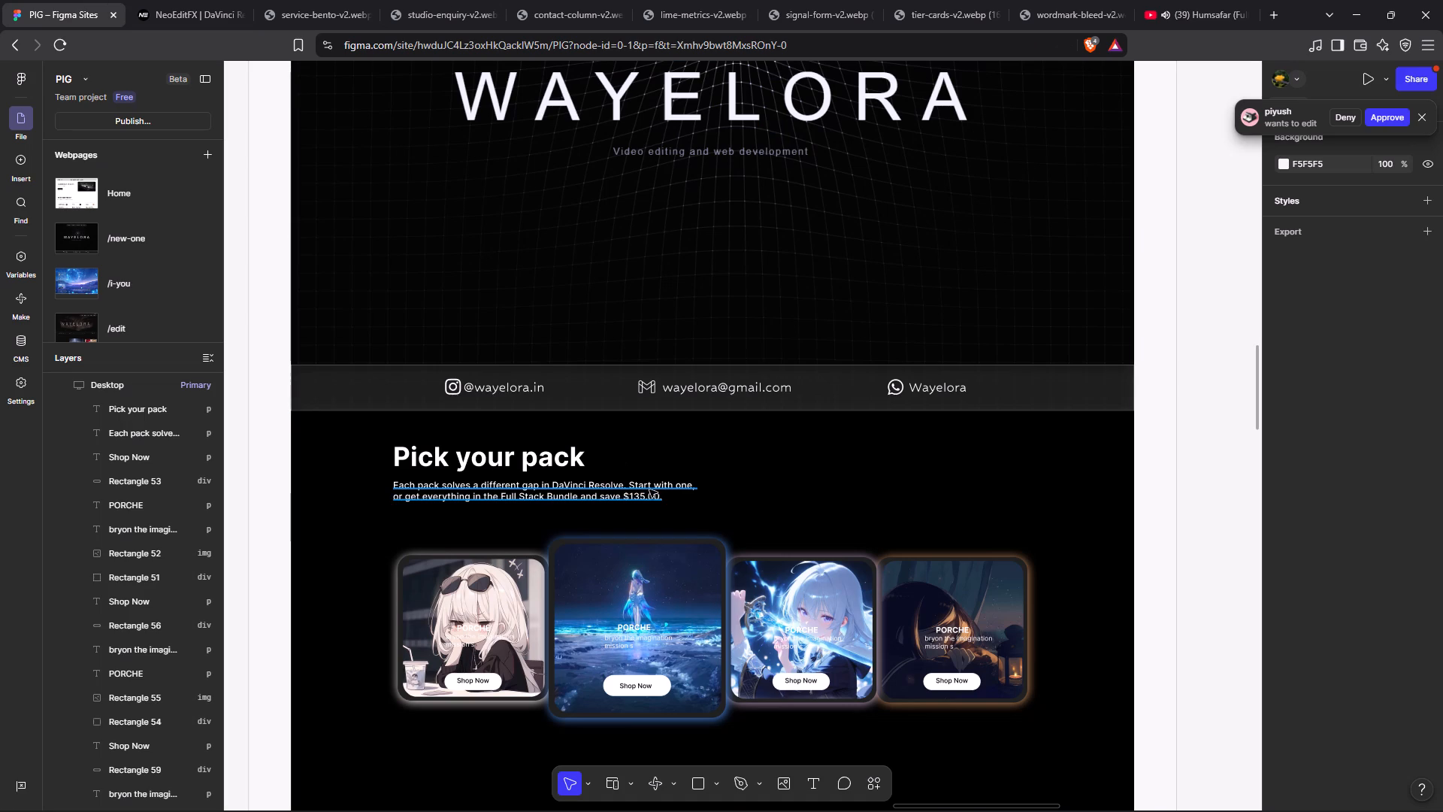
click(1238, 496)
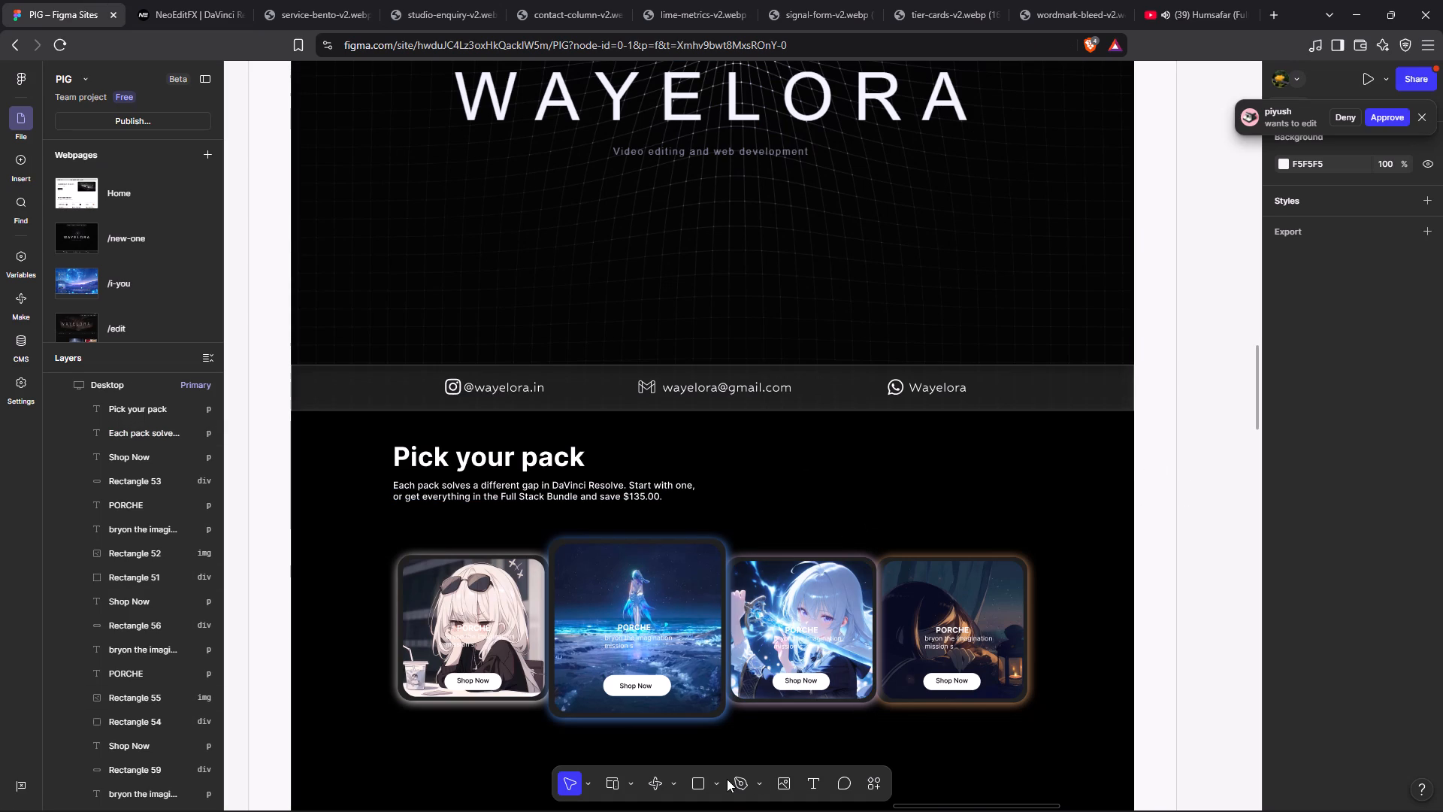
Draw a rectangle about 154 × 32 beside the description, above the fourth card, as the base for a button.
click(703, 783)
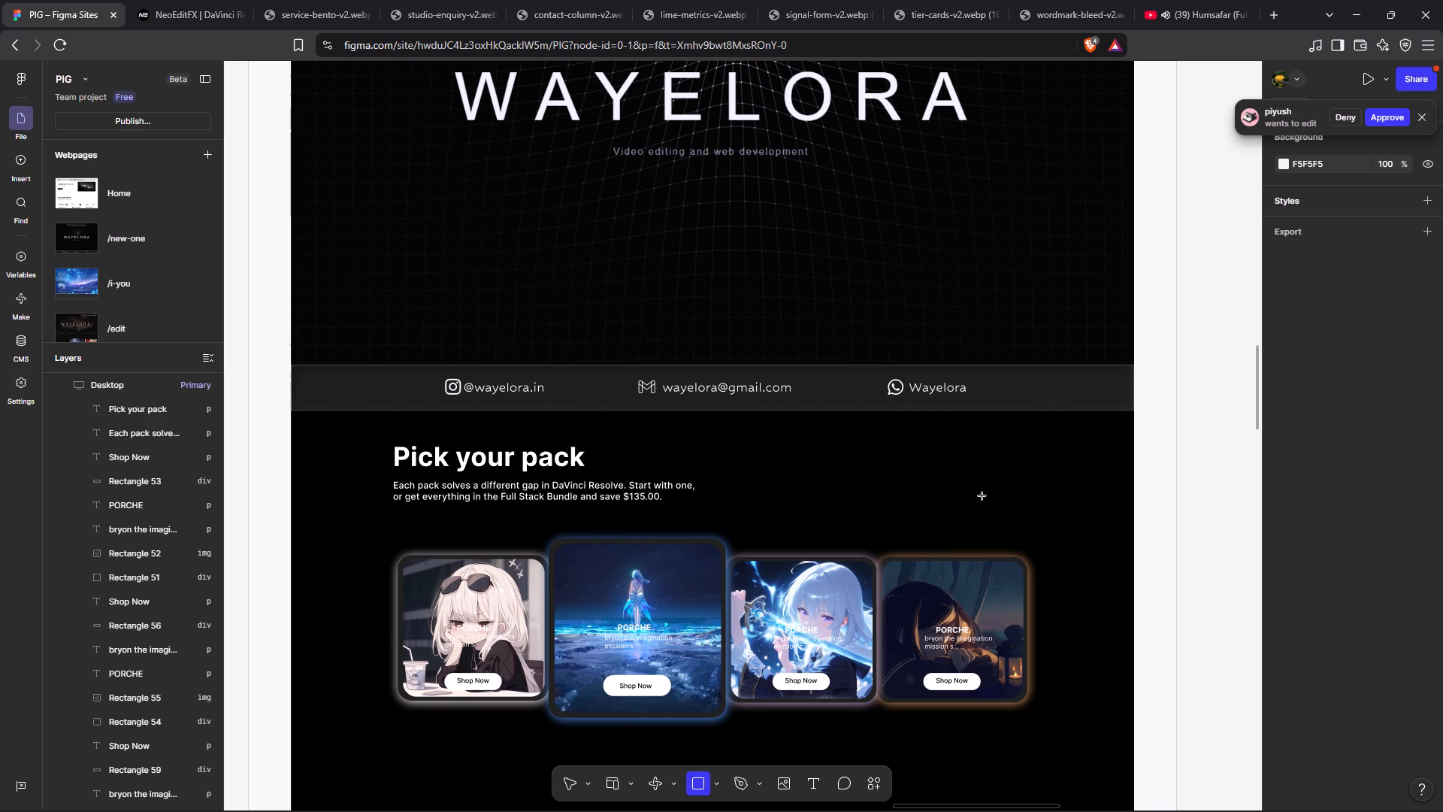
drag(986, 487, 1088, 503)
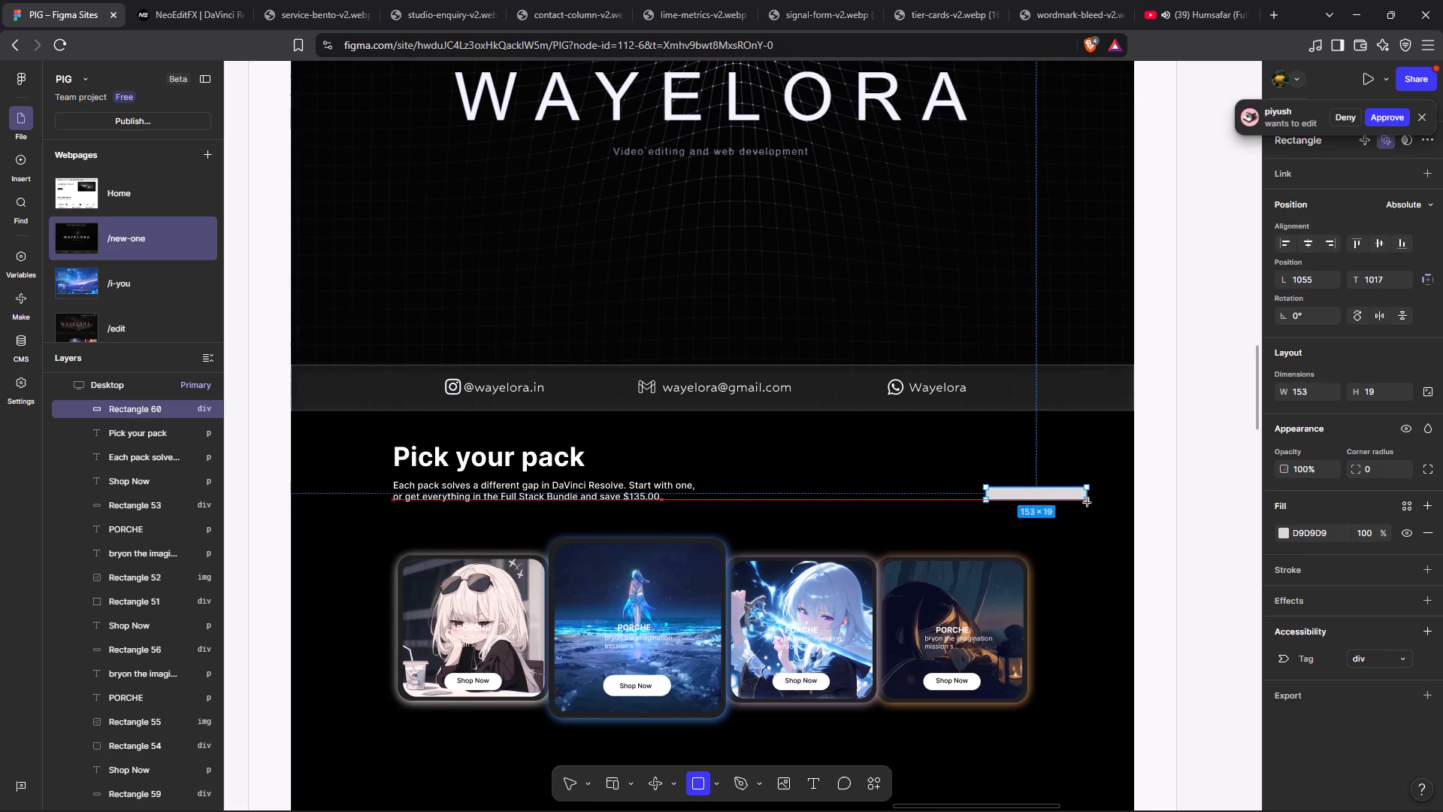
drag(1088, 503, 1088, 508)
Move the rectangle so its right edge aligns with the fourth card, at about R 162, T 1003.
scroll(1088, 508, left, 2)
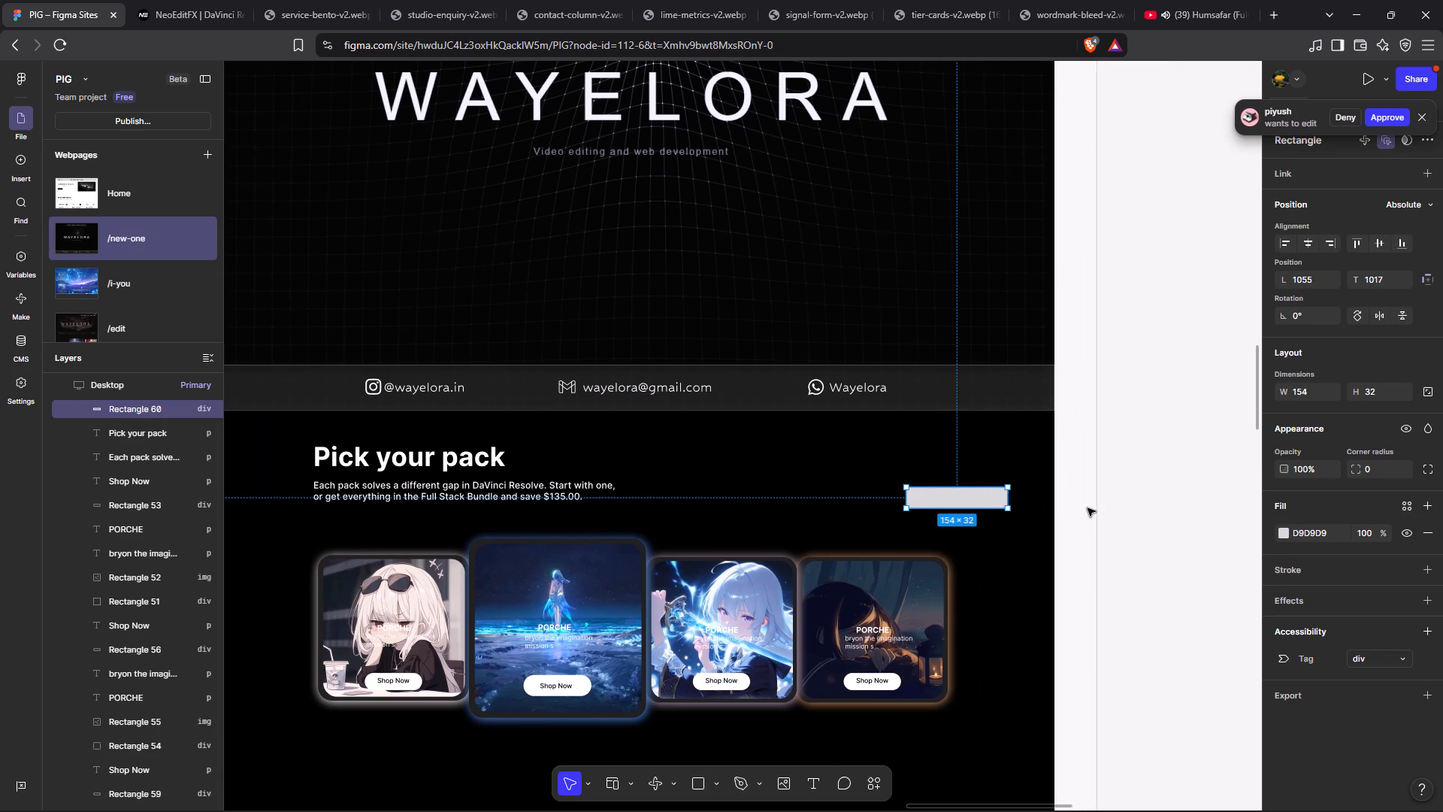
scroll(1088, 508, right, 1)
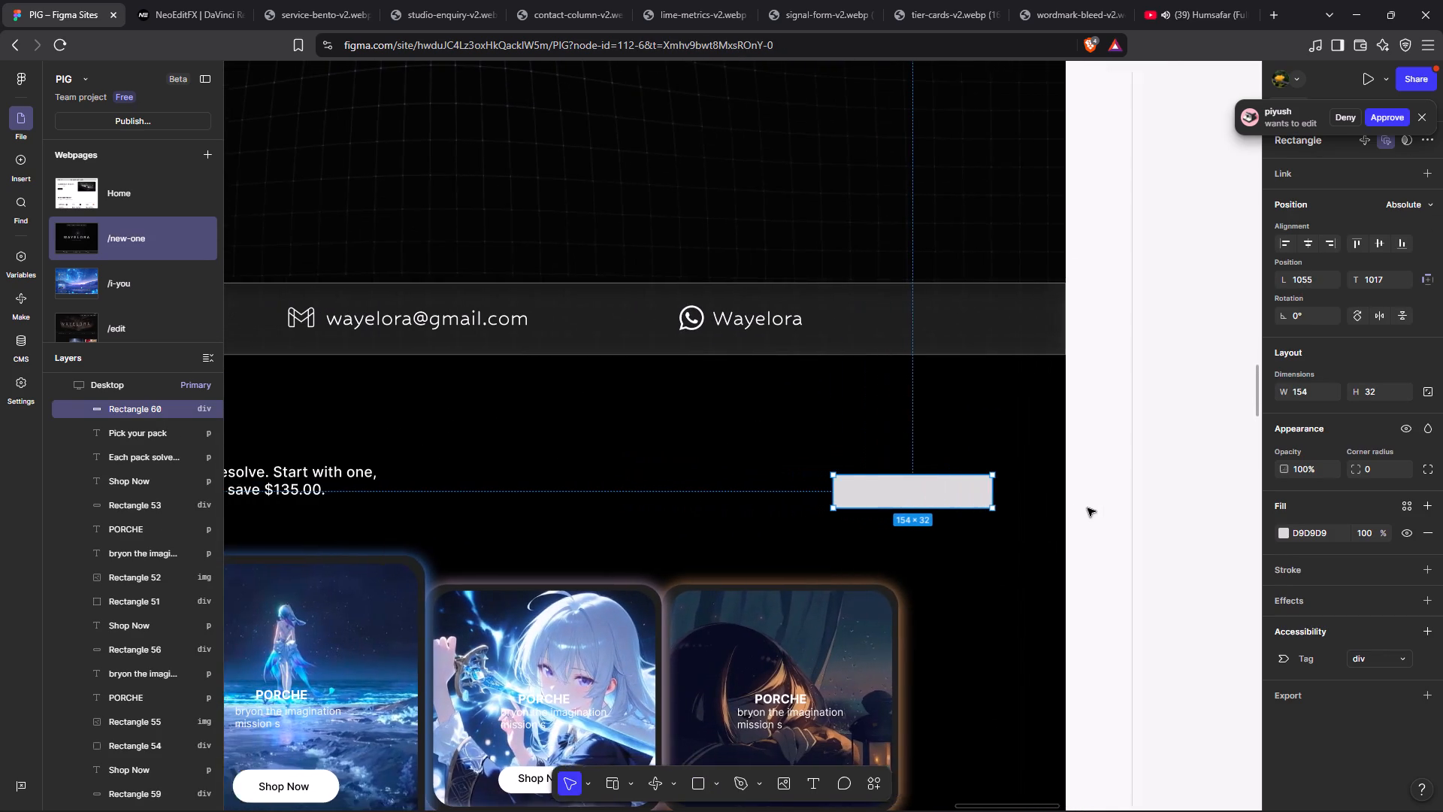
scroll(1088, 508, right, 1)
drag(1003, 498, 951, 489)
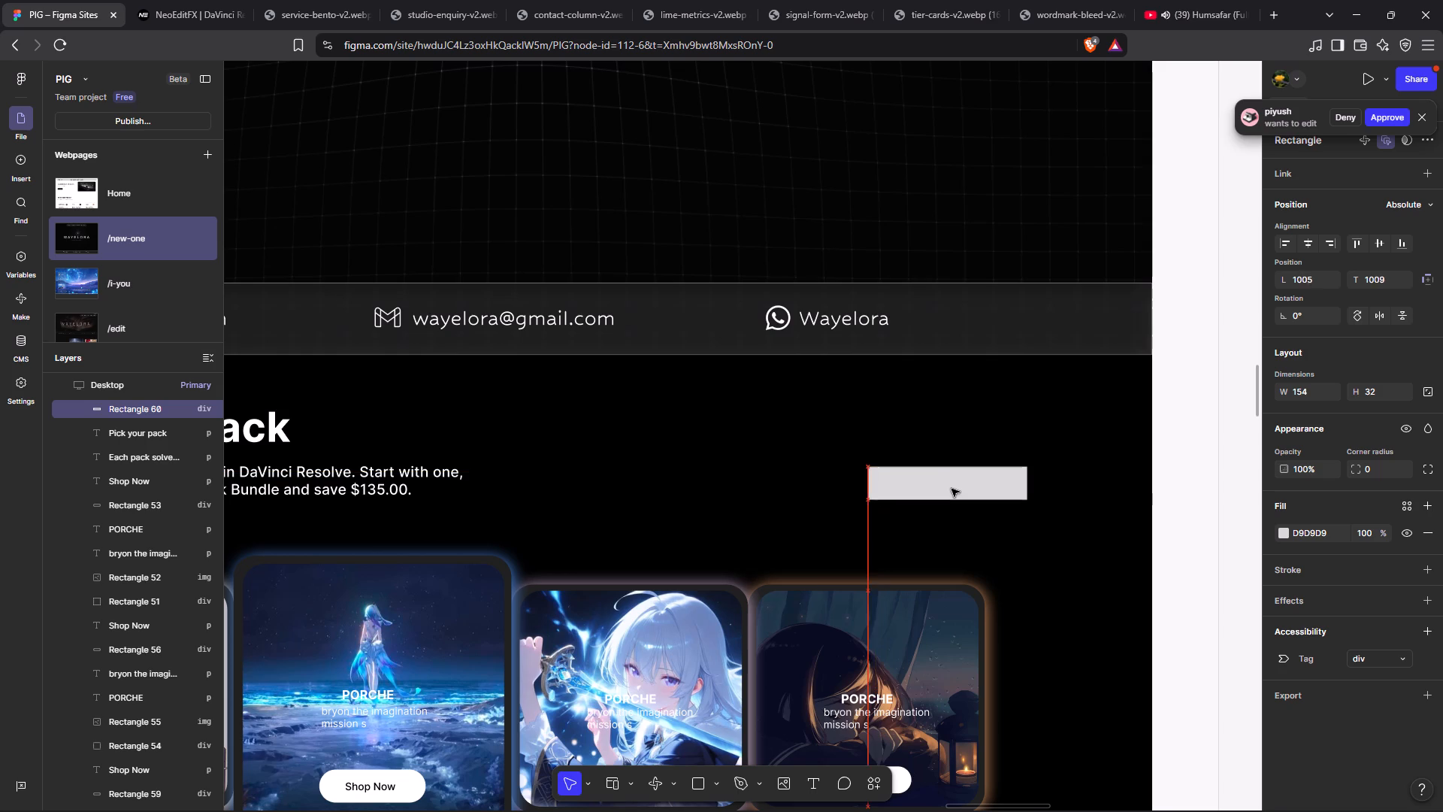
drag(951, 489, 911, 471)
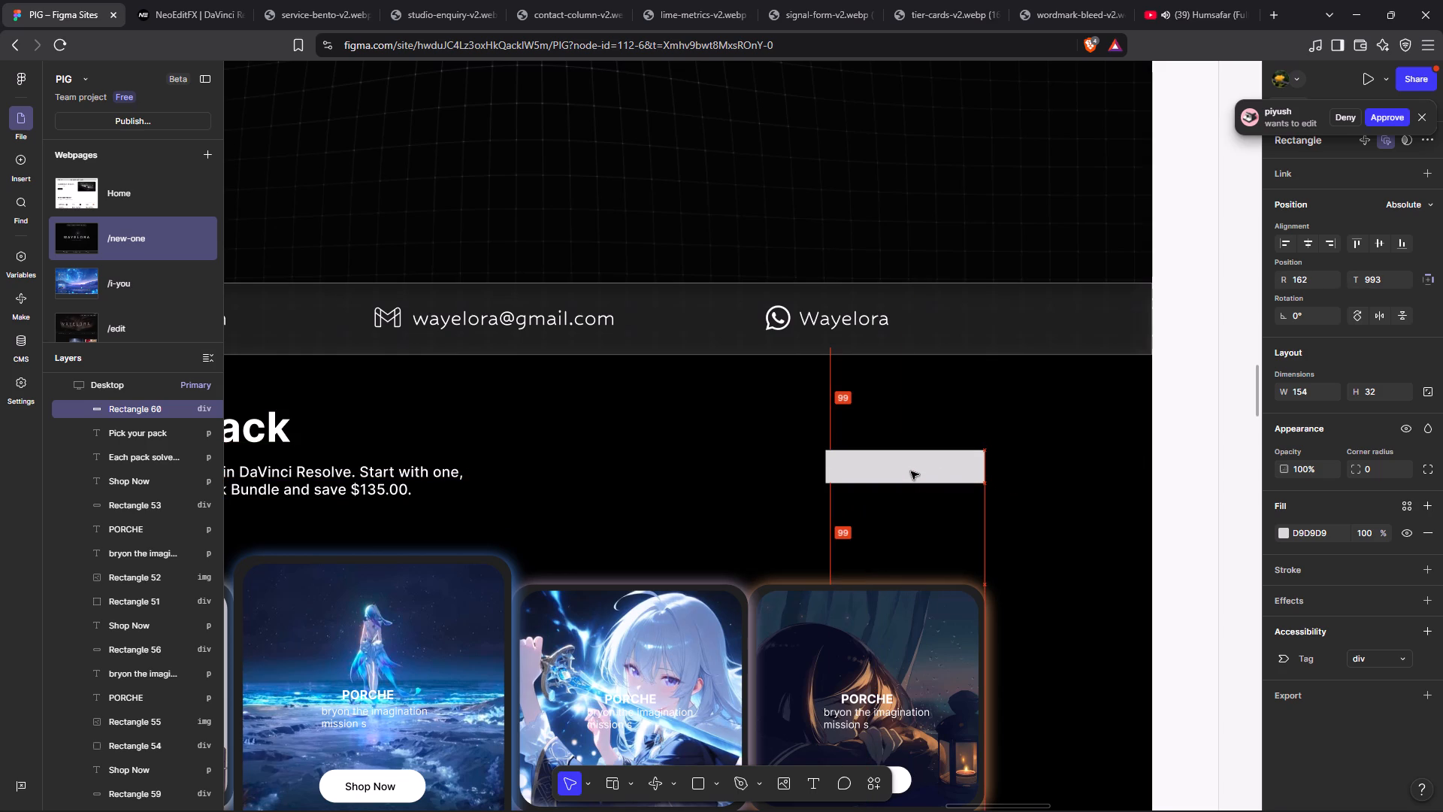
drag(911, 471, 913, 479)
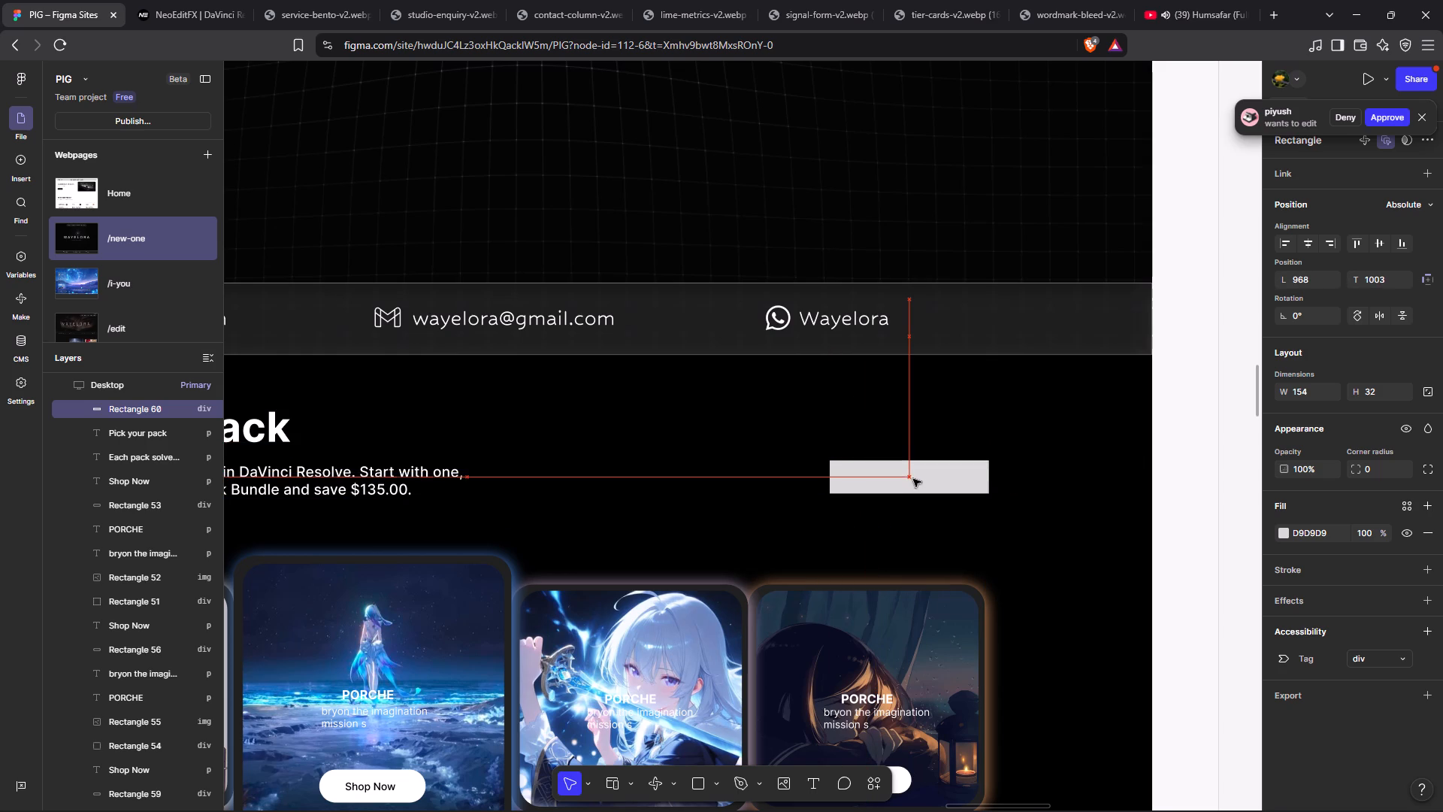
drag(913, 479, 910, 482)
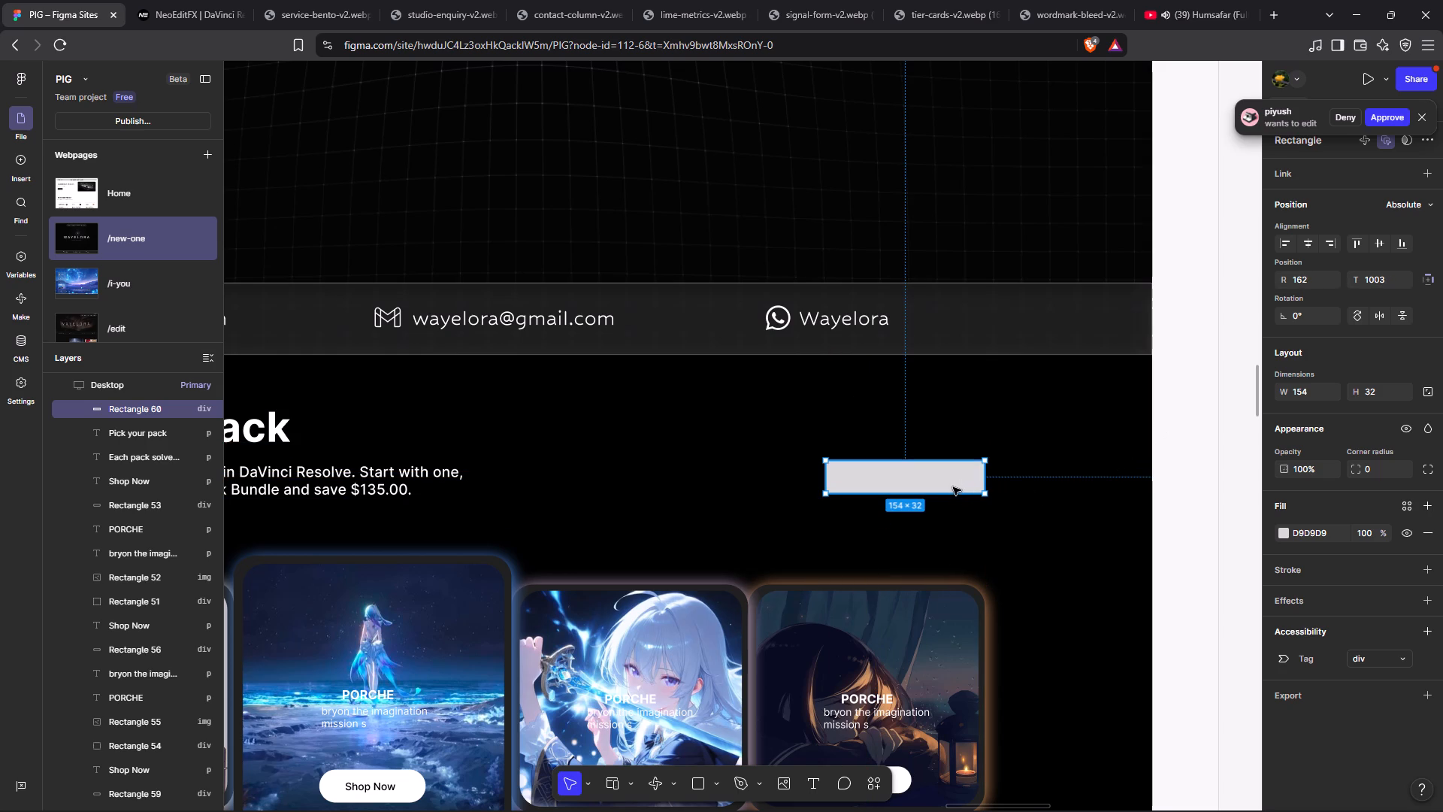
Reduce the button rectangle's height to about 27, keeping its top edge in place.
drag(957, 495, 957, 489)
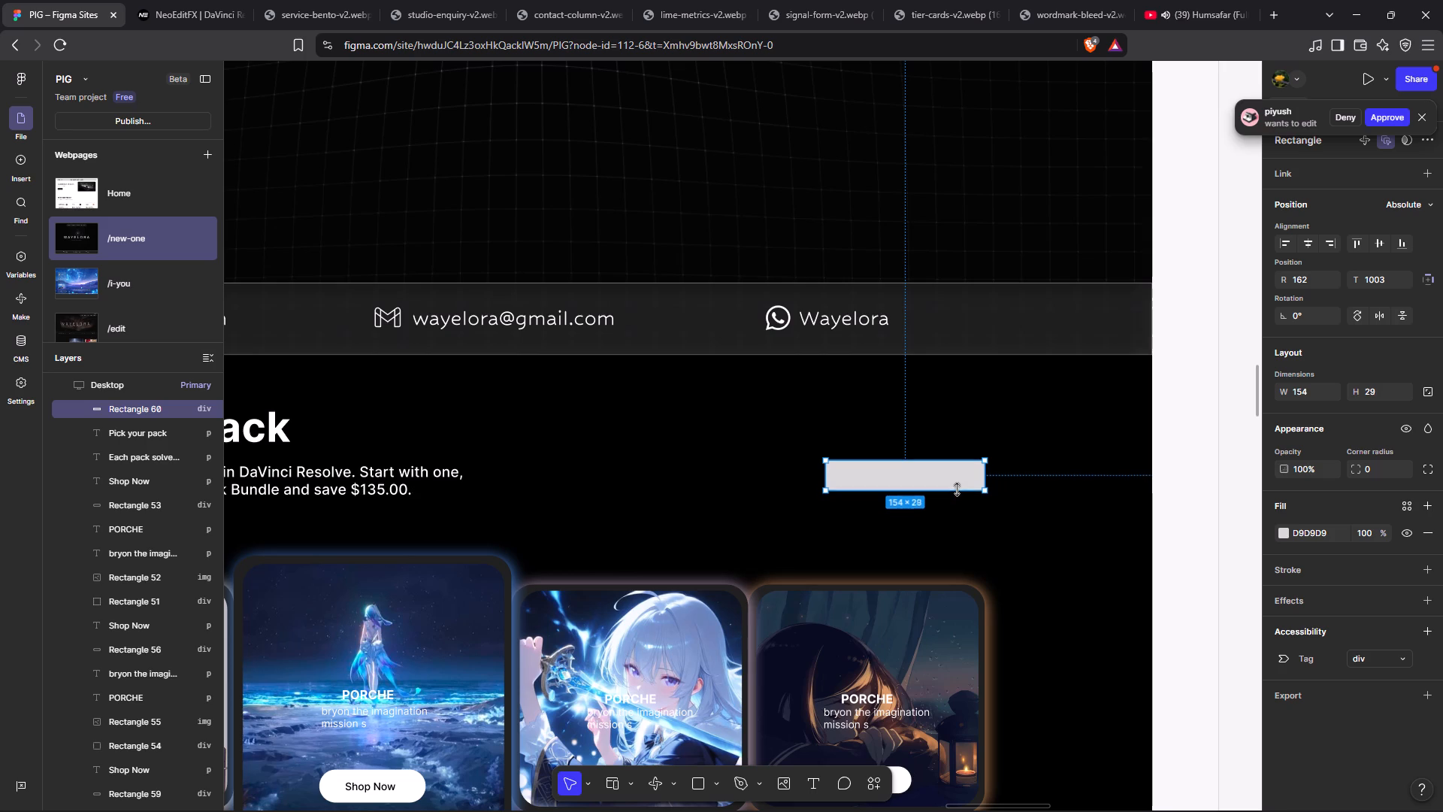
drag(957, 489, 956, 489)
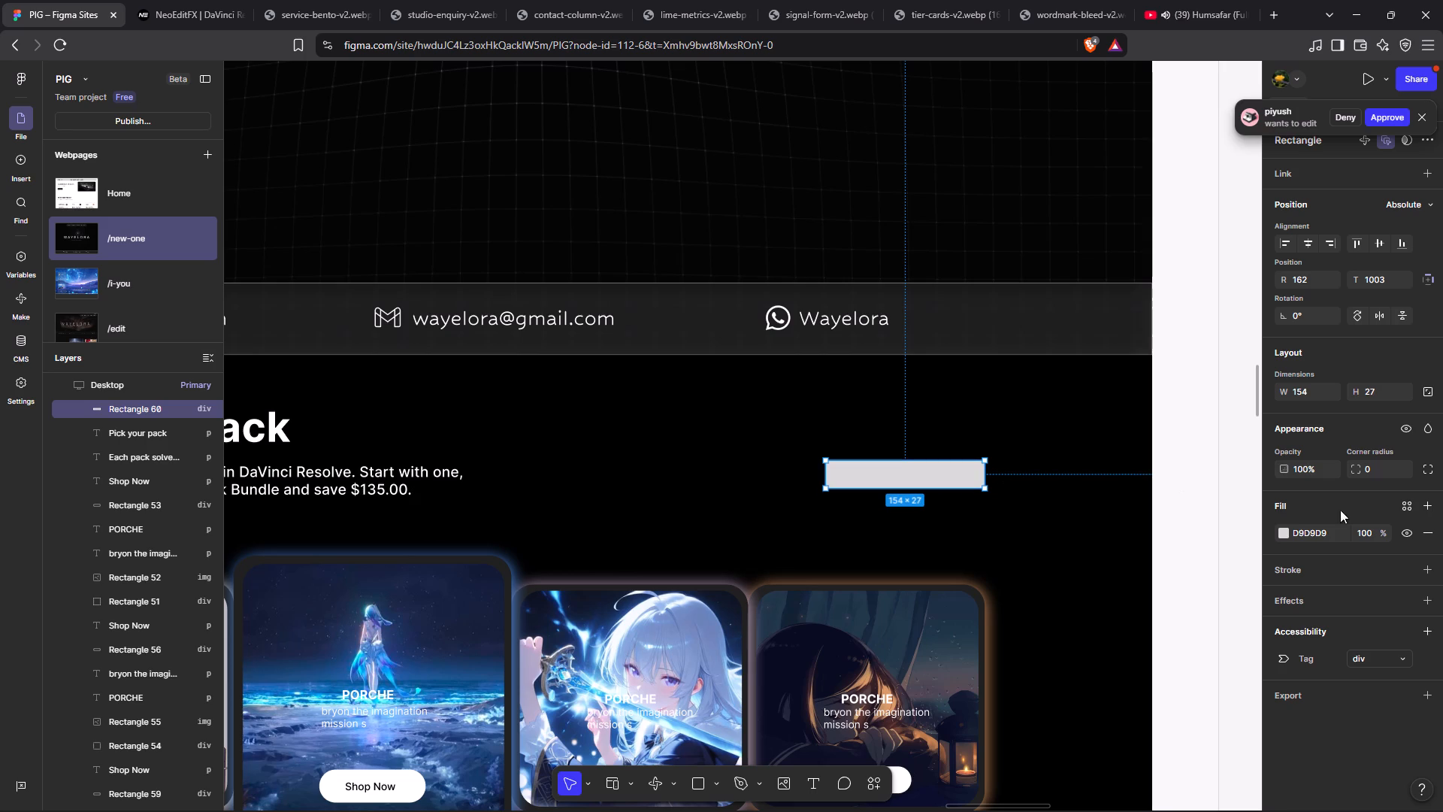
Round the button rectangle into a pill with a corner radius of 26.
drag(1357, 470, 721, 435)
drag(1352, 473, 1111, 402)
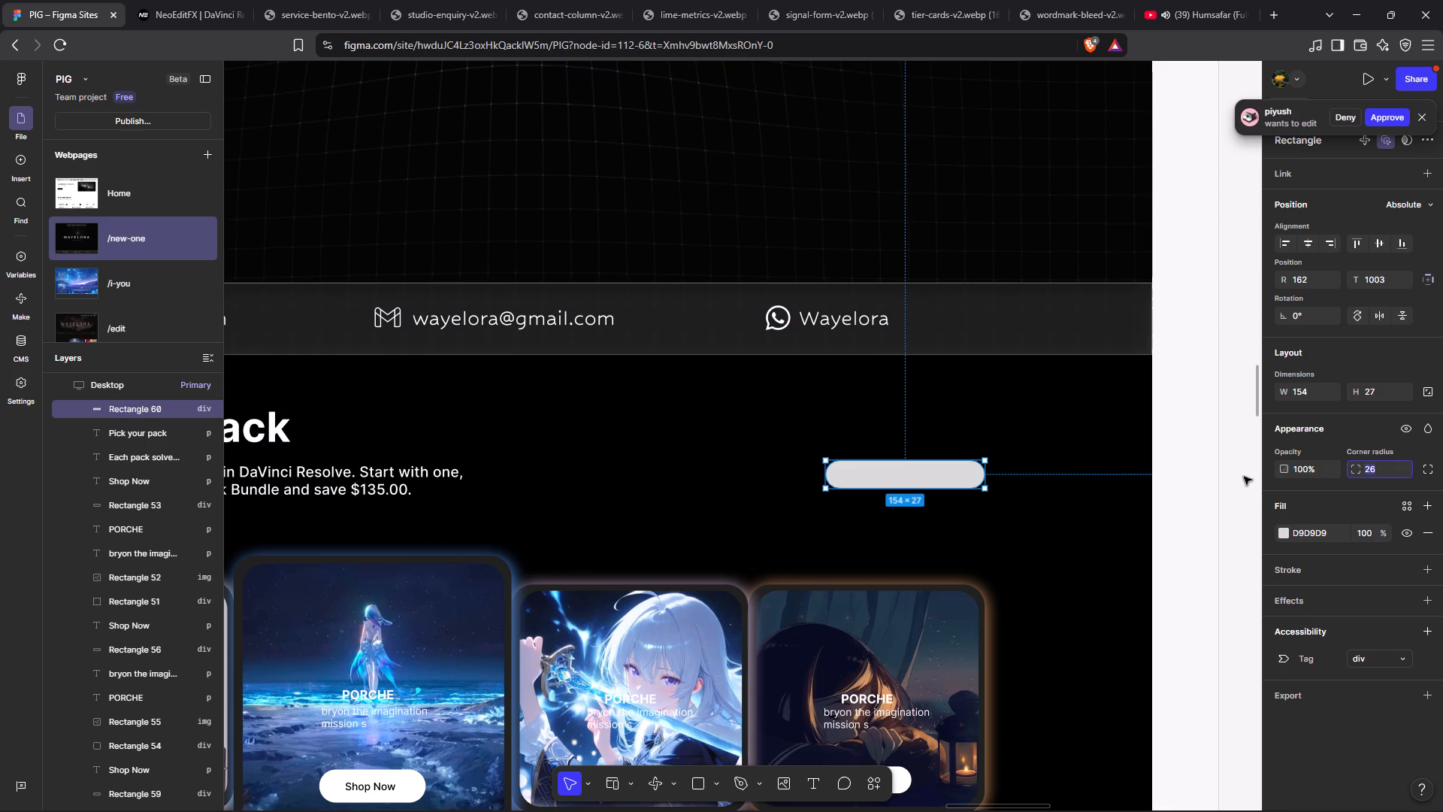
click(1244, 477)
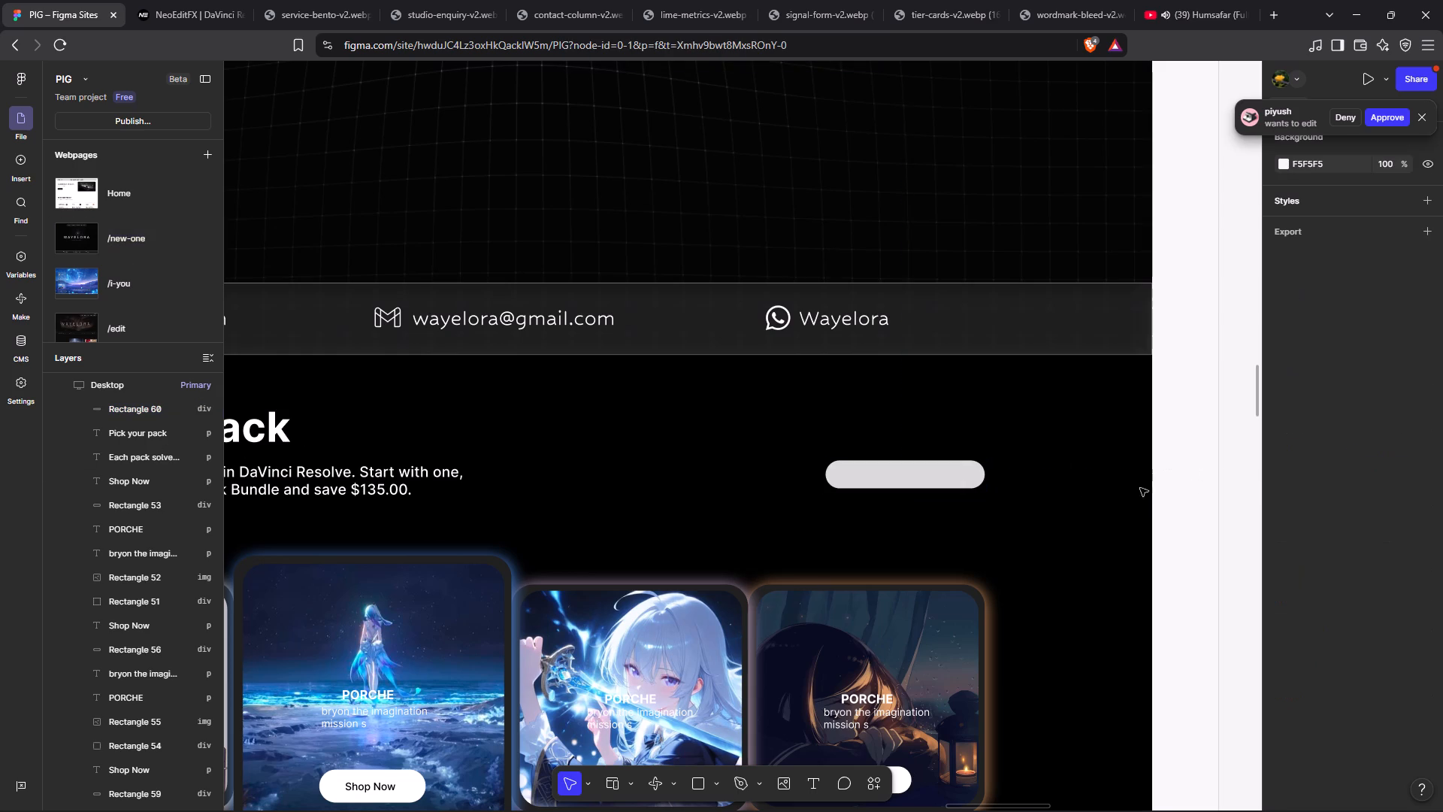
Add an inside stroke of weight 1 to the pill-shaped button rectangle.
click(915, 480)
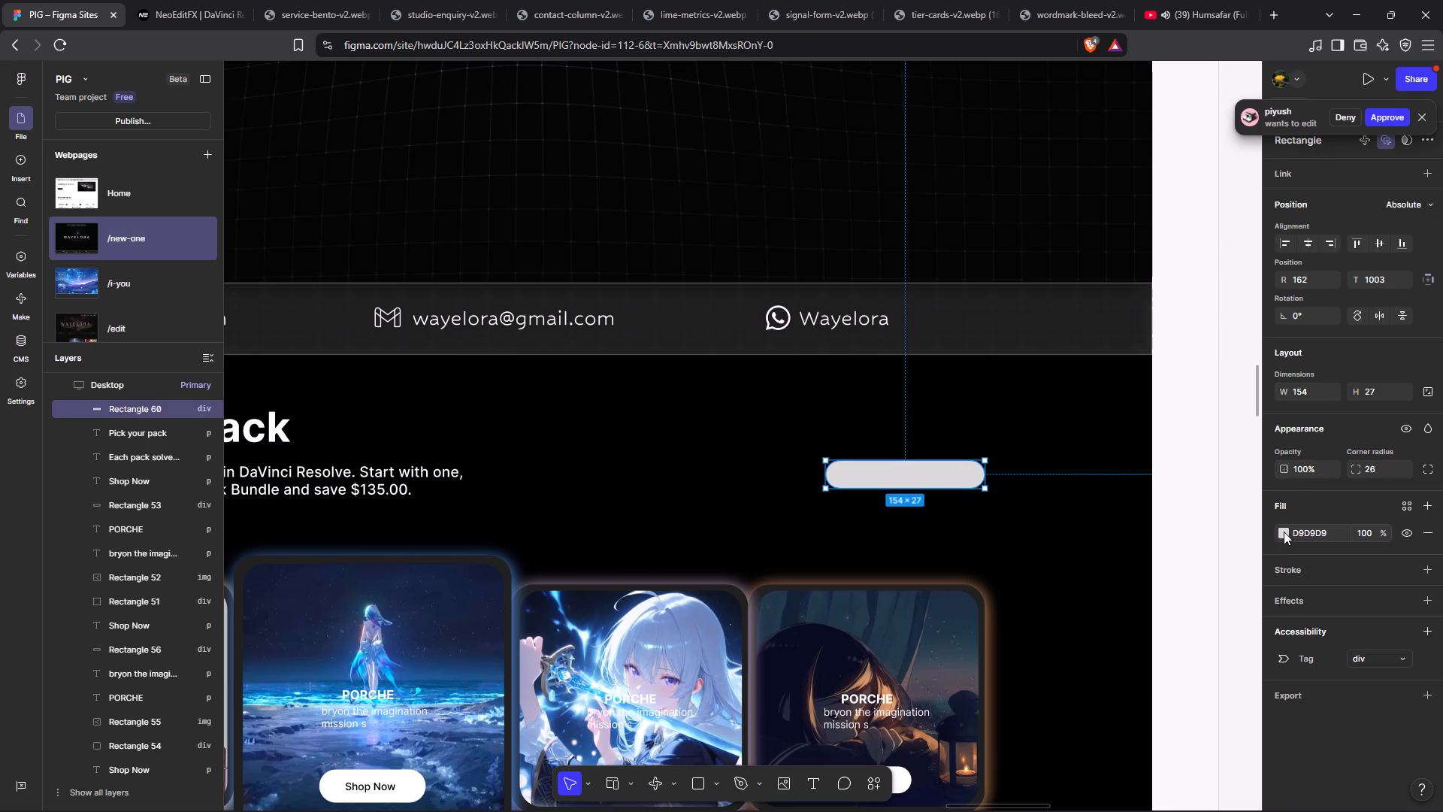
click(1427, 569)
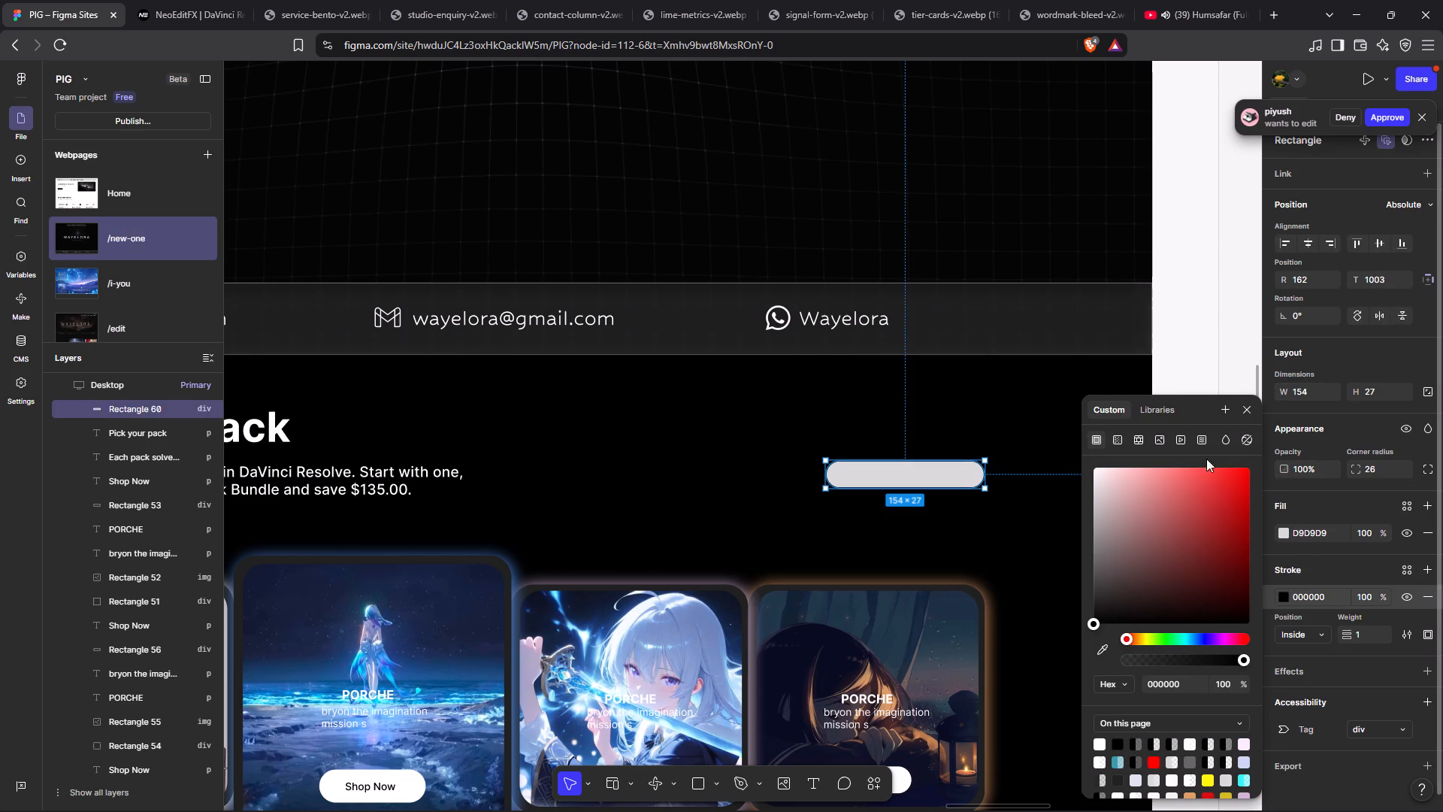
click(1245, 415)
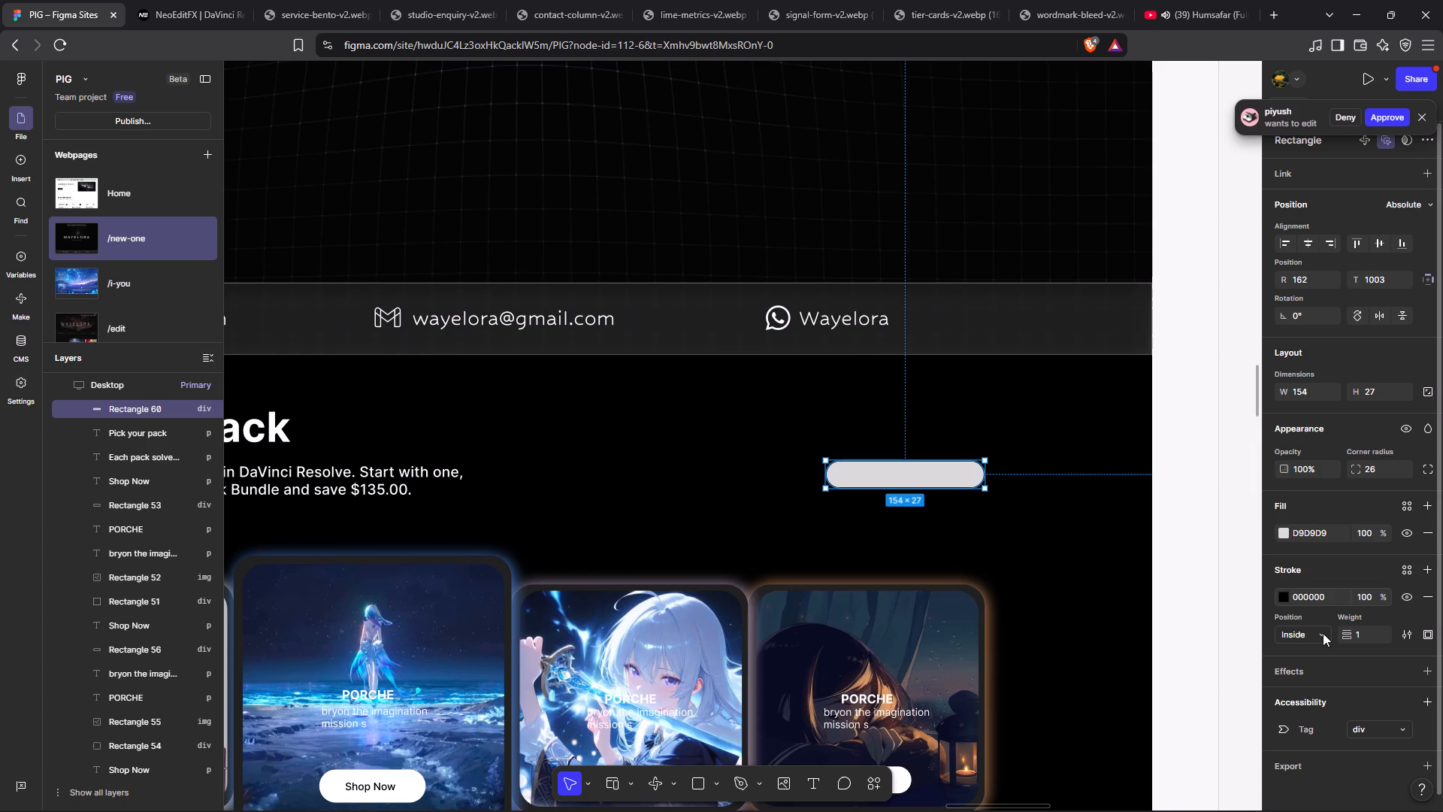
click(1324, 633)
click(1324, 633)
click(1175, 502)
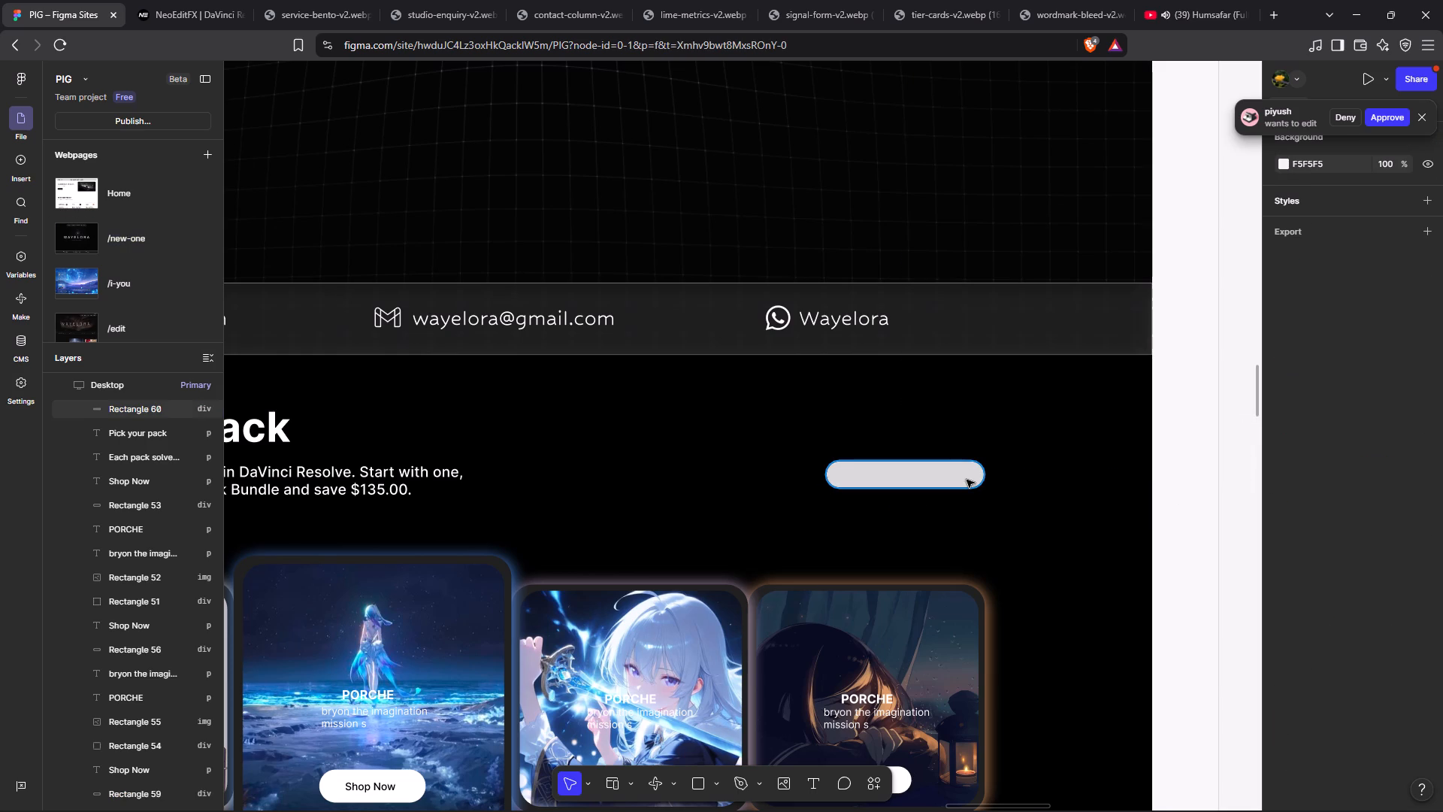
Change the pill button's stroke colour to the soft green 75BA75.
click(967, 480)
click(1277, 598)
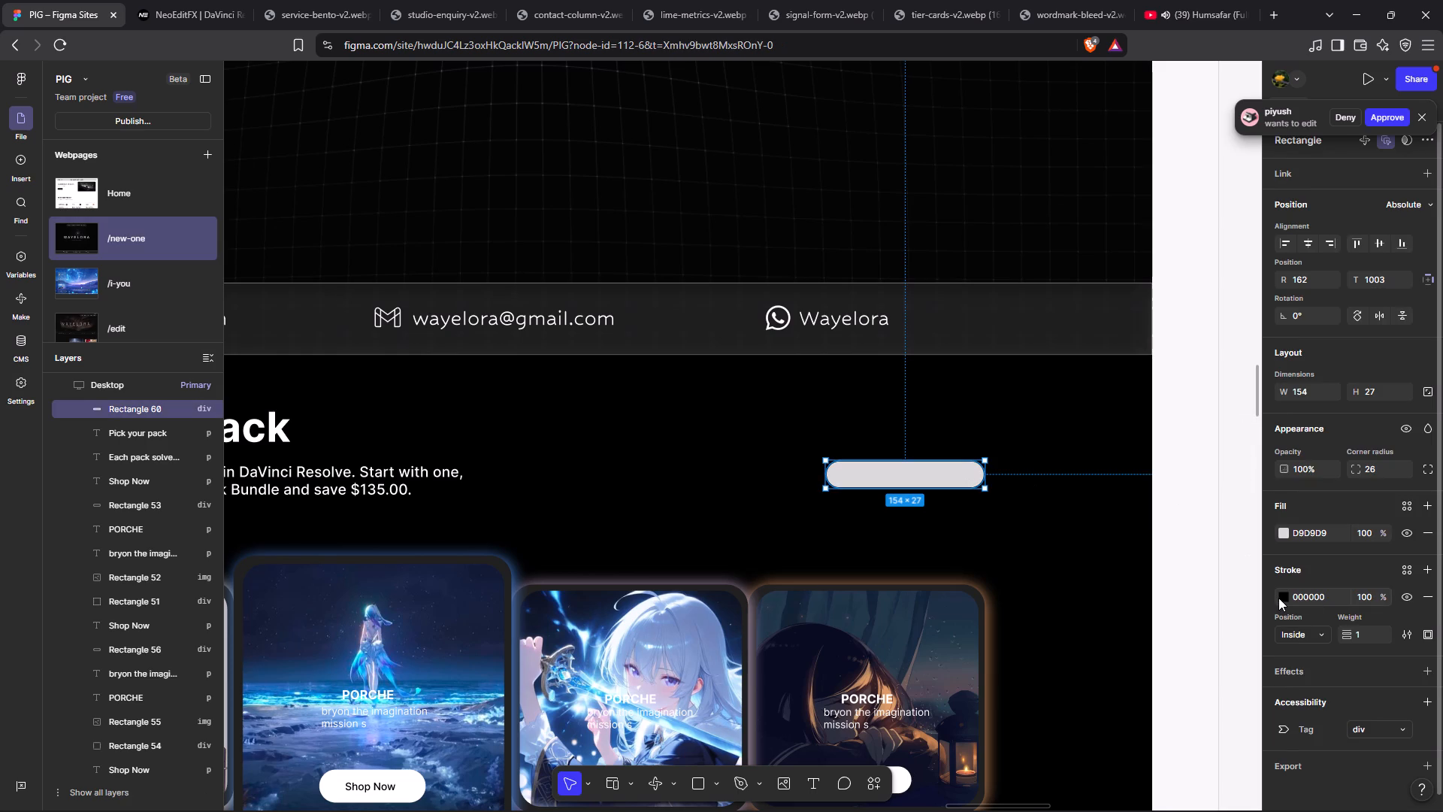
click(1287, 598)
click(1181, 556)
drag(1181, 556, 1198, 537)
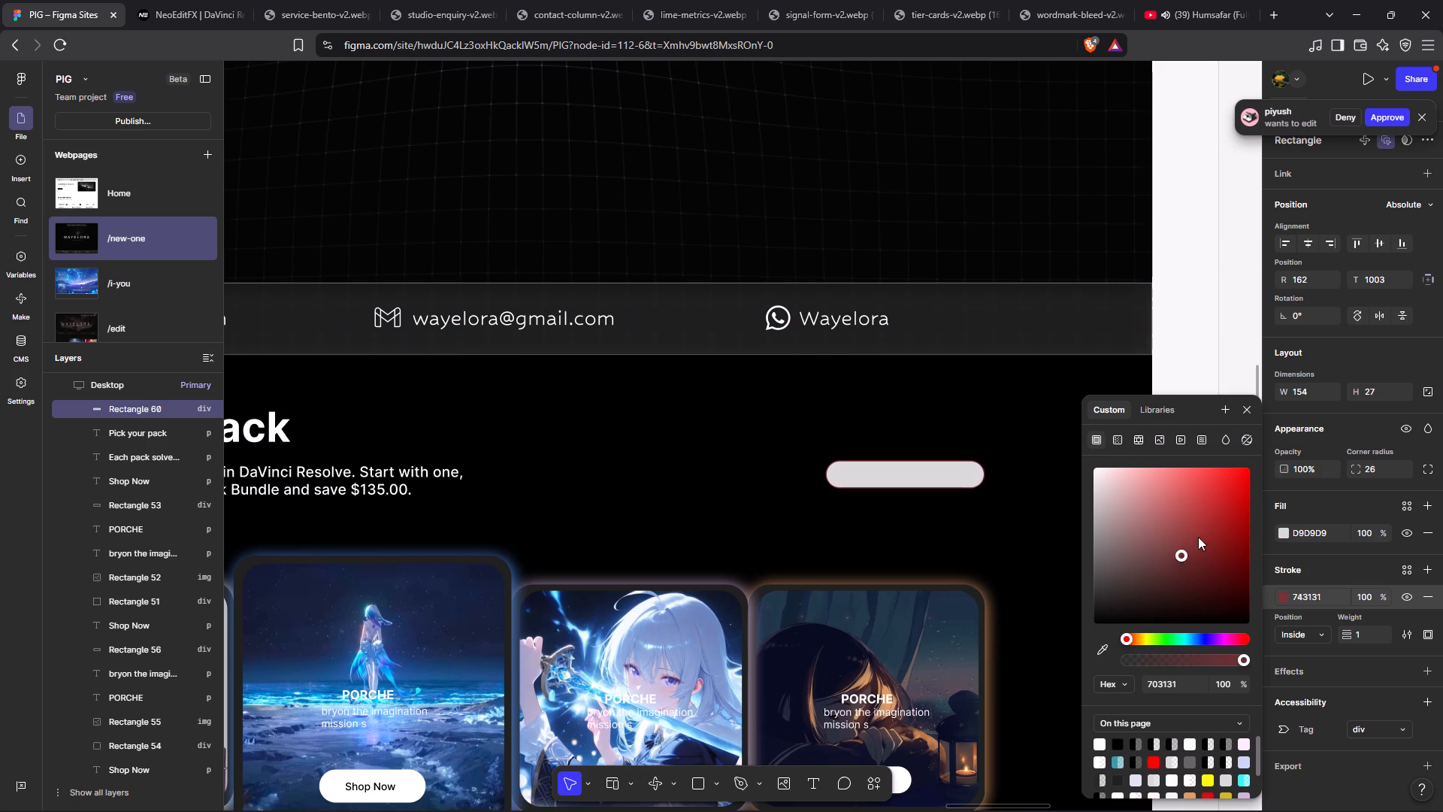
drag(1198, 537, 1137, 537)
click(1166, 635)
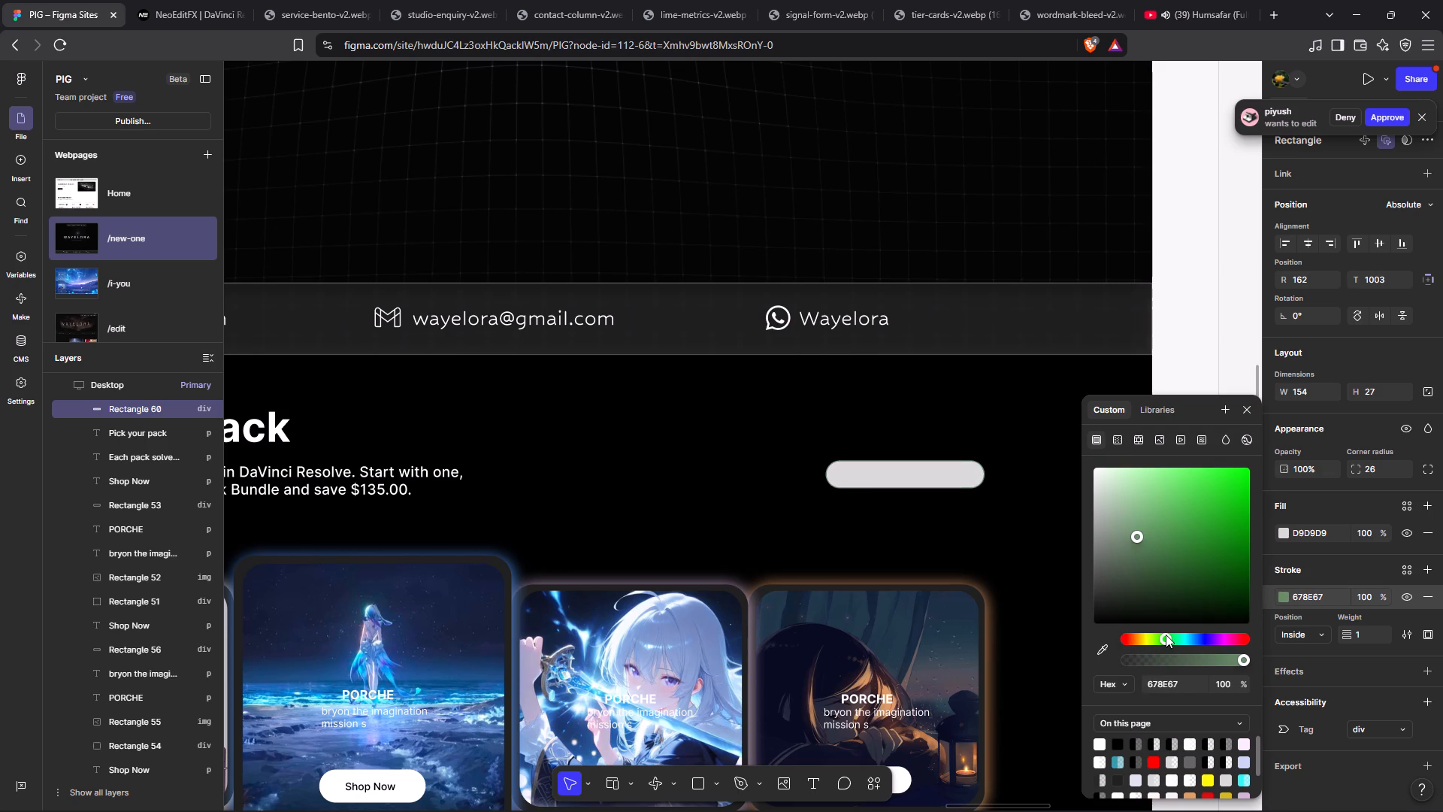
drag(1138, 536, 1148, 529)
drag(1148, 529, 1151, 514)
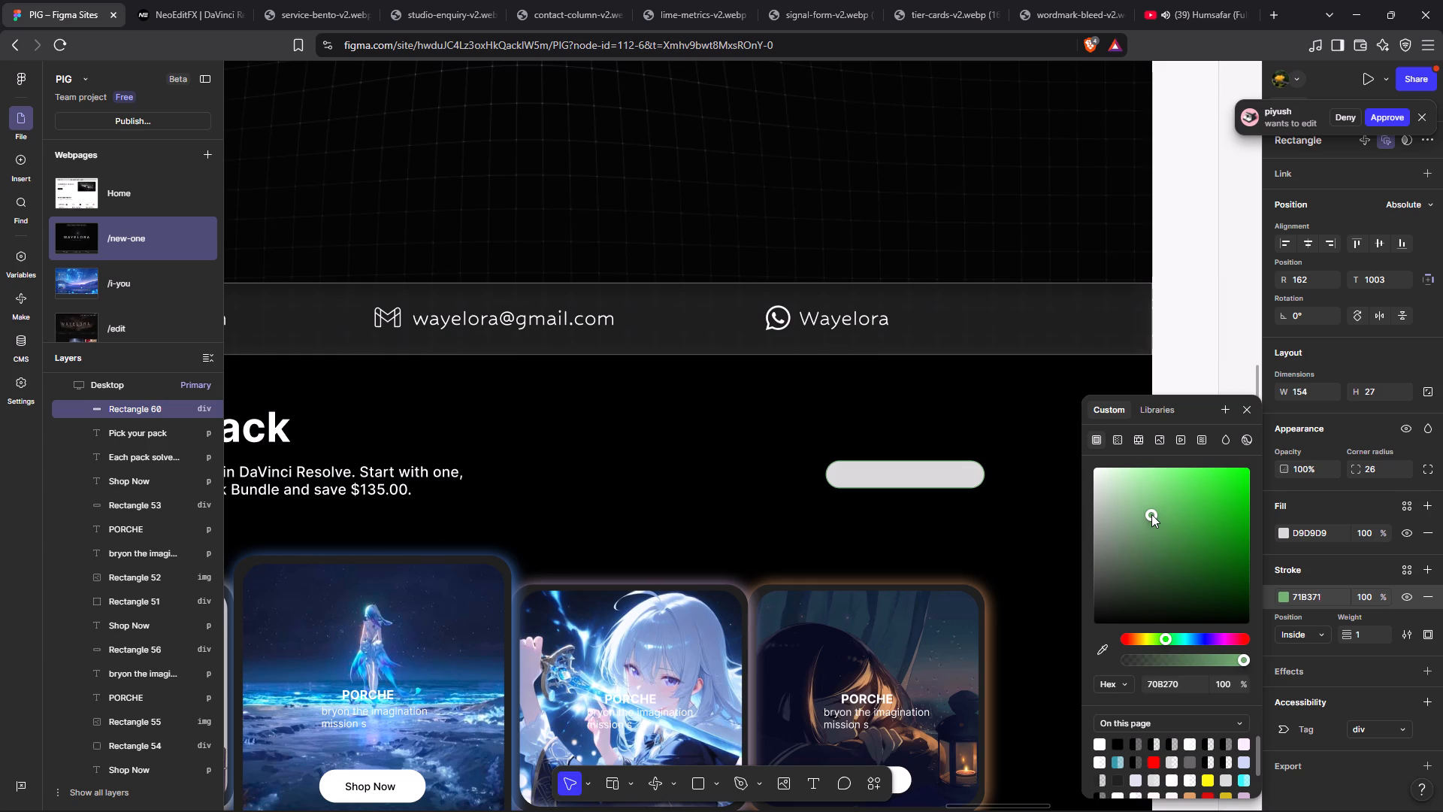
drag(1151, 514, 1151, 510)
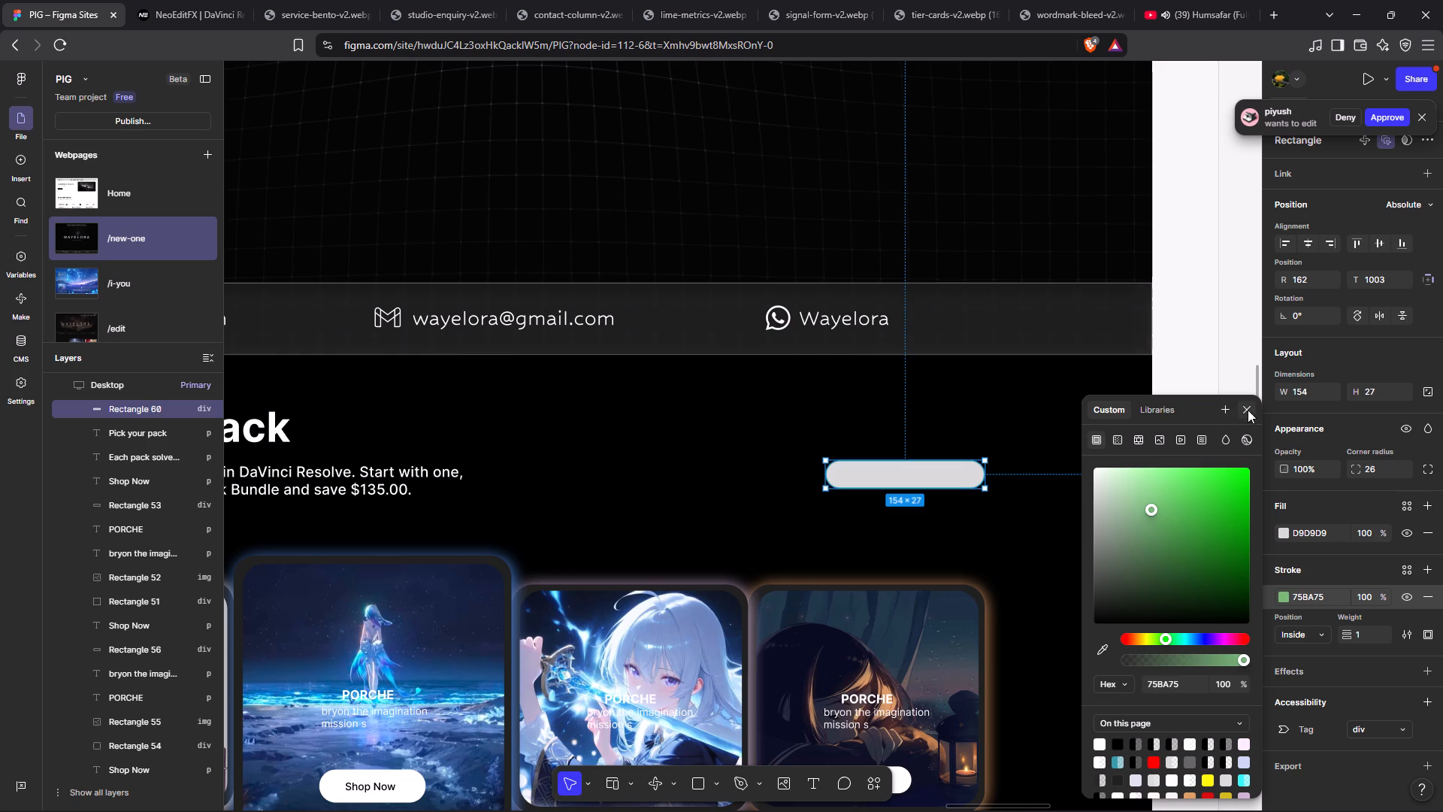
click(1248, 410)
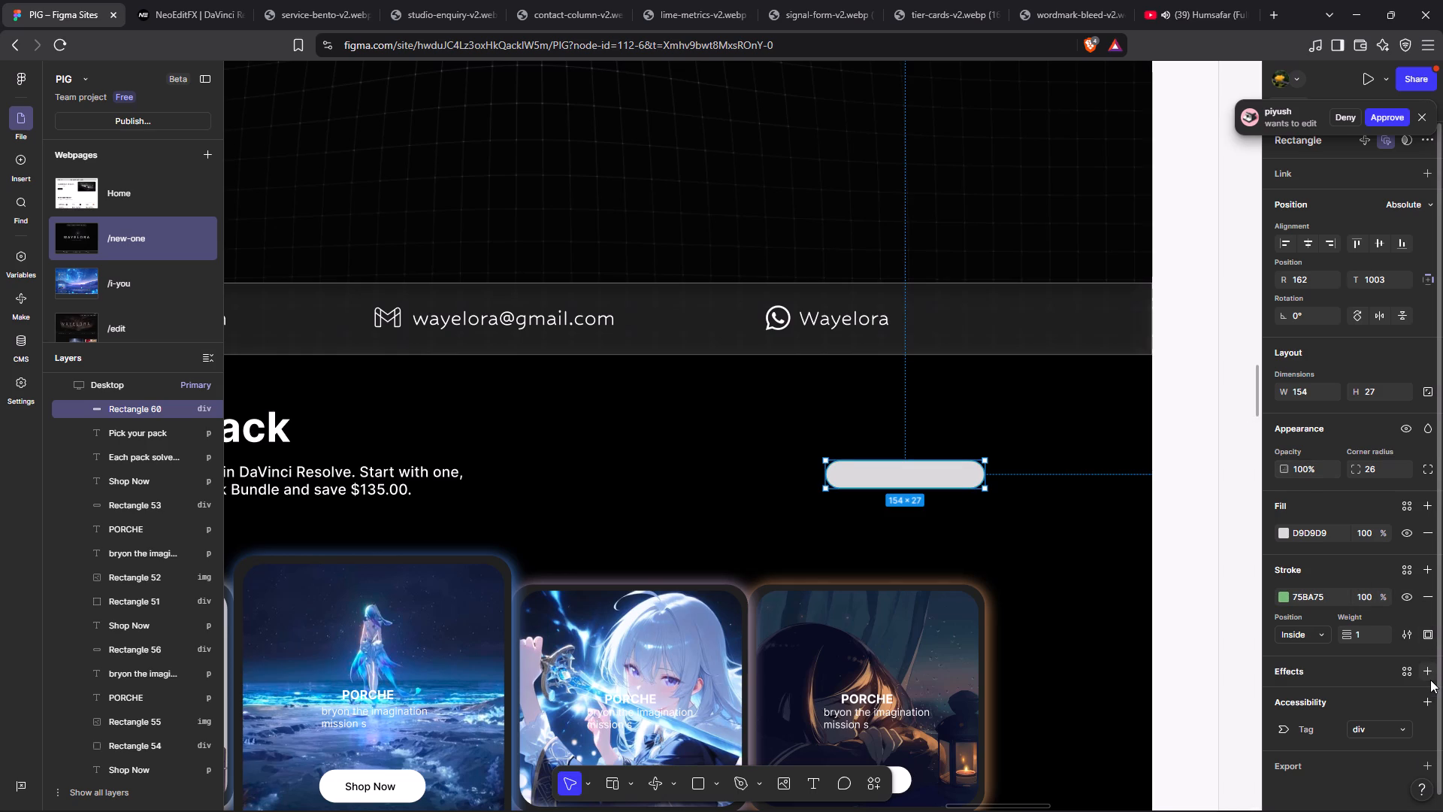
Apply a Glass effect to the pill button rectangle.
click(1430, 680)
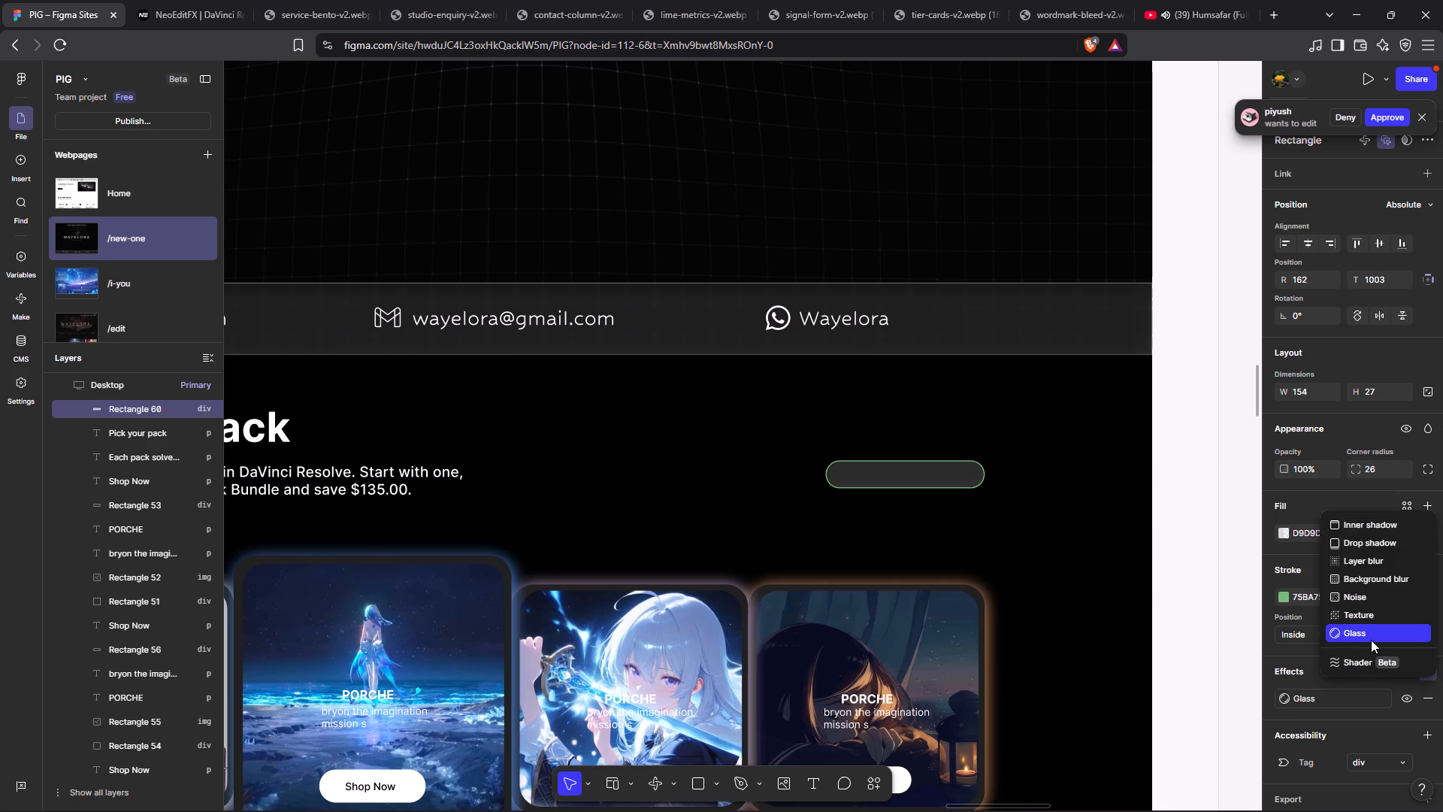
click(1367, 637)
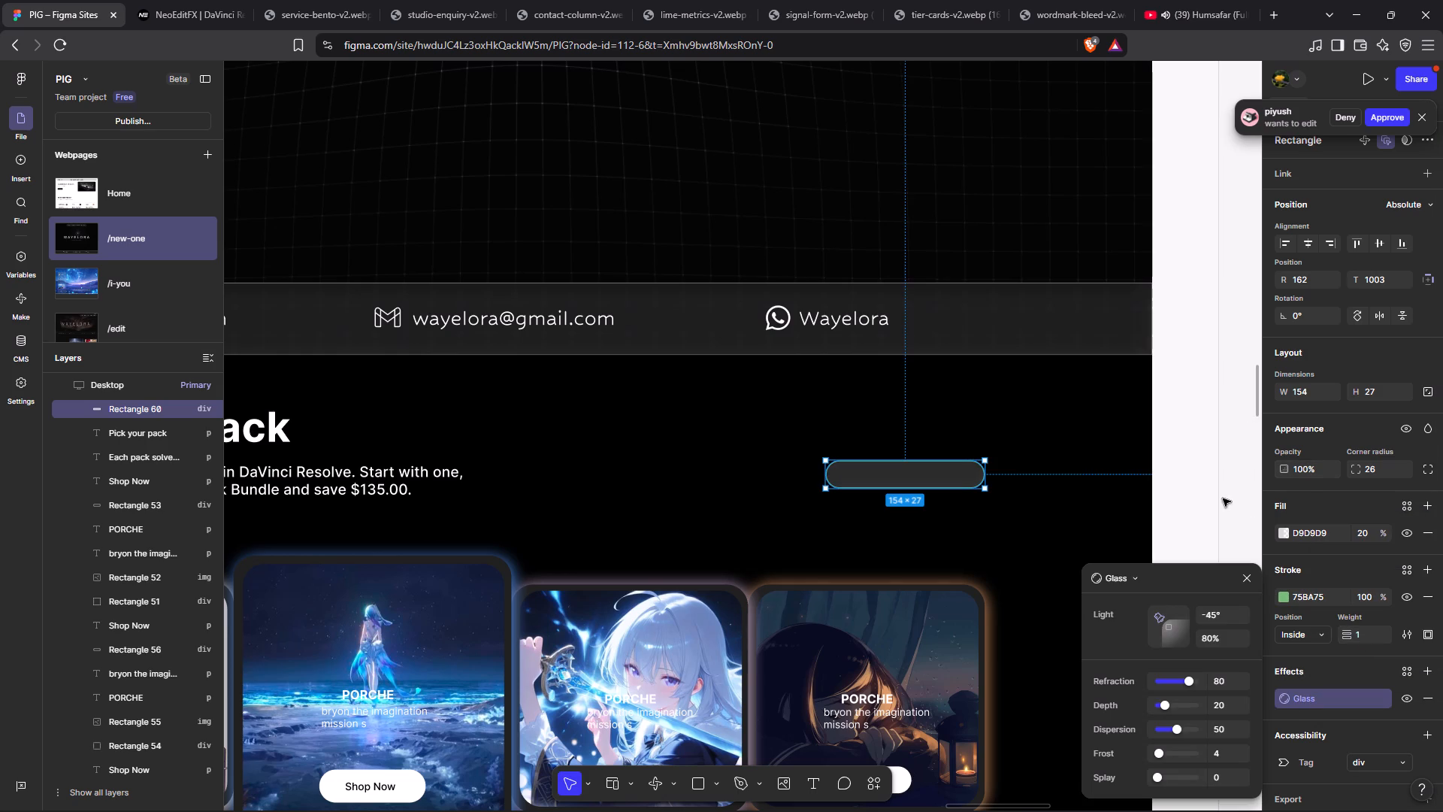
click(1223, 498)
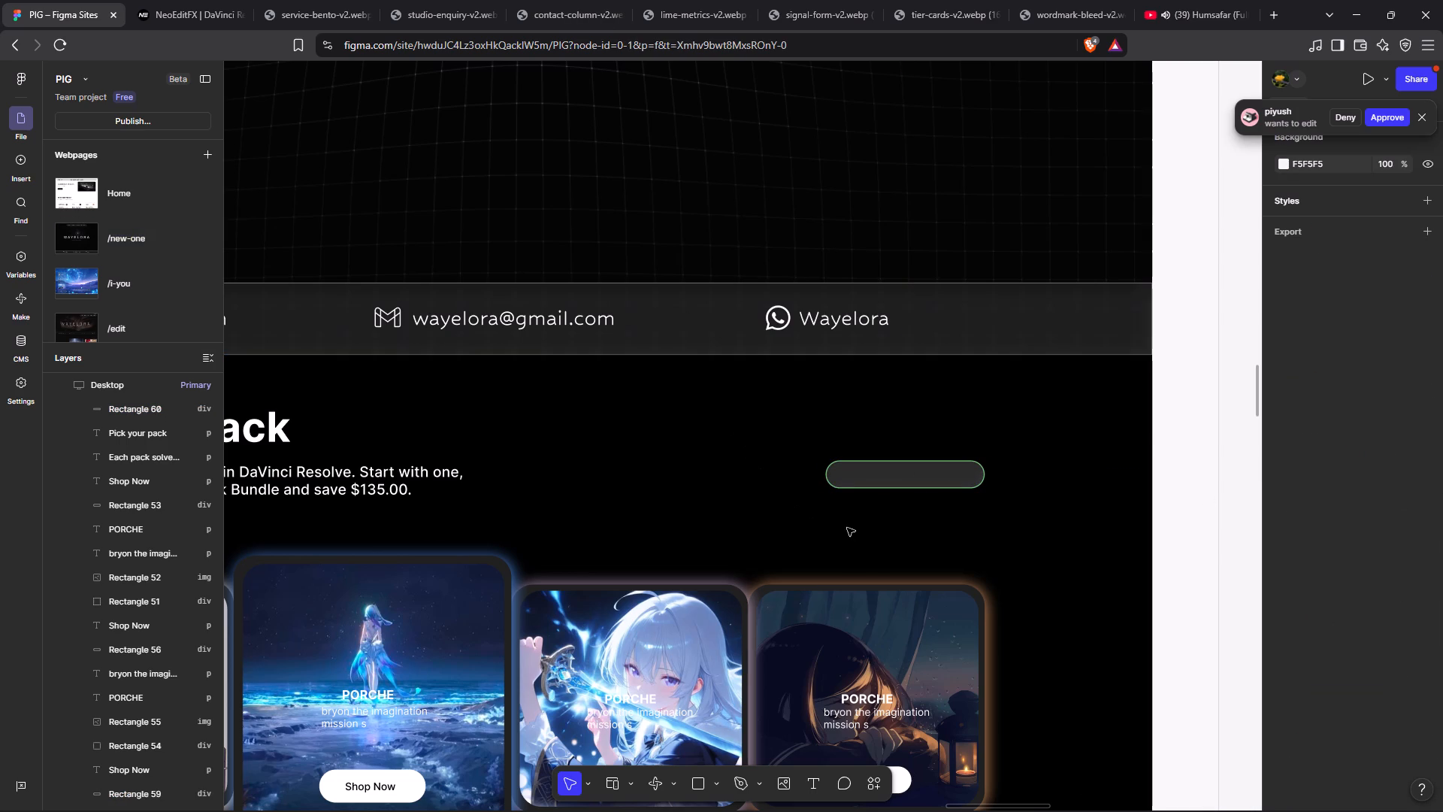
click(895, 483)
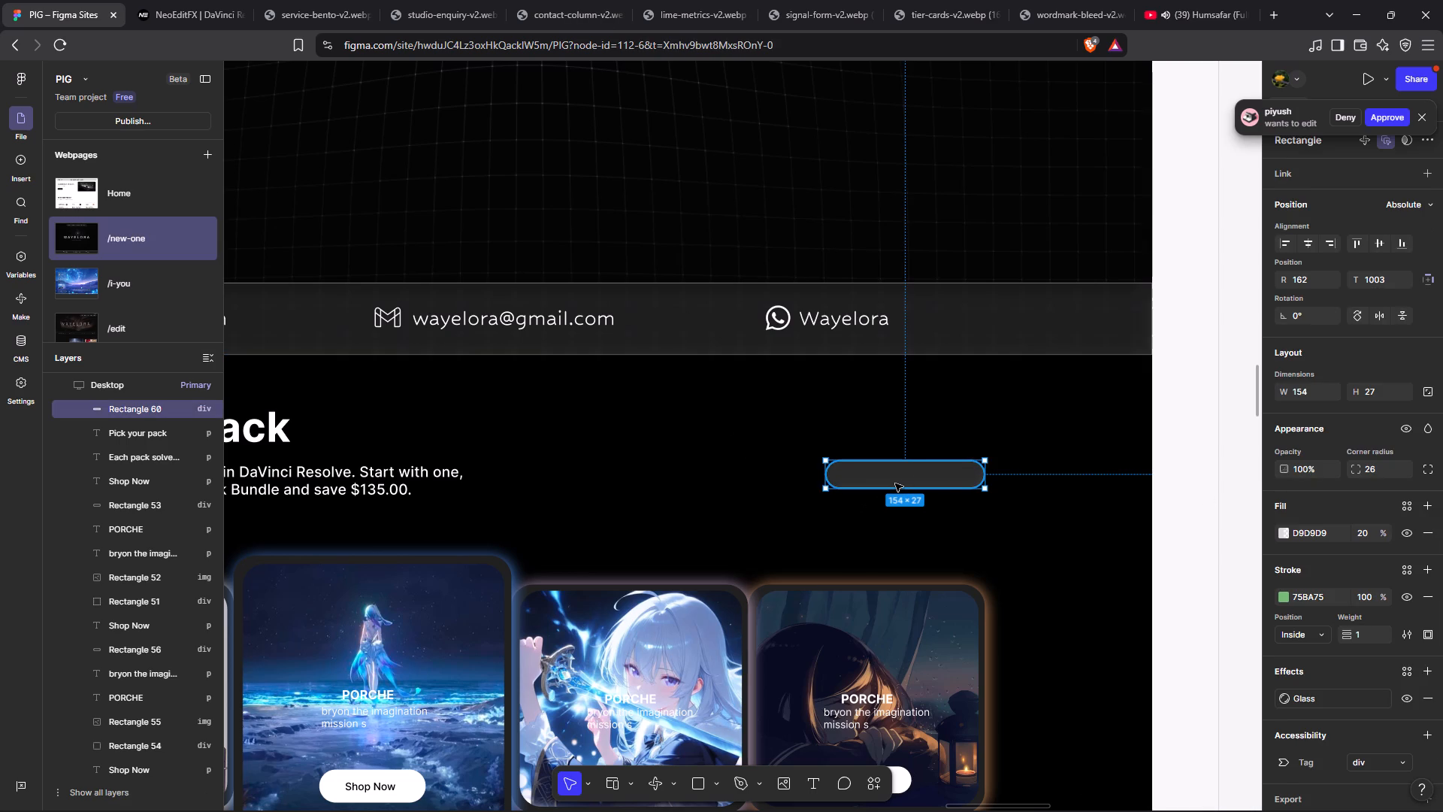
Narrow the pill-shaped button rectangle to a width of about 144, keeping its height of 27.
drag(988, 478, 968, 476)
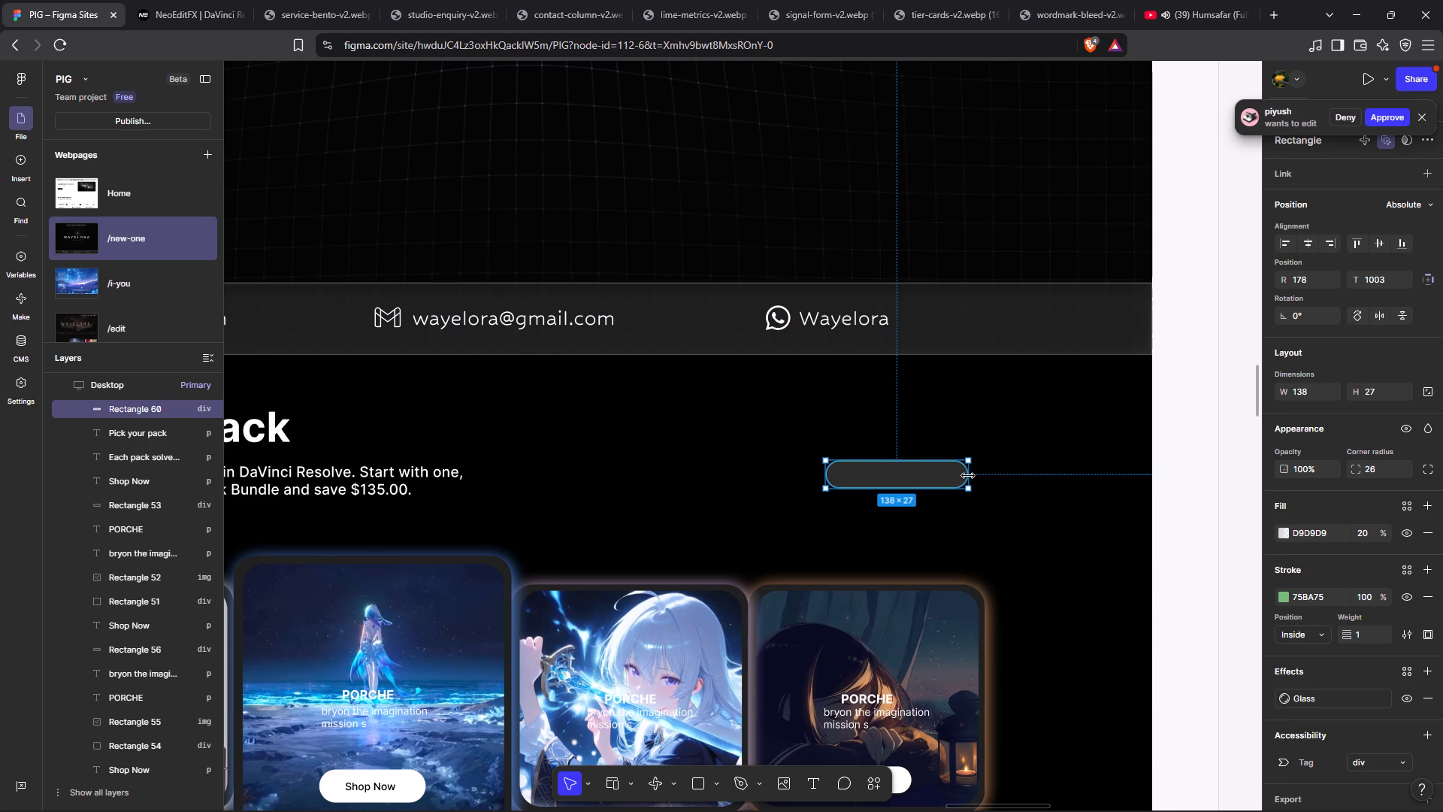
drag(968, 476, 974, 476)
Reposition the pill button level with the description text, about 163 from the page's right edge and 1001 from its top.
drag(919, 468, 927, 468)
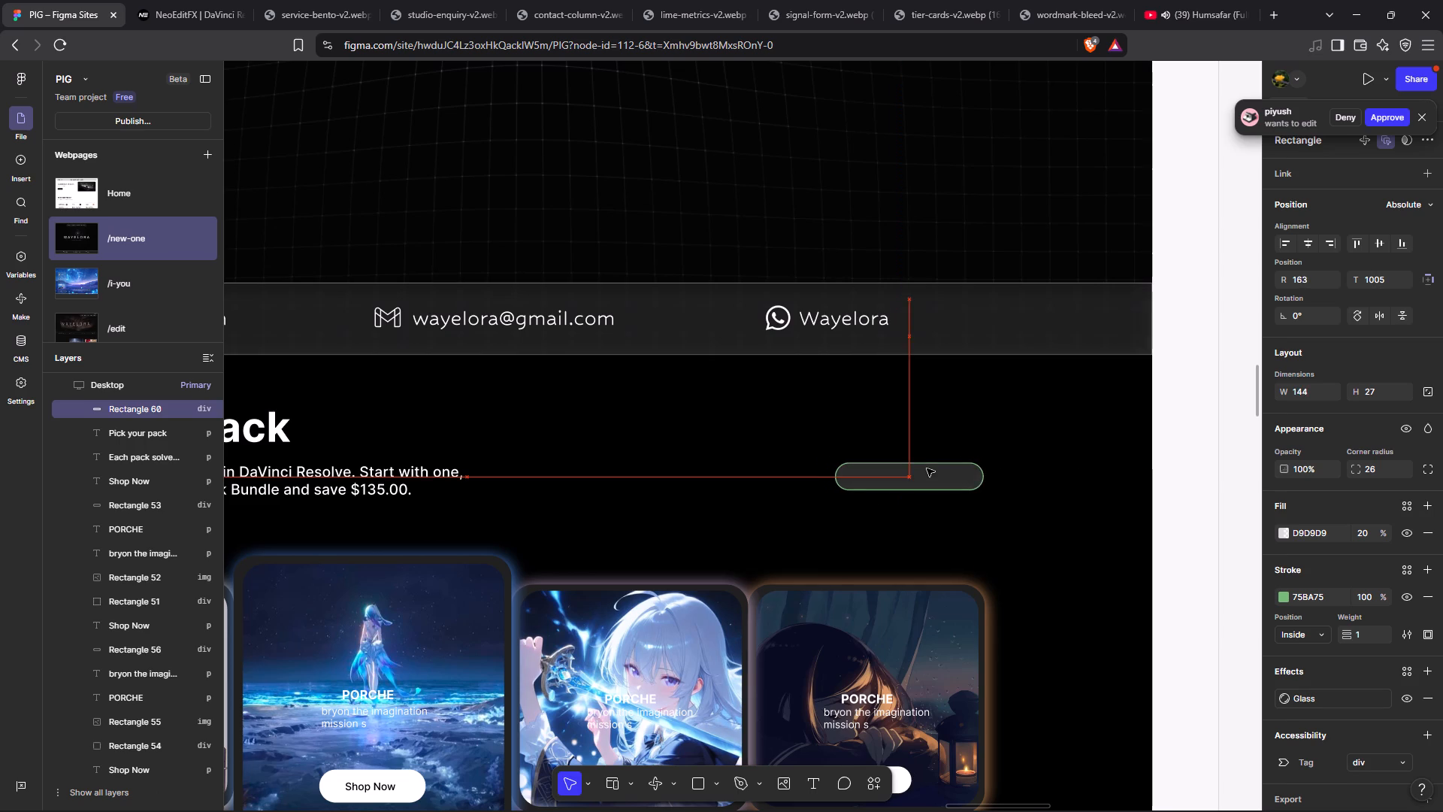
drag(927, 468, 941, 465)
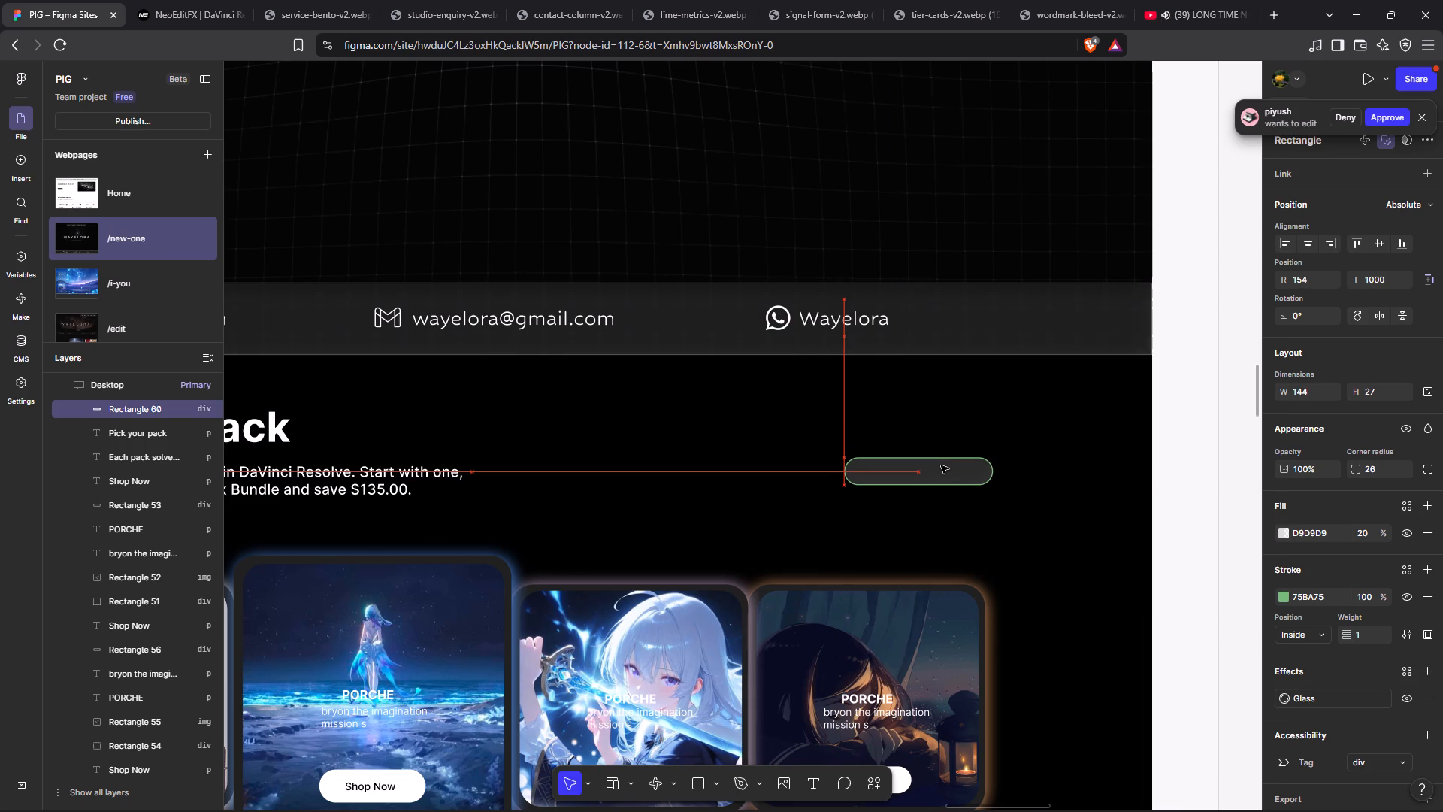
drag(941, 465, 954, 465)
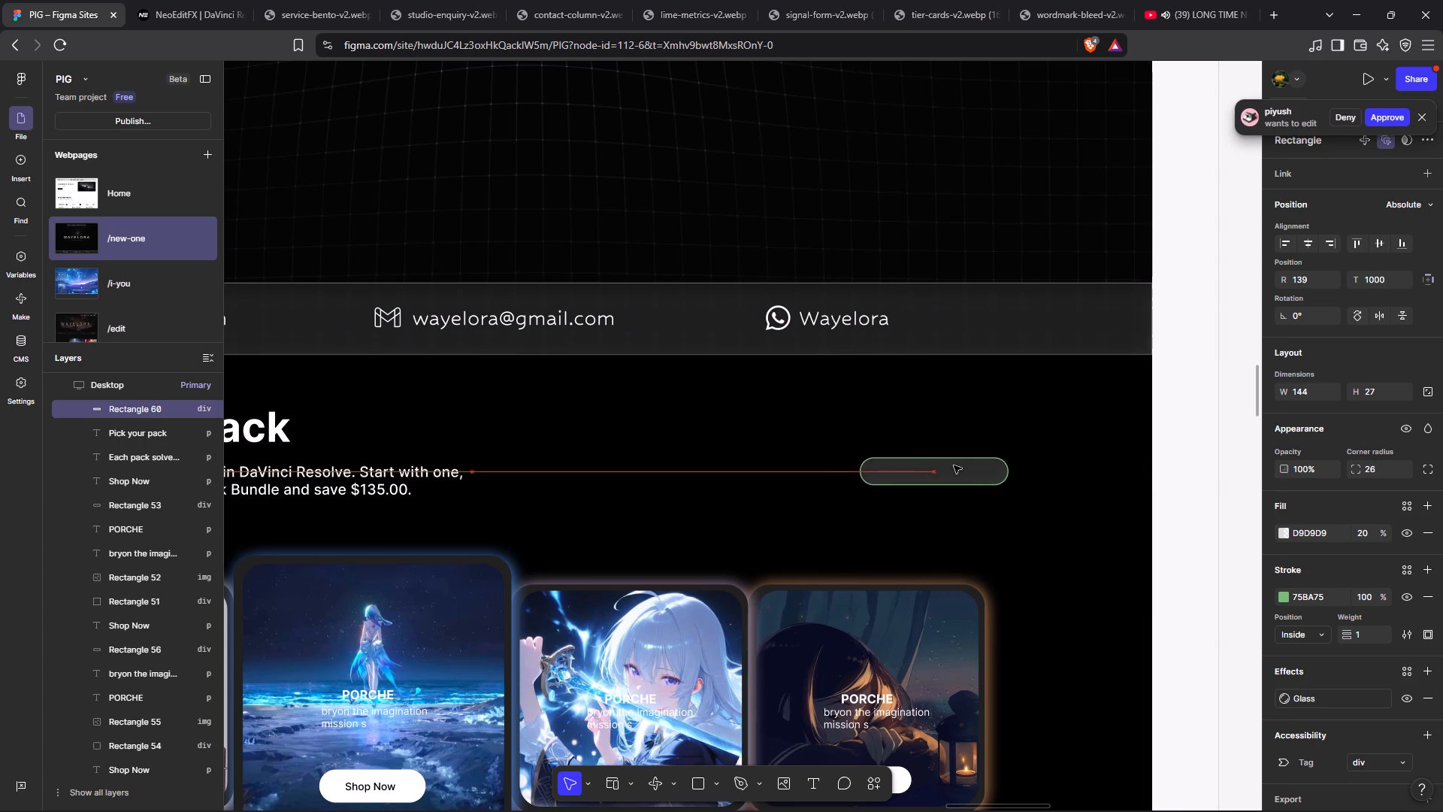
drag(954, 465, 940, 468)
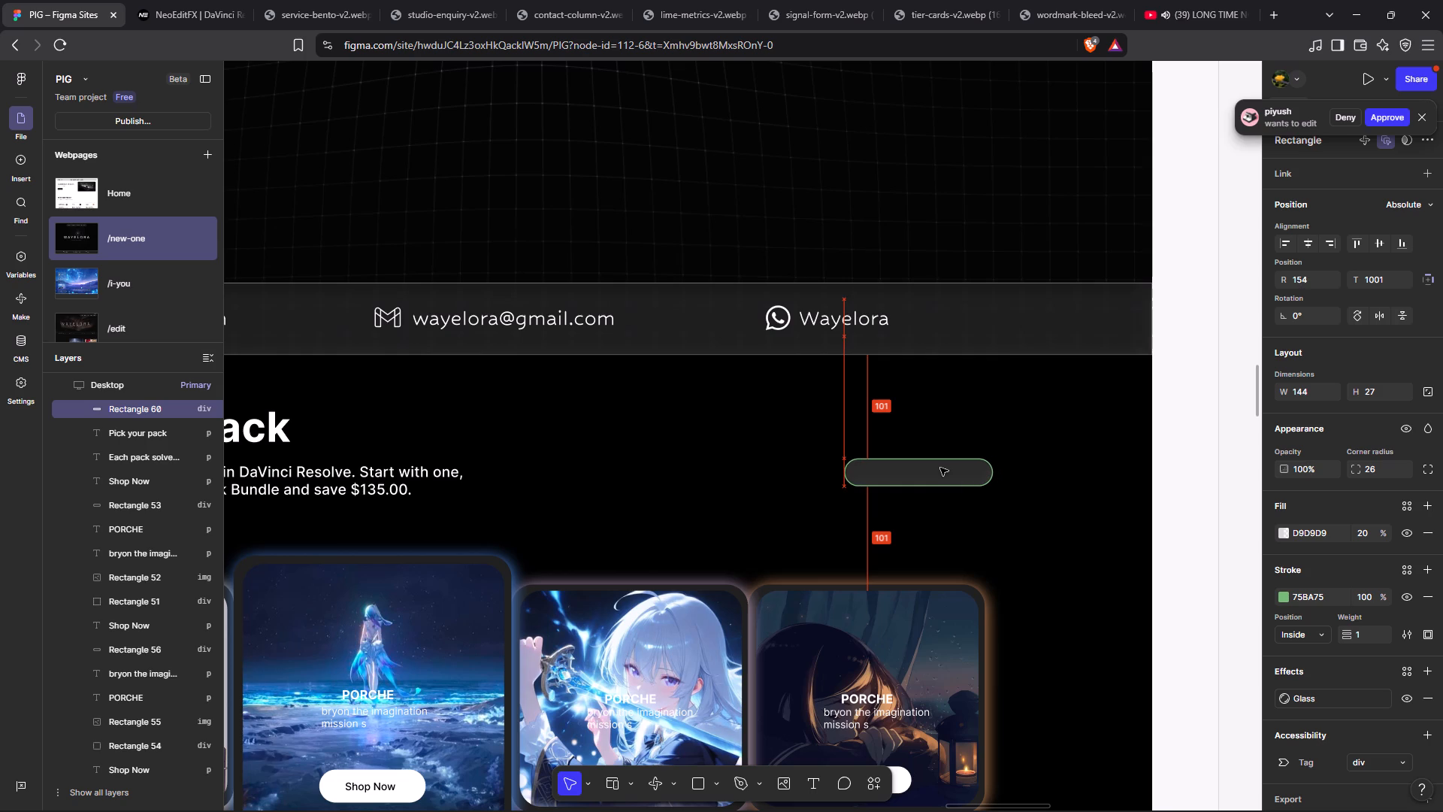
drag(940, 468, 941, 468)
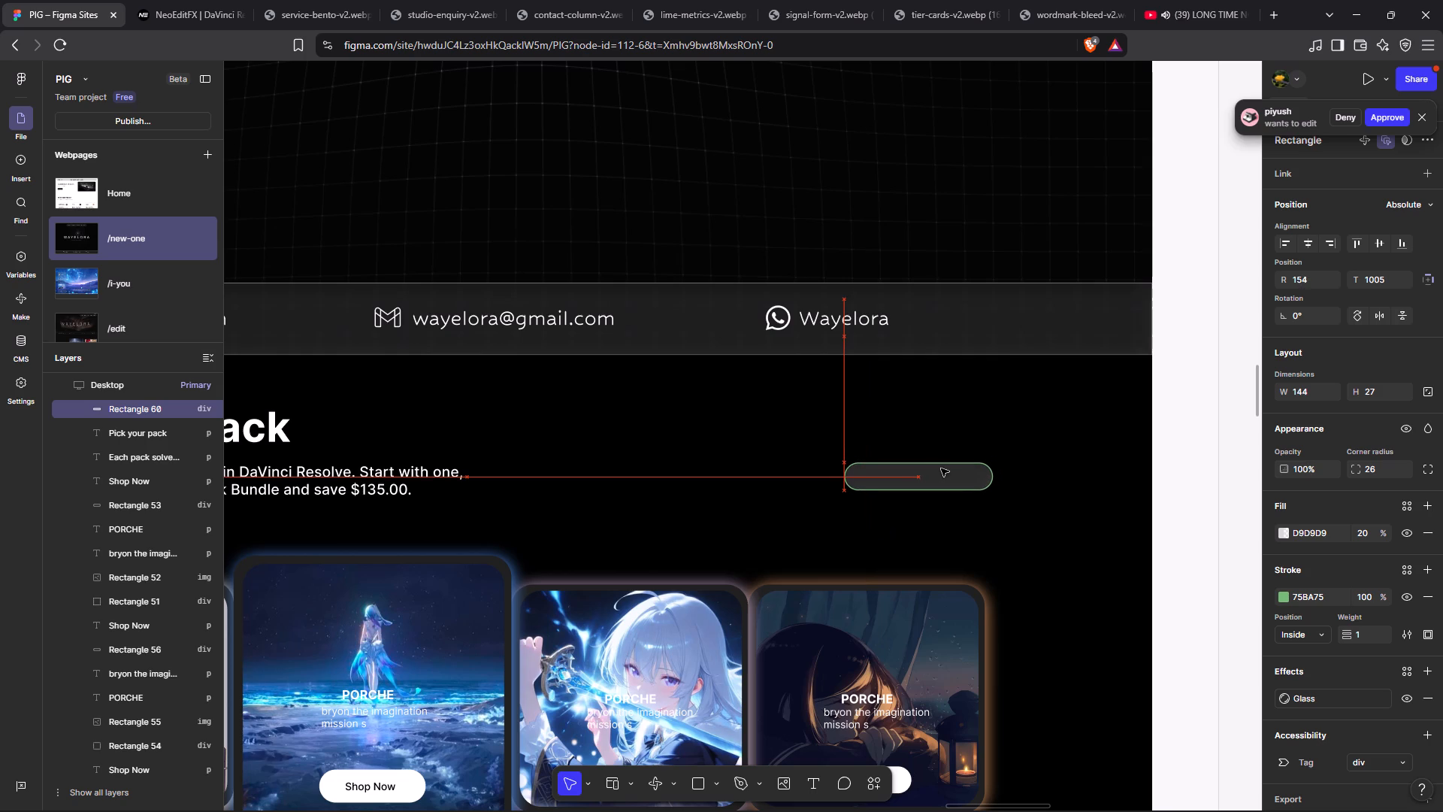
drag(941, 468, 929, 471)
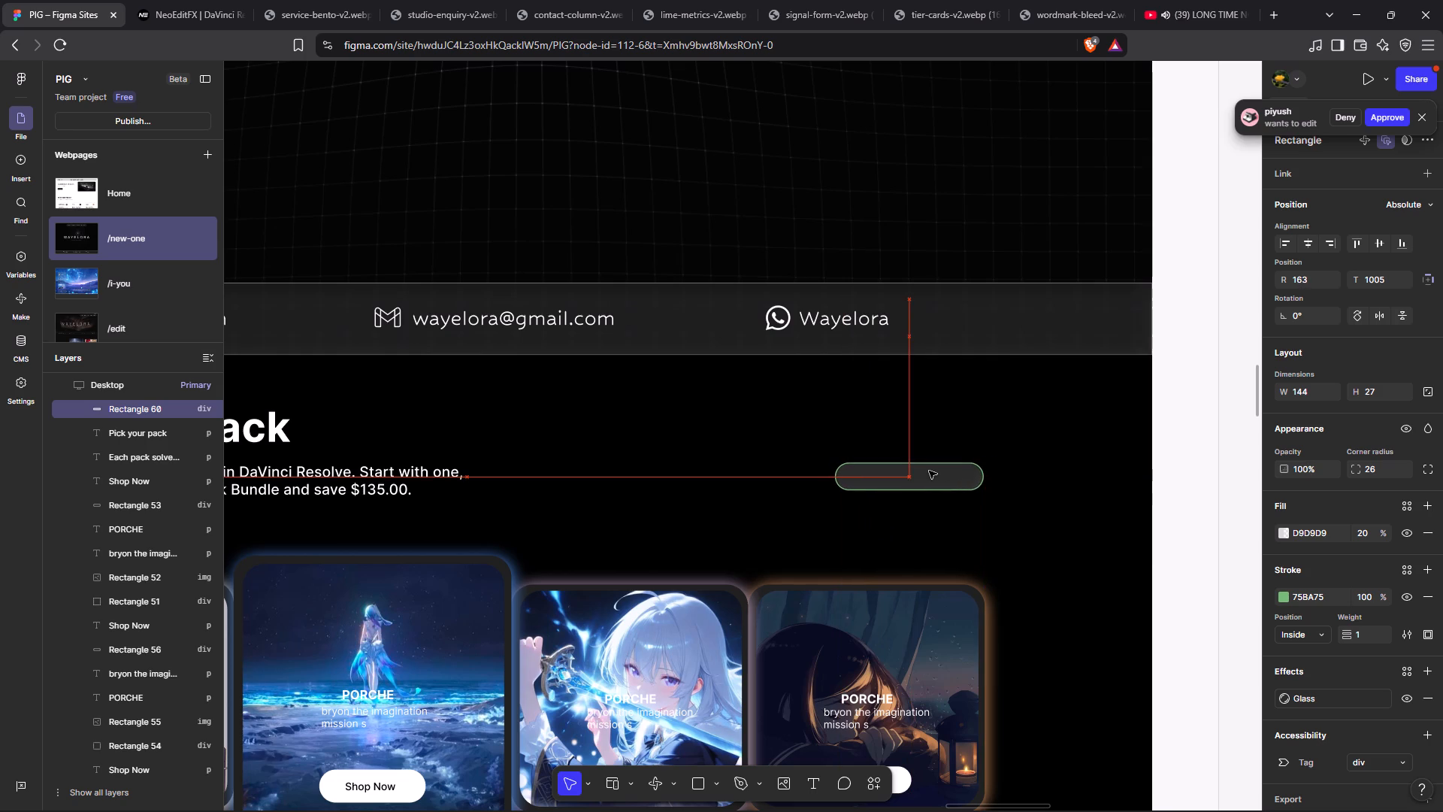
drag(929, 471, 930, 471)
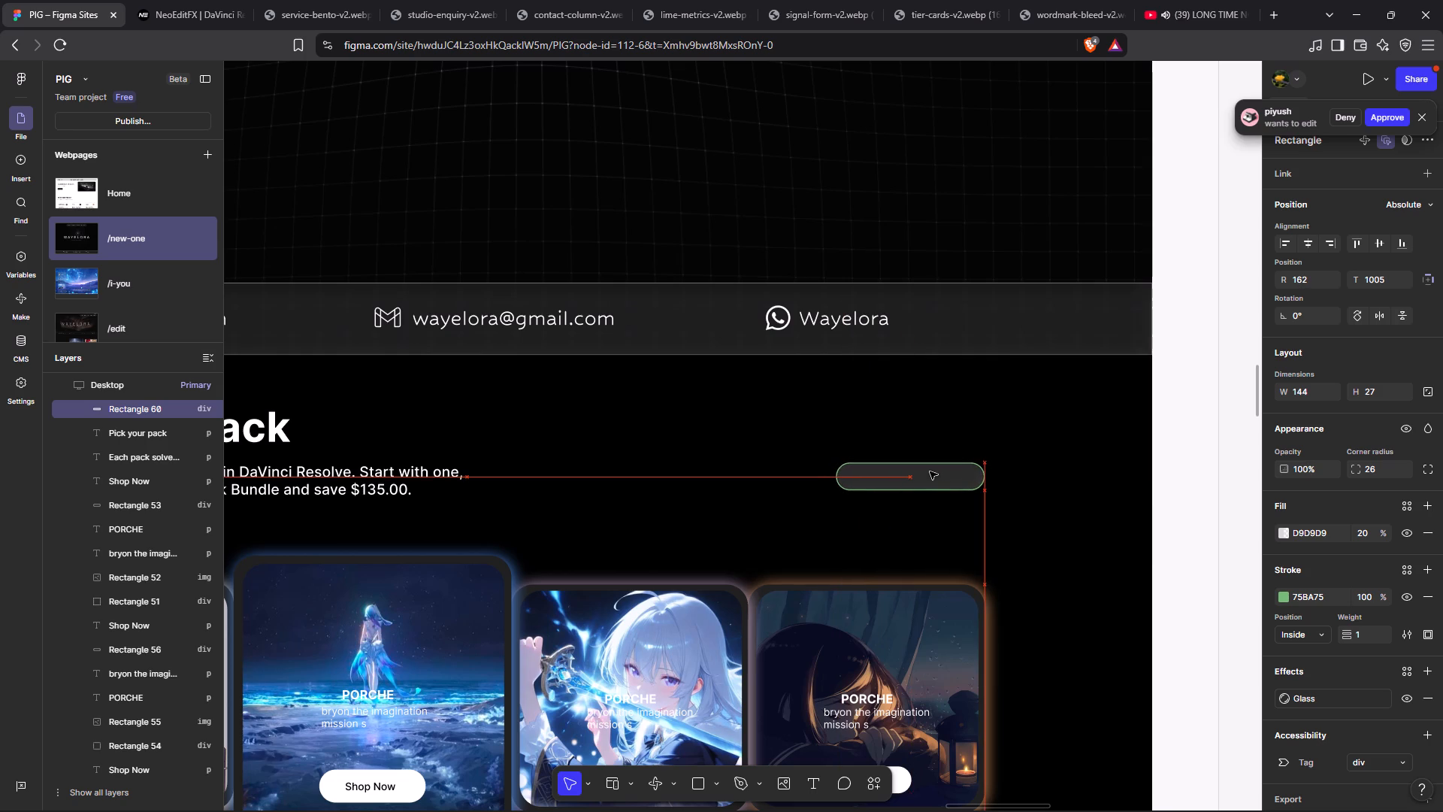
drag(930, 471, 929, 467)
double_click(929, 467)
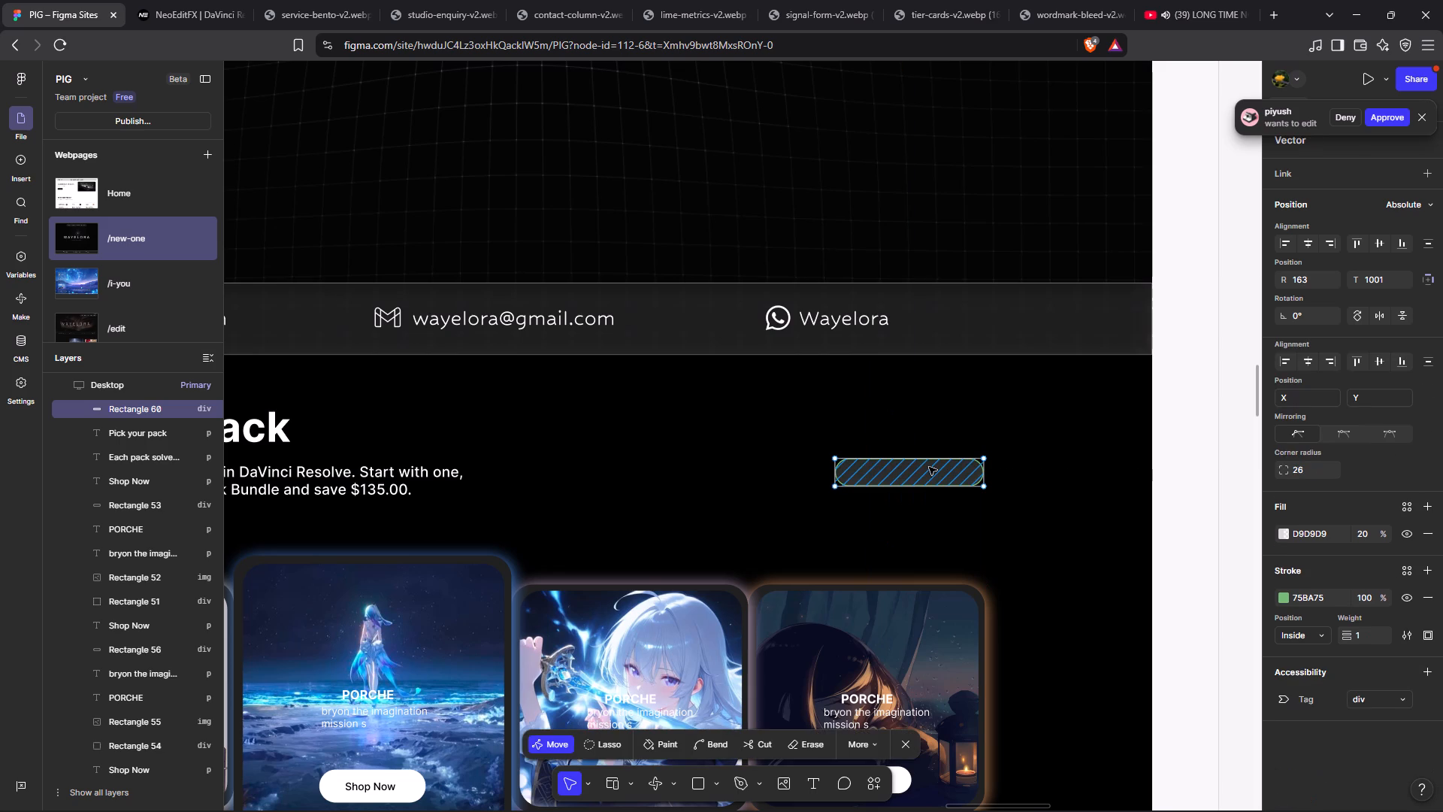
click(1247, 449)
click(1208, 459)
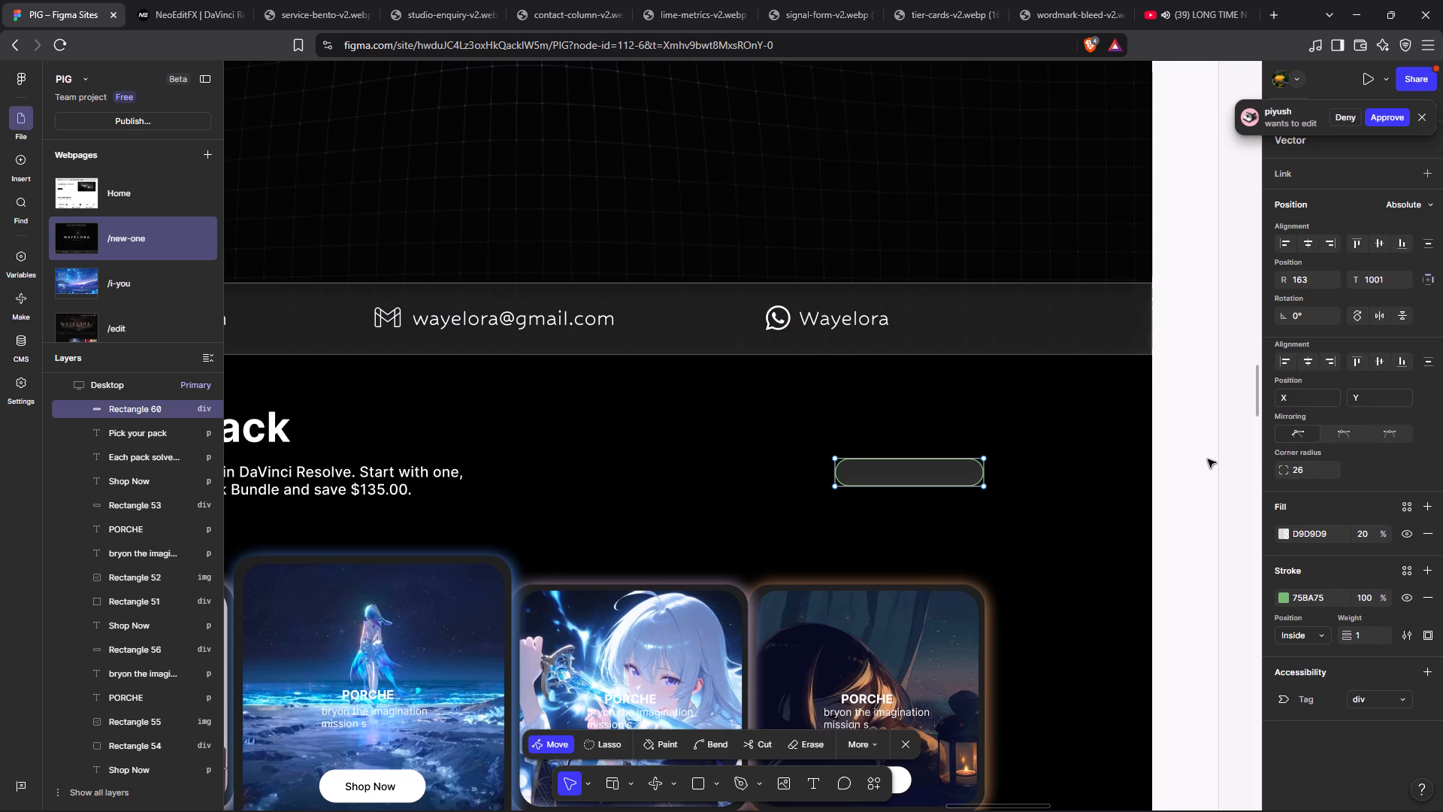
click(1208, 459)
double_click(1208, 459)
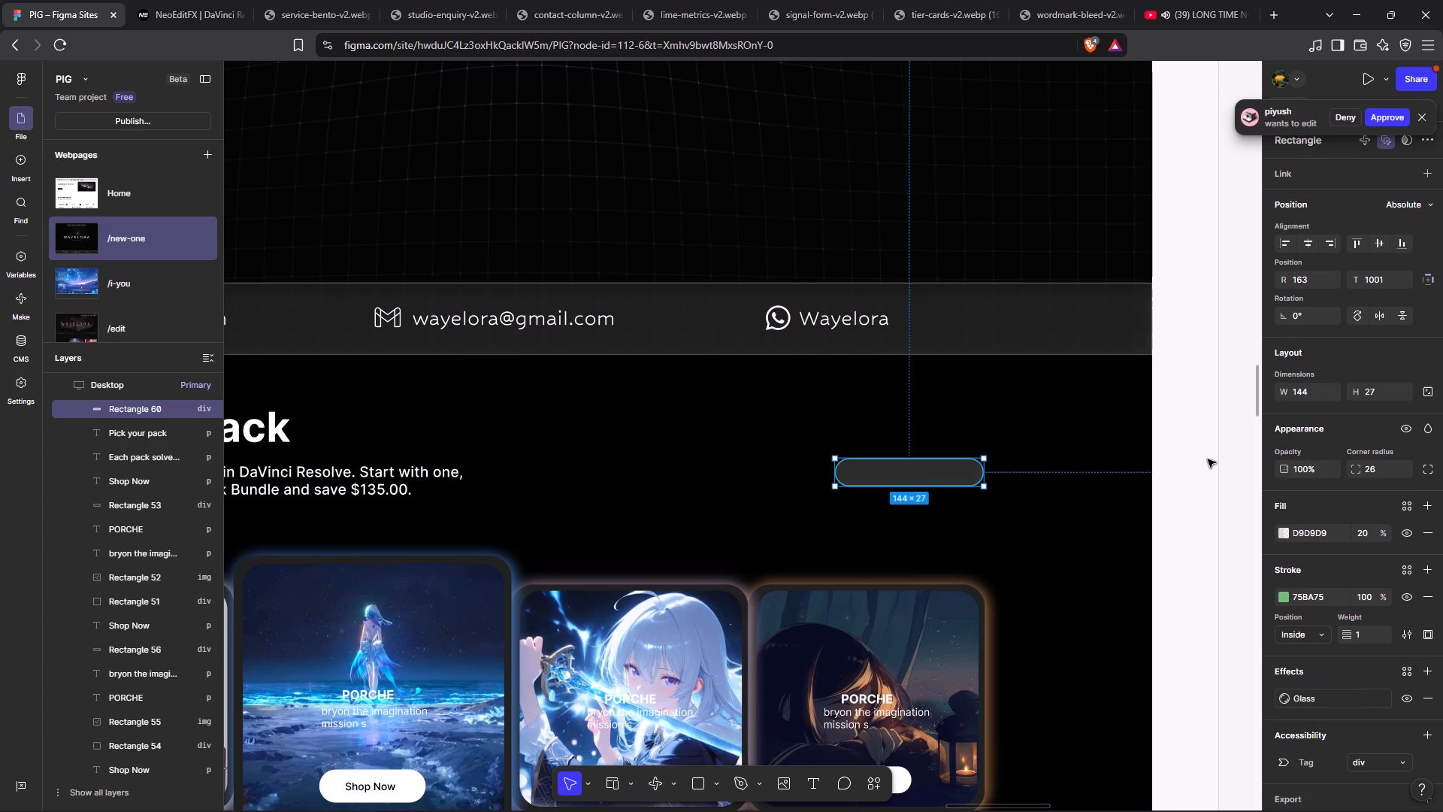
click(1126, 479)
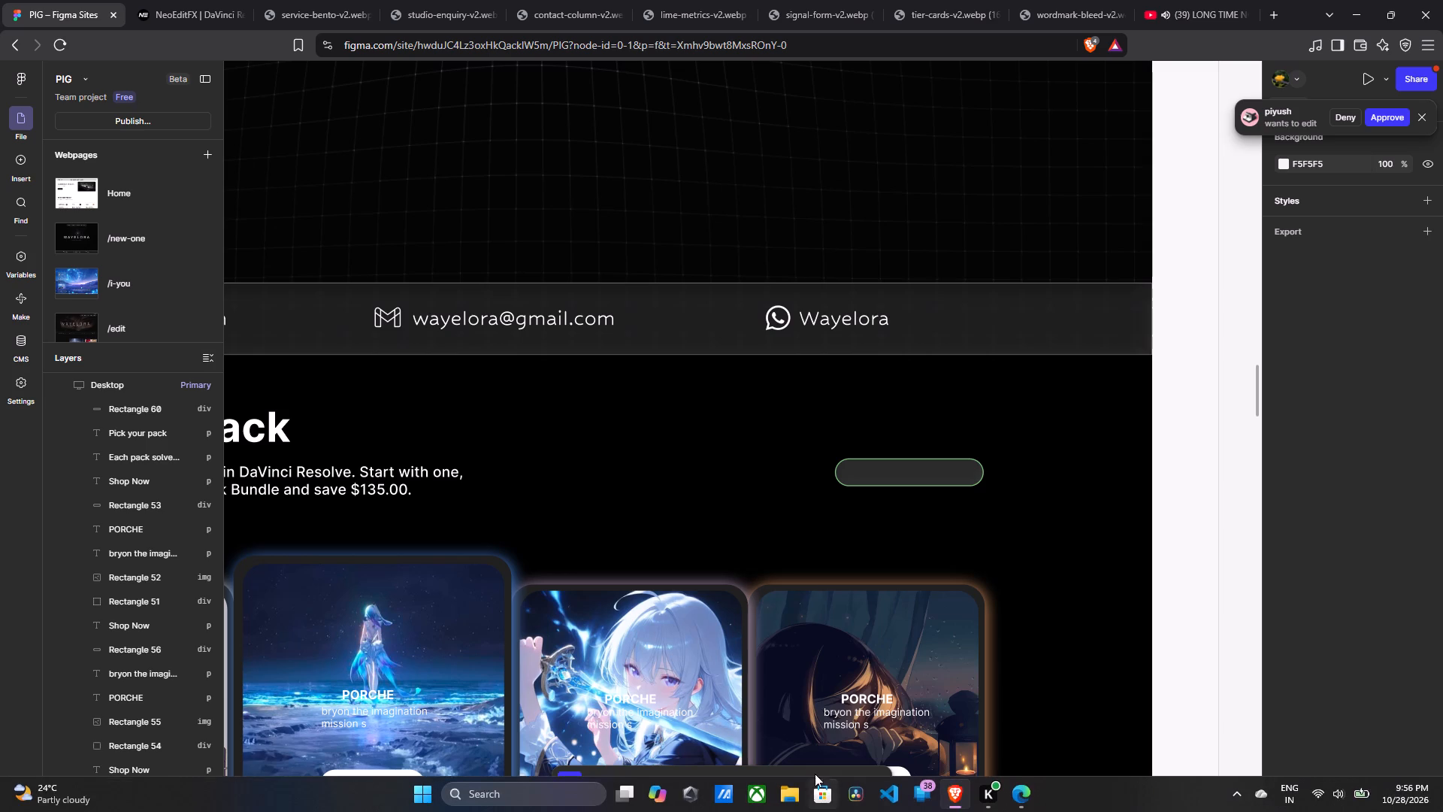
Add a text label reading "View all plamns" over the pill button.
click(817, 782)
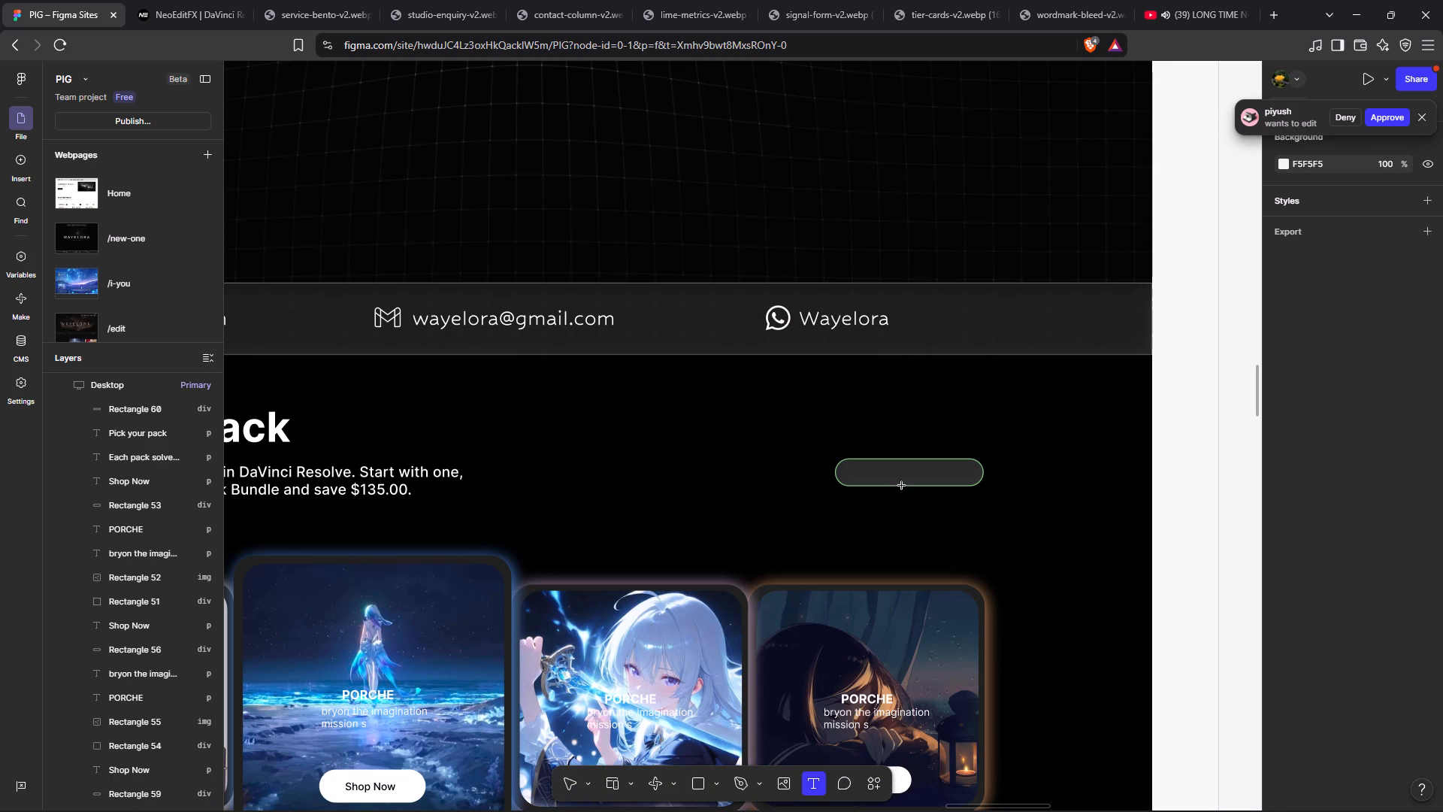
click(900, 474)
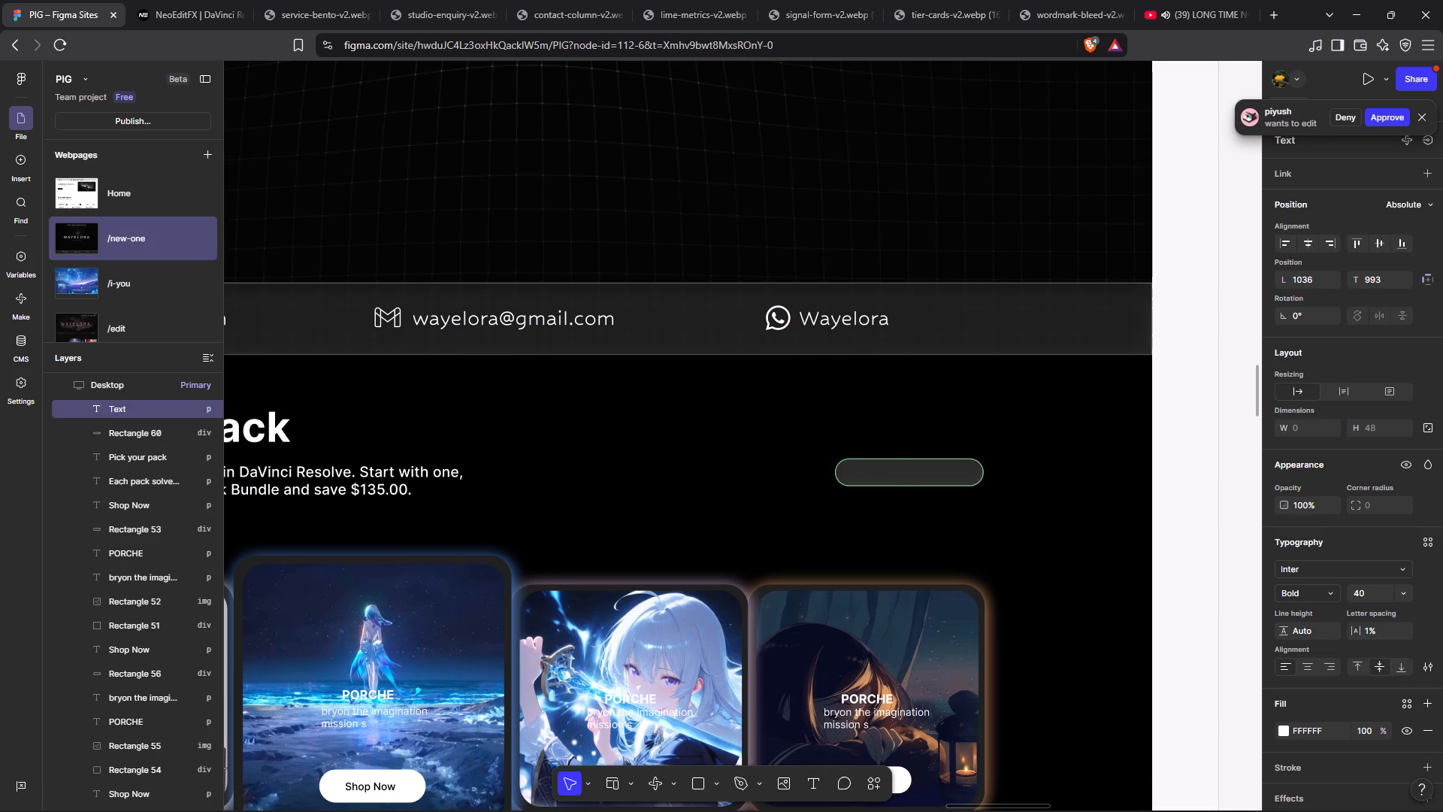
text(View)
key(space)
text(all)
key(space)
text(plamns)
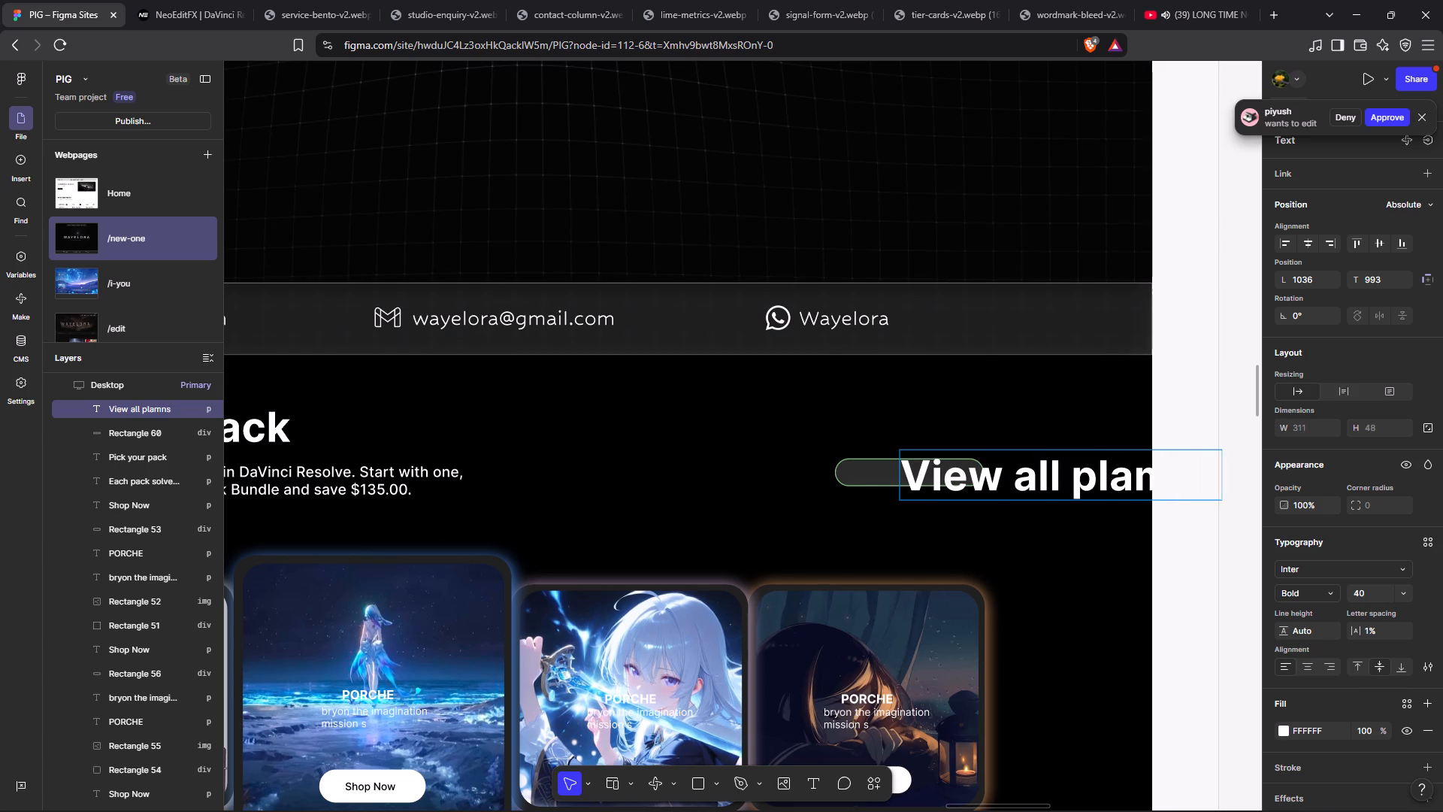
click(1228, 577)
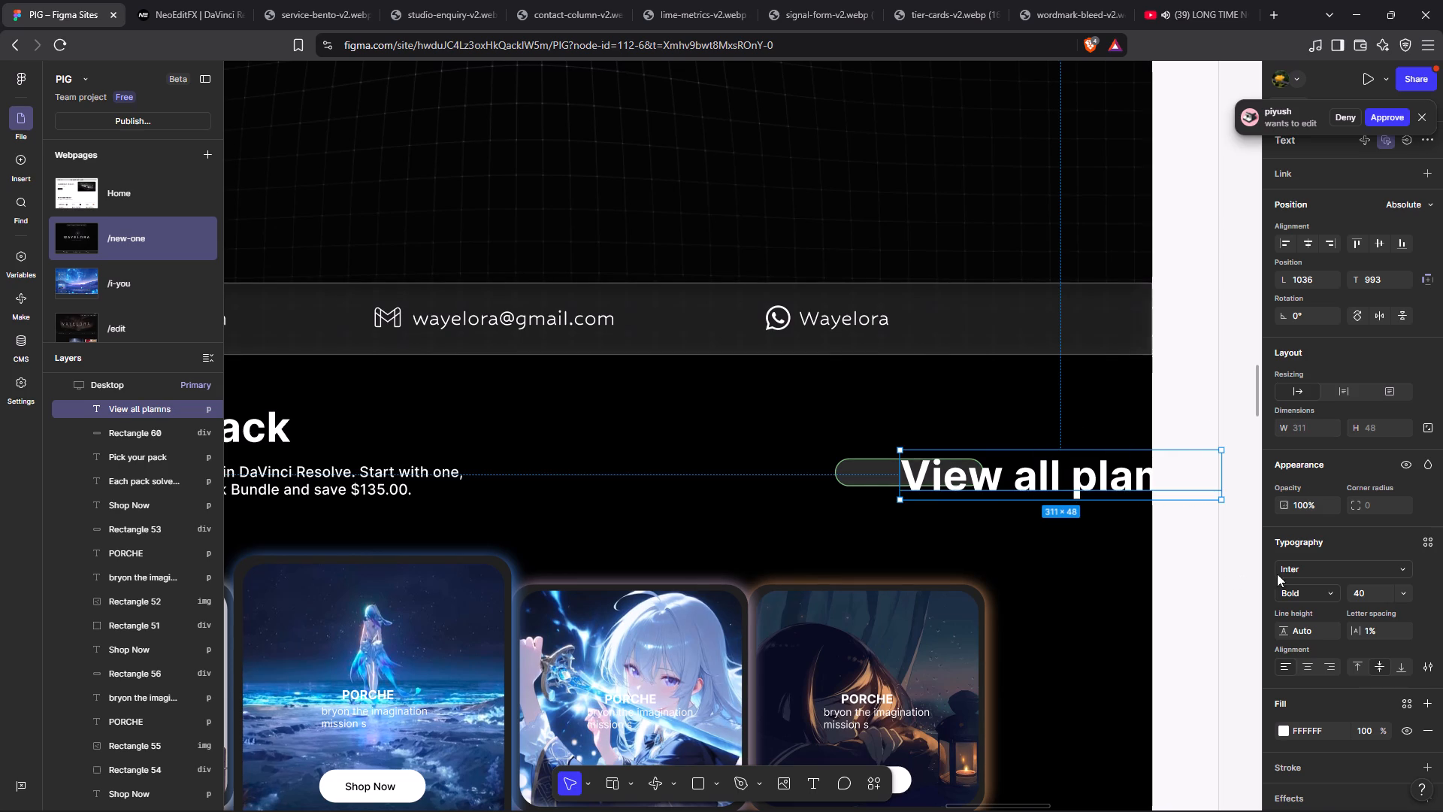
Set the pill button label's font weight to Regular and its size to 12.
click(1334, 589)
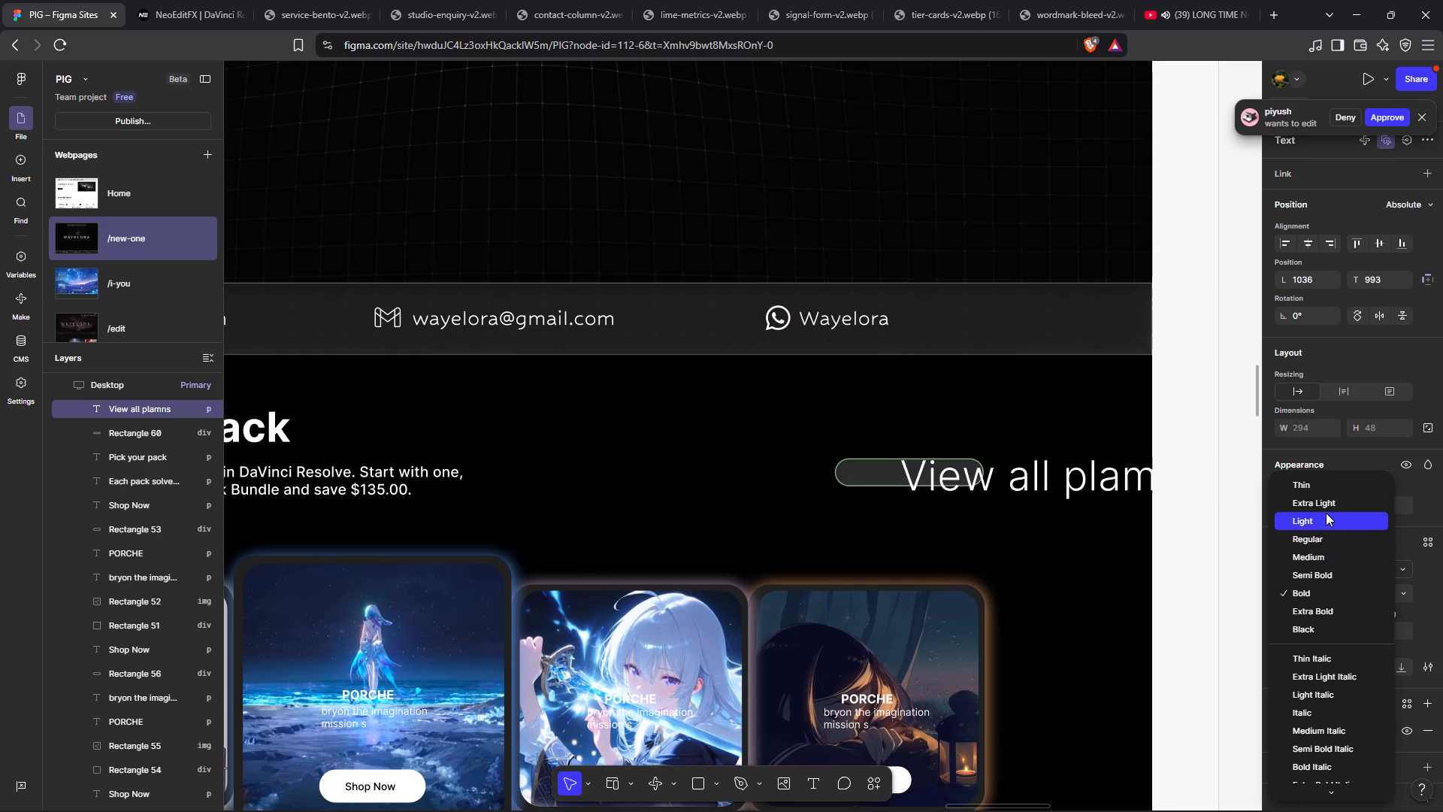
click(1319, 536)
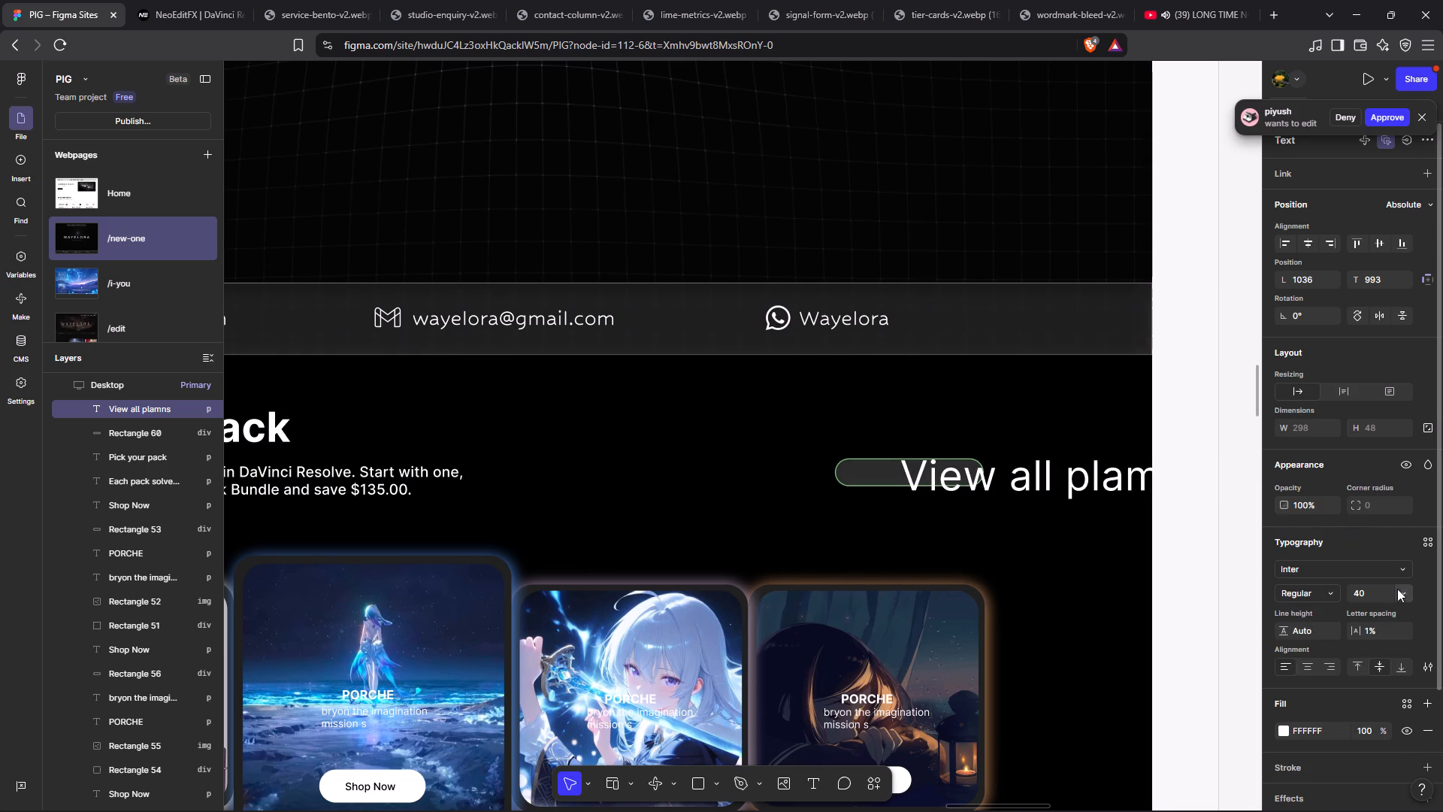
click(1405, 587)
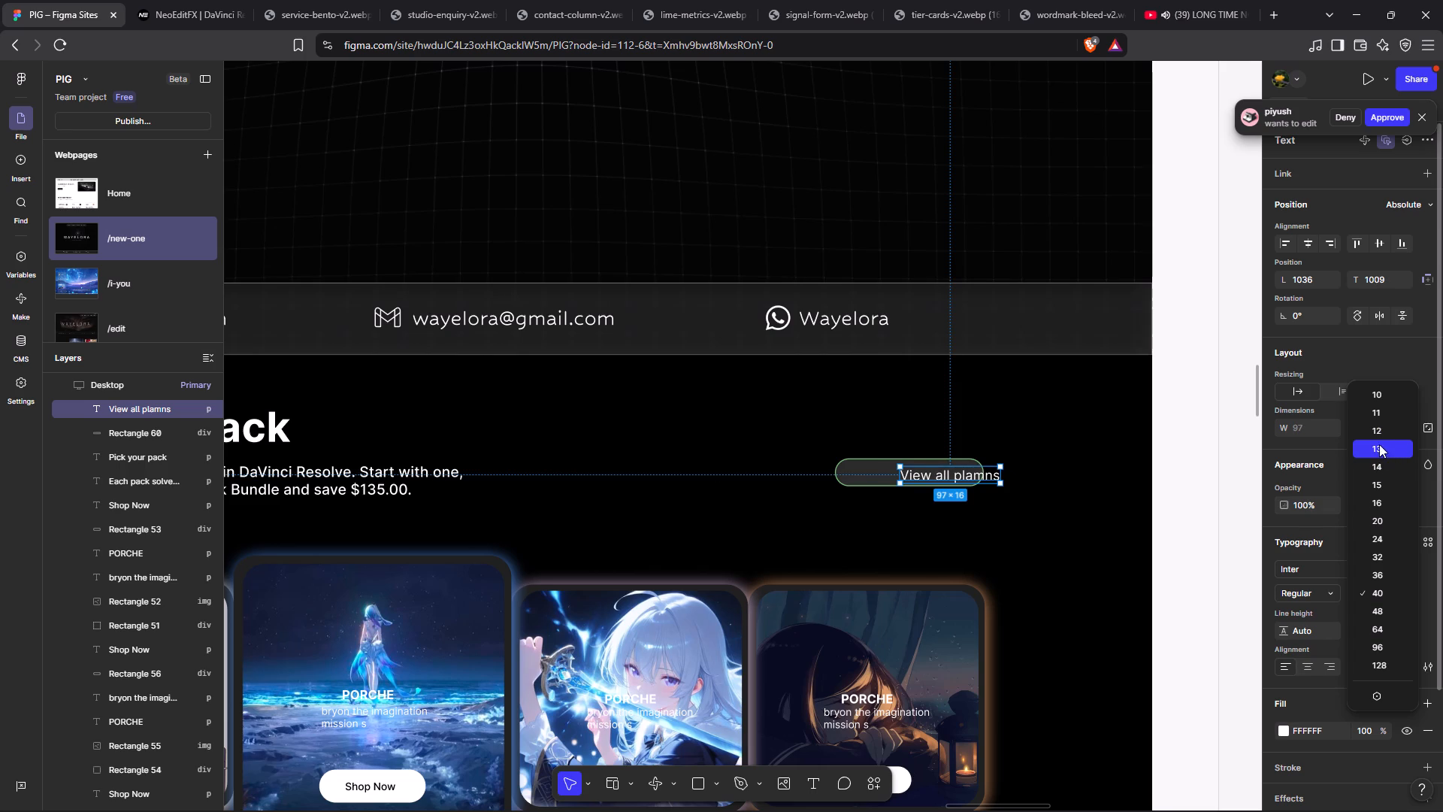
click(1378, 429)
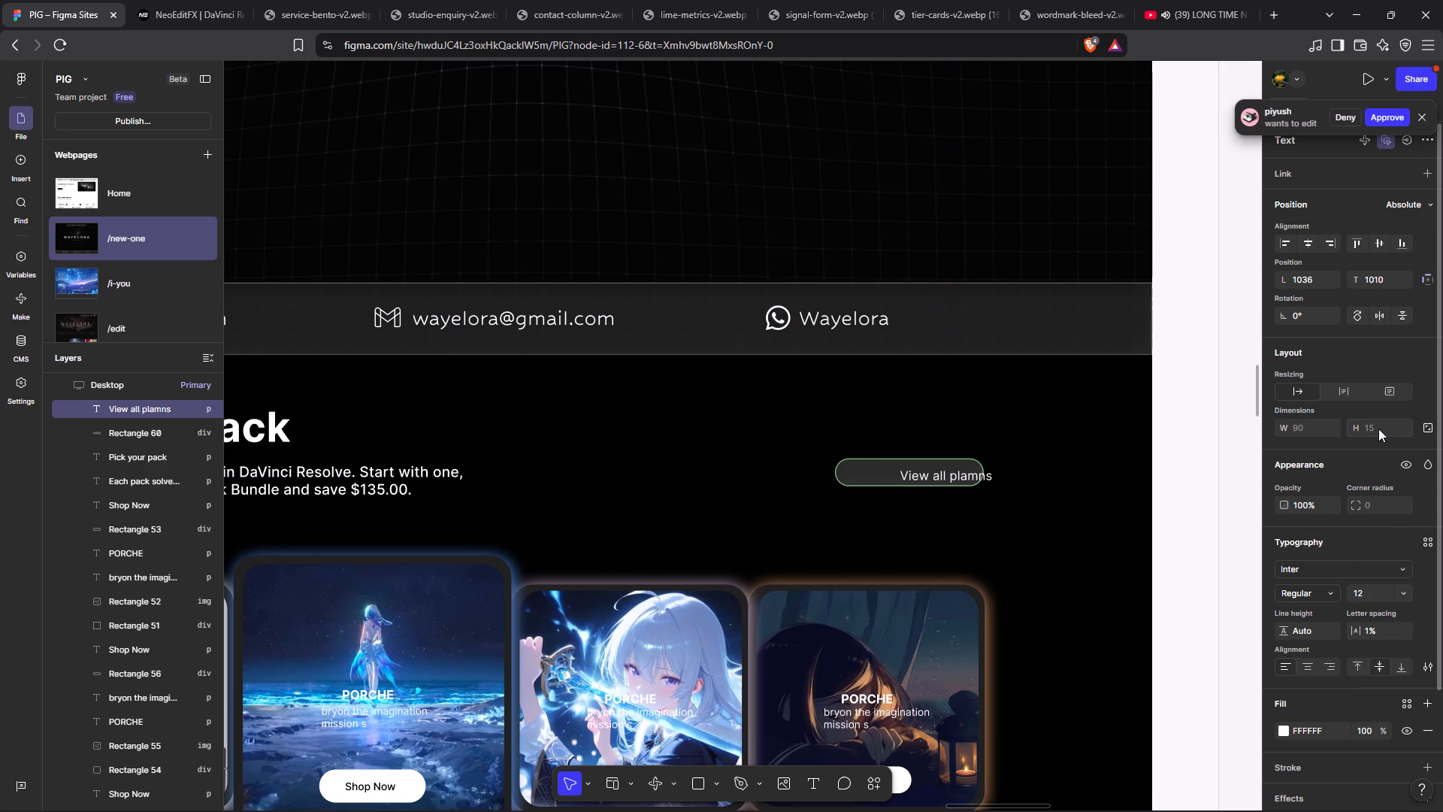
click(1329, 589)
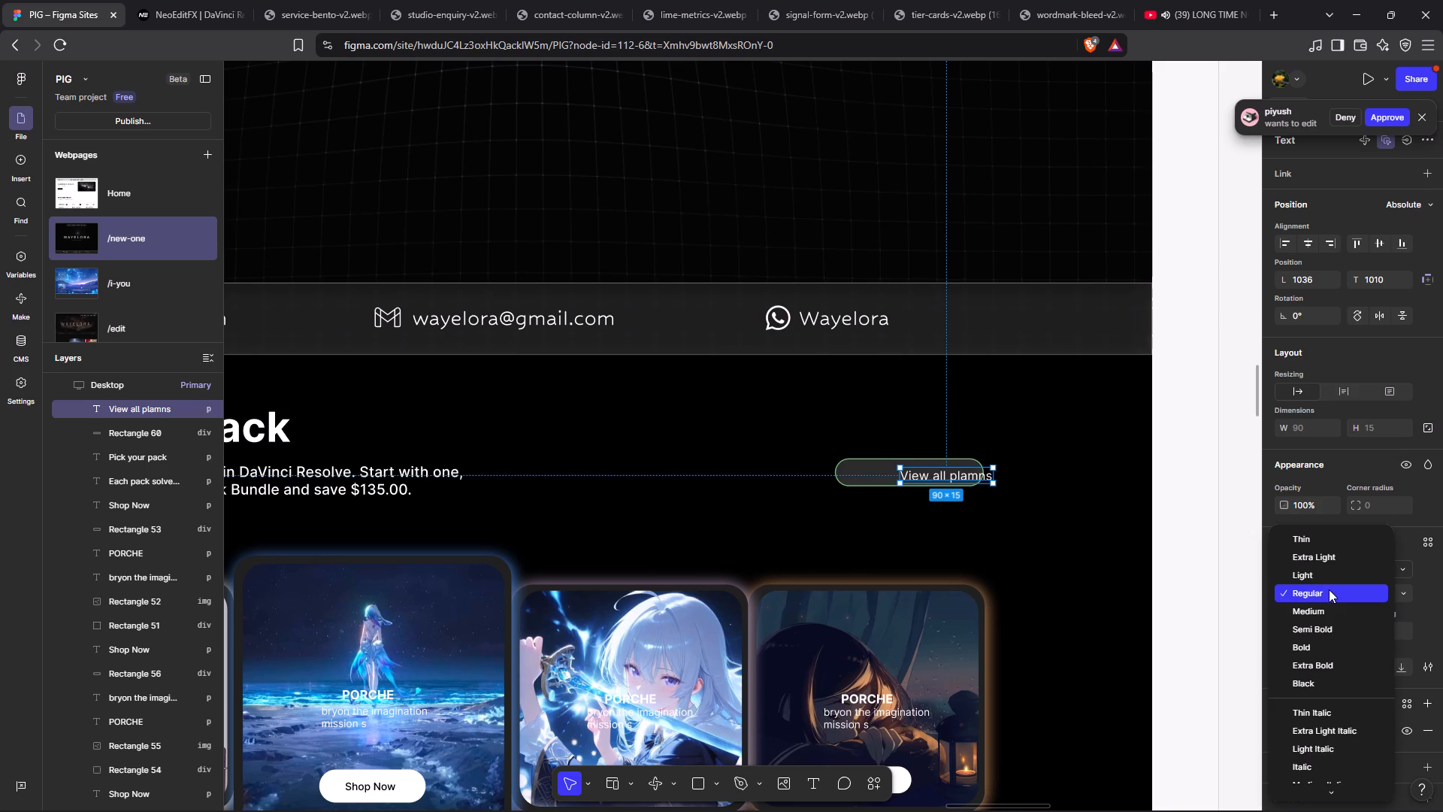
Correct the pill button label's spelling to "View all plans".
double_click(963, 473)
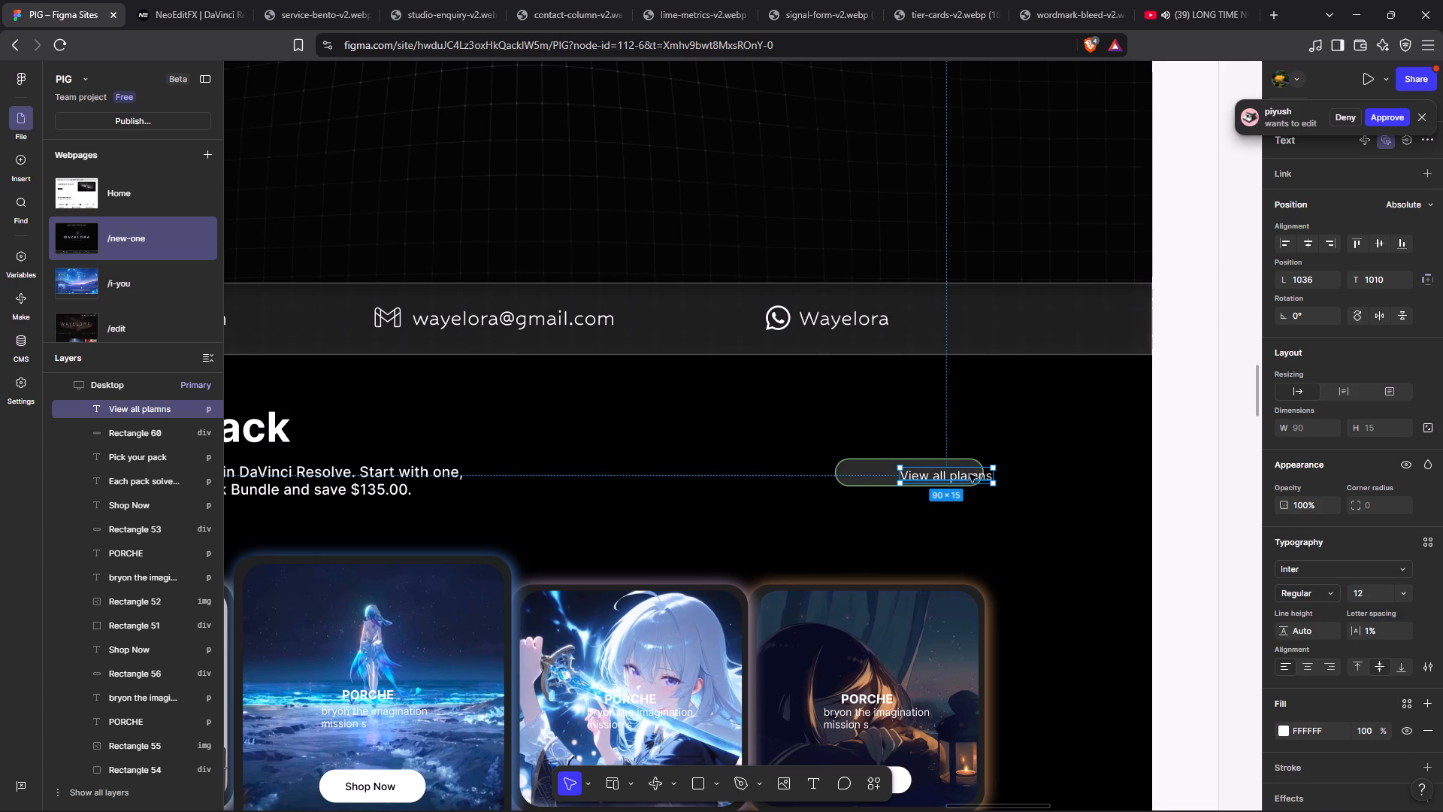
triple_click(970, 474)
click(979, 476)
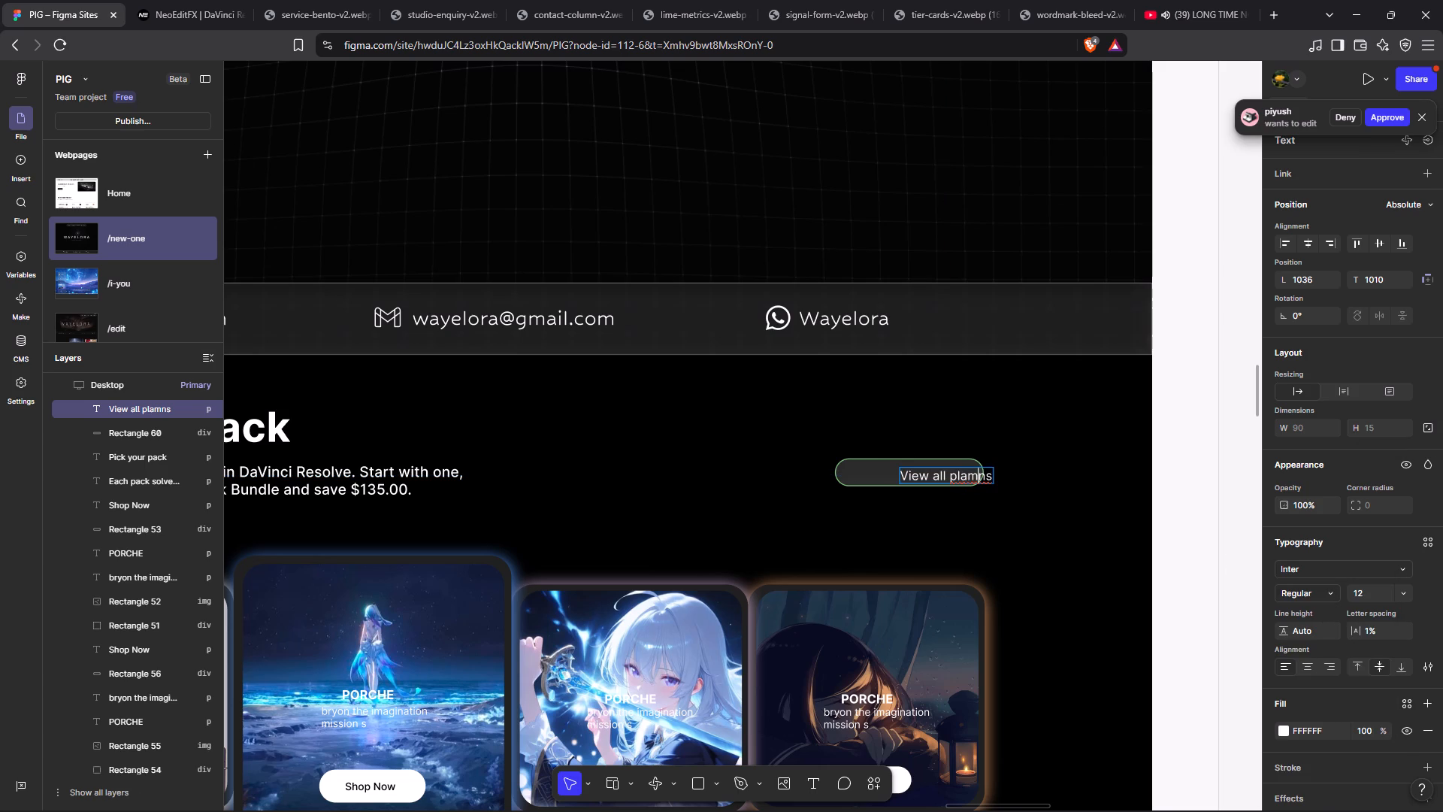
key(BackSpace)
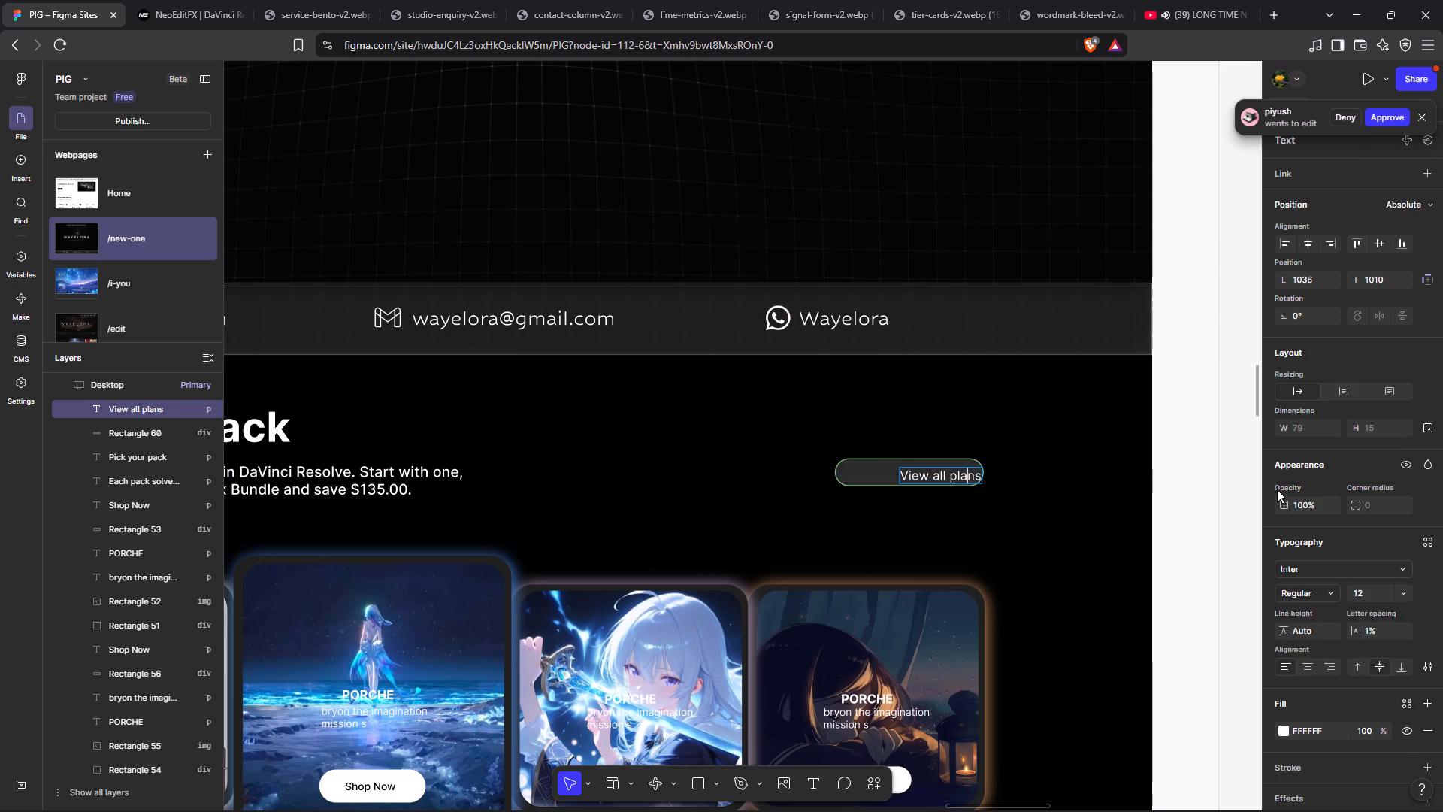
click(1277, 489)
click(1239, 483)
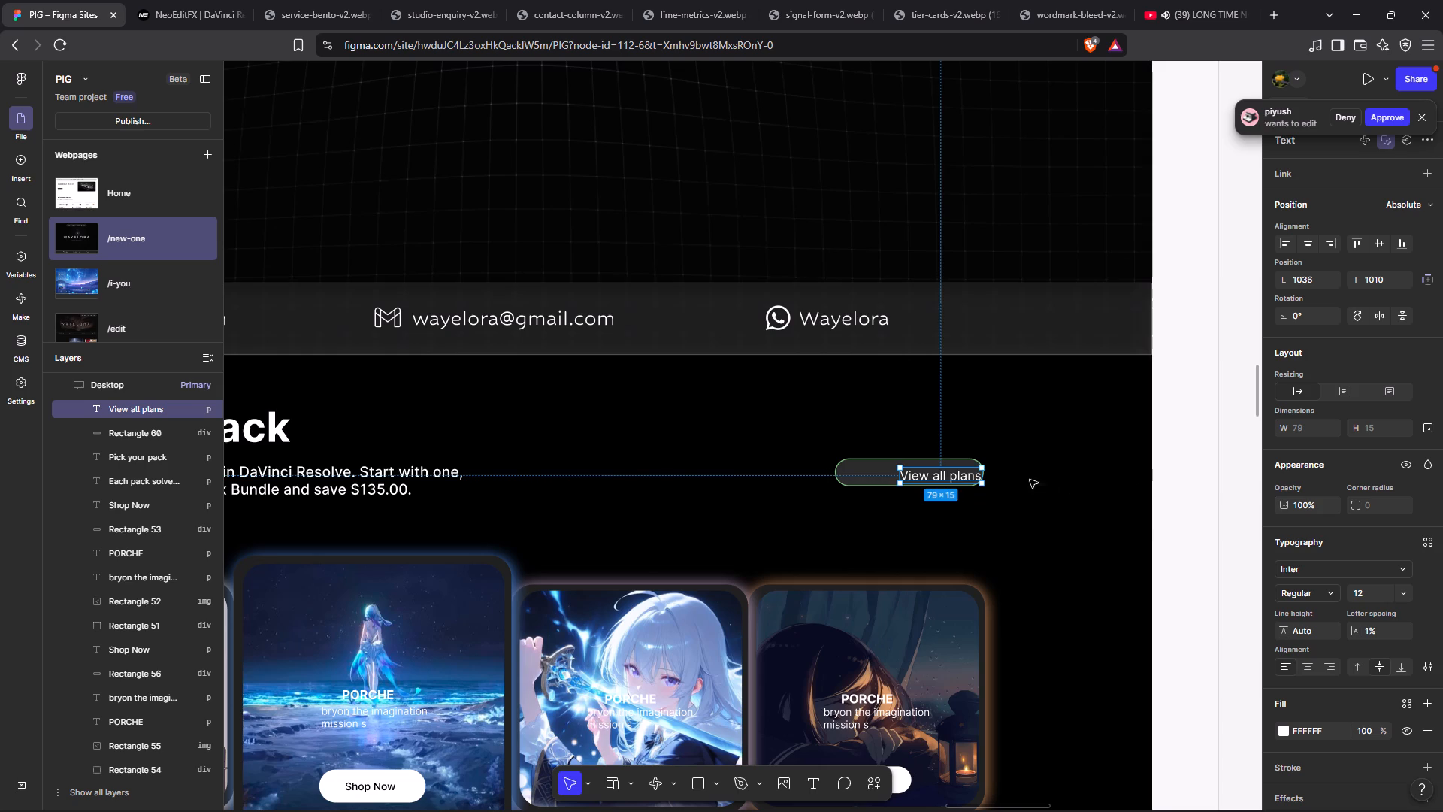
Centre the "View all plans" label inside the pill button.
drag(961, 477, 933, 473)
click(1198, 499)
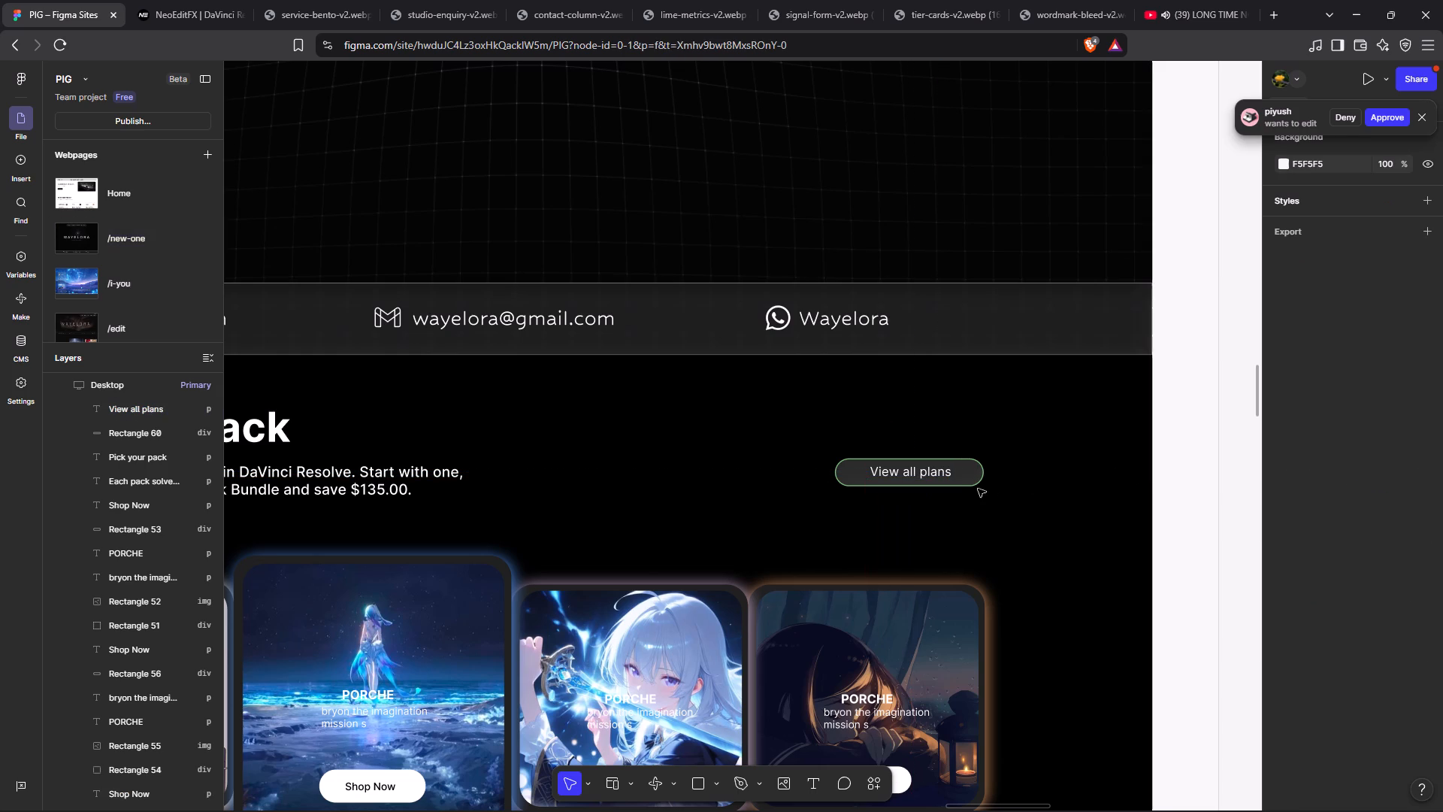
click(934, 468)
click(921, 468)
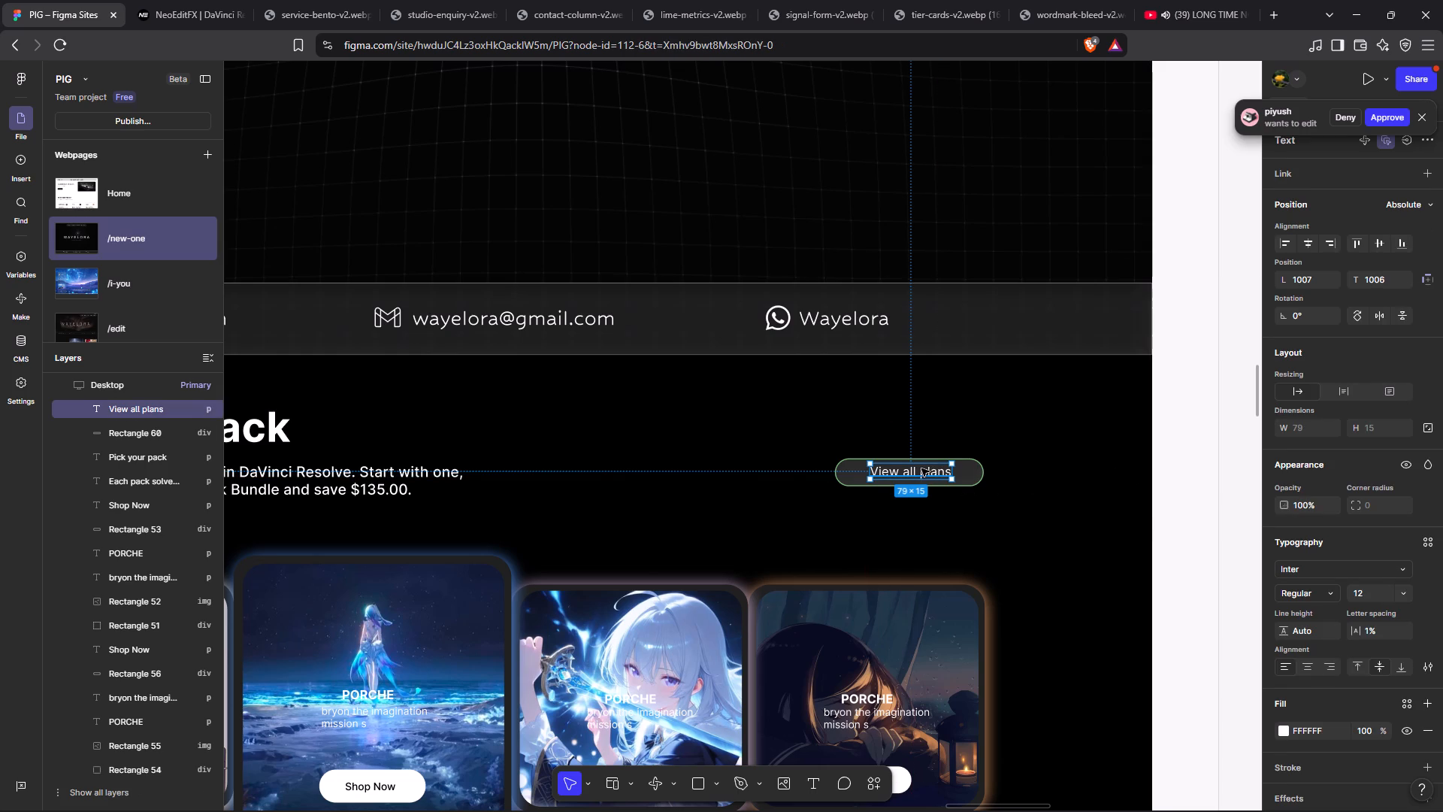
click(1230, 459)
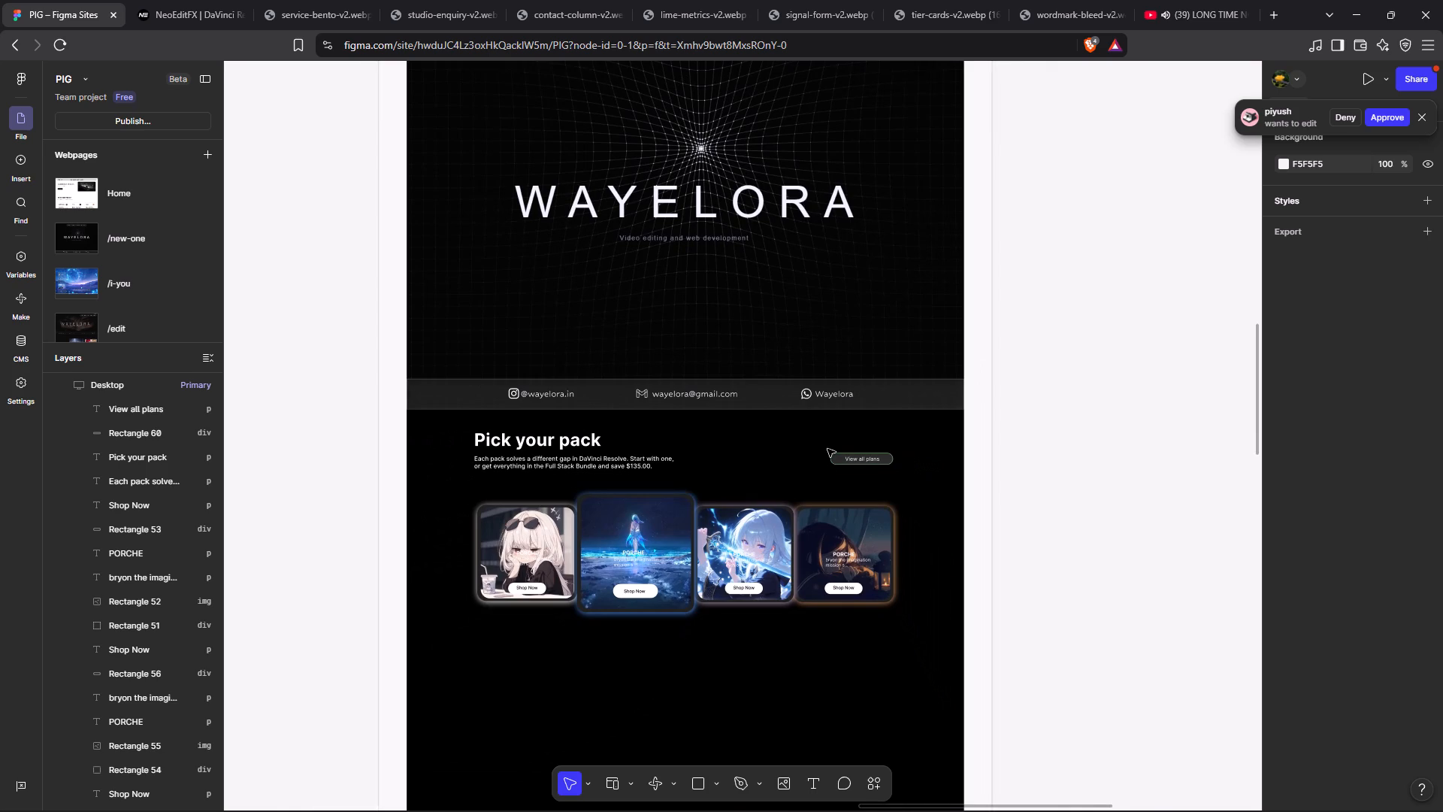
Preview the /new-one page to check the "Pick your pack" section against the NeoEditFX home page.
scroll(827, 449, right, 1)
scroll(827, 449, up, 3)
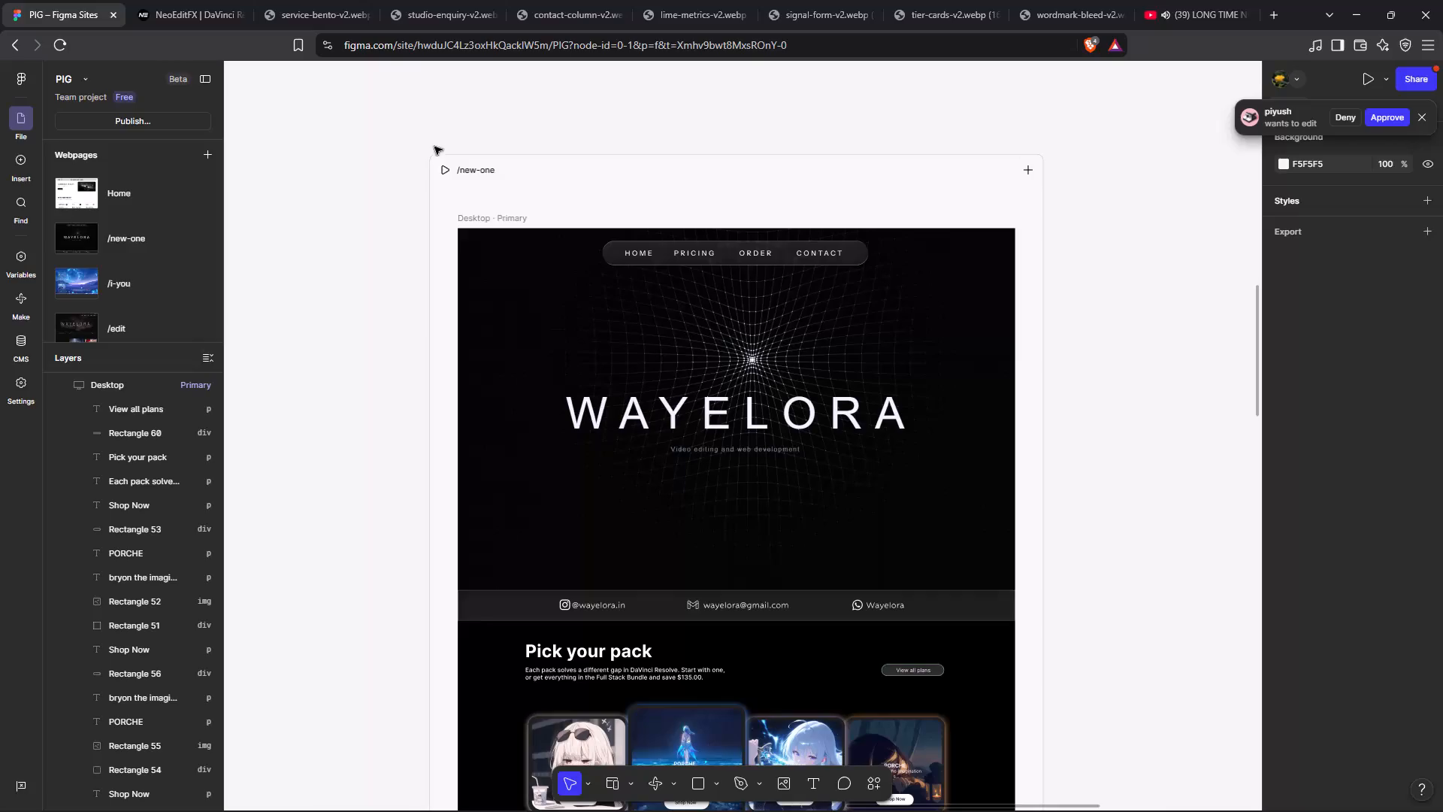
click(444, 179)
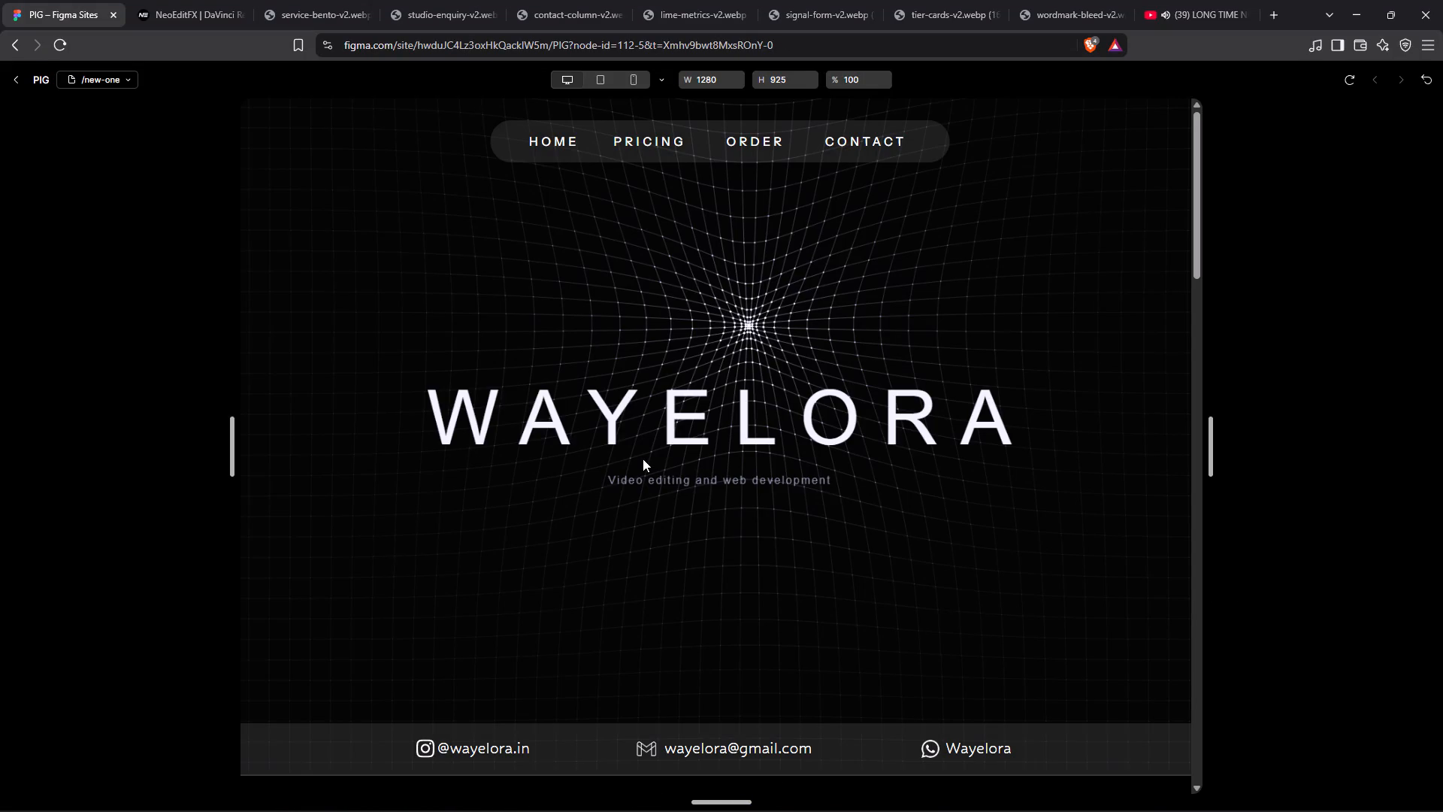
scroll(643, 459, down, 7)
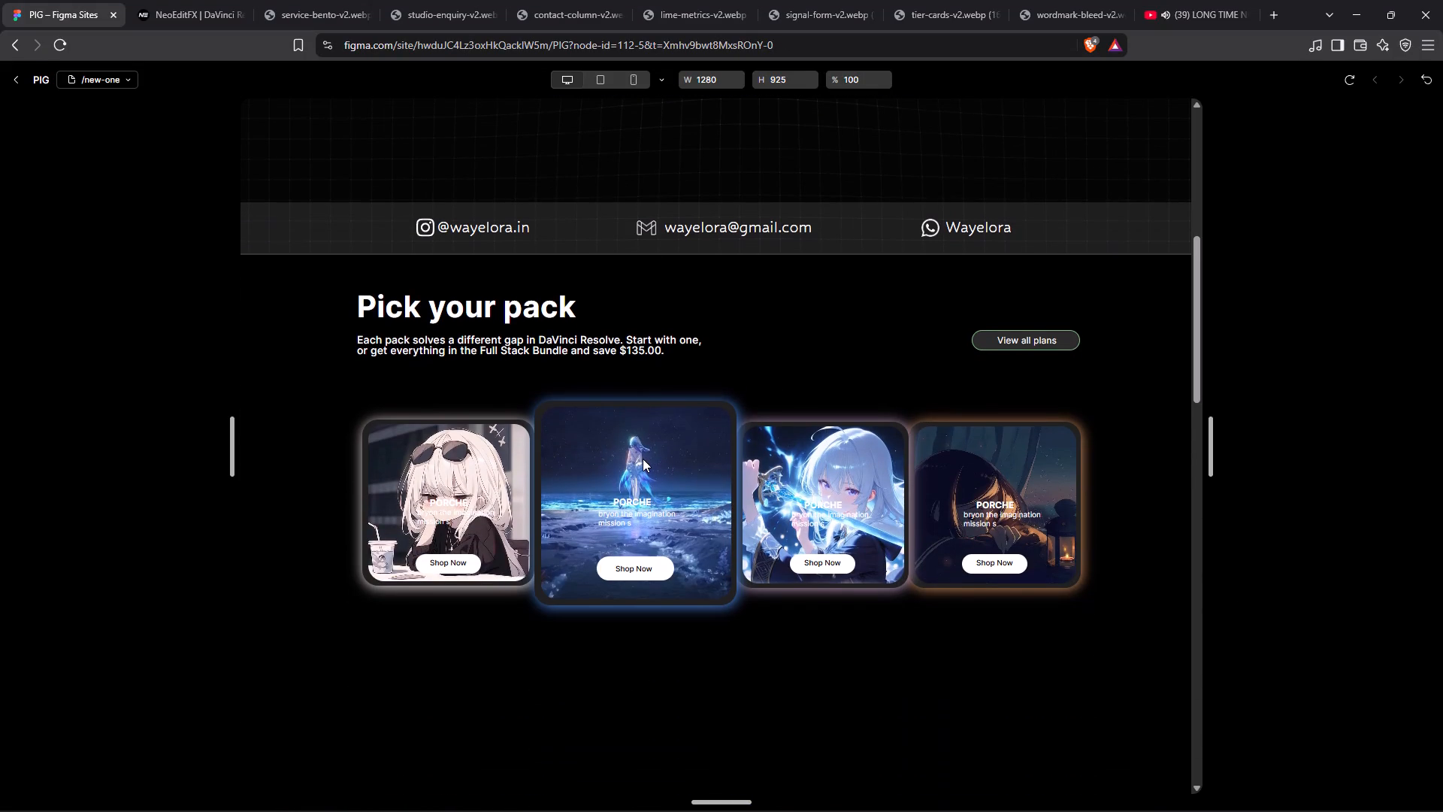
click(162, 0)
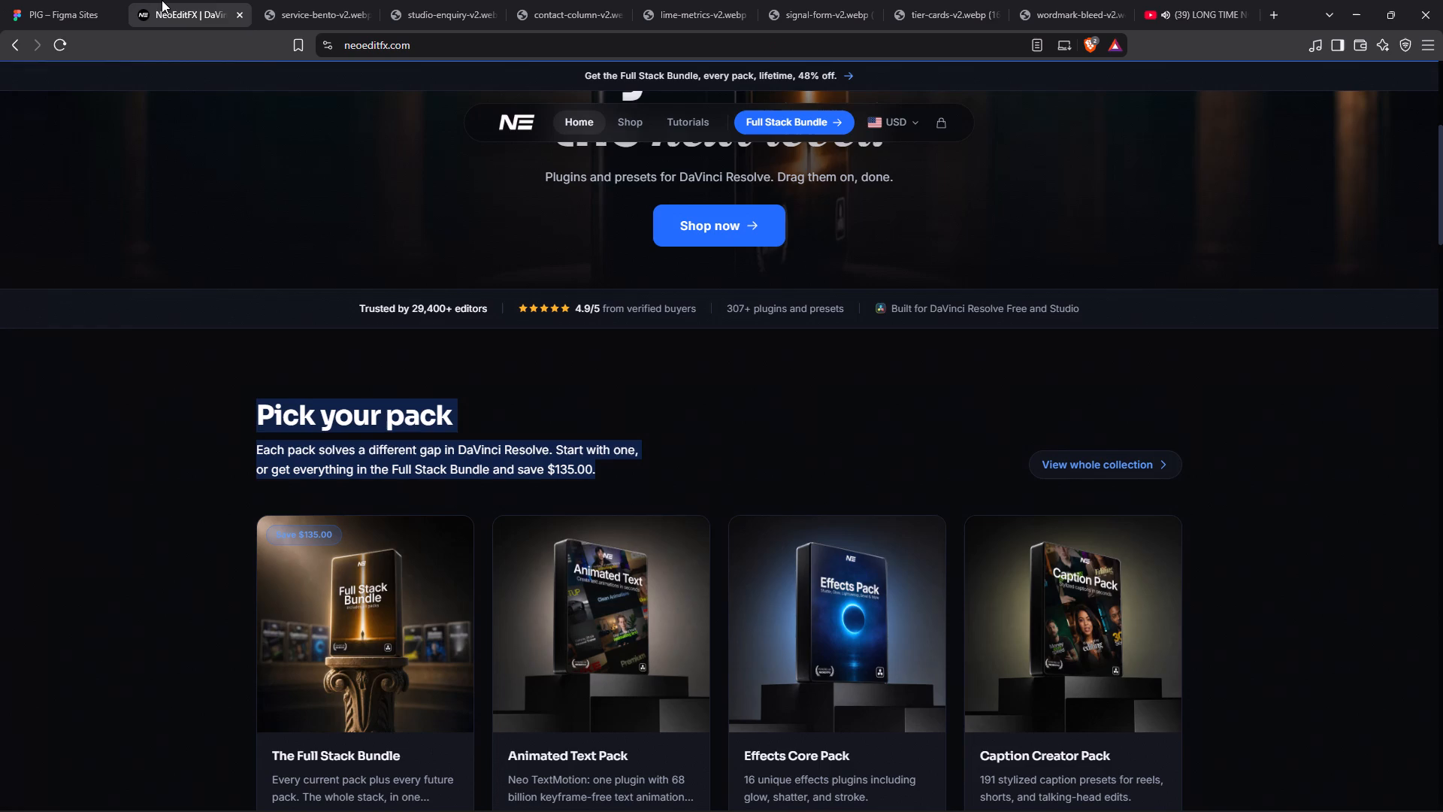
scroll(480, 431, up, 4)
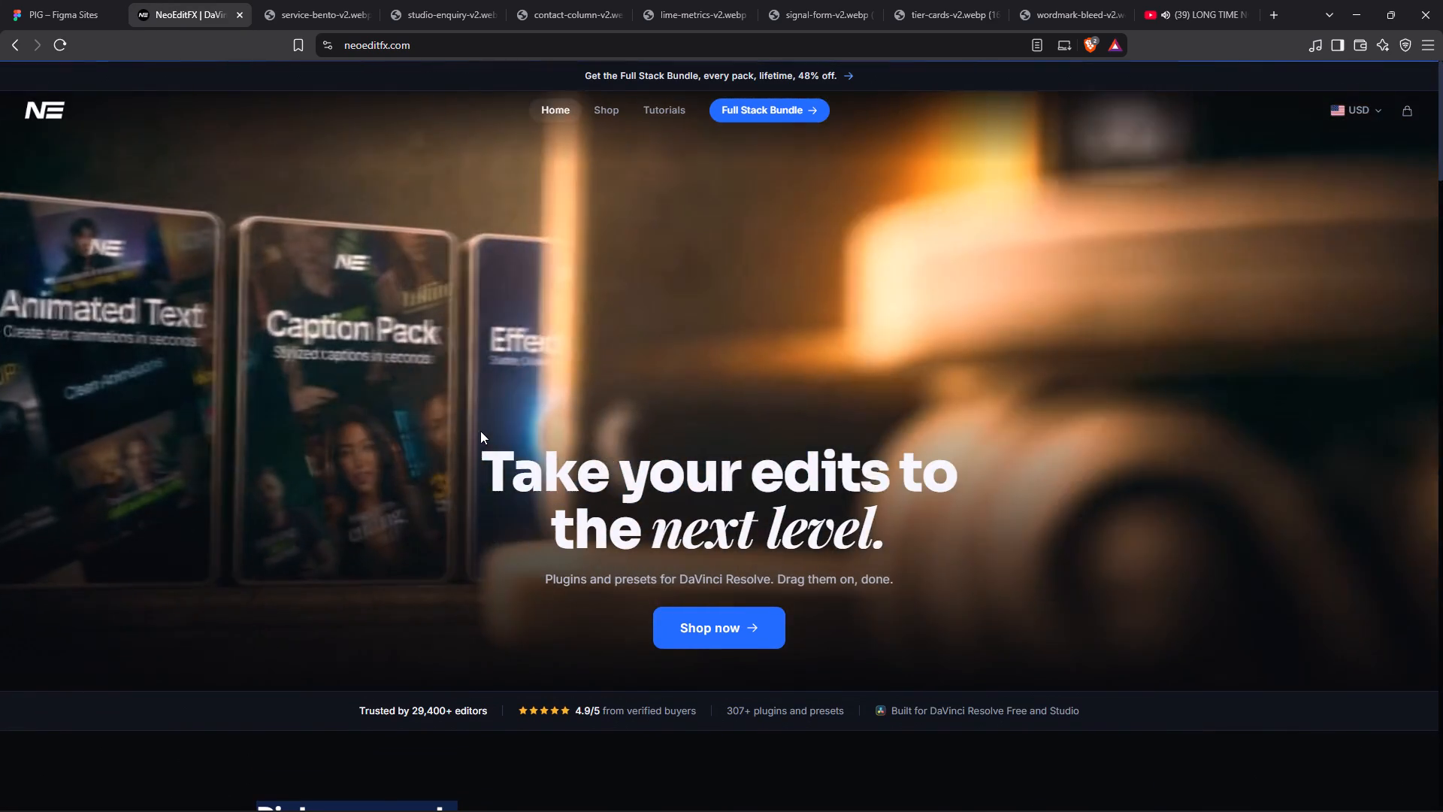
click(71, 0)
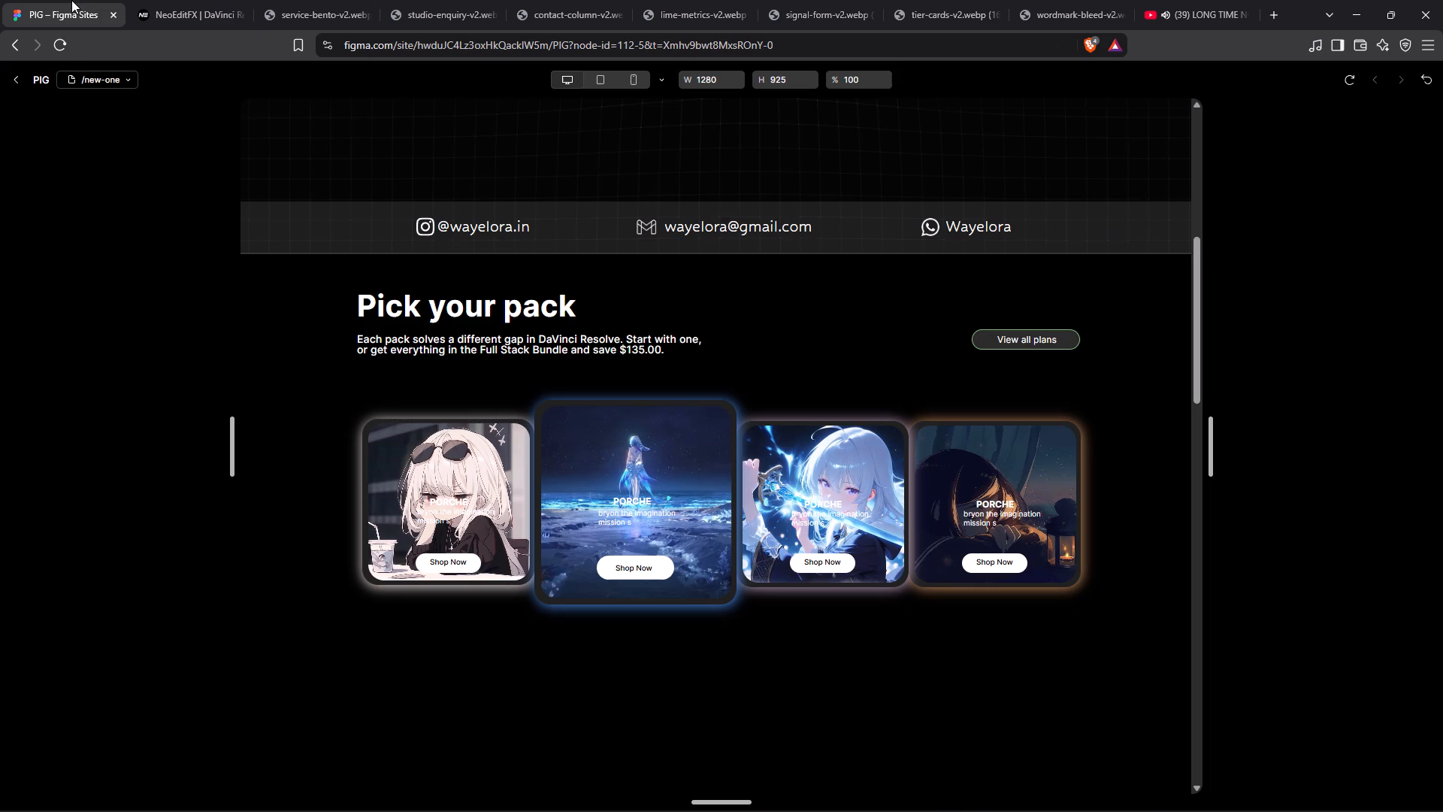
click(600, 236)
Check the WAYELORA hero and contact bar in the /new-one preview.
double_click(1170, 229)
scroll(274, 438, up, 4)
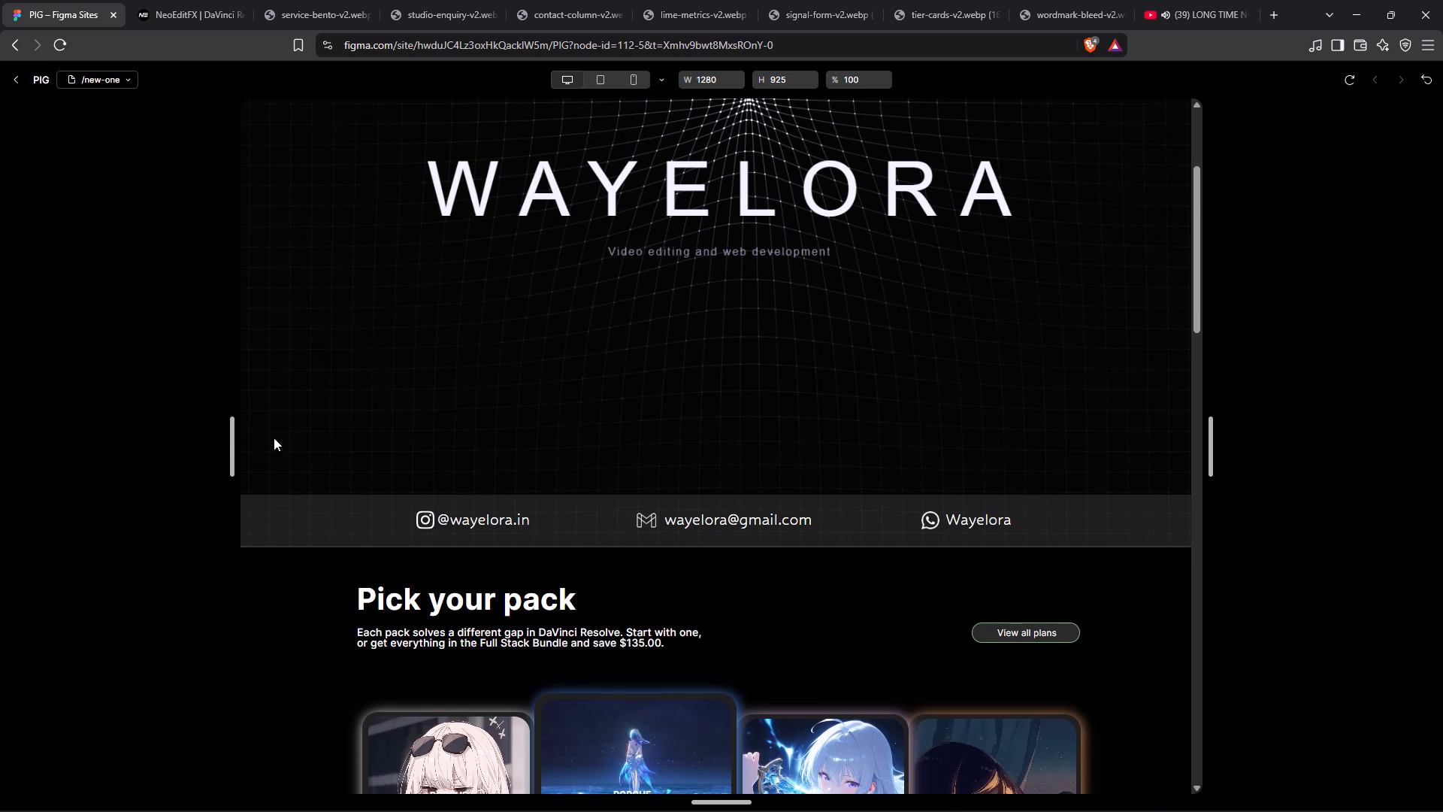
scroll(274, 438, up, 5)
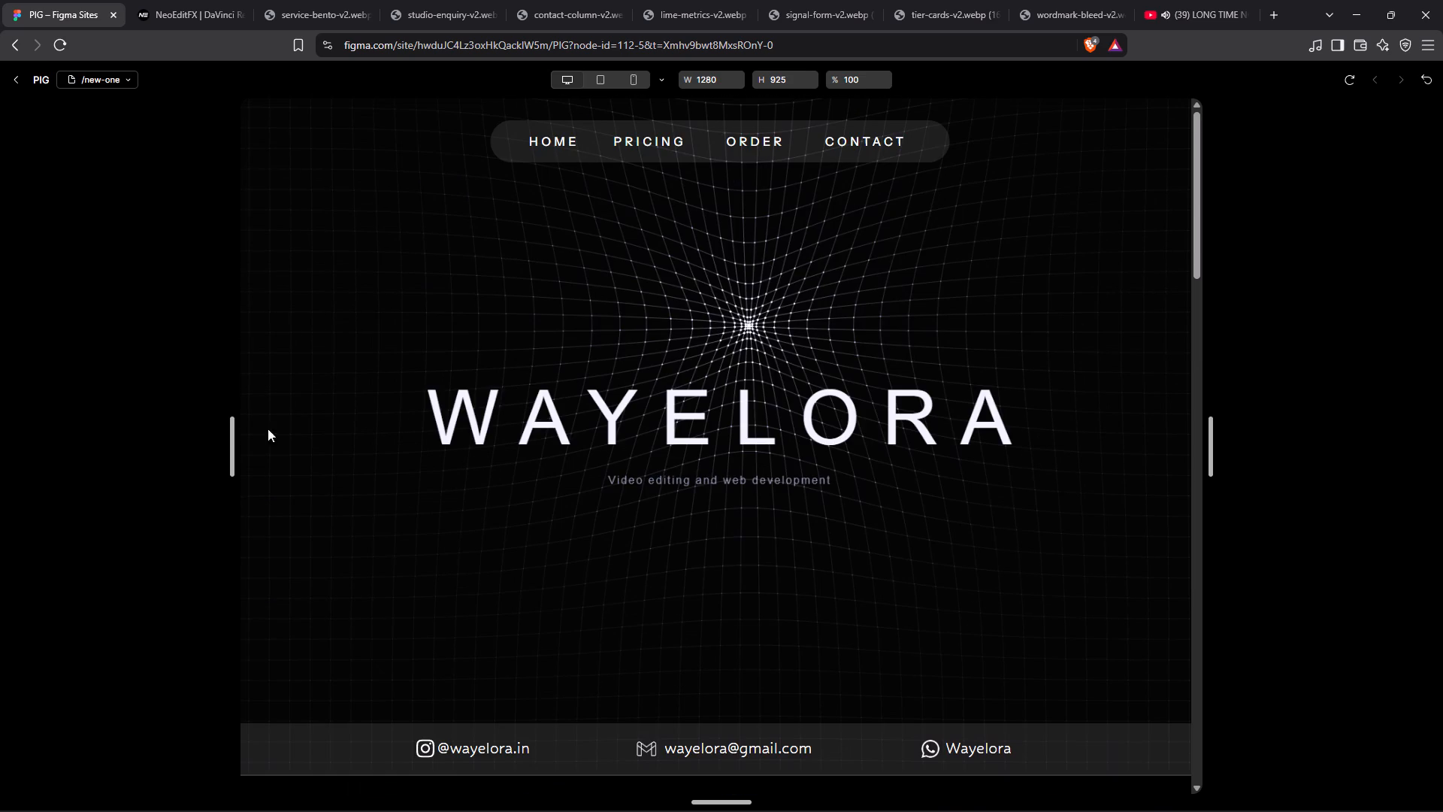
Leave the preview and select the rounded rectangle behind the navigation links on the /new-one page.
click(23, 83)
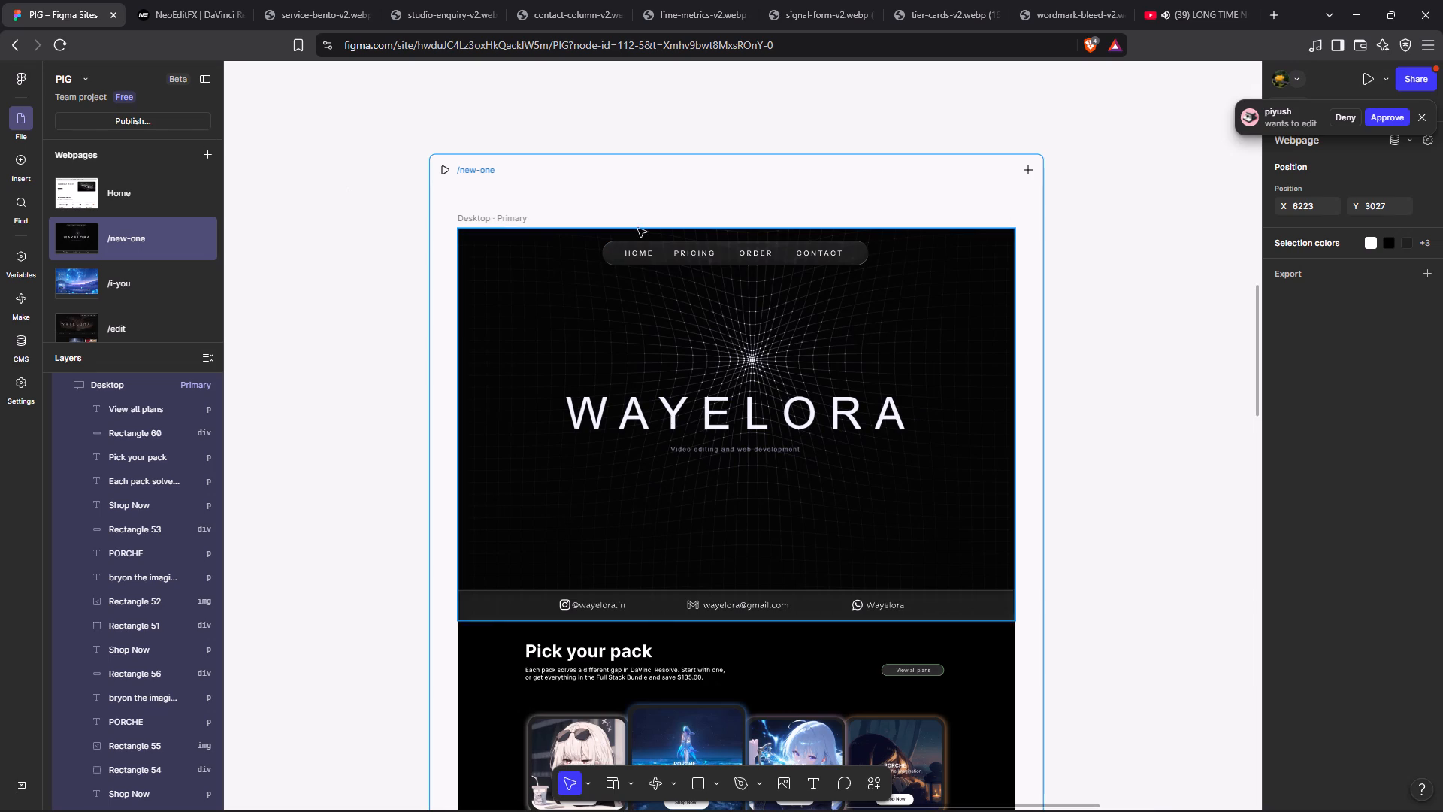
scroll(662, 255, right, 1)
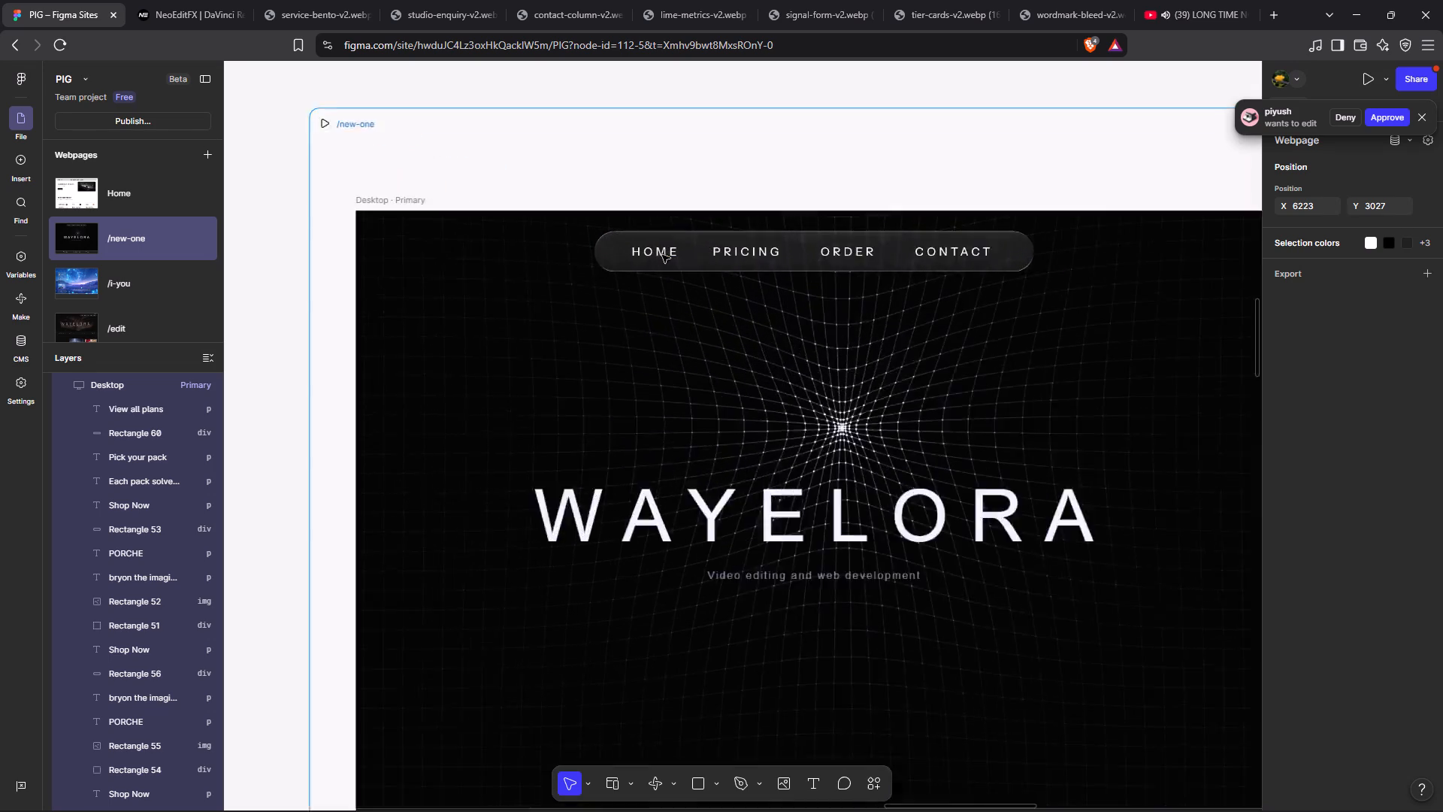
click(628, 274)
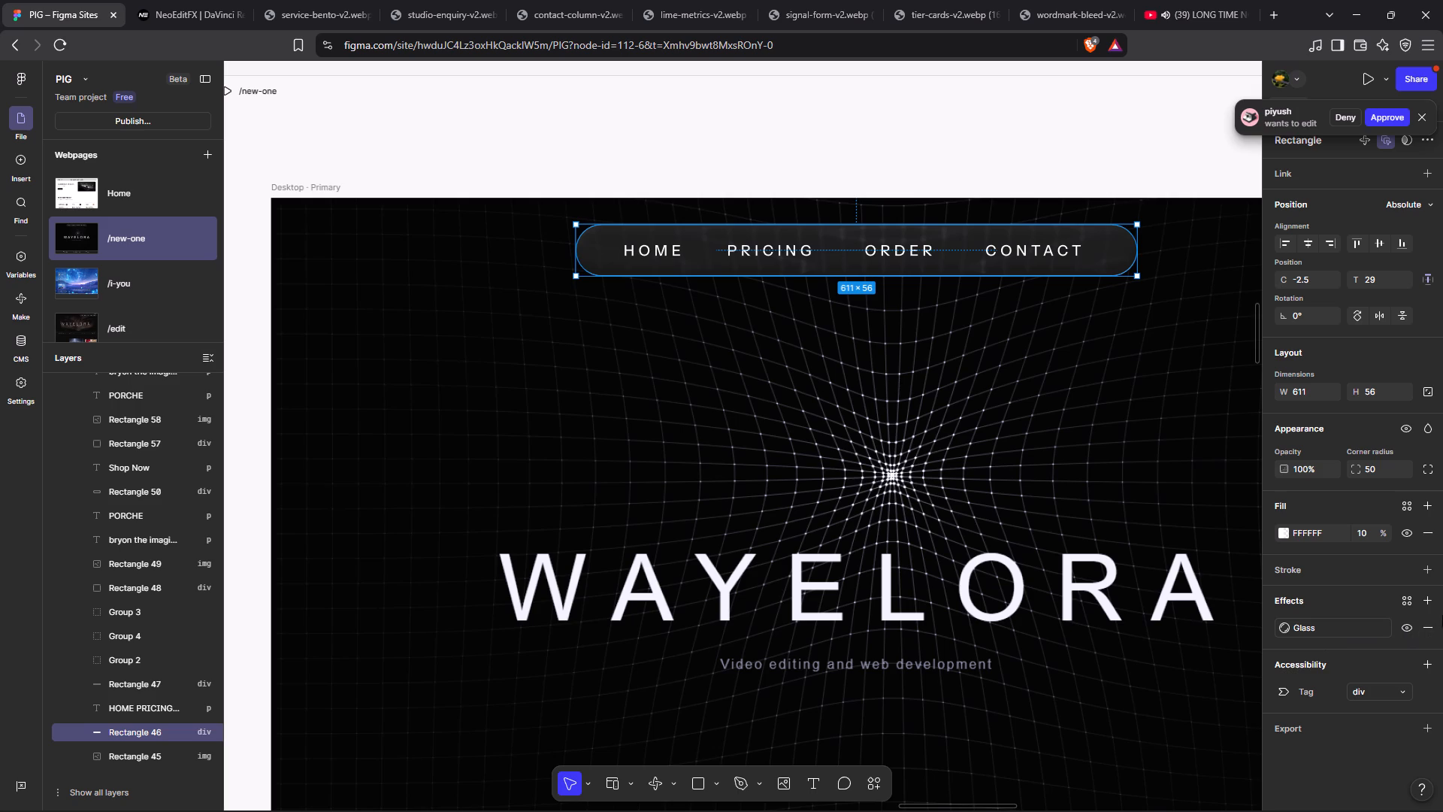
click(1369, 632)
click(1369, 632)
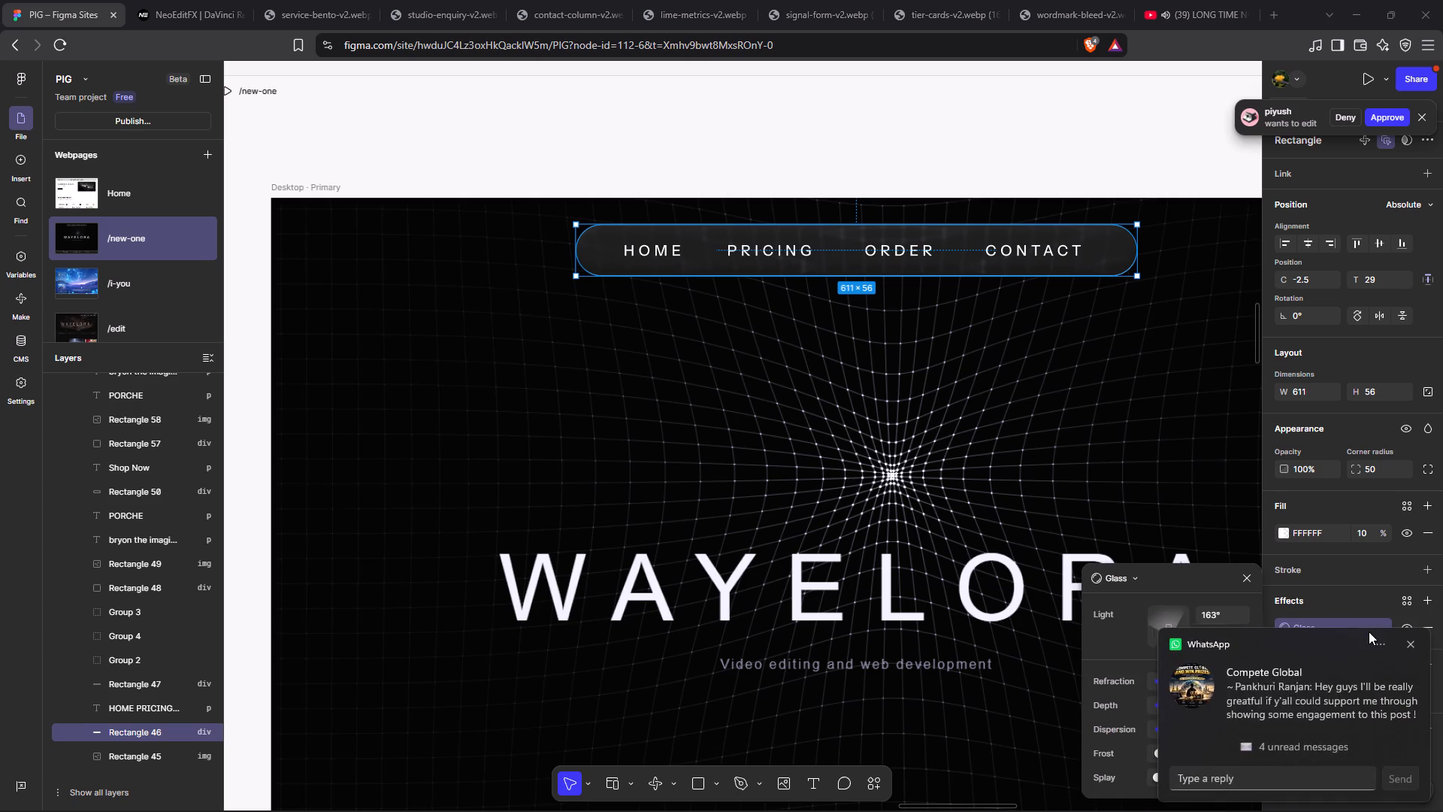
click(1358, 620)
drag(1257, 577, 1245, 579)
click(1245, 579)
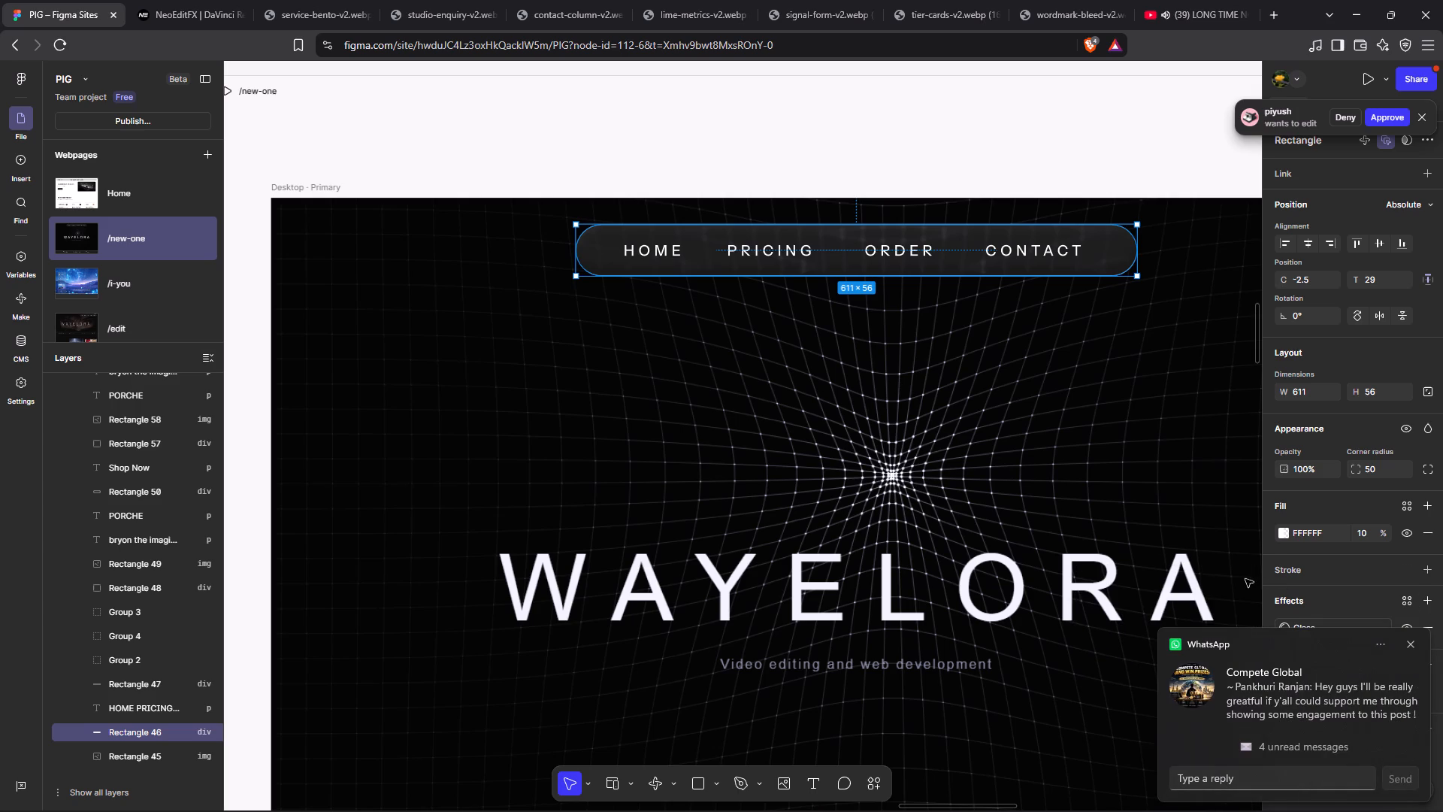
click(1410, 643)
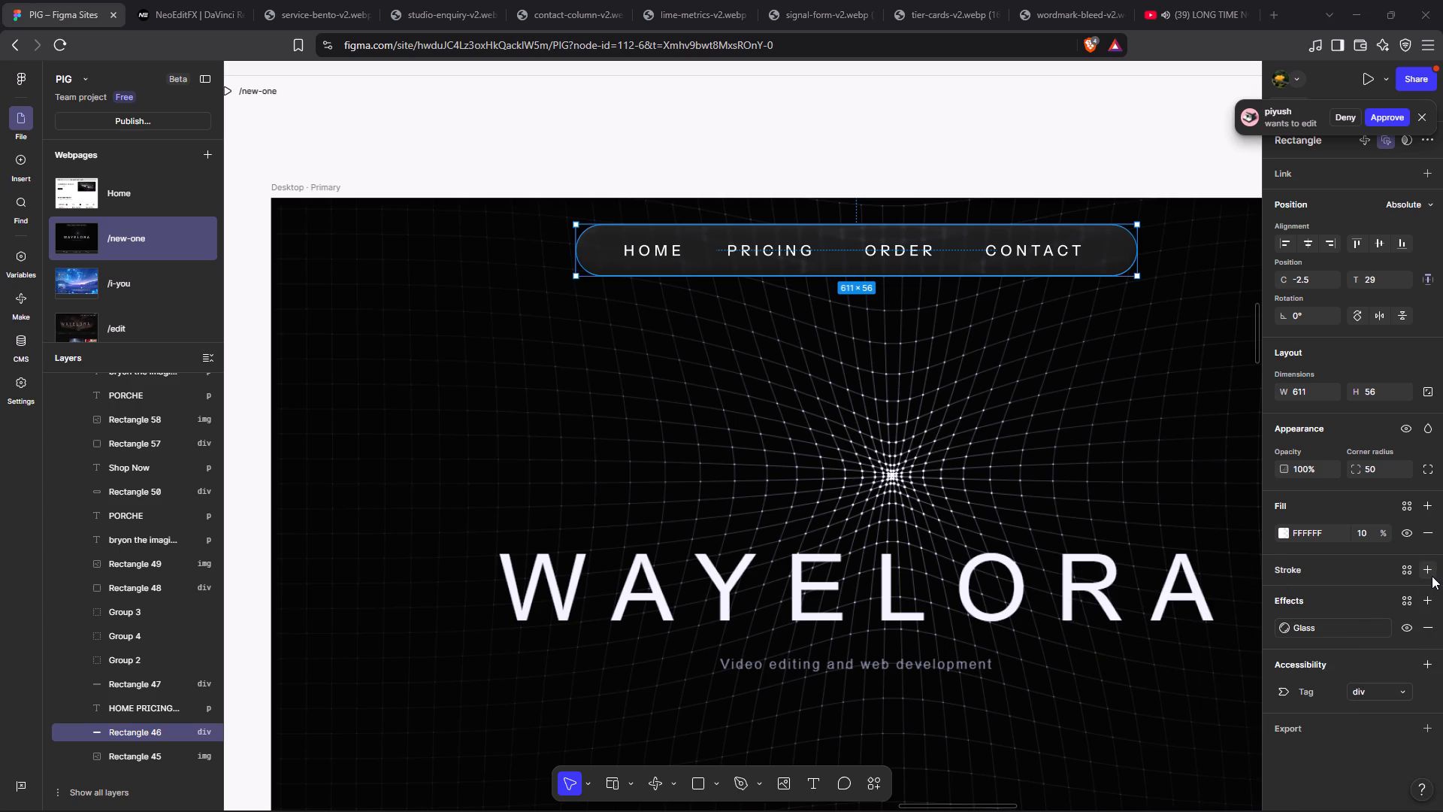
Add a drop shadow effect to the navigation bar's rounded rectangle, alongside its glass effect.
click(1431, 595)
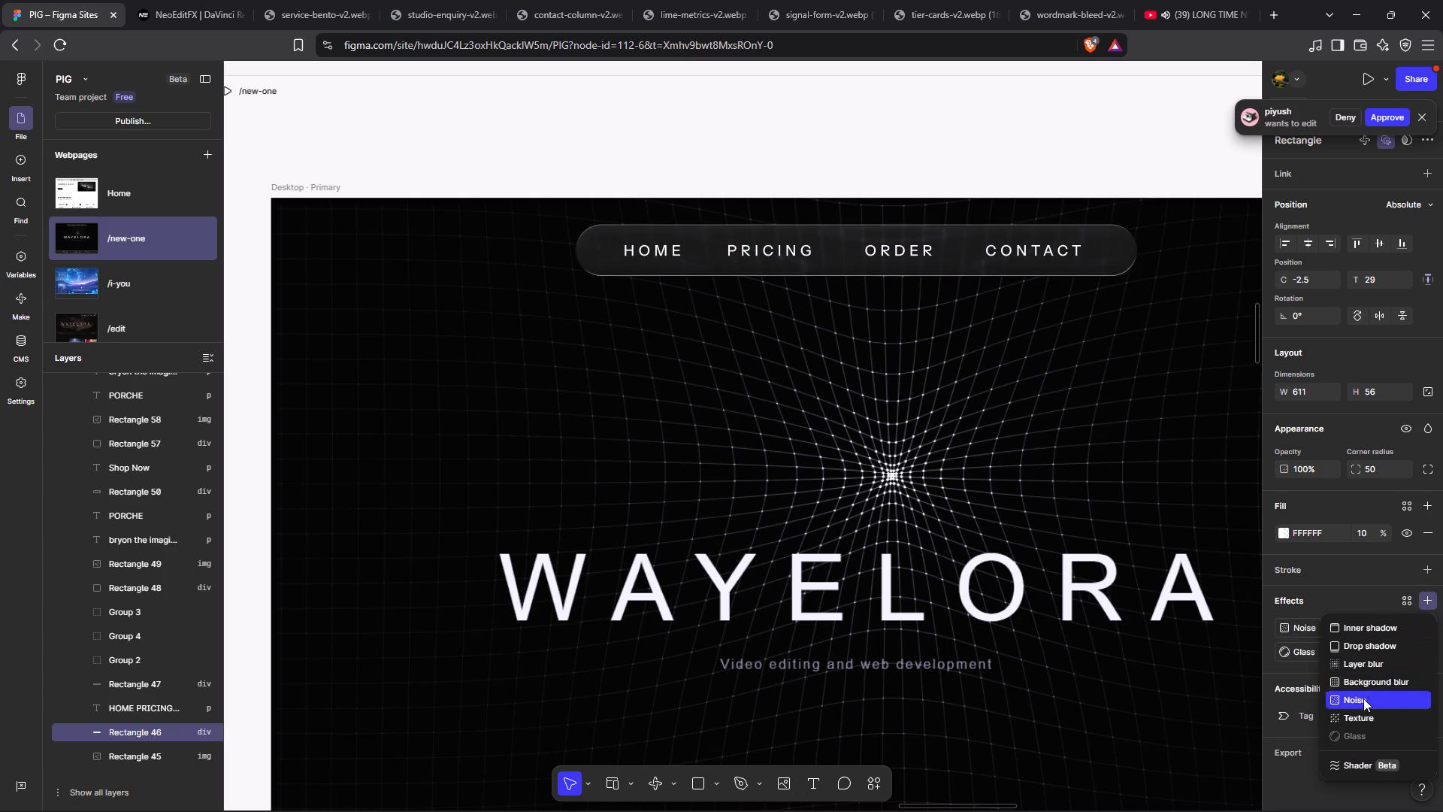
click(1389, 650)
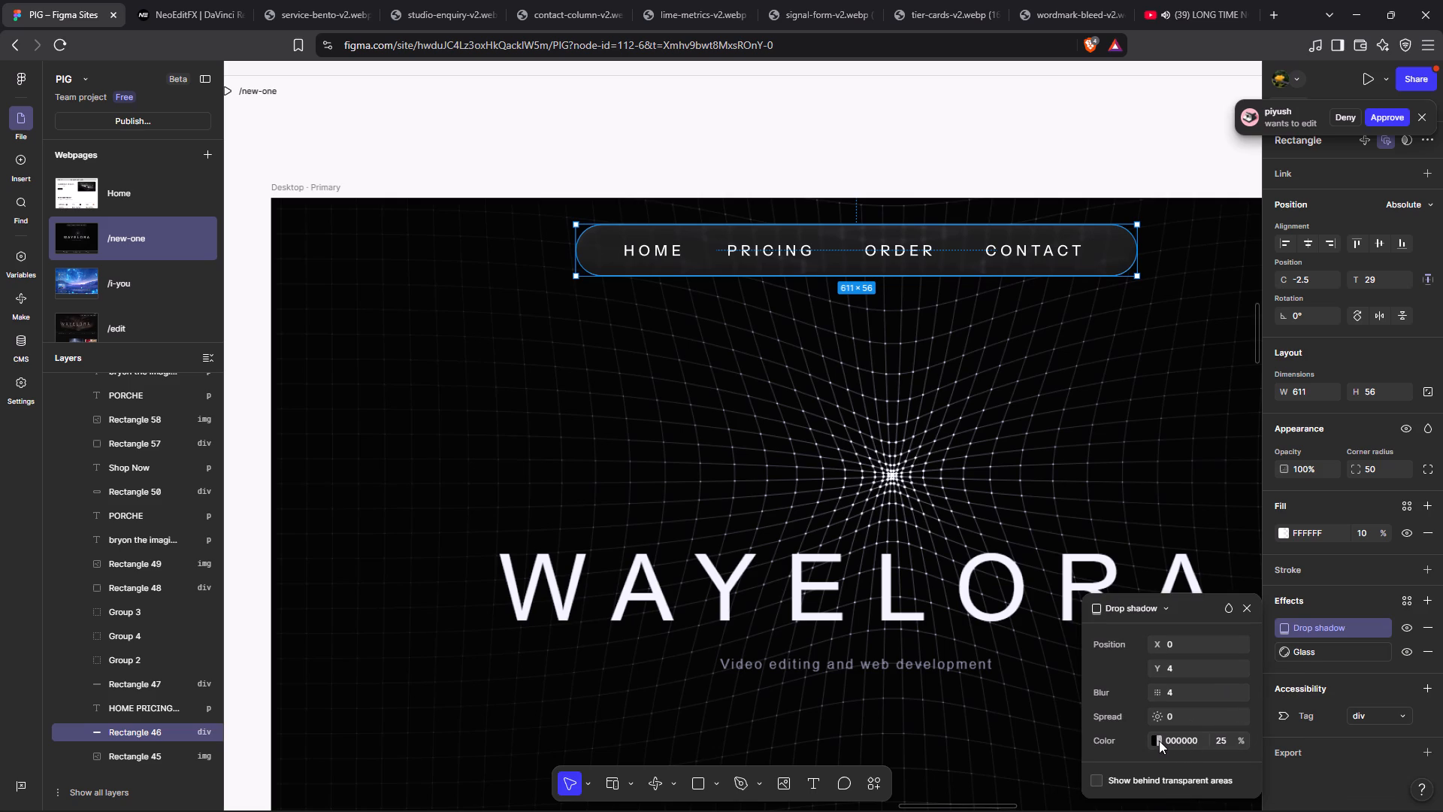
Set the navigation bar's drop shadow colour to green 85D05C, keeping 25% opacity.
click(1159, 741)
double_click(982, 635)
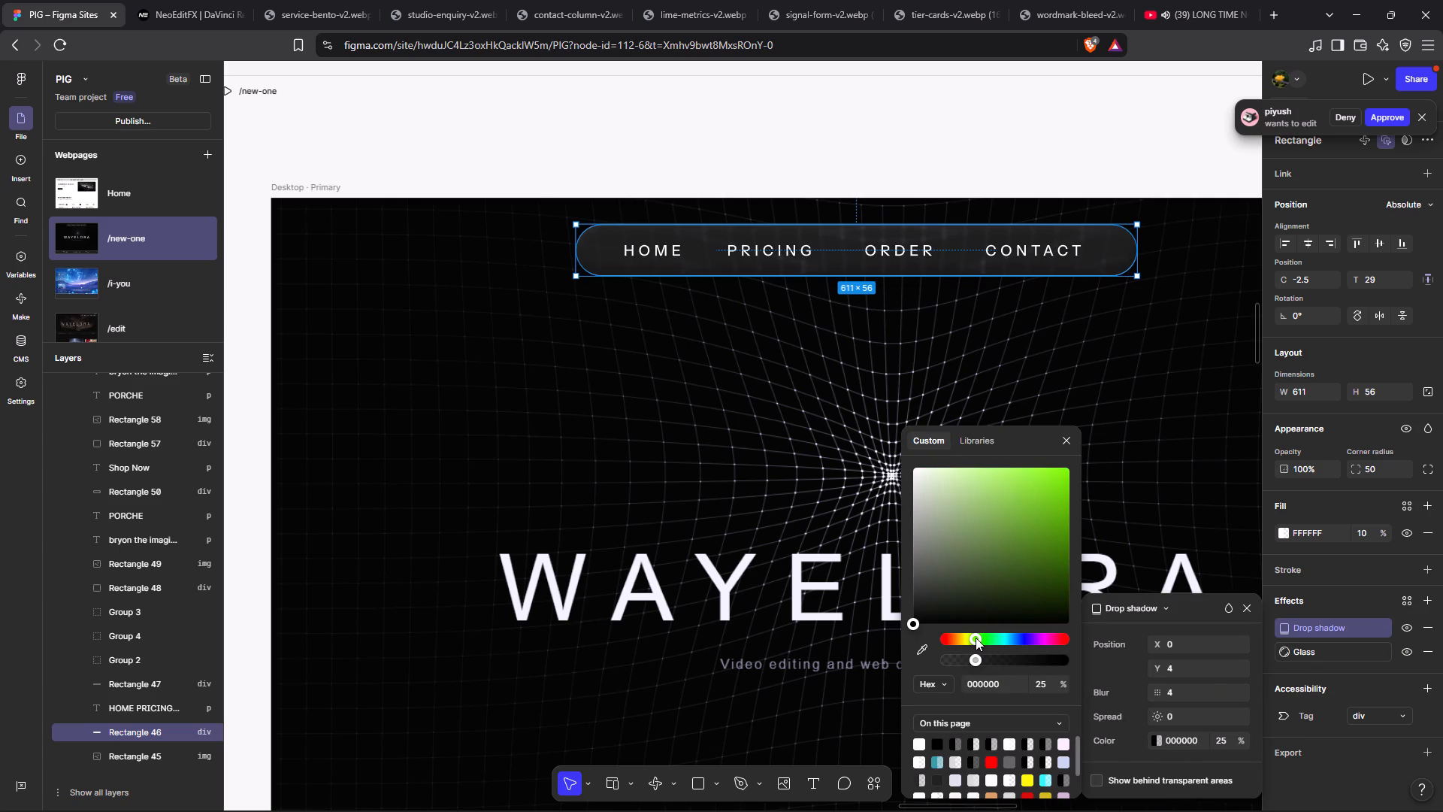
click(1000, 506)
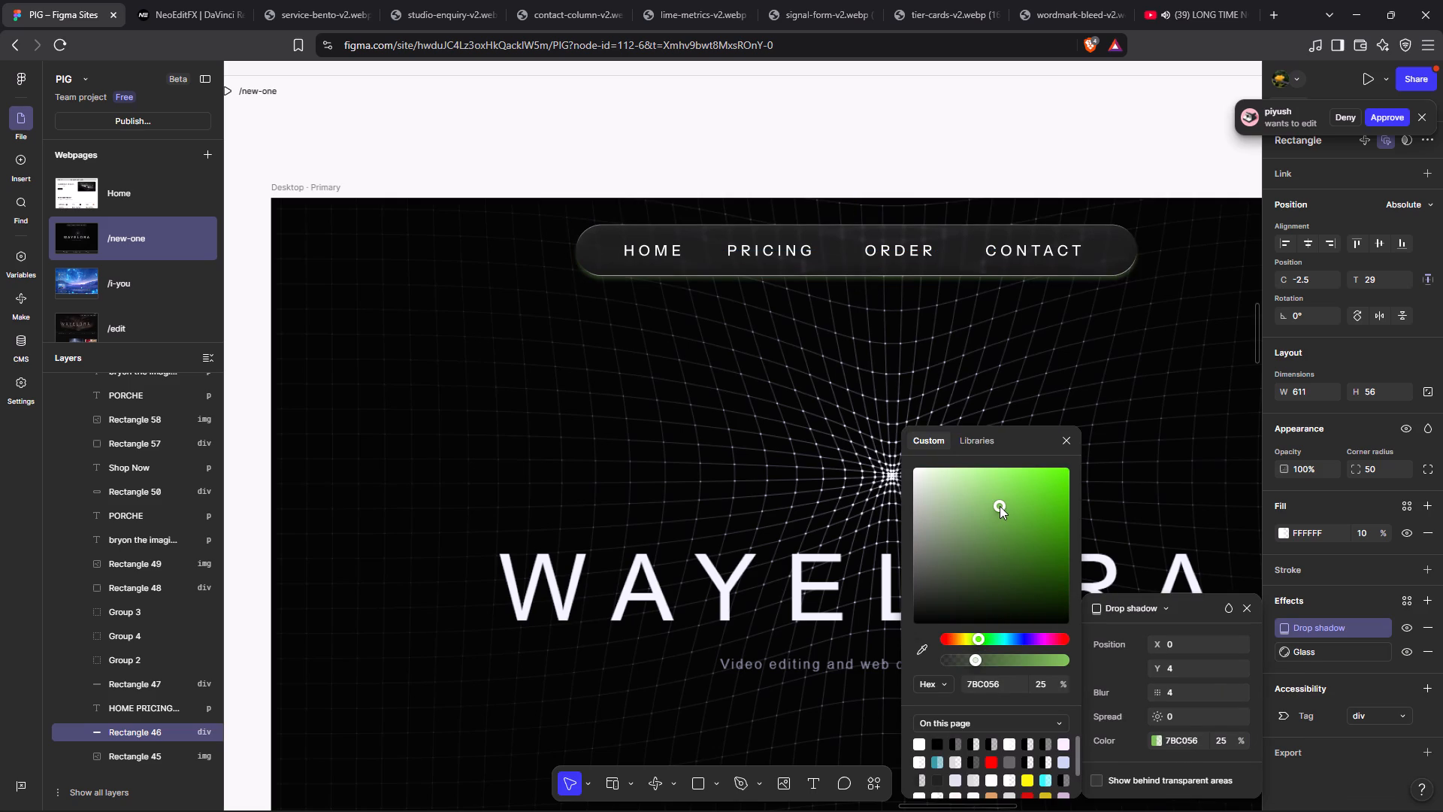
drag(1000, 506, 1007, 492)
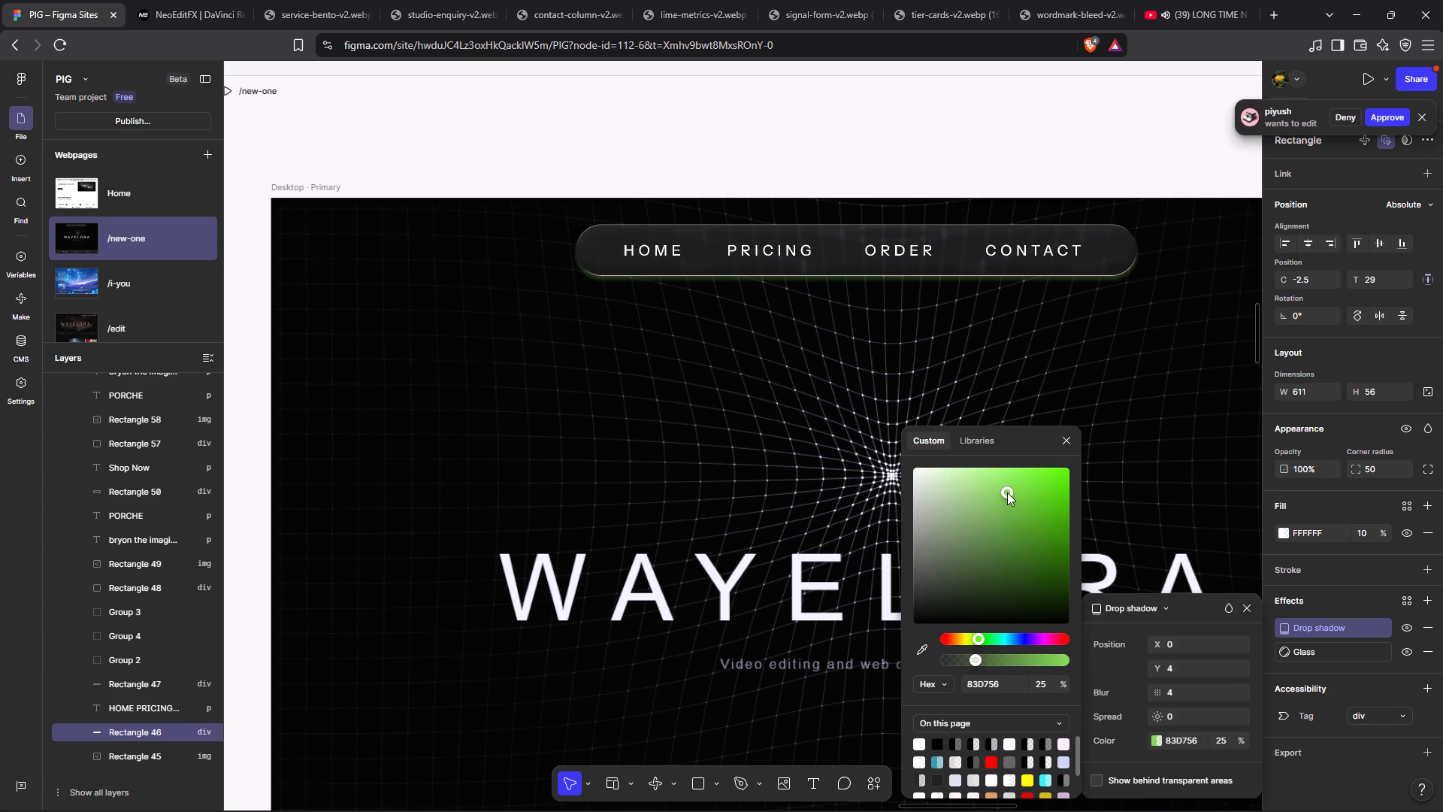
drag(1007, 492, 1000, 496)
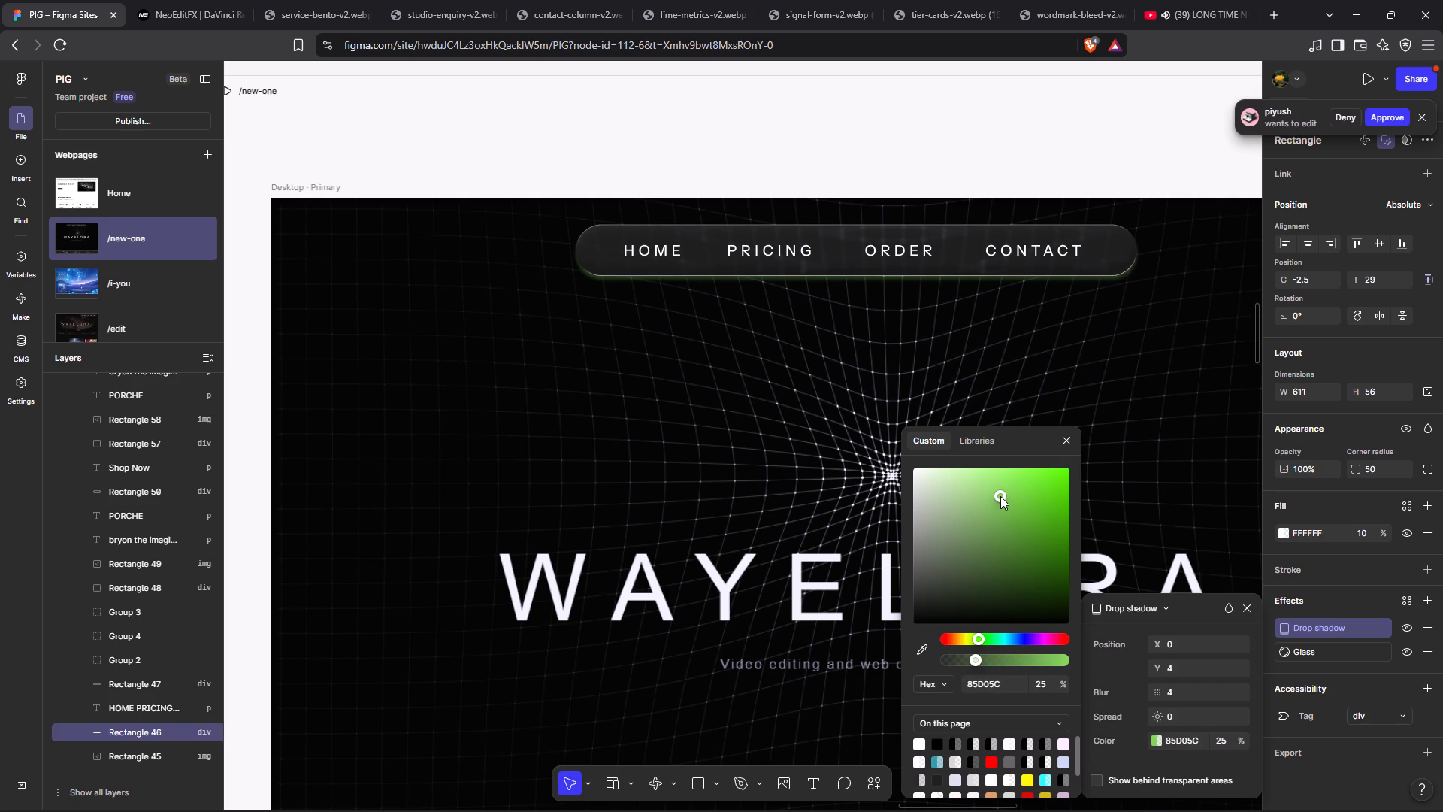
Set the navigation bar's drop shadow to an X offset of 3 and a blur of 6.3.
click(1160, 645)
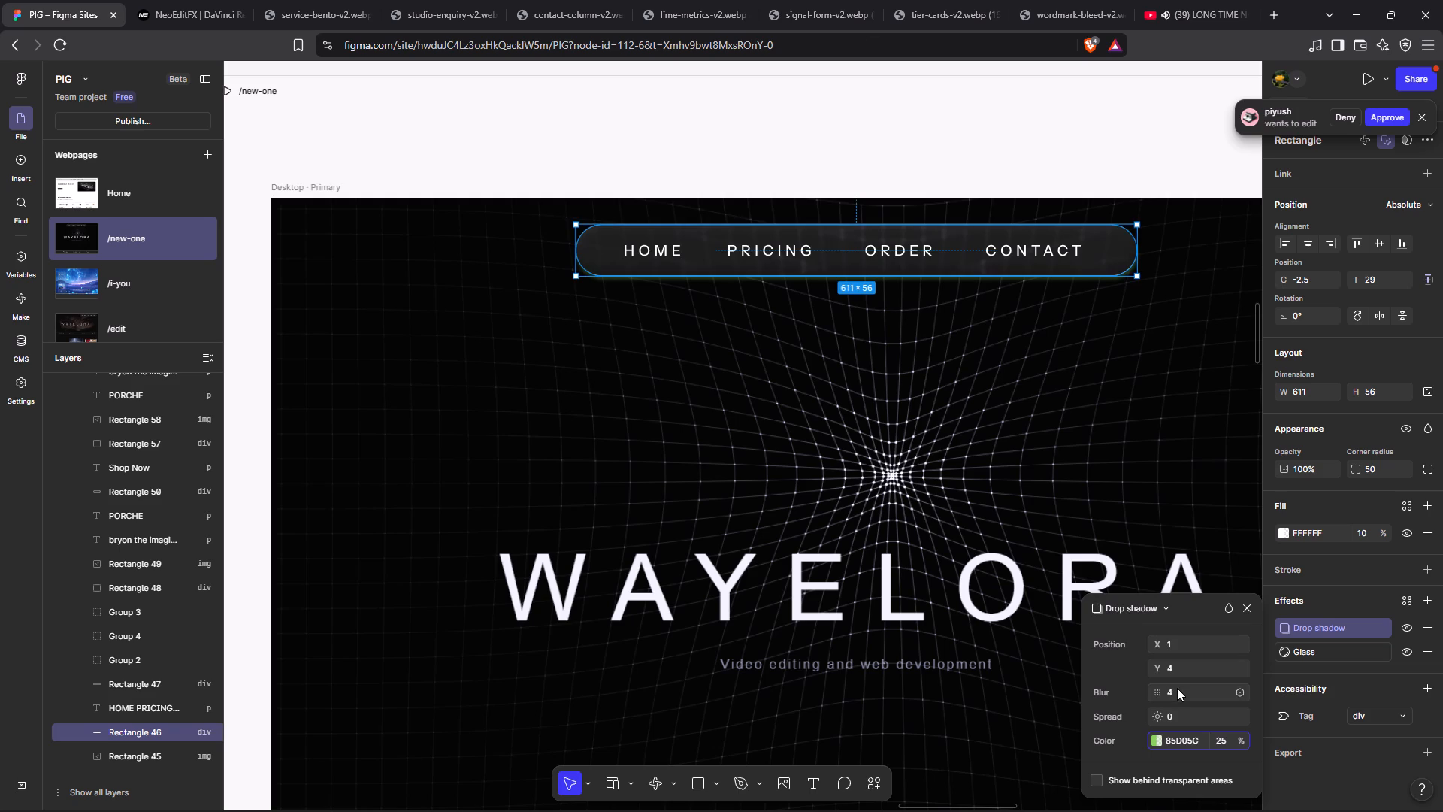
drag(1157, 697, 1163, 697)
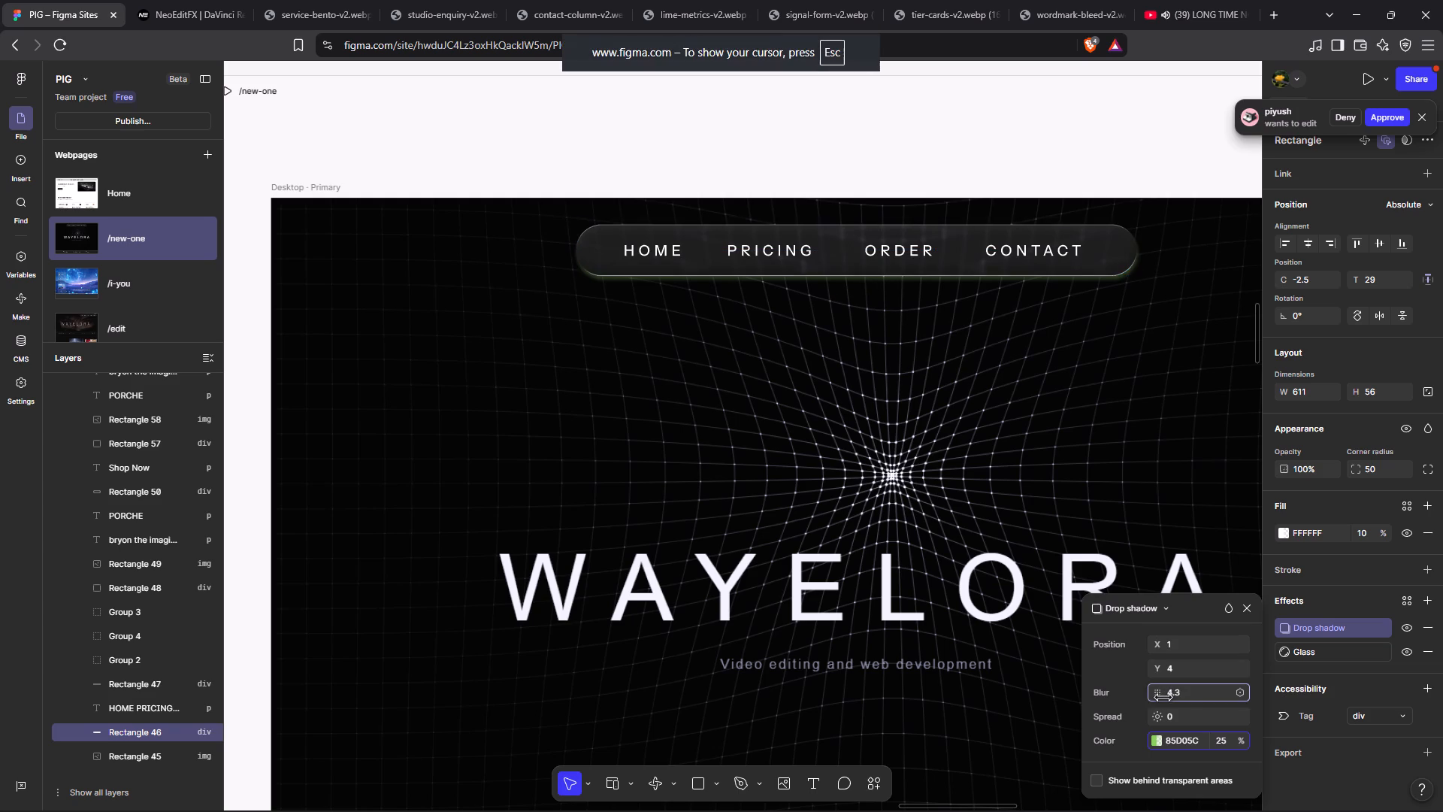
drag(1163, 697, 747, 438)
click(1159, 645)
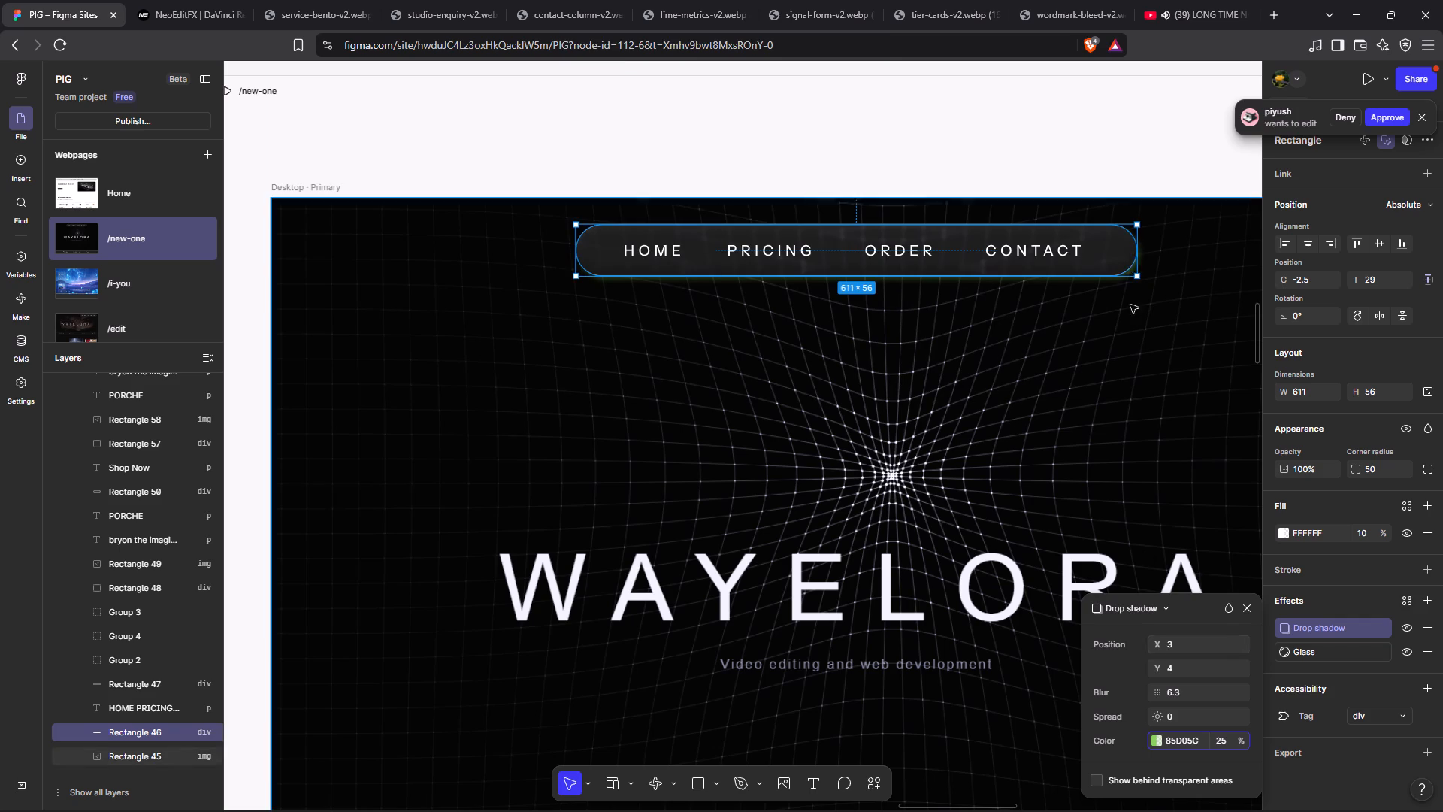
click(1113, 192)
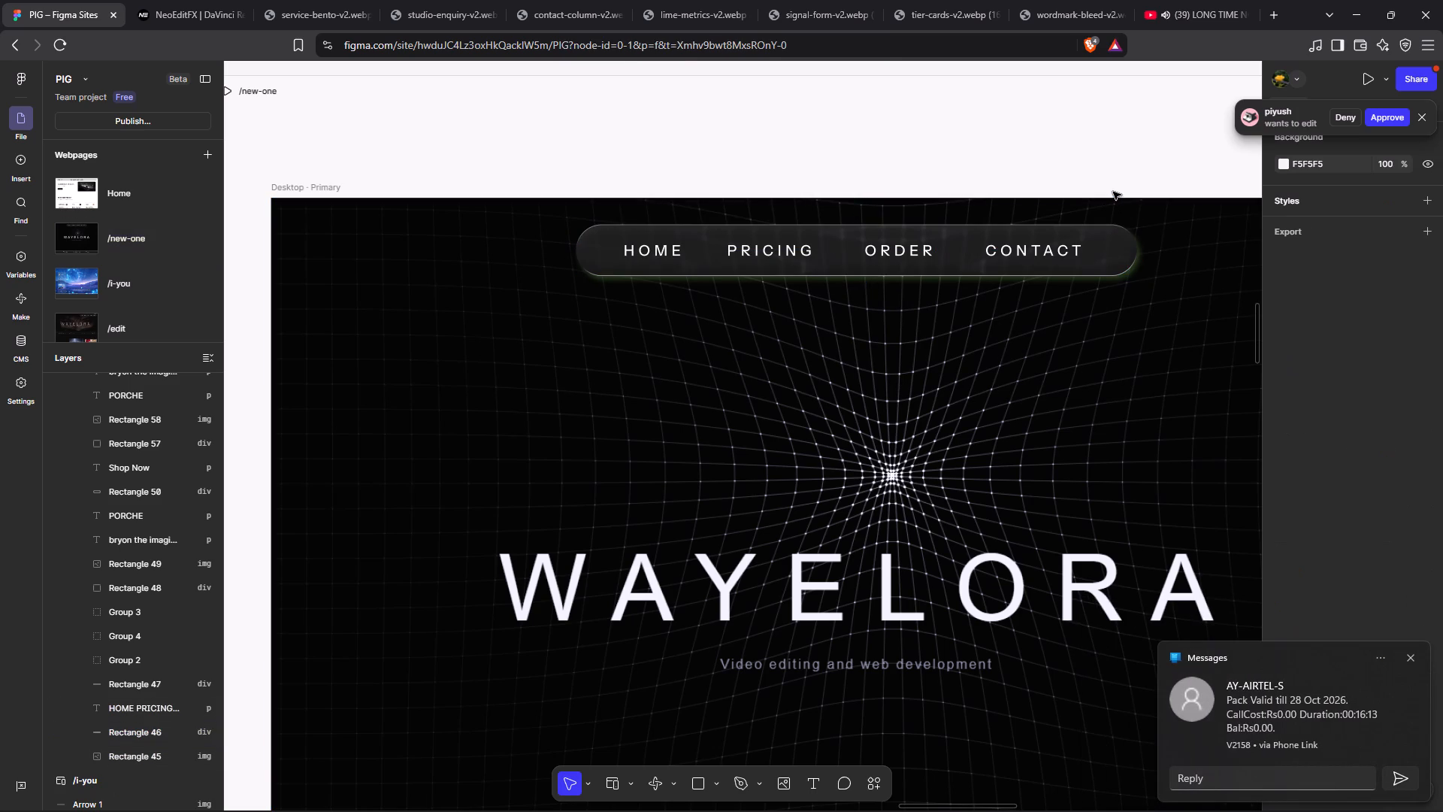
Add an inside stroke of weight 1 to the navigation bar in the translucent light green from the page colours.
click(1110, 240)
click(1120, 269)
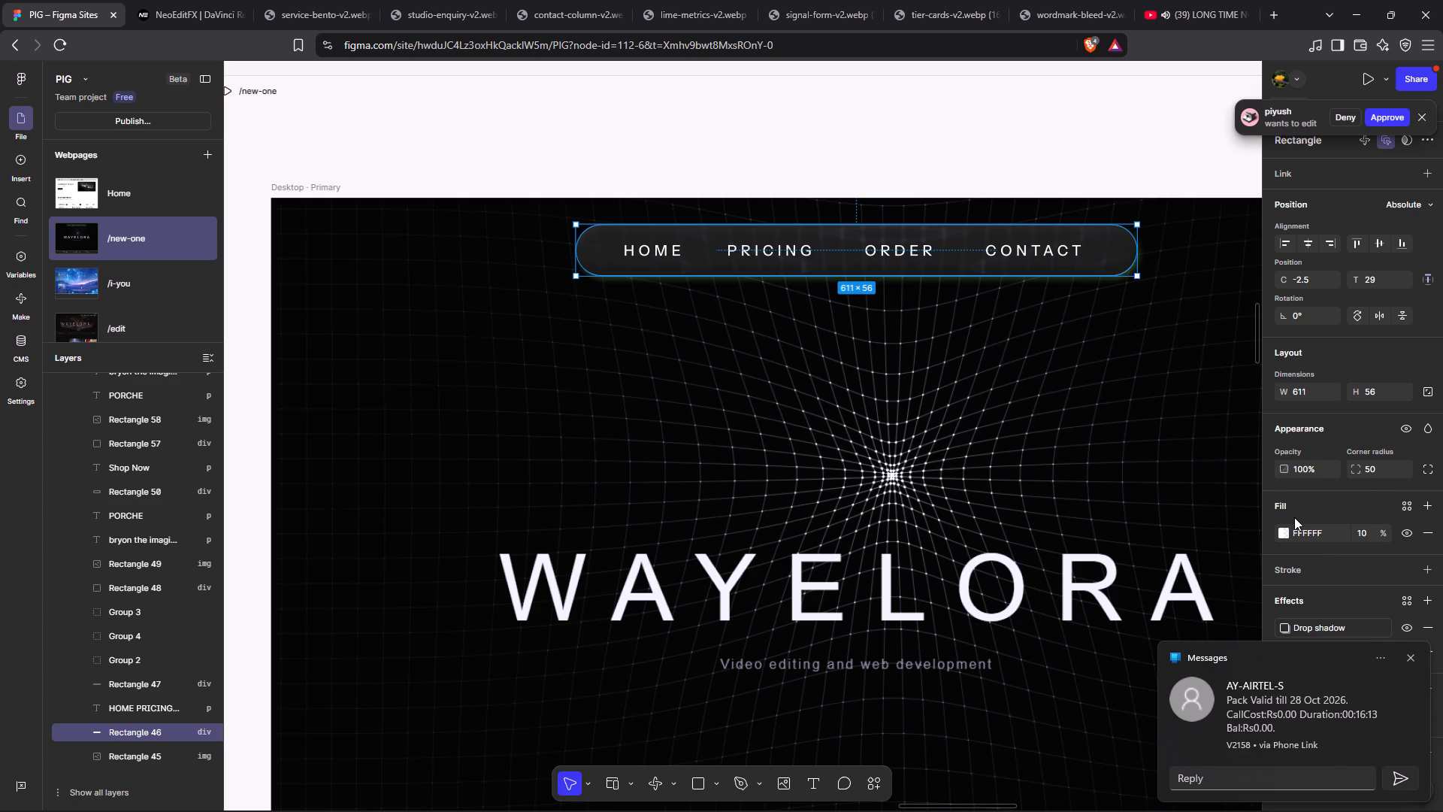
scroll(1294, 517, down, 4)
click(1432, 572)
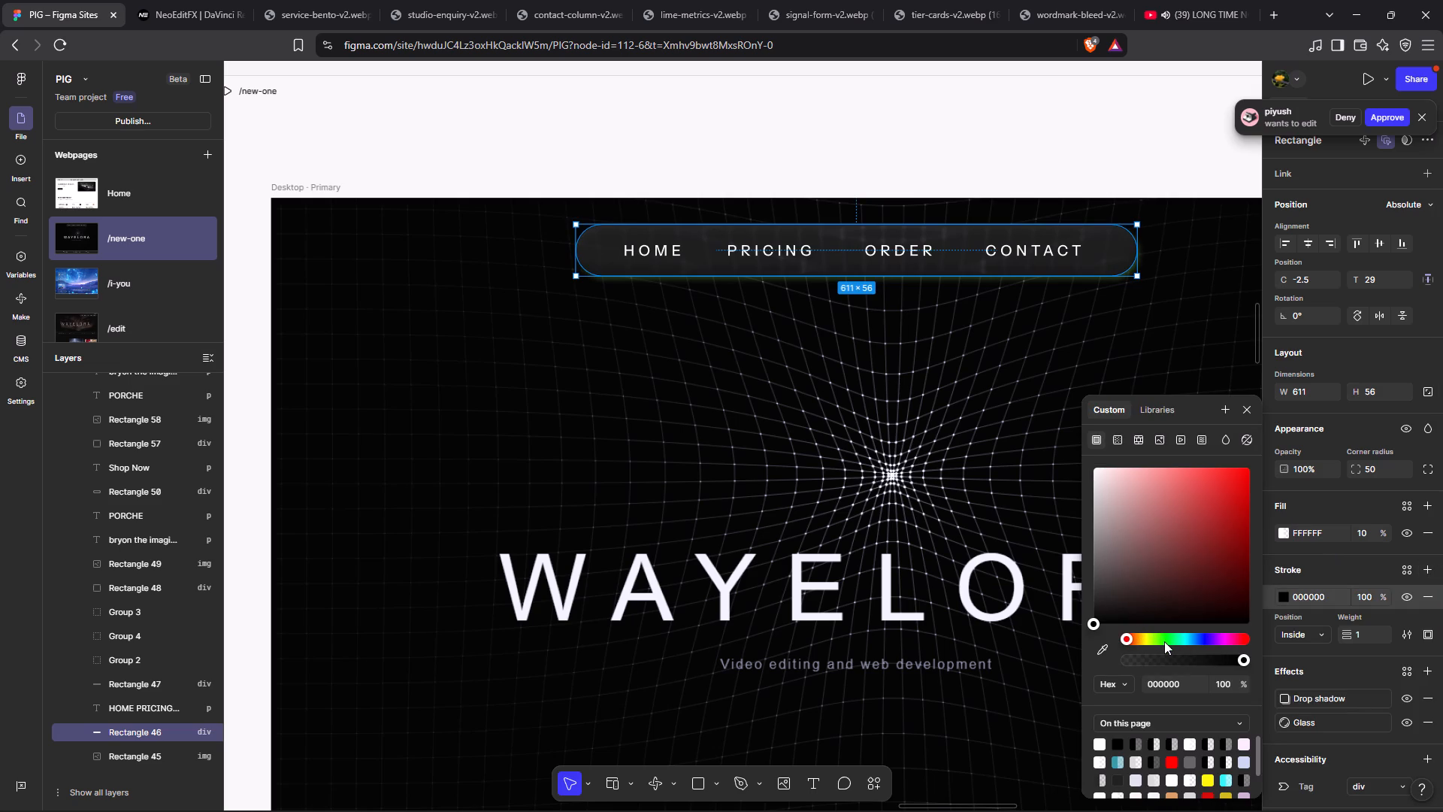
click(1164, 641)
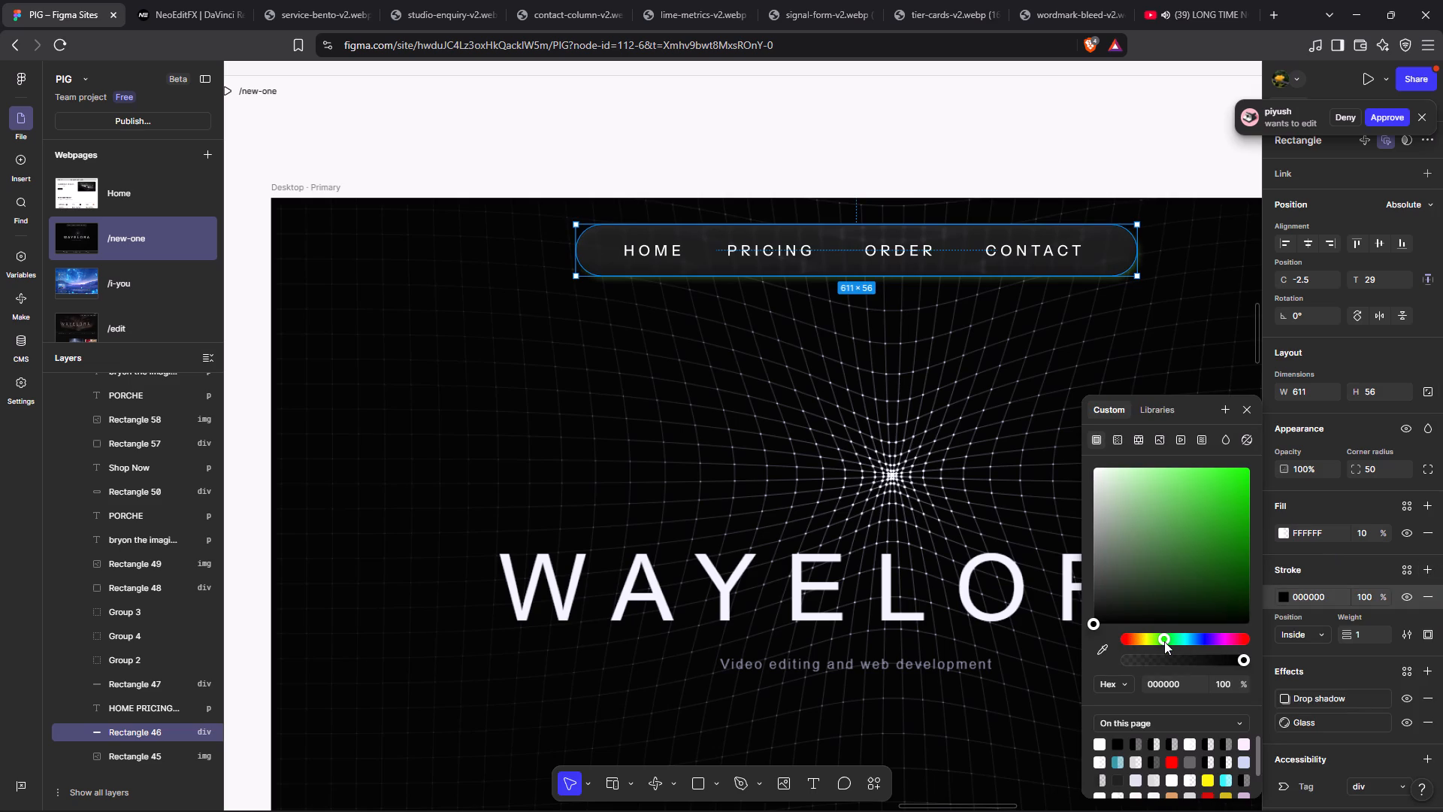
click(1164, 641)
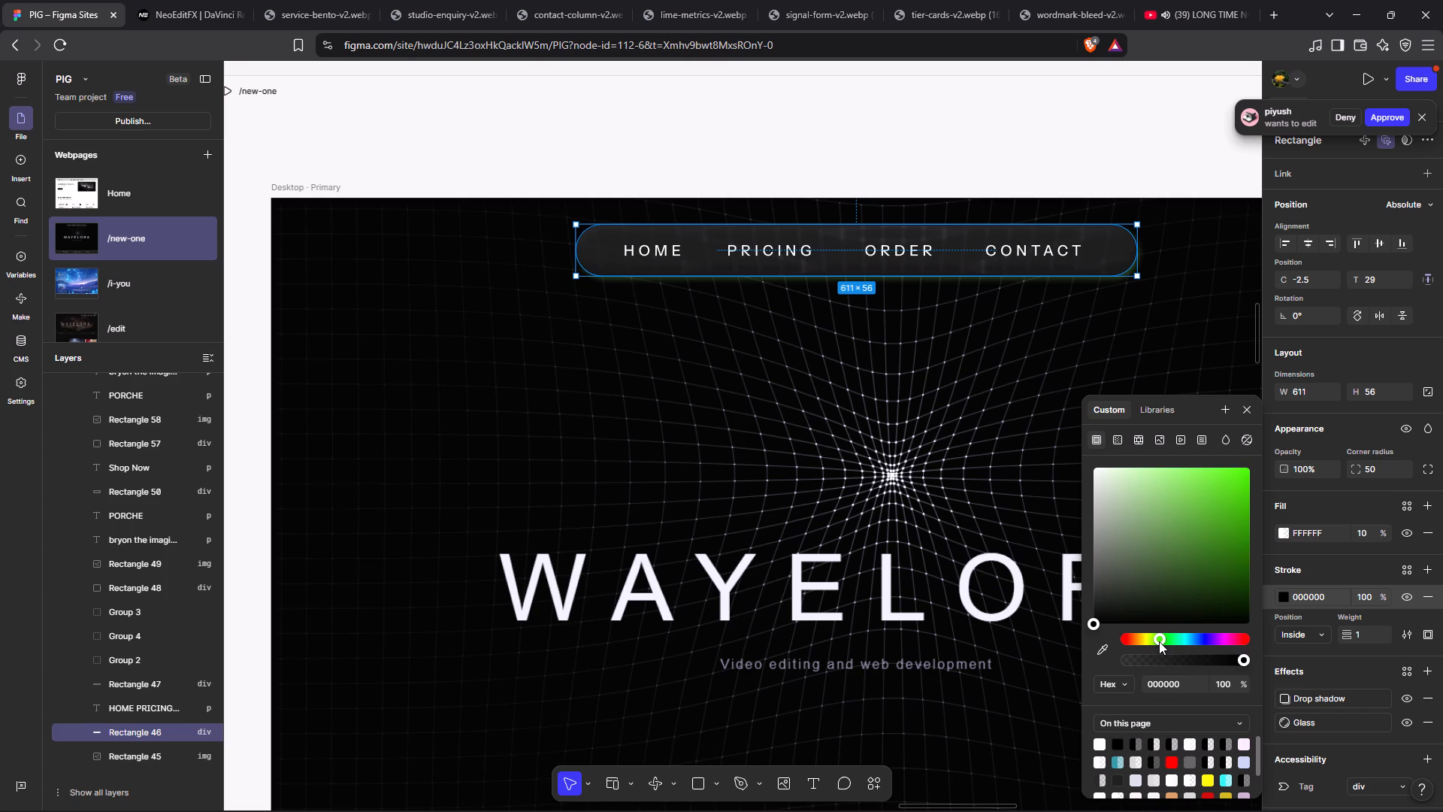
scroll(1170, 752, down, 3)
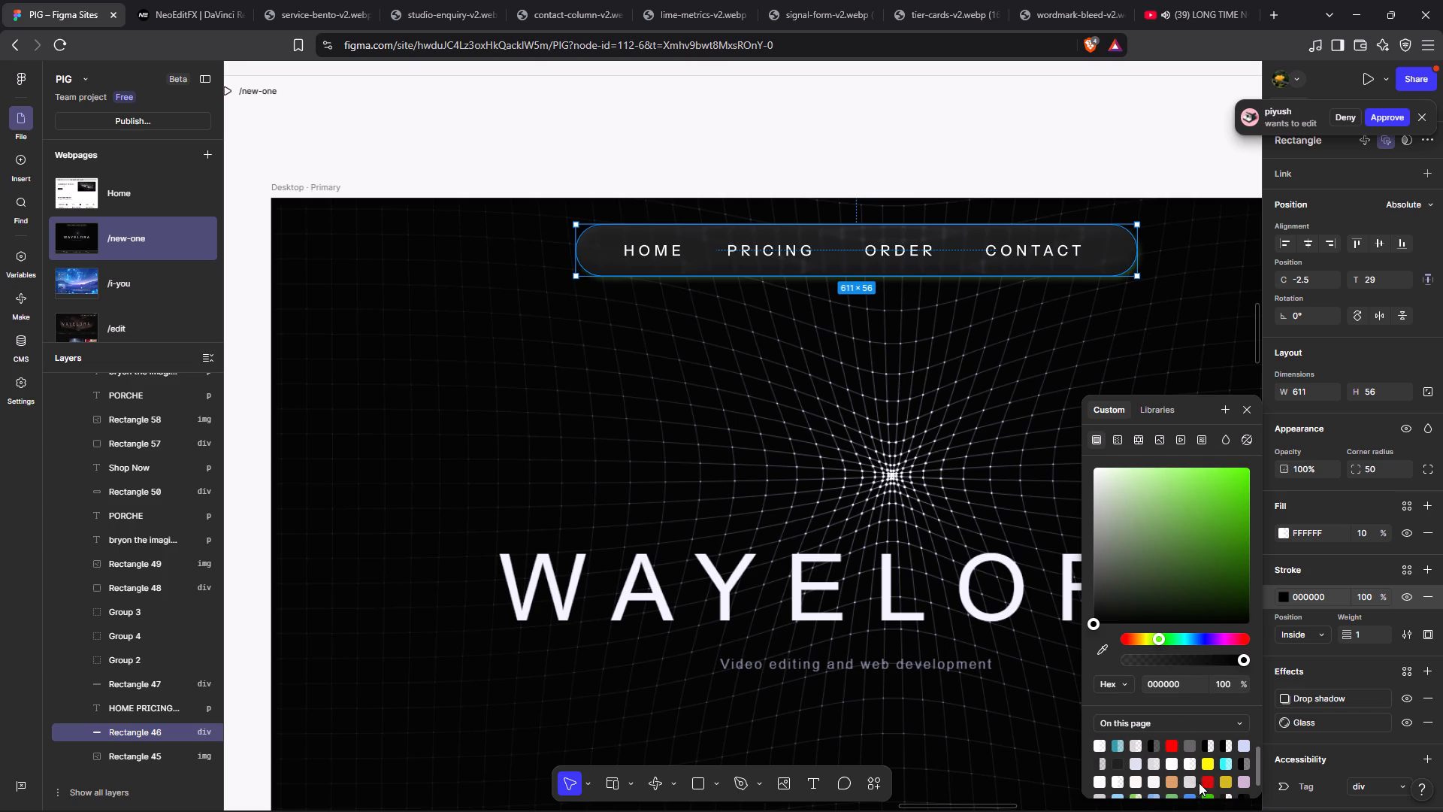
click(1212, 776)
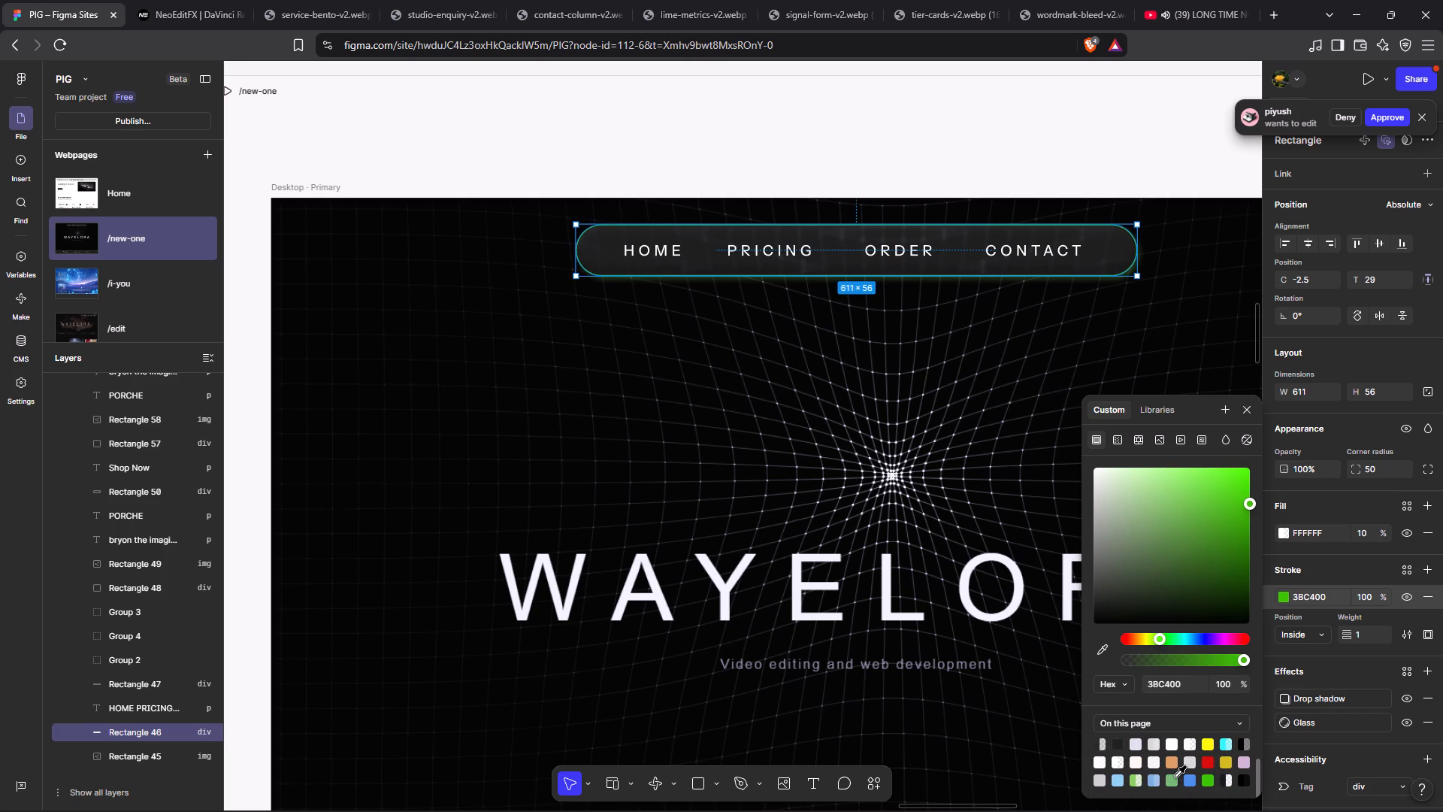
click(1175, 777)
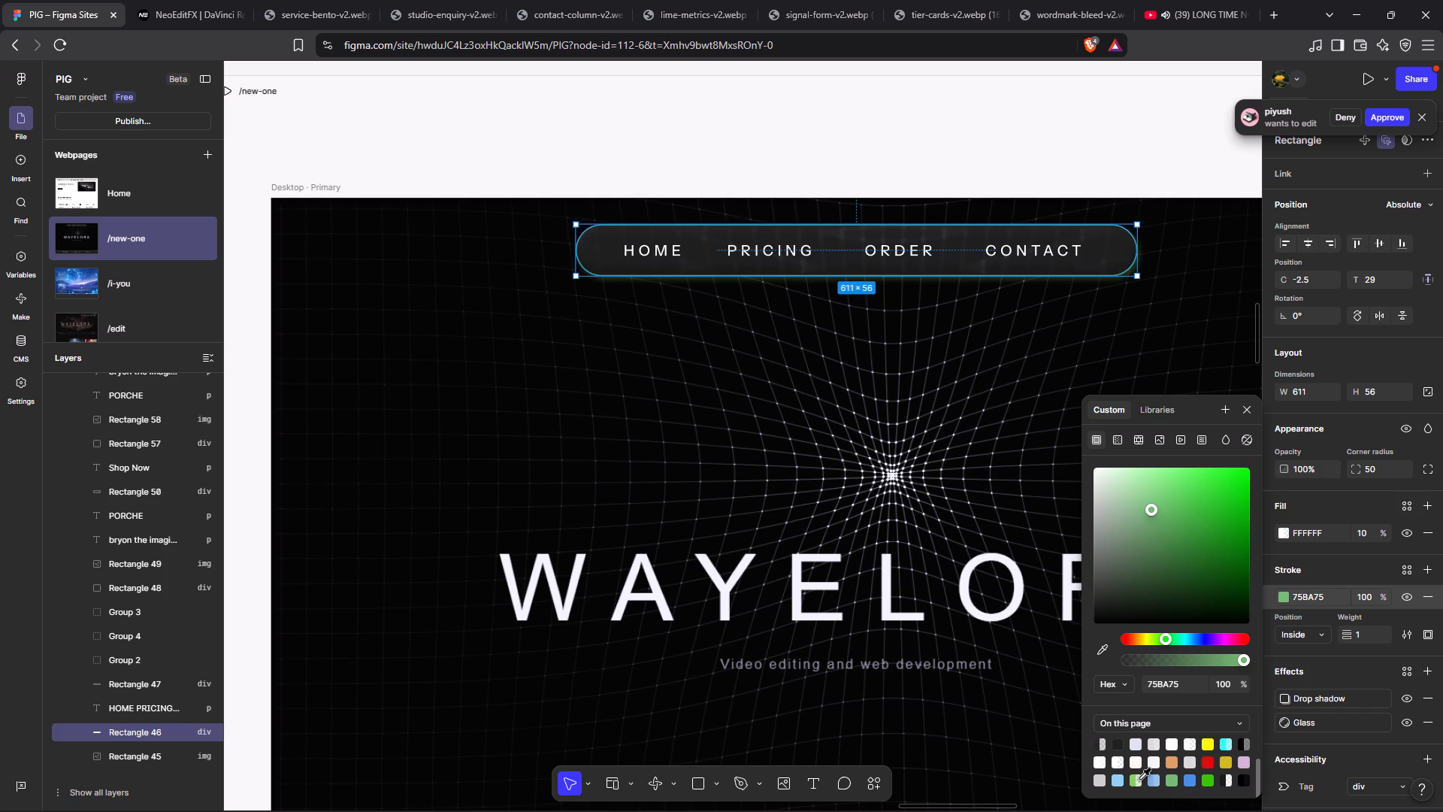
click(1140, 779)
click(1142, 149)
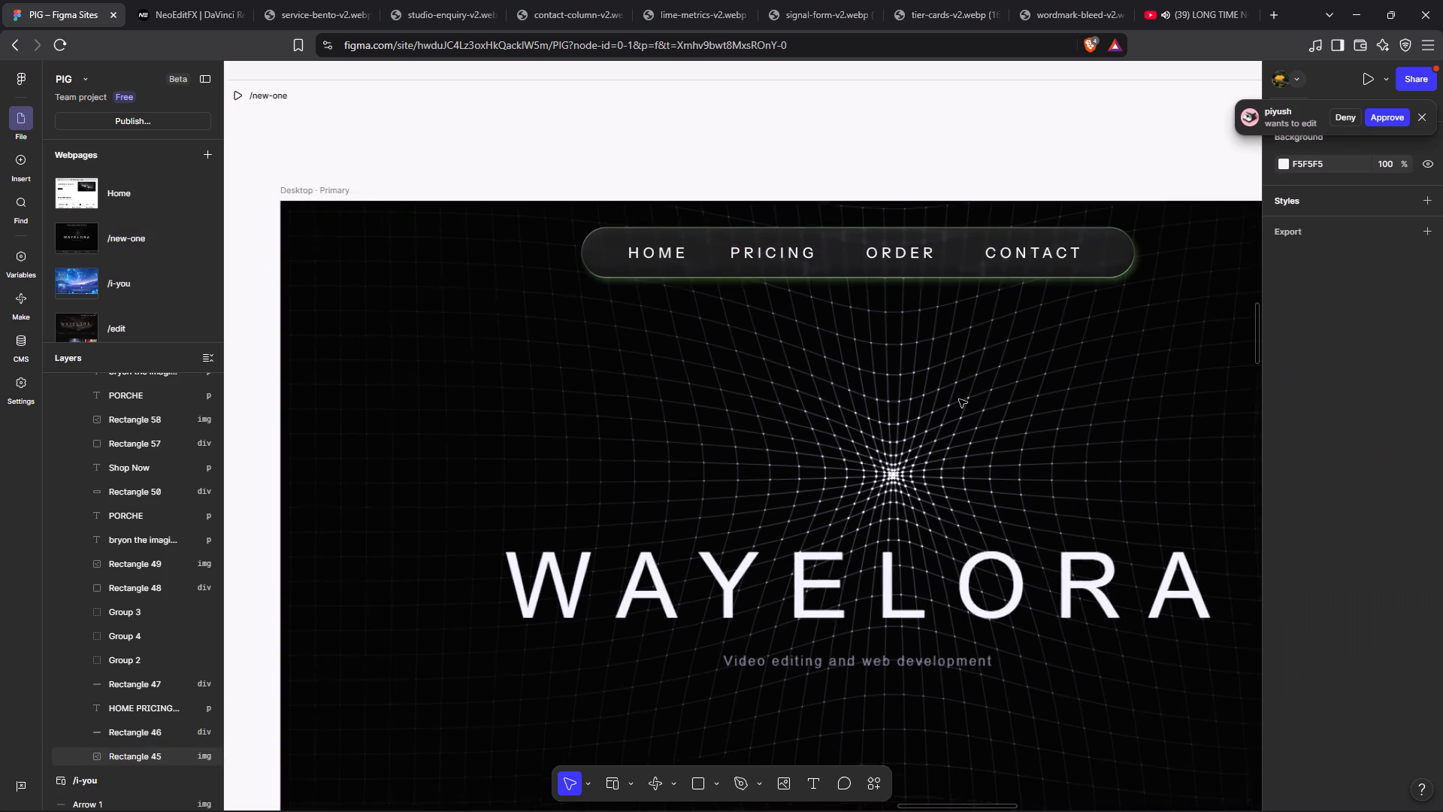
scroll(959, 399, left, 1)
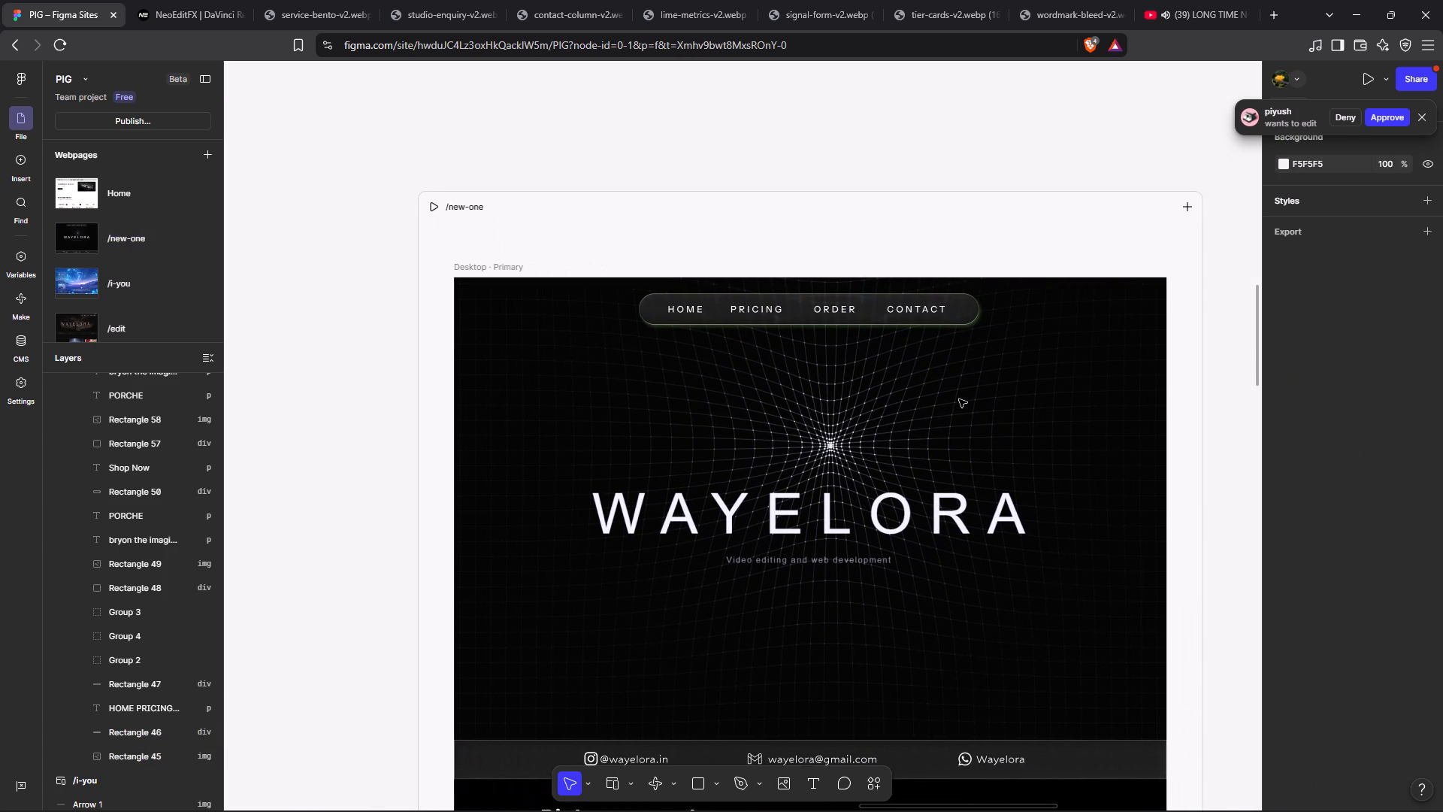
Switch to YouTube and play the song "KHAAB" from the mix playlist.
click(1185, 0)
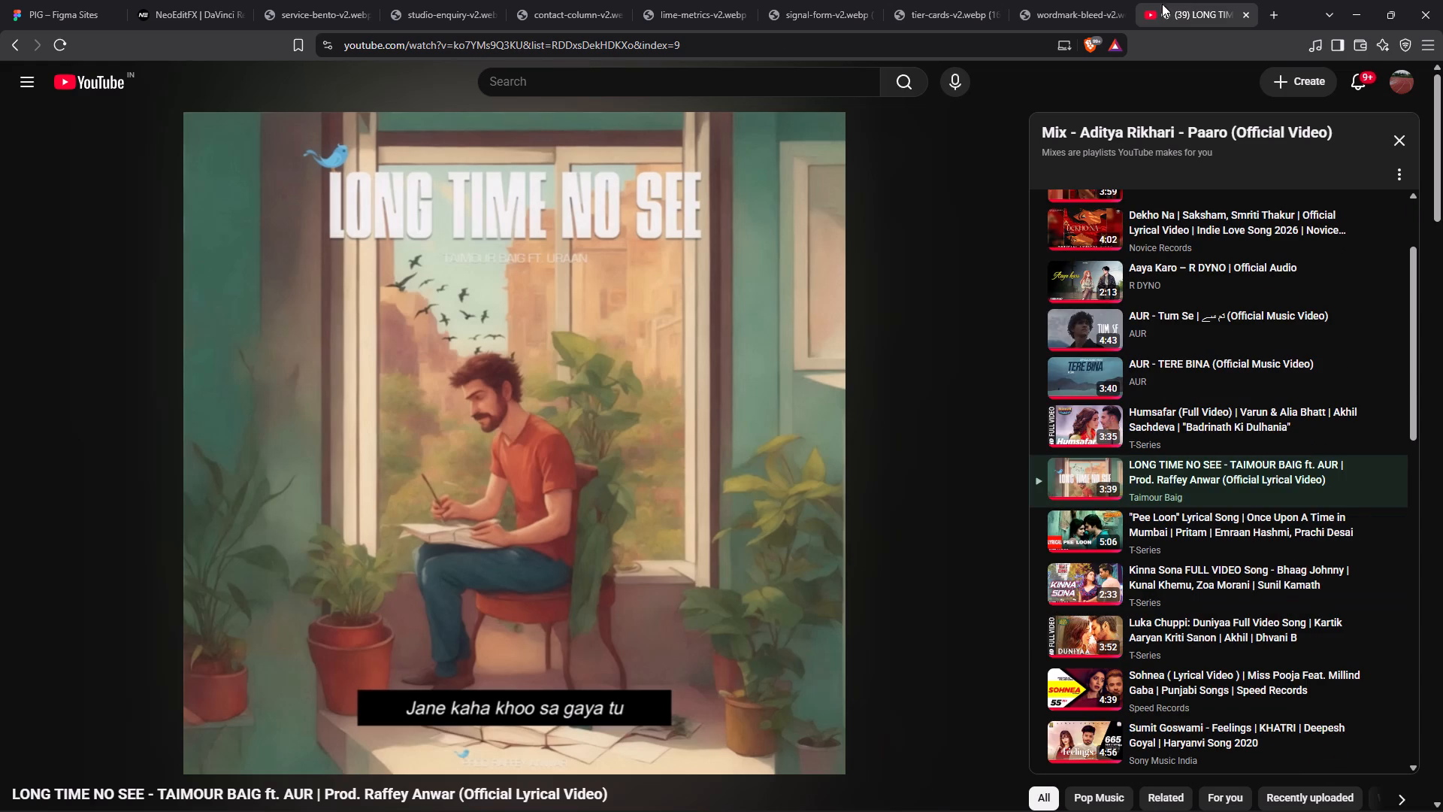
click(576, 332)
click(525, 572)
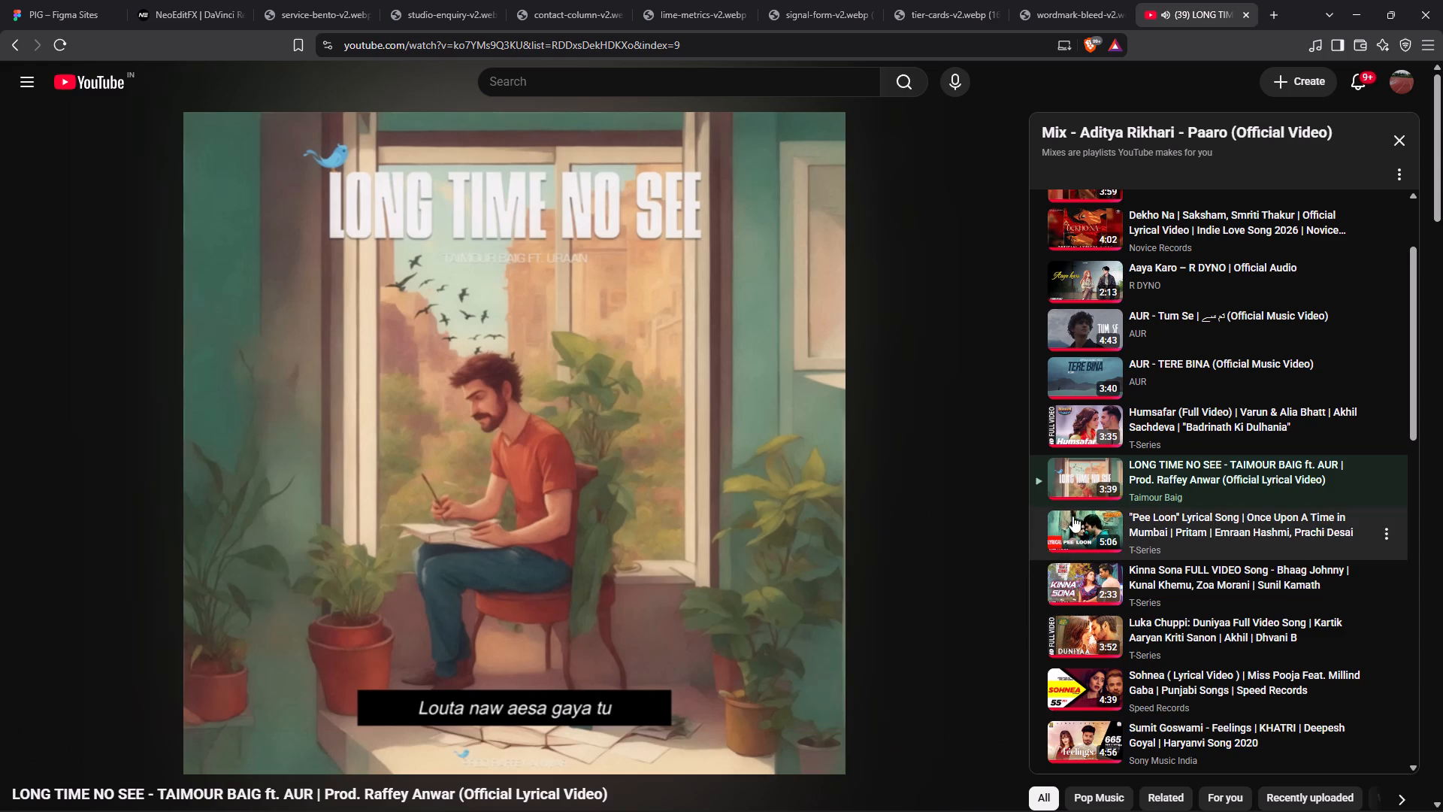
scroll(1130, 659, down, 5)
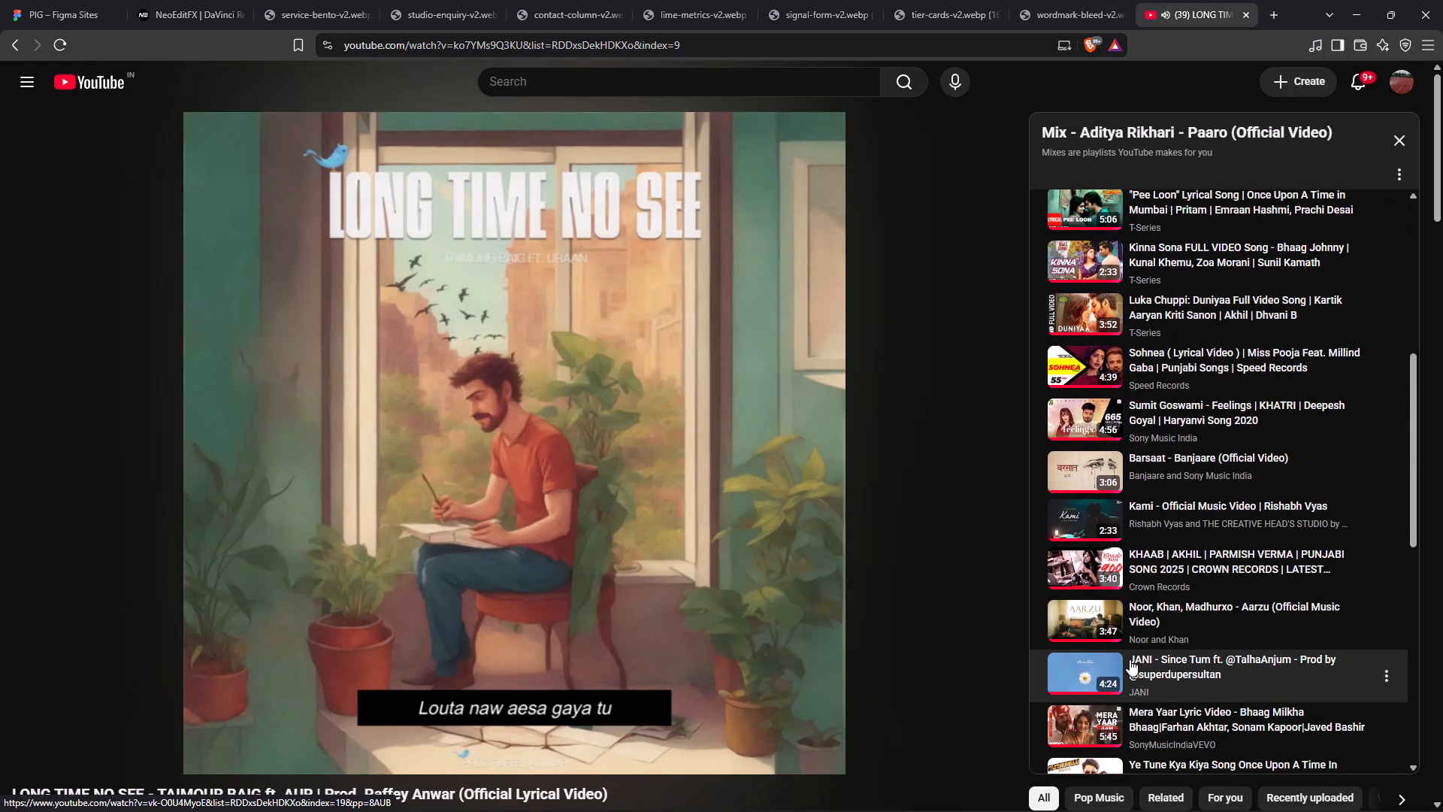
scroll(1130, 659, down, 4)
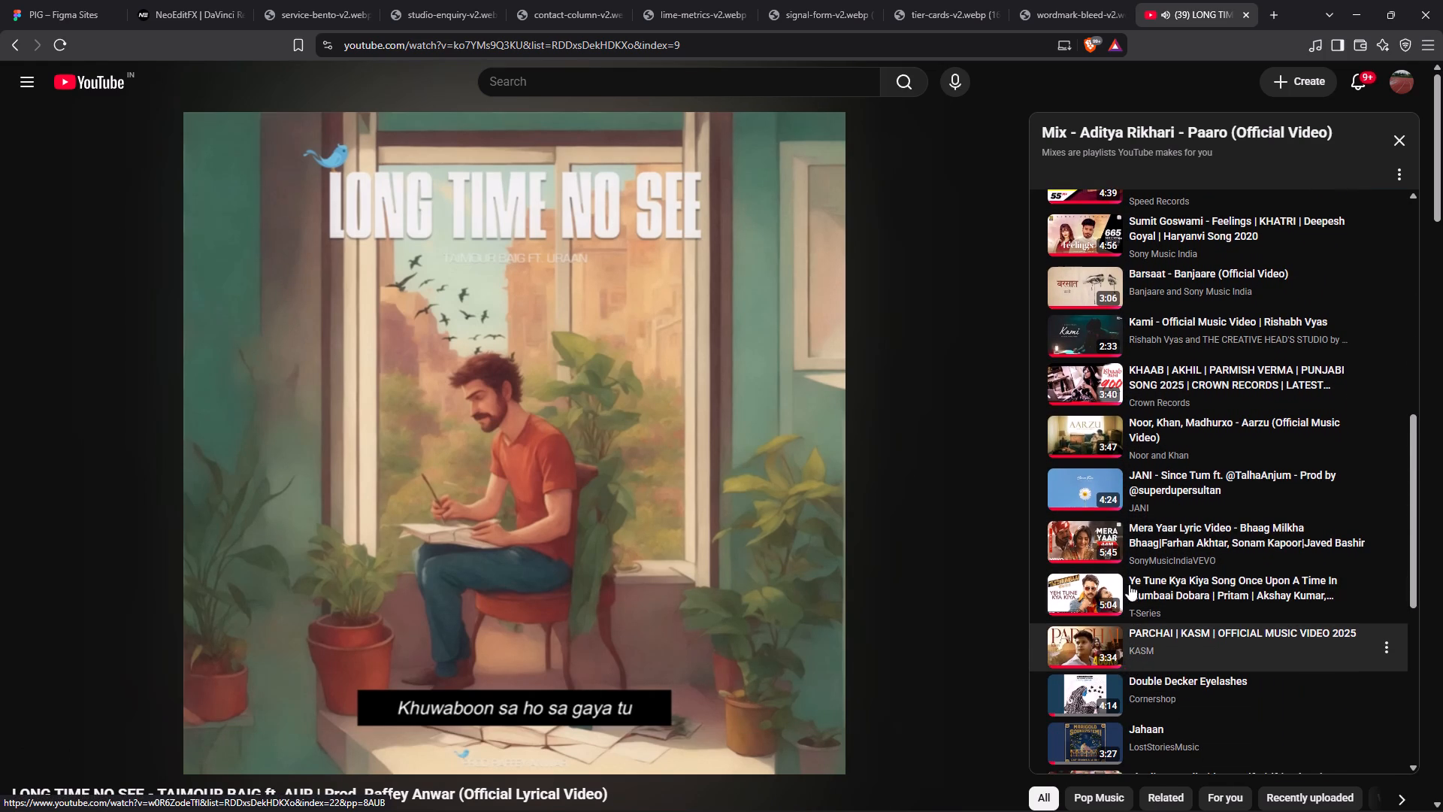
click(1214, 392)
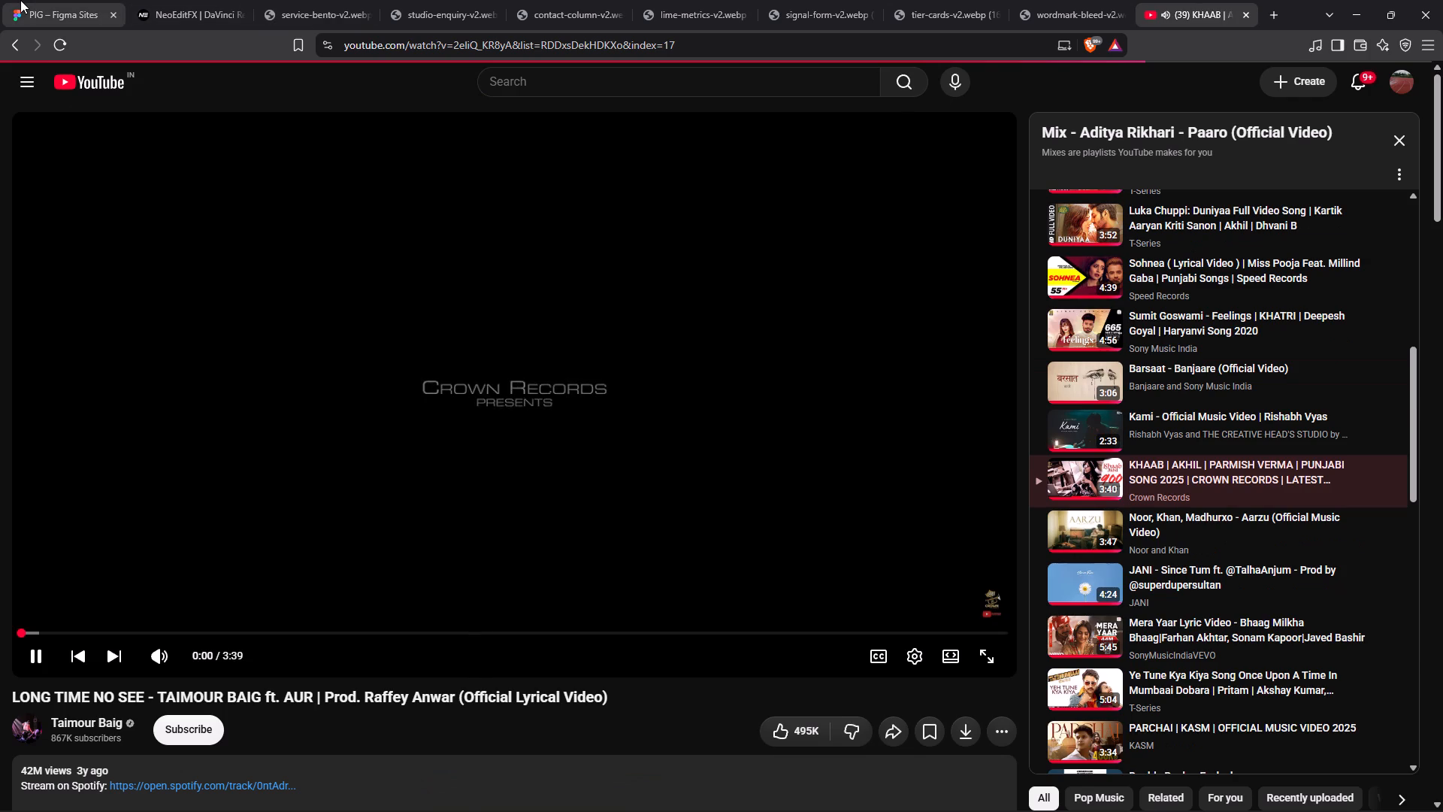
Back in Figma Sites, add an inside stroke of weight 1 in 85D05C at 25% to the contact bar below the hero.
click(20, 0)
scroll(438, 426, down, 4)
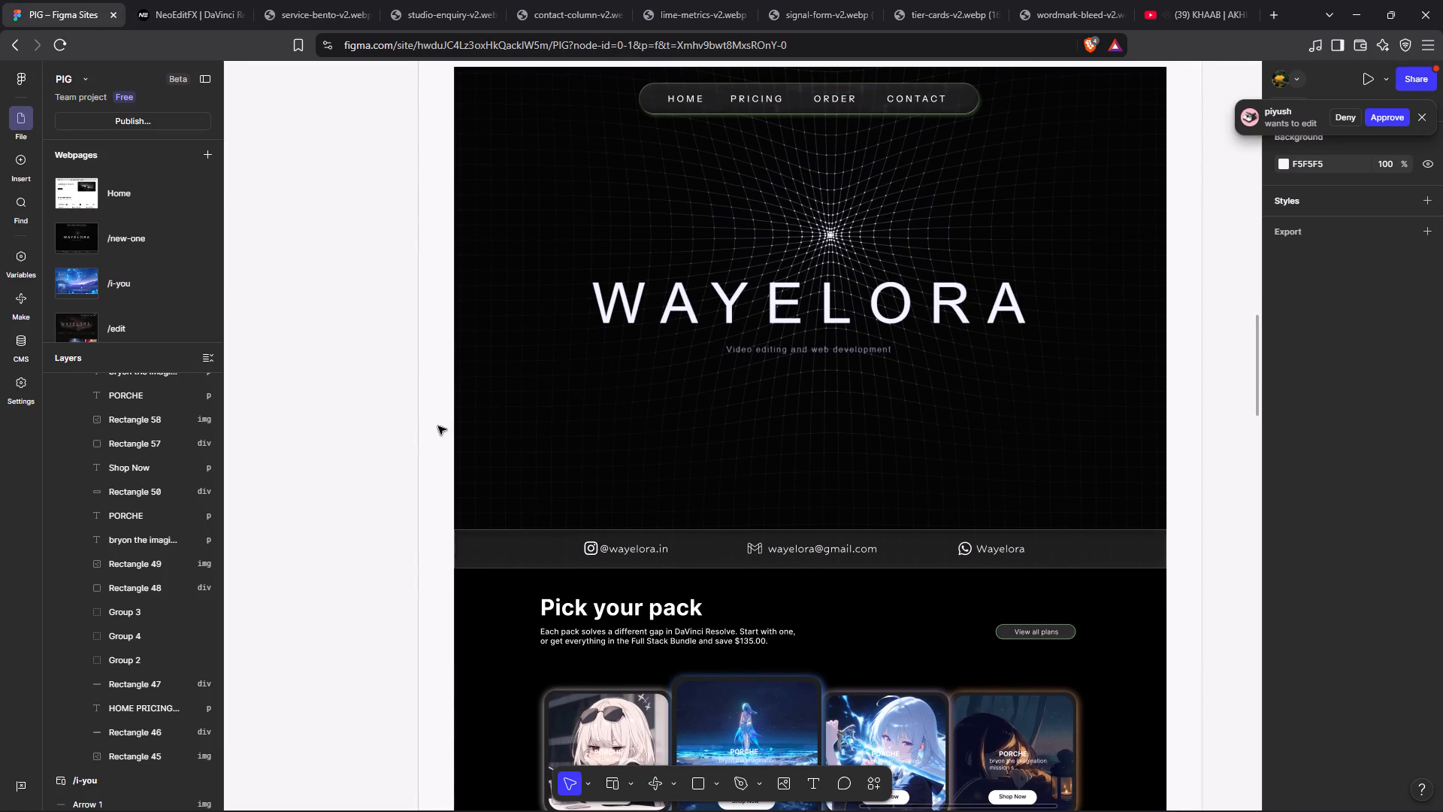
click(1098, 547)
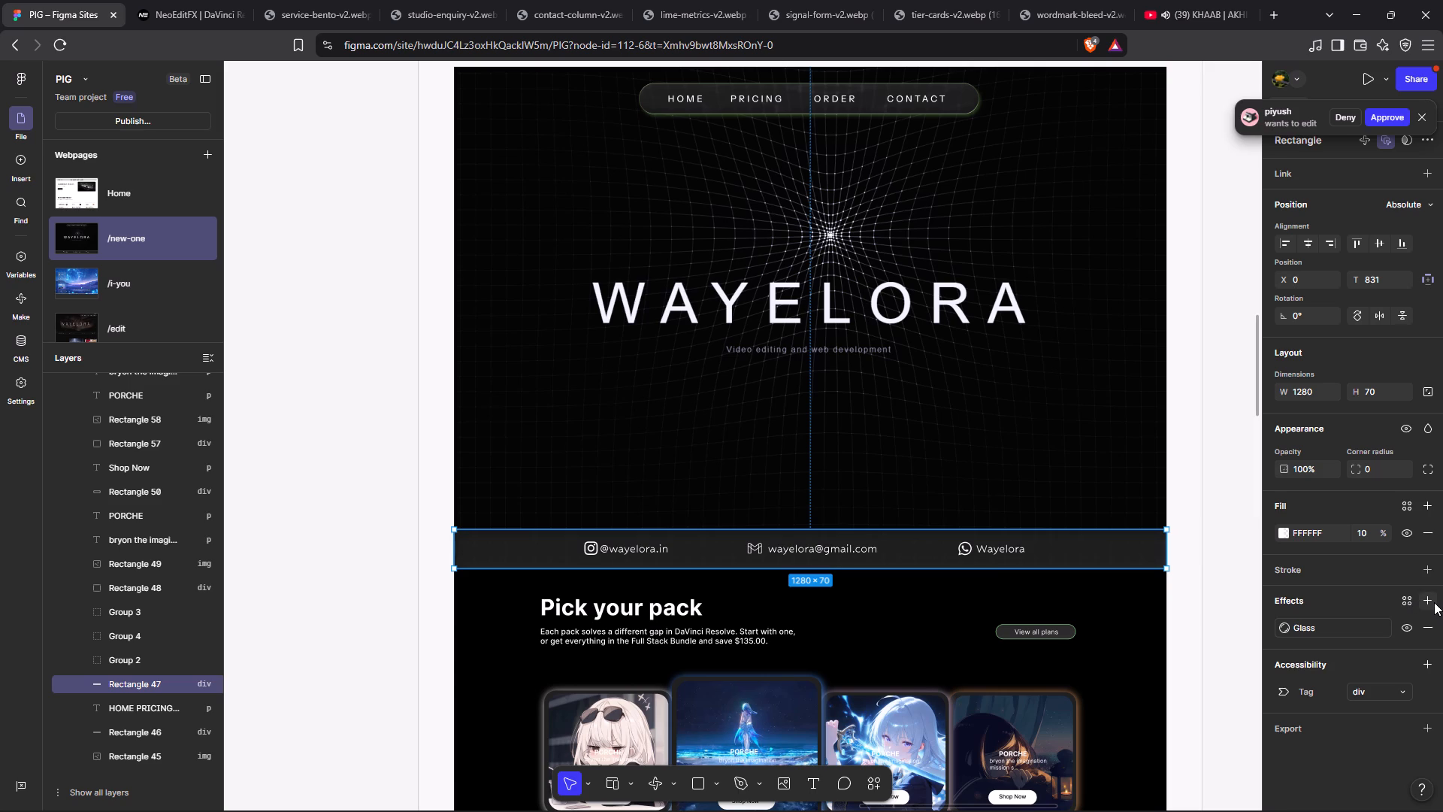
click(1423, 569)
scroll(1162, 717, down, 1)
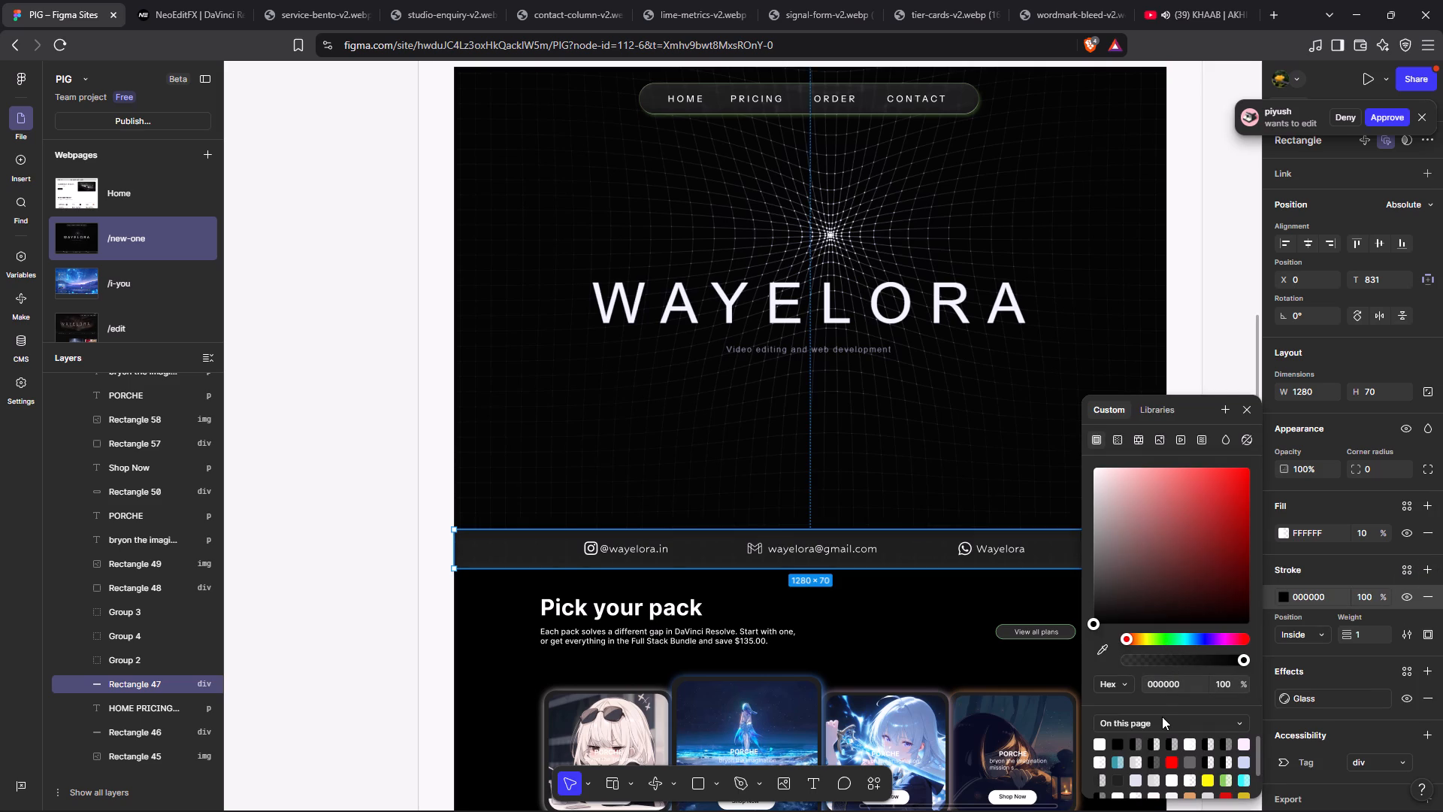
scroll(1162, 717, down, 1)
scroll(1227, 785, down, 3)
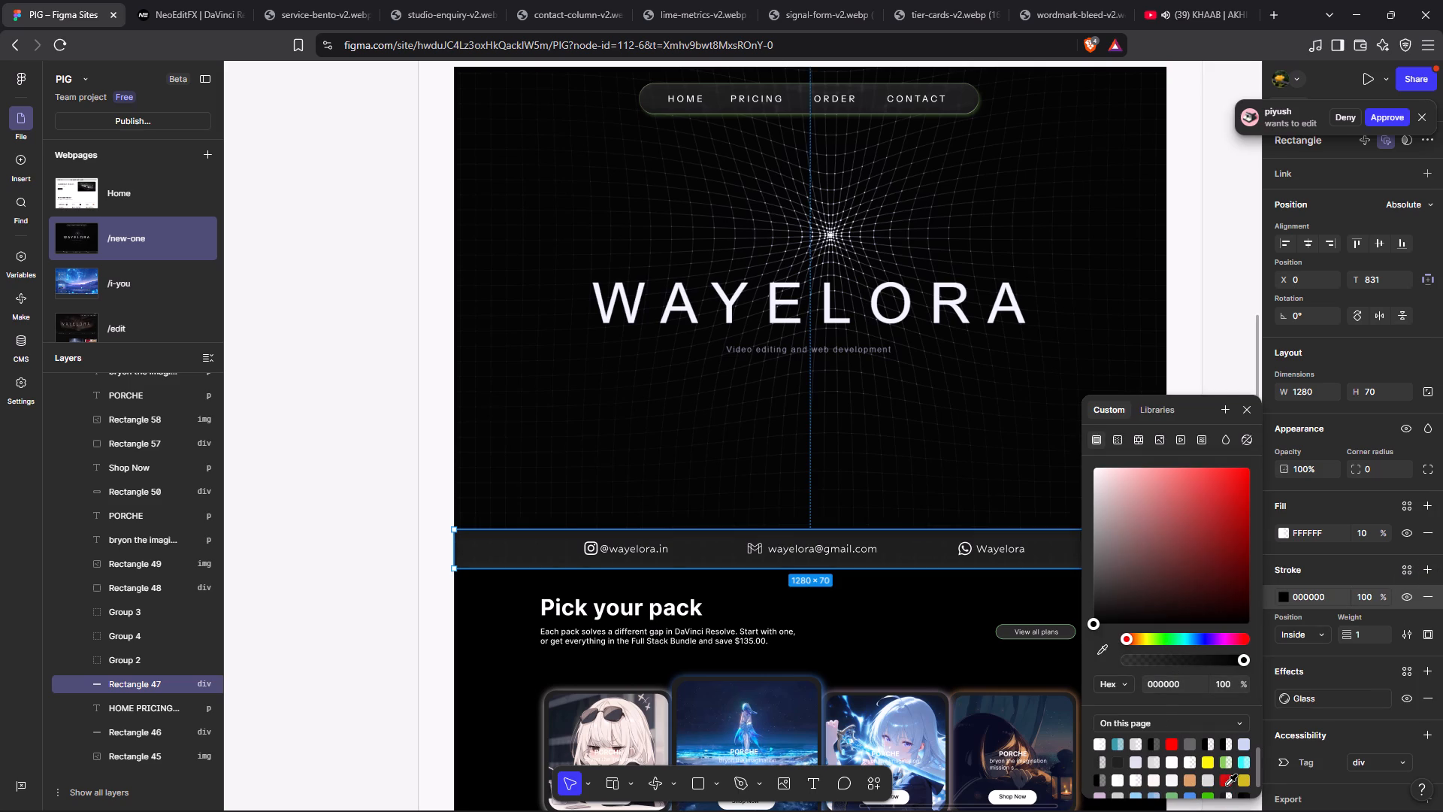
scroll(1227, 785, down, 1)
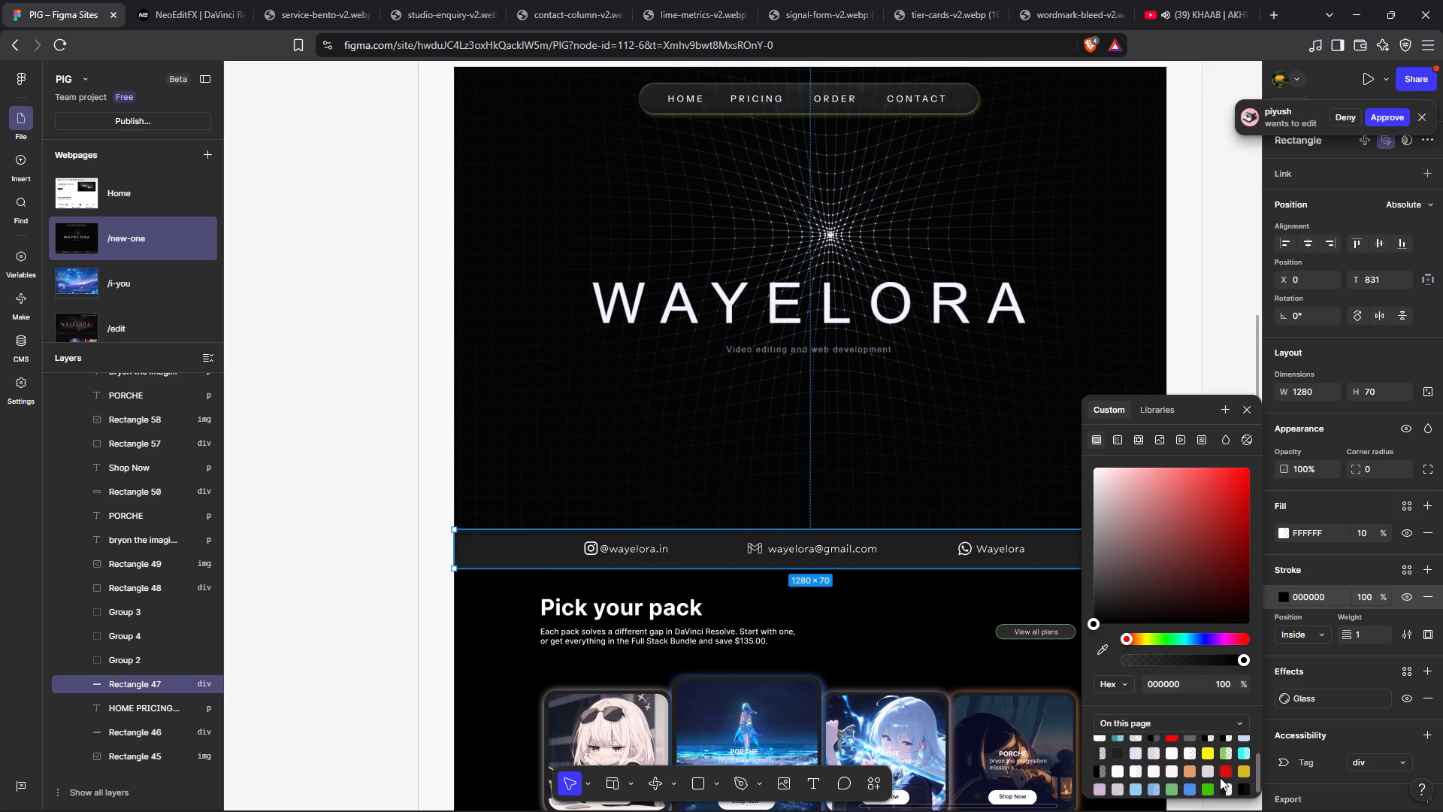
click(1225, 754)
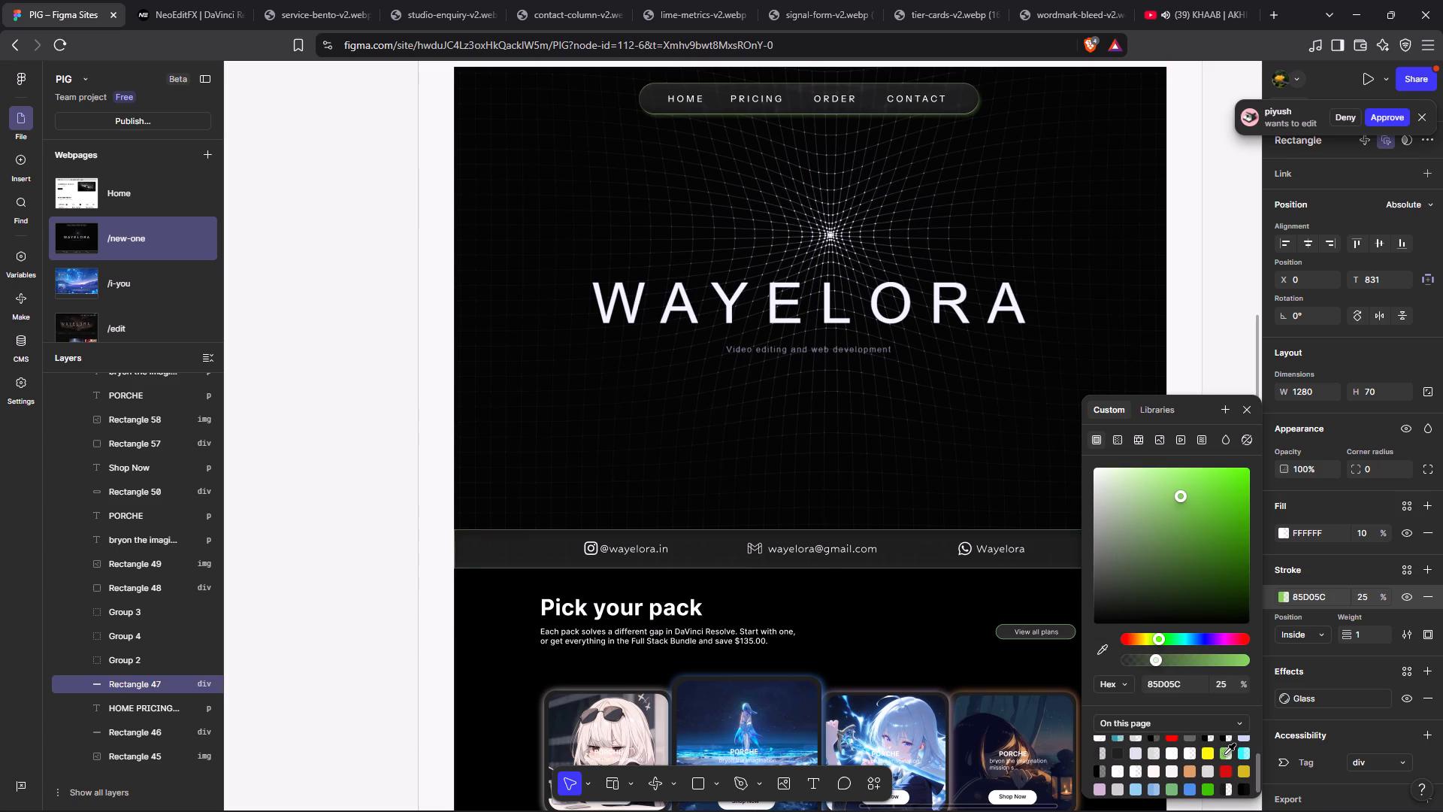
click(367, 550)
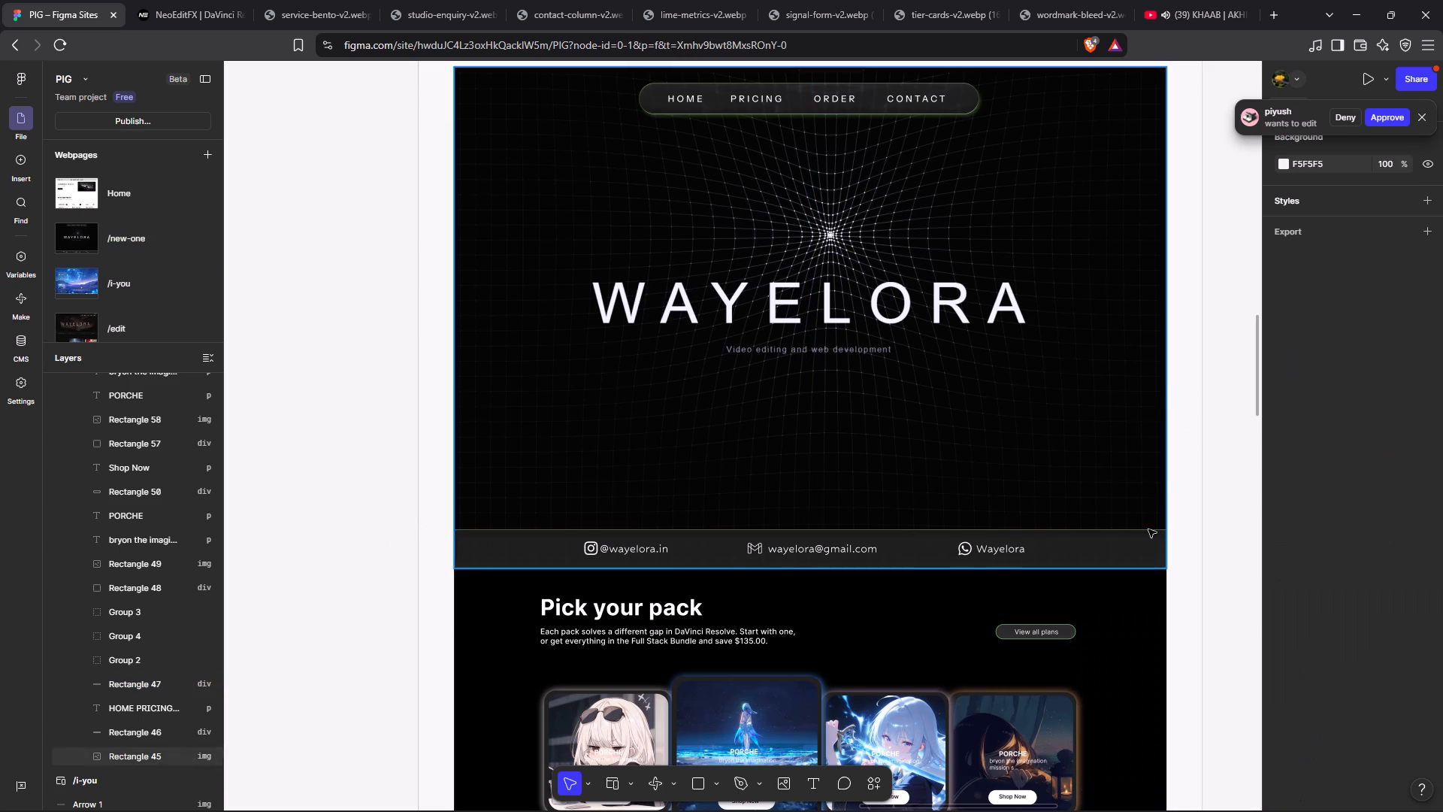
Change the contact bar's fill below the hero to the page's light green 85D05C at 10% opacity.
click(1136, 556)
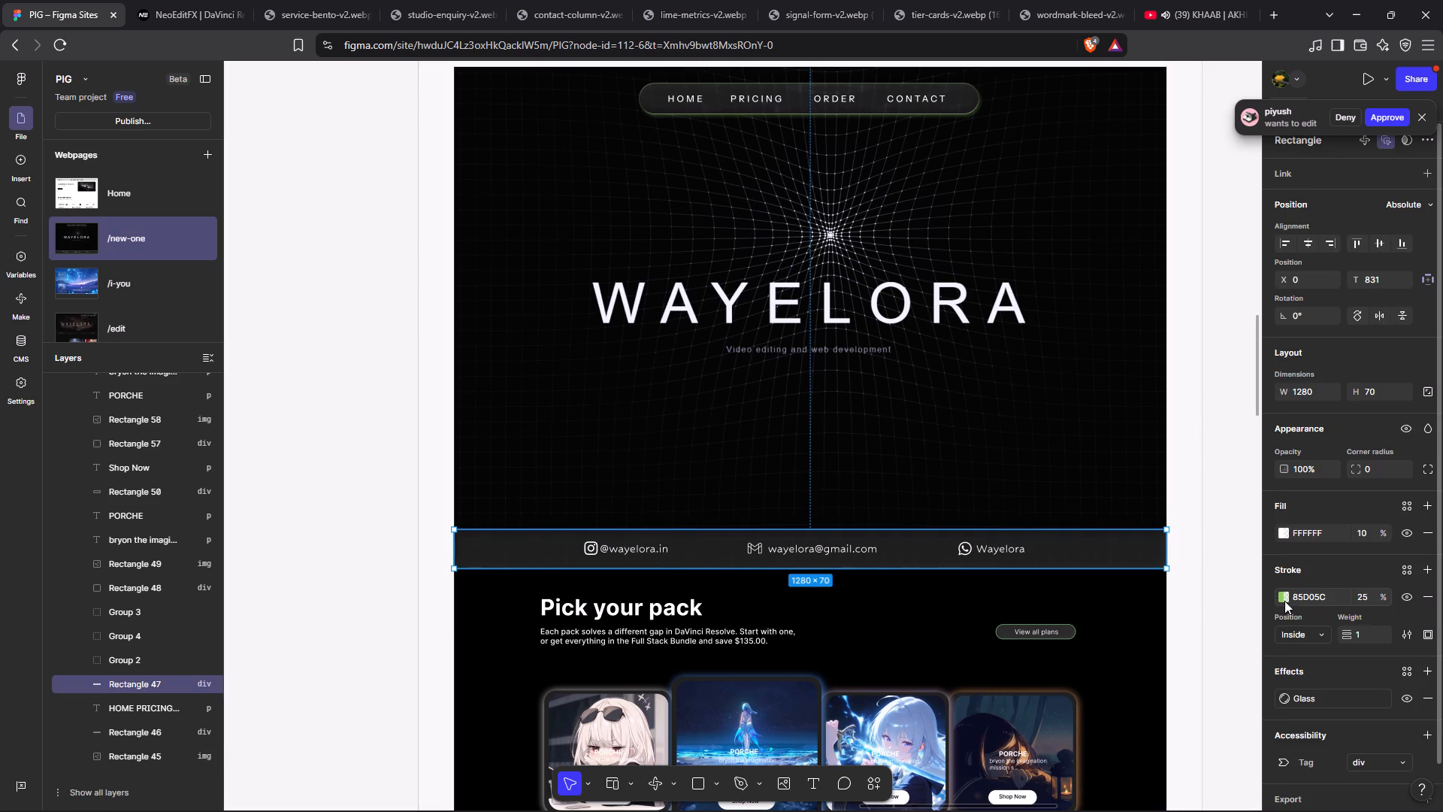
click(1281, 533)
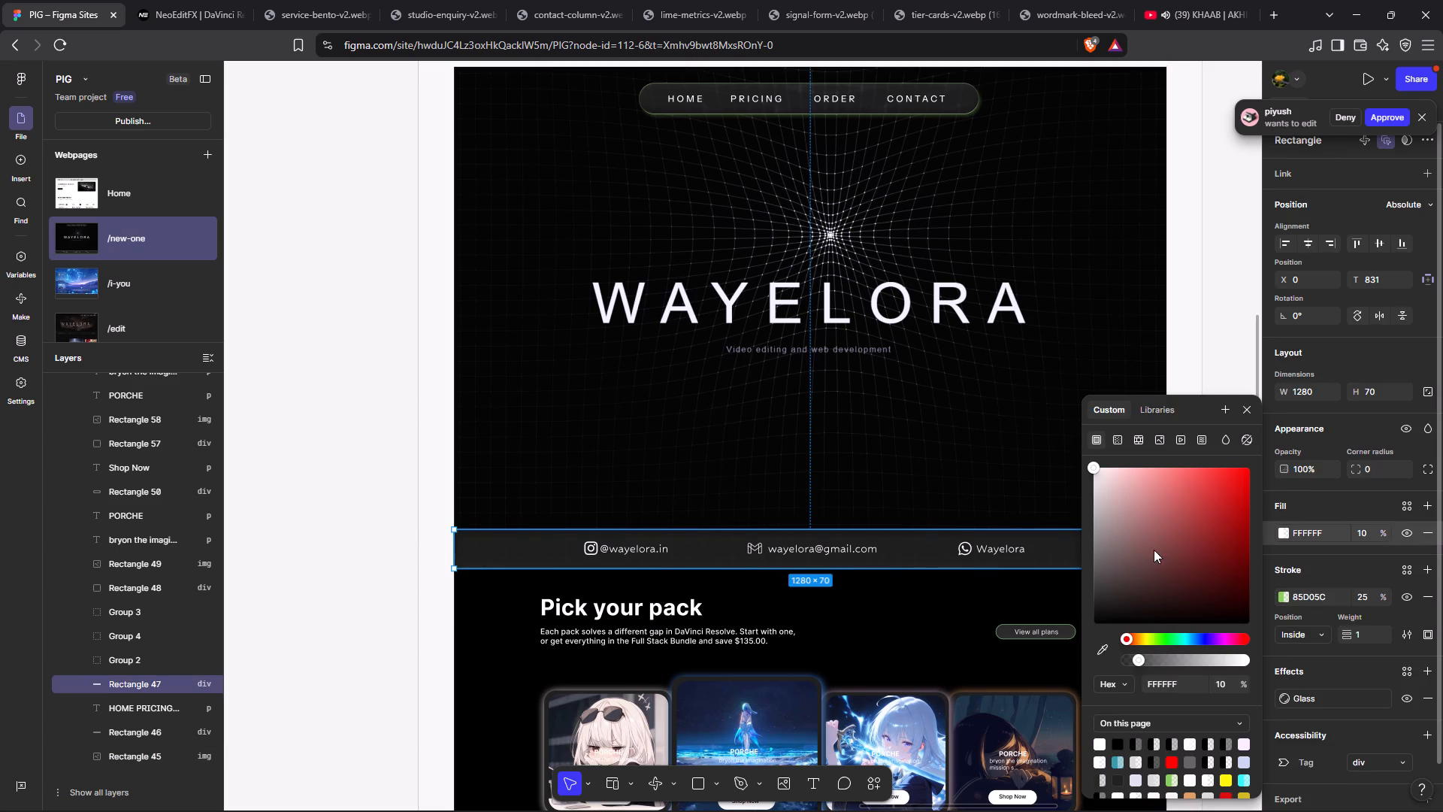
click(1169, 640)
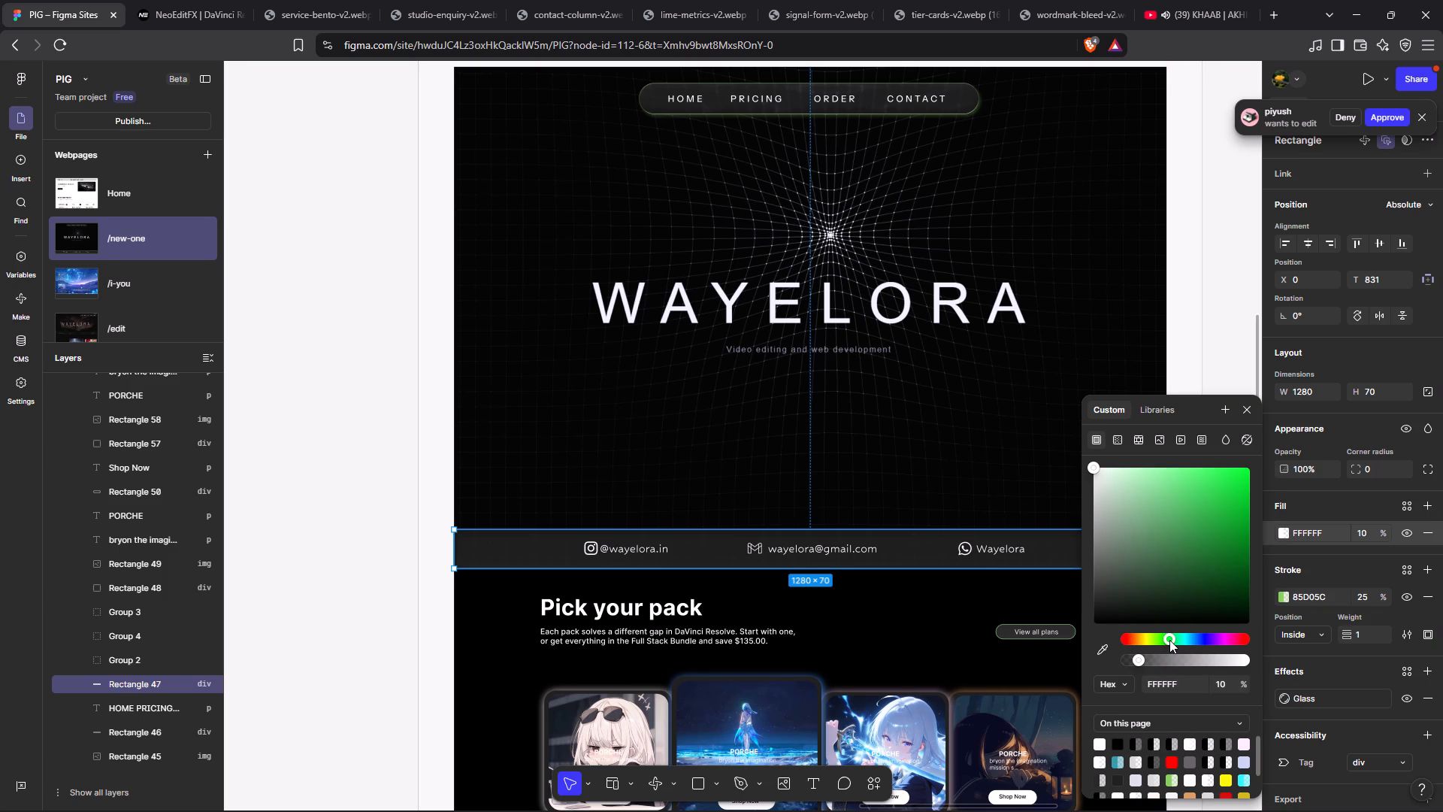
click(1169, 640)
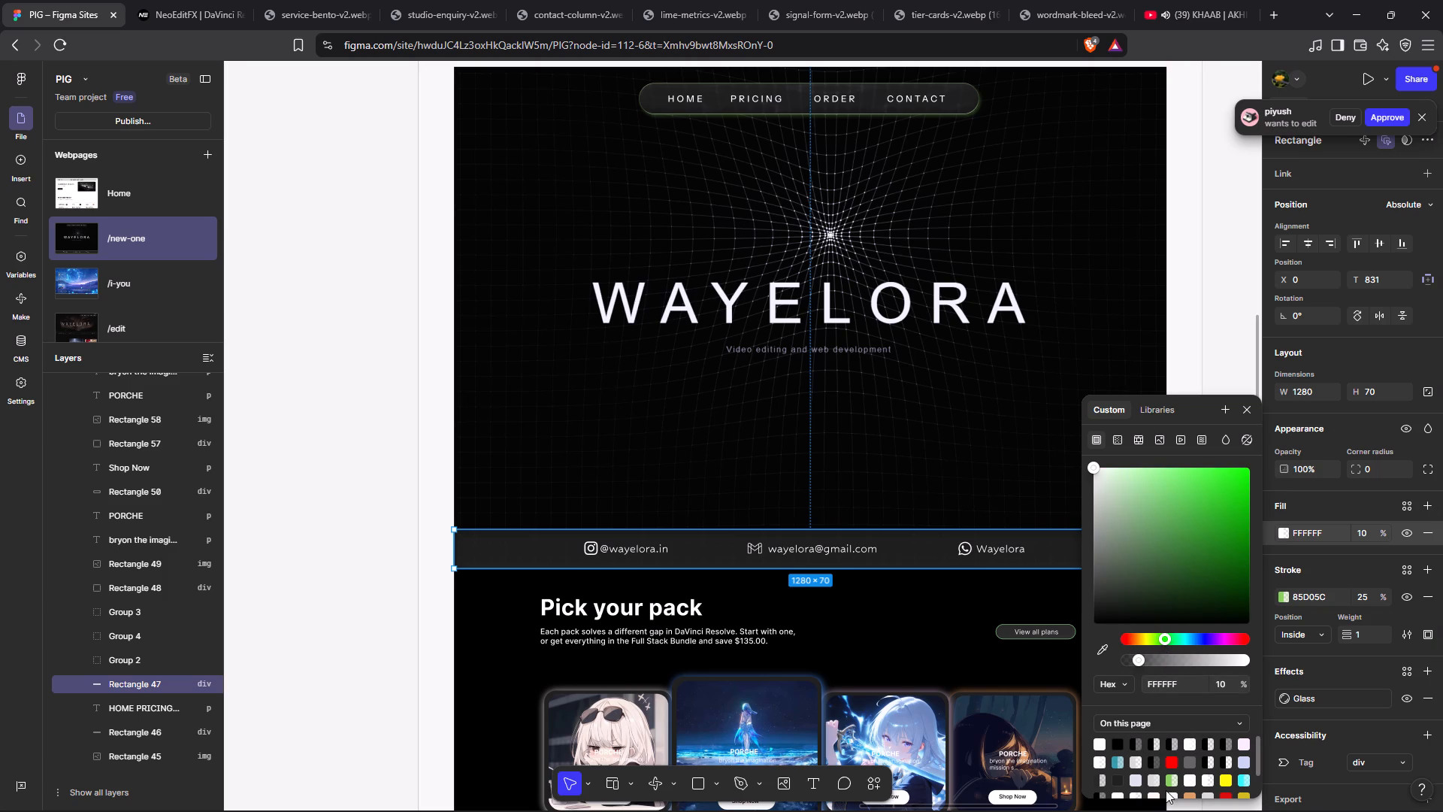
click(1179, 777)
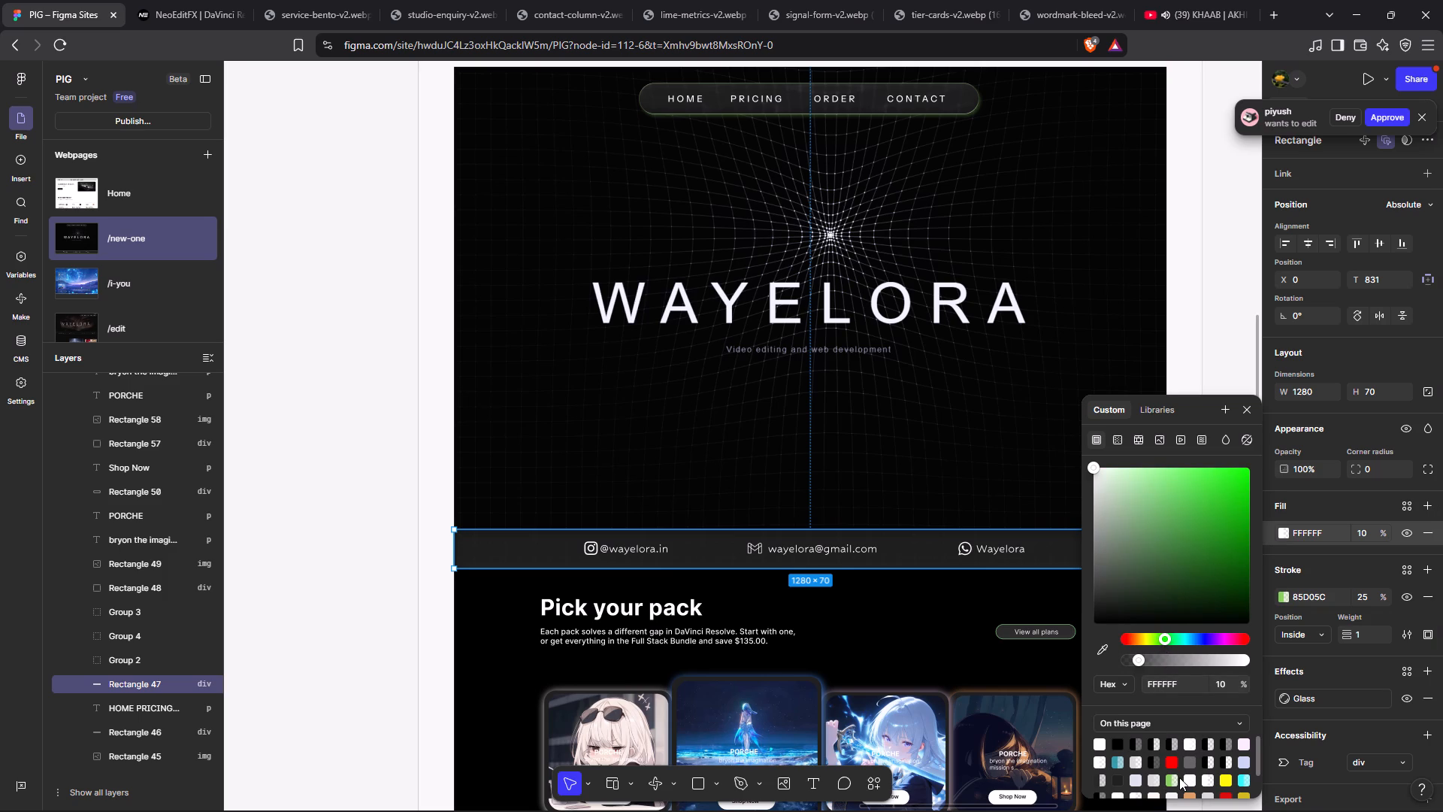
click(1174, 780)
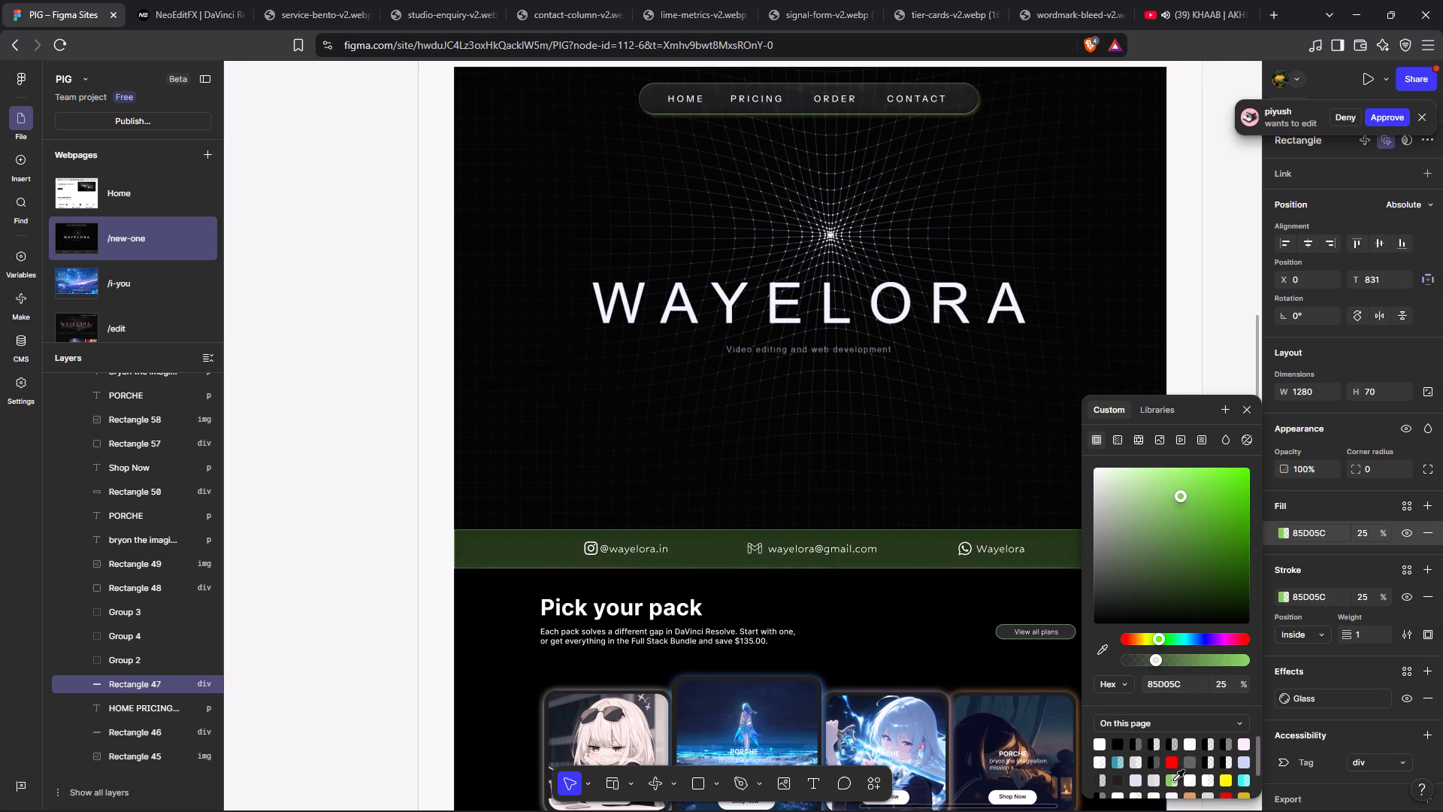
drag(1157, 659, 1175, 659)
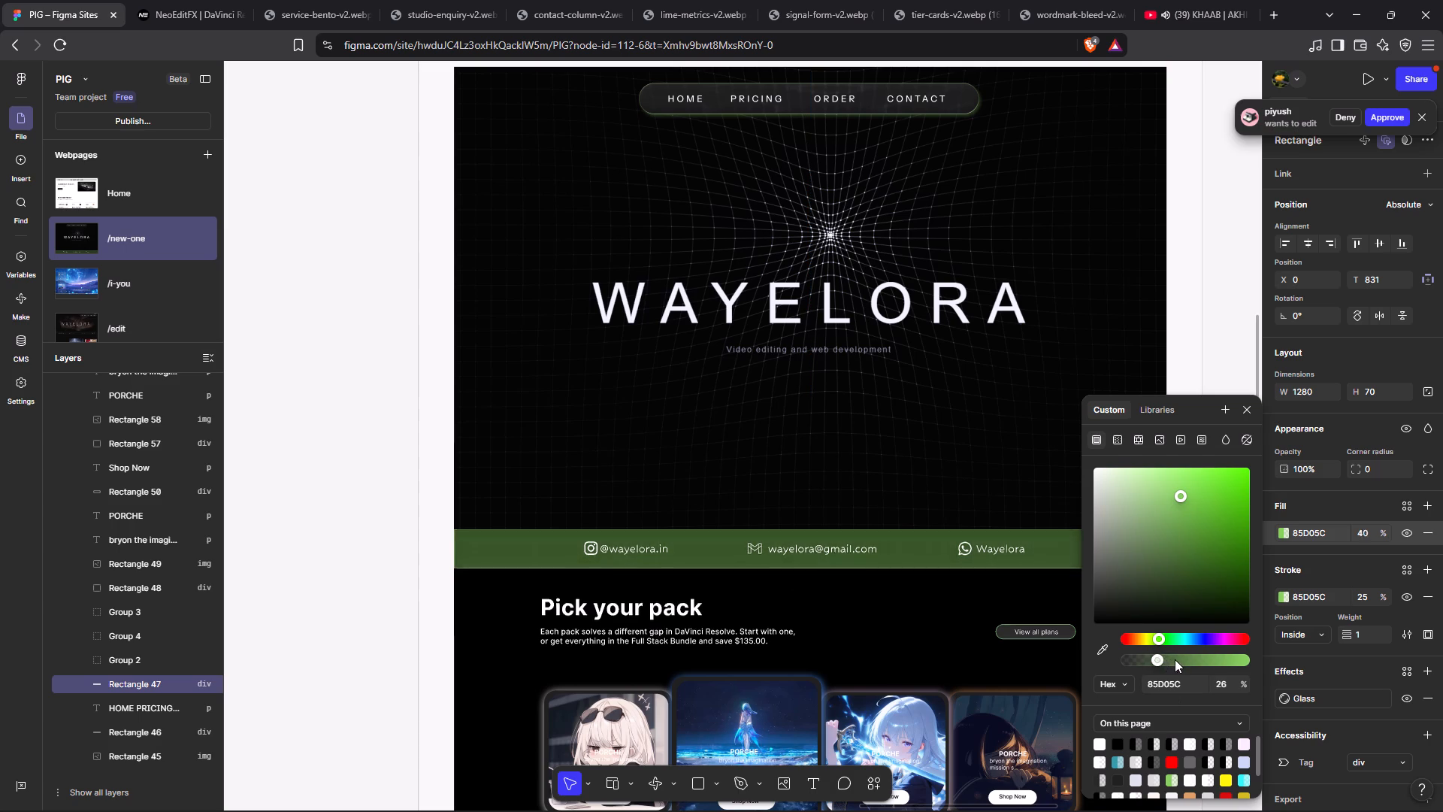
drag(1175, 659, 1146, 658)
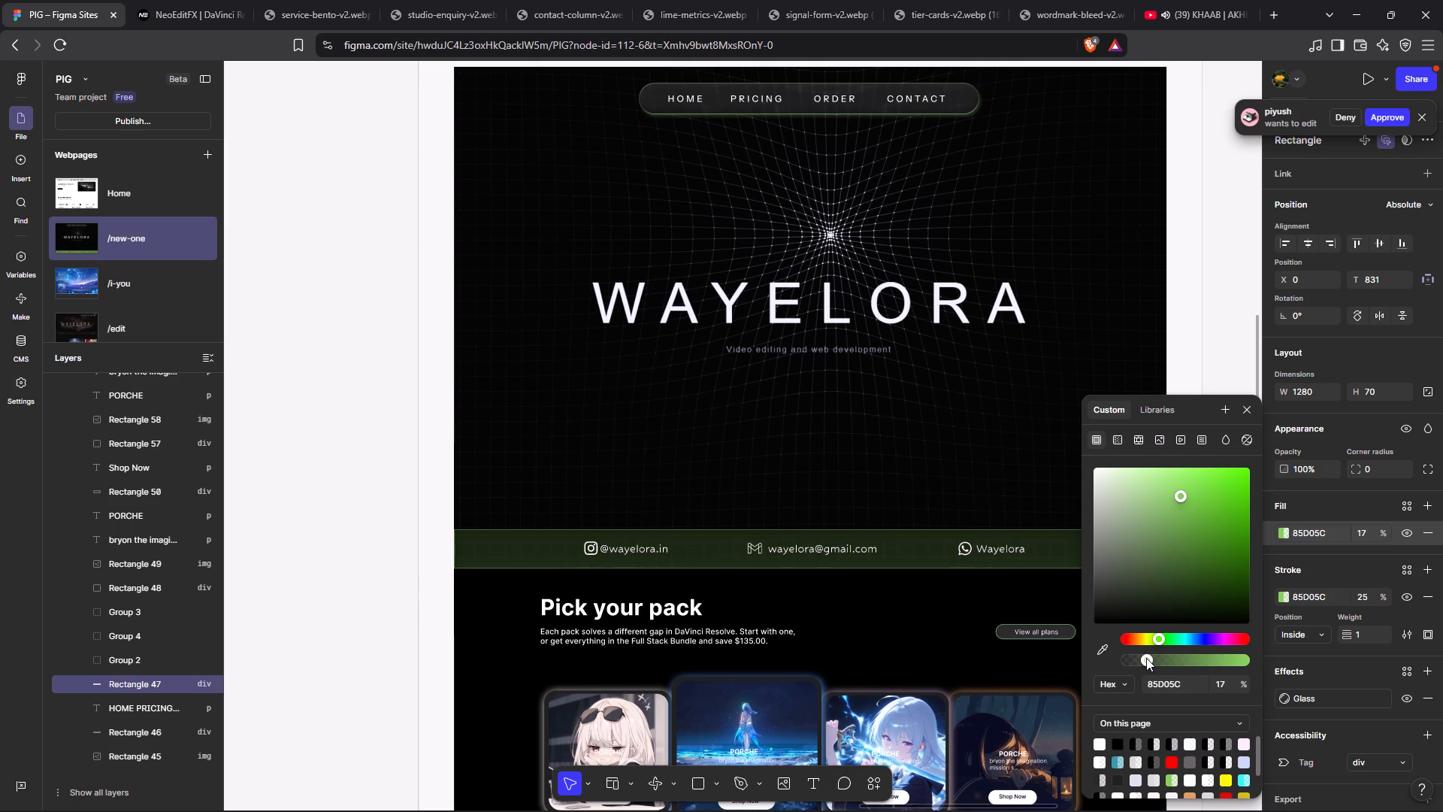
drag(1146, 658, 1138, 658)
click(431, 470)
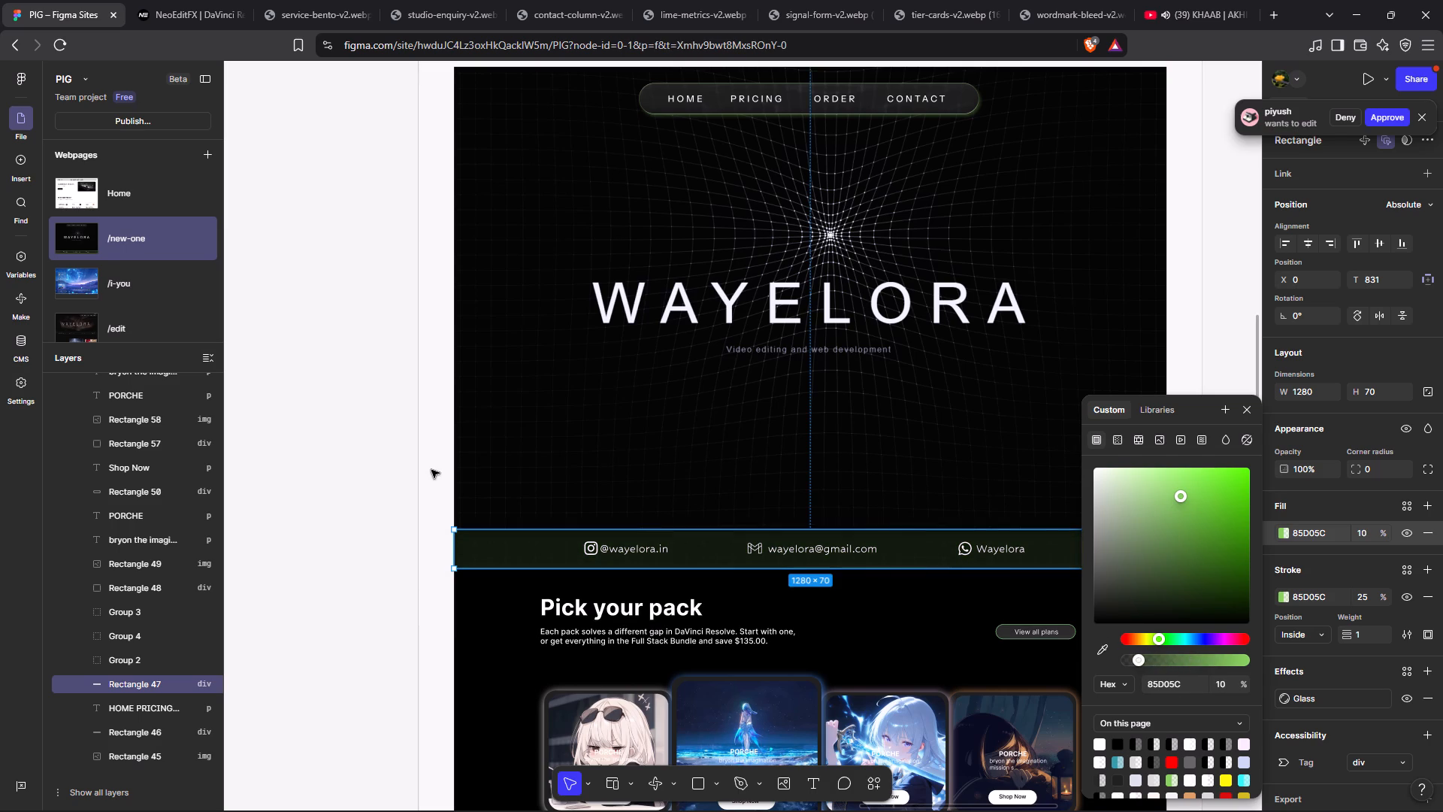
click(303, 448)
Change the navigation bar's fill to the same light green 85D05C at about 12% opacity.
scroll(607, 427, up, 2)
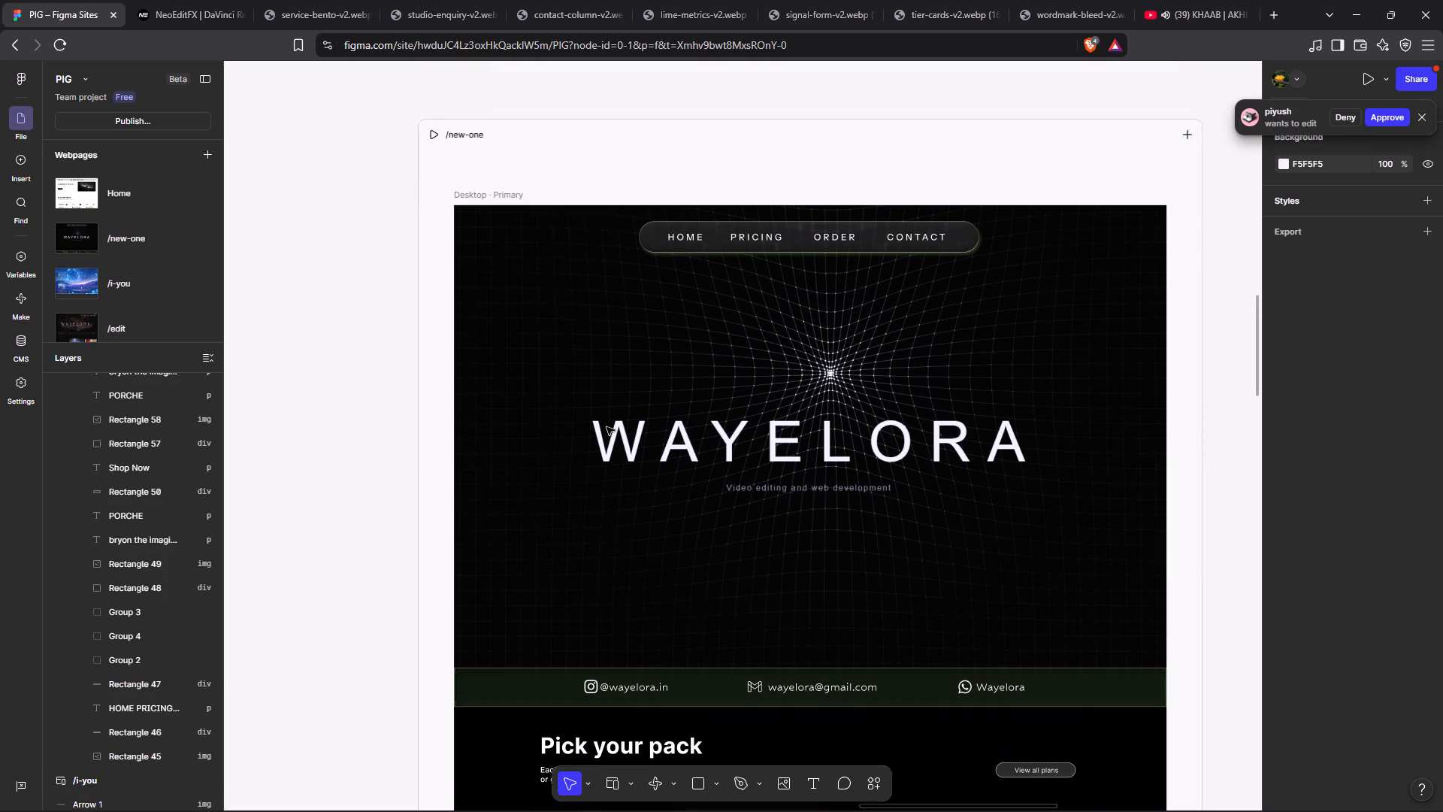
scroll(607, 427, up, 1)
click(879, 329)
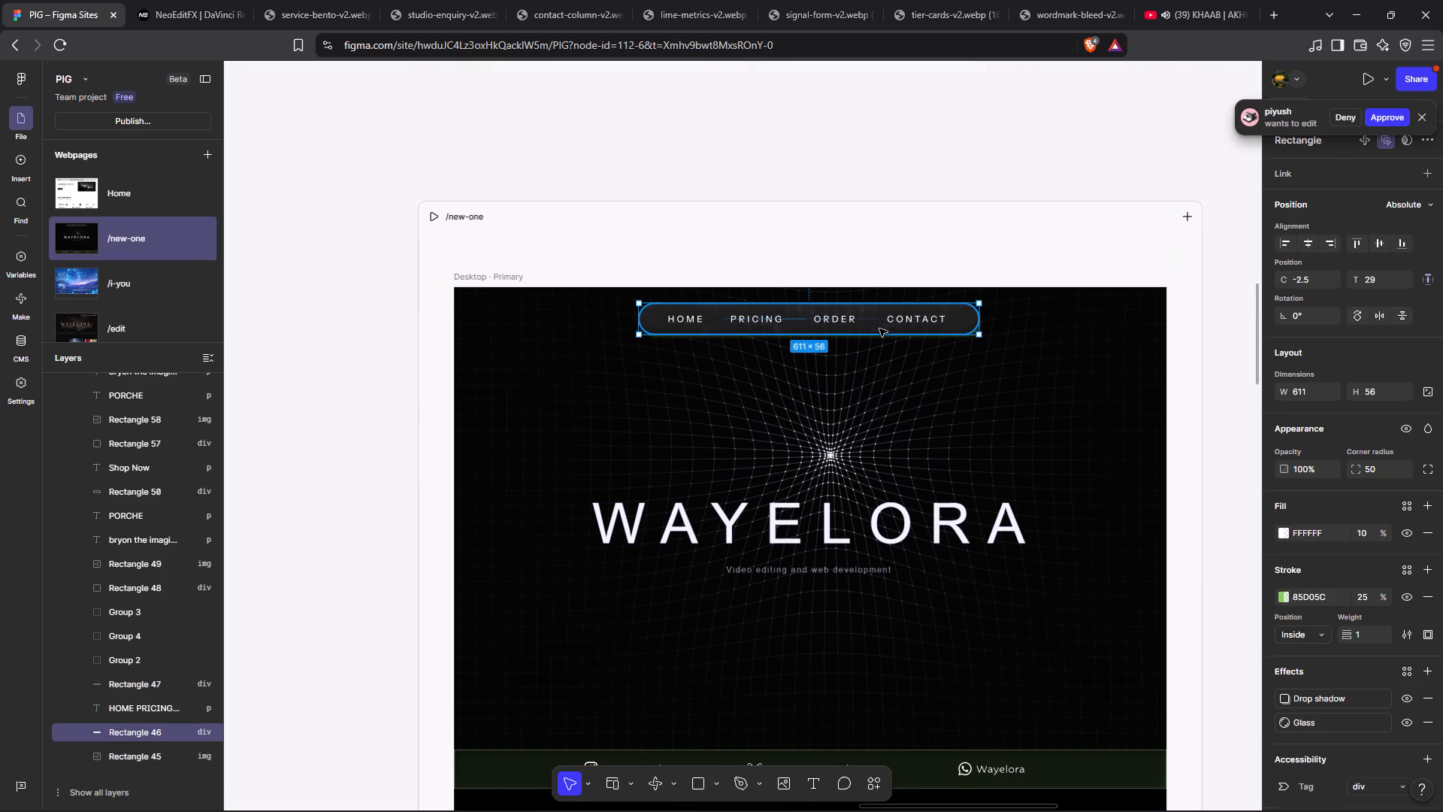
click(1285, 533)
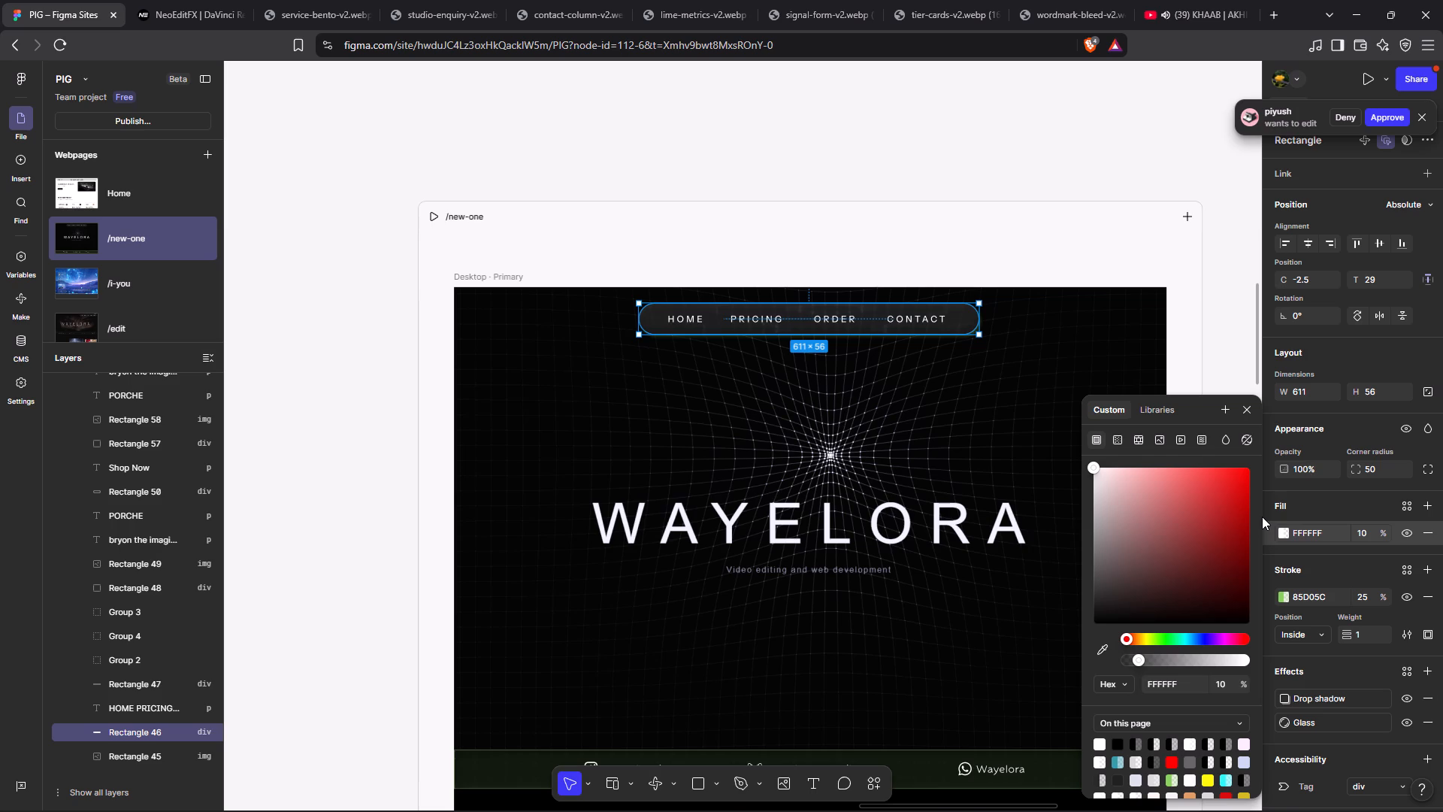
scroll(1155, 749, down, 1)
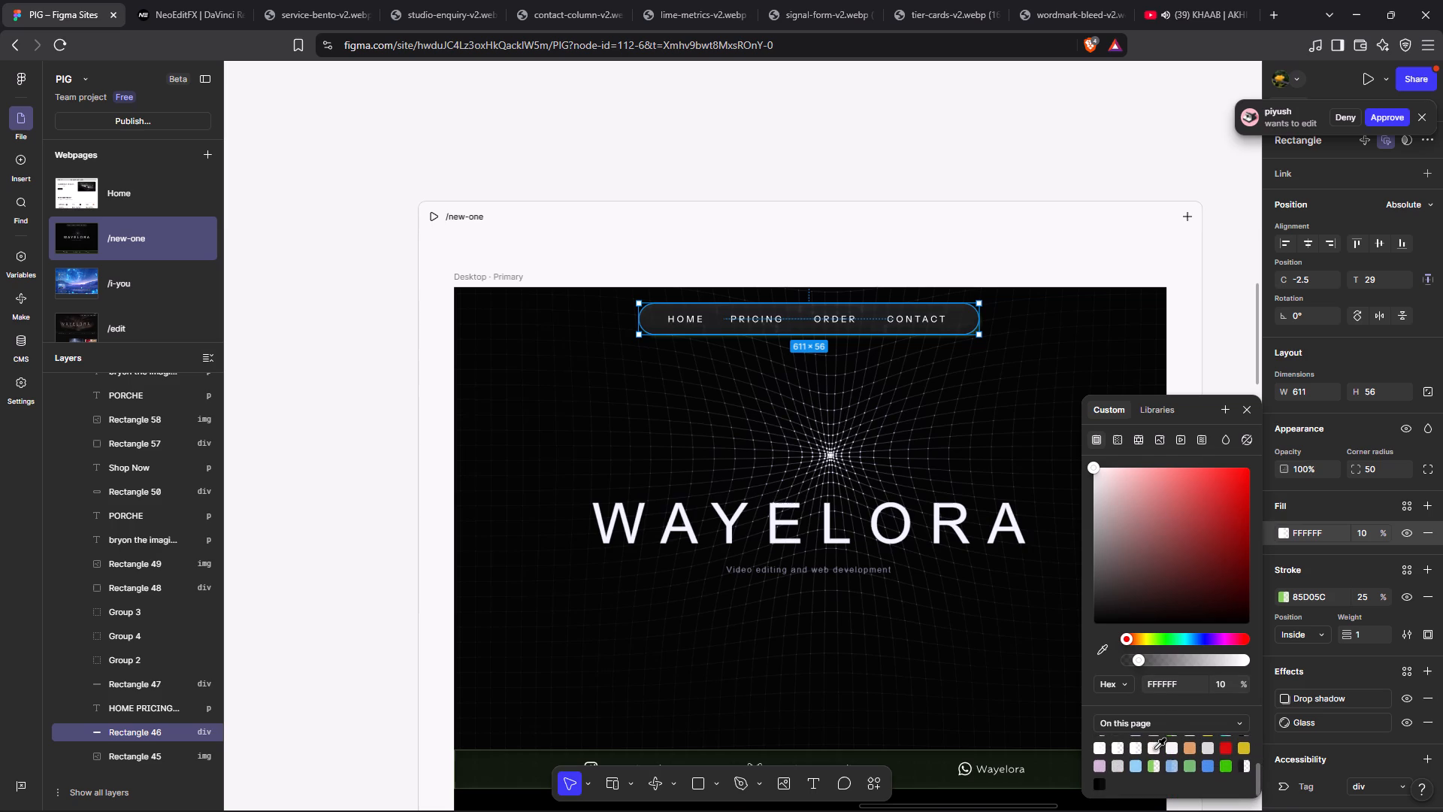
scroll(1155, 749, up, 1)
click(1172, 750)
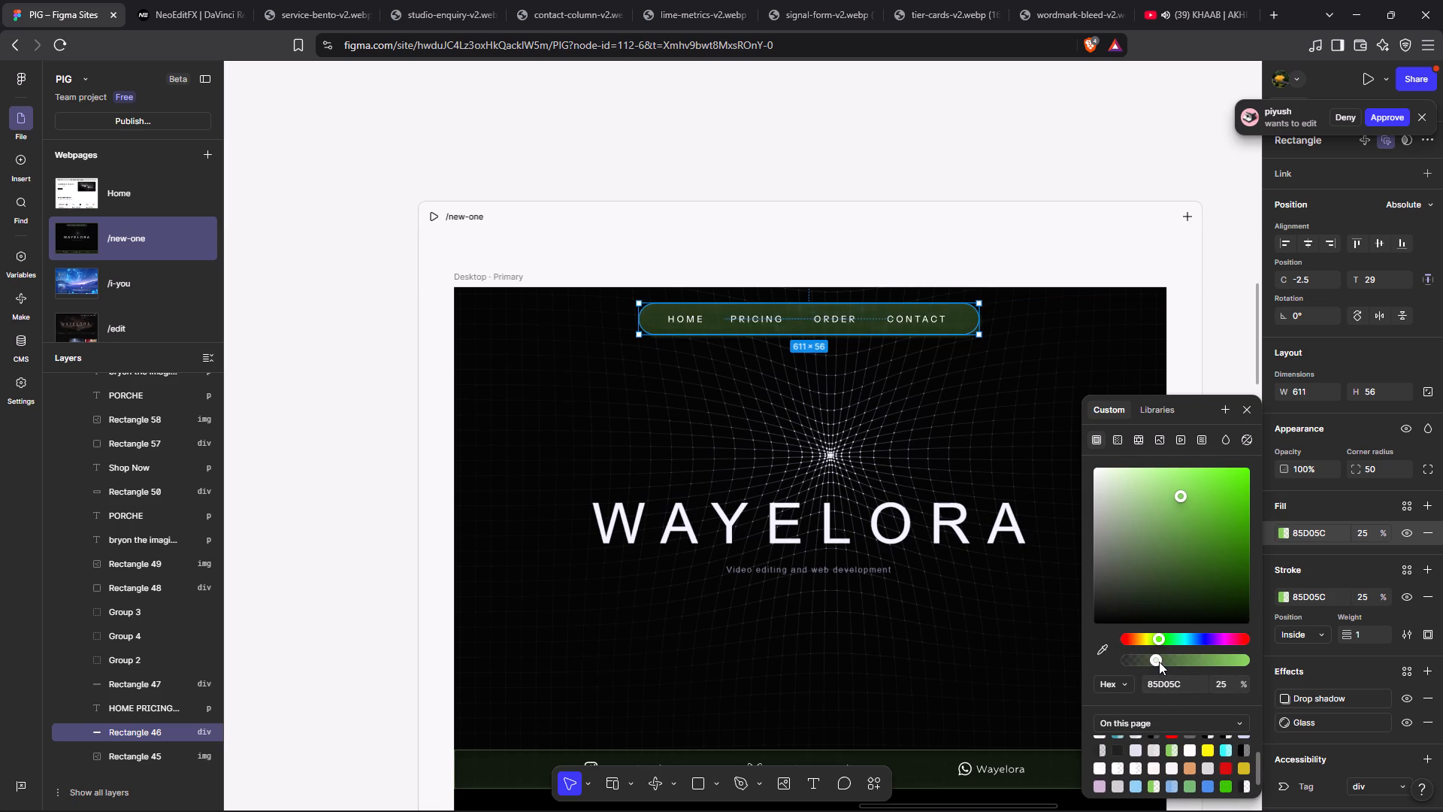
drag(1159, 662, 1139, 663)
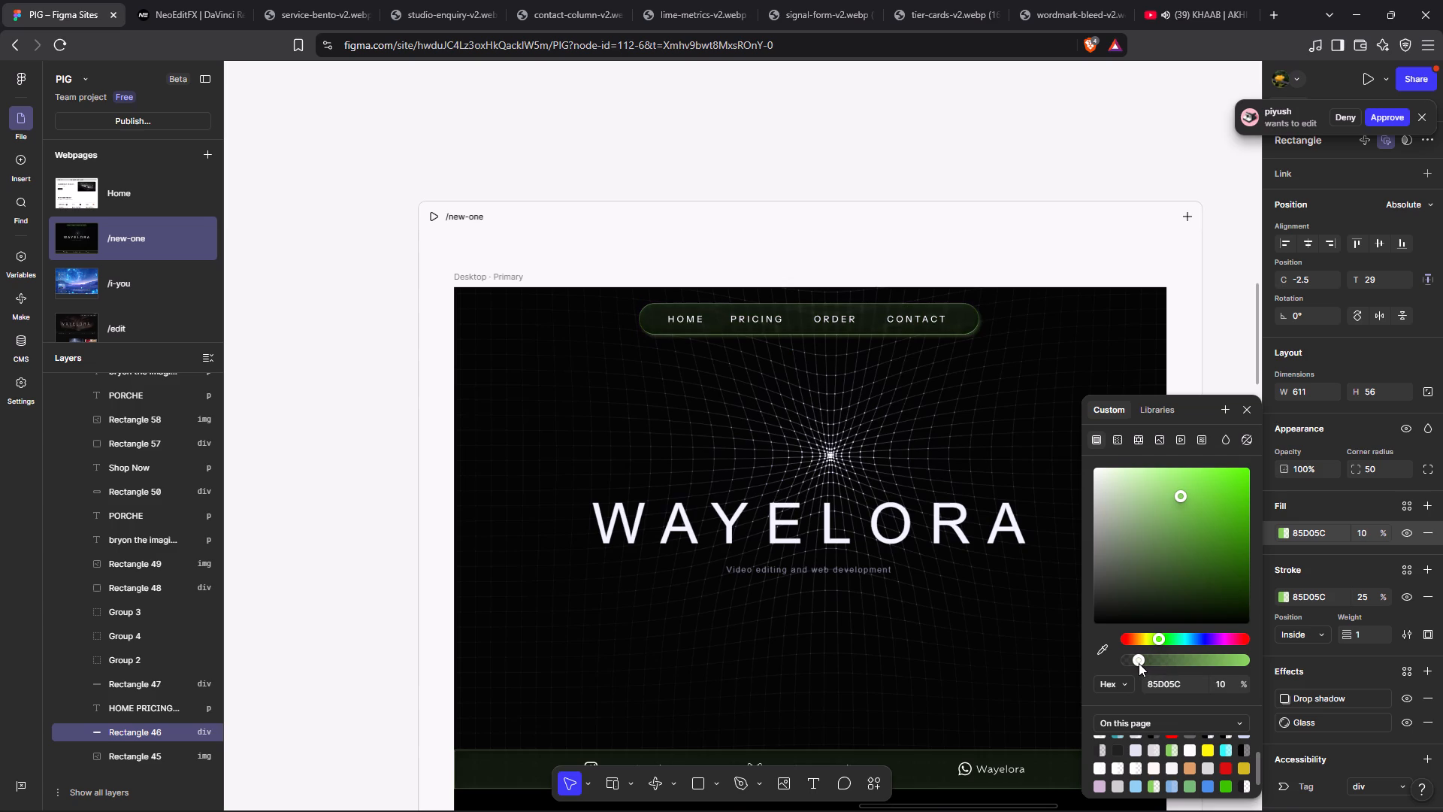
drag(1139, 663, 1140, 662)
drag(1140, 662, 1140, 662)
click(1120, 166)
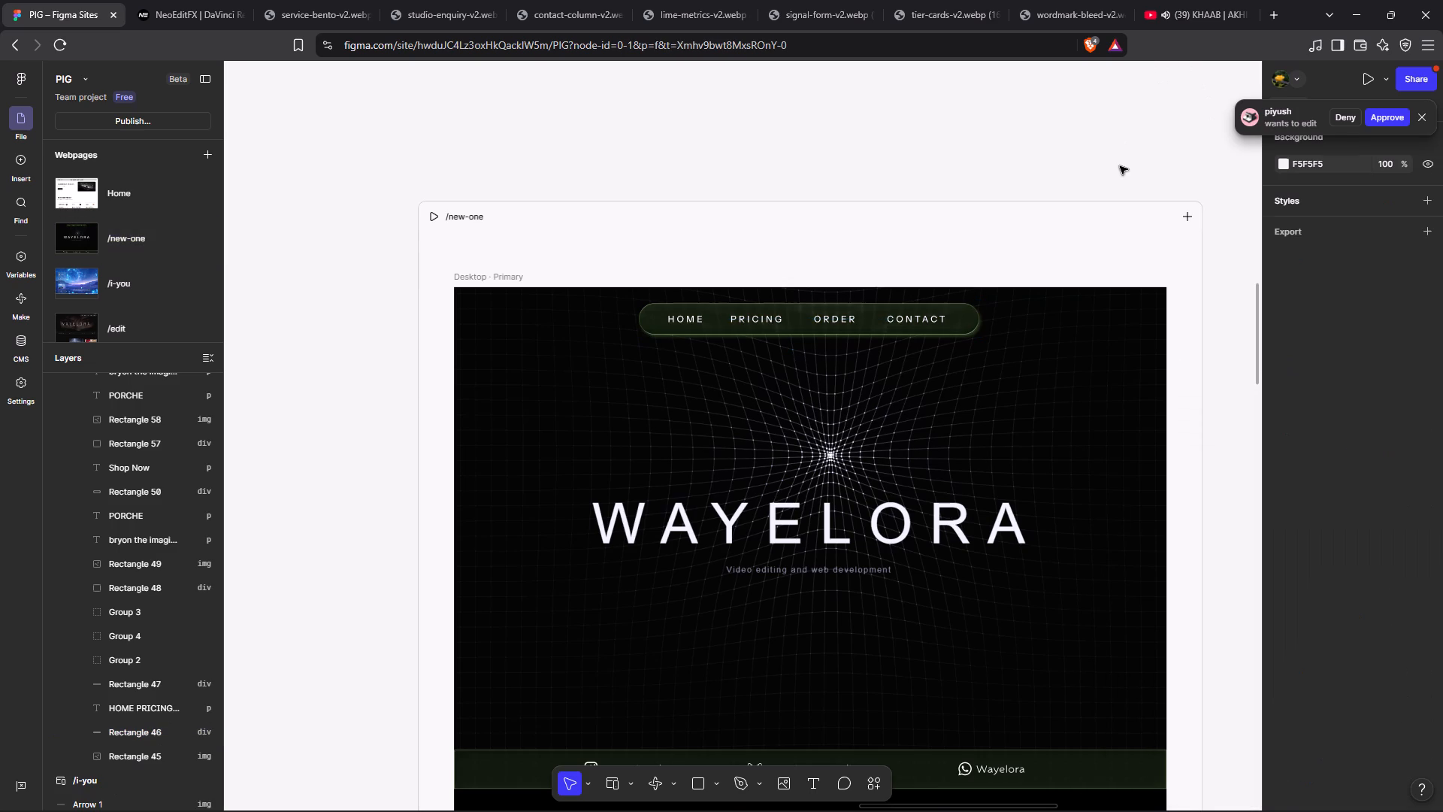
Preview the /new-one page to check the green navigation and contact bars, and return to the editor.
scroll(935, 477, down, 3)
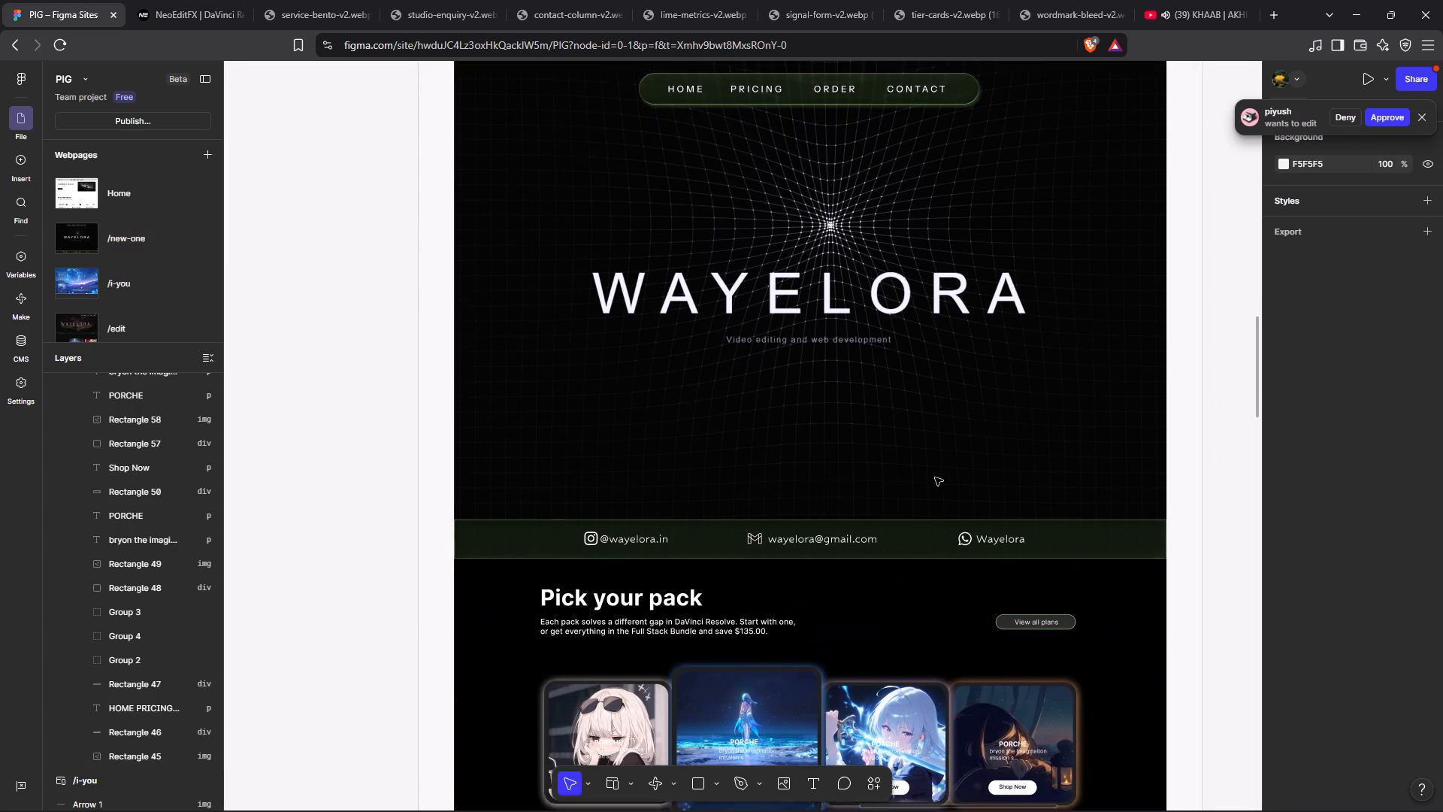
scroll(935, 477, down, 1)
scroll(935, 477, up, 1)
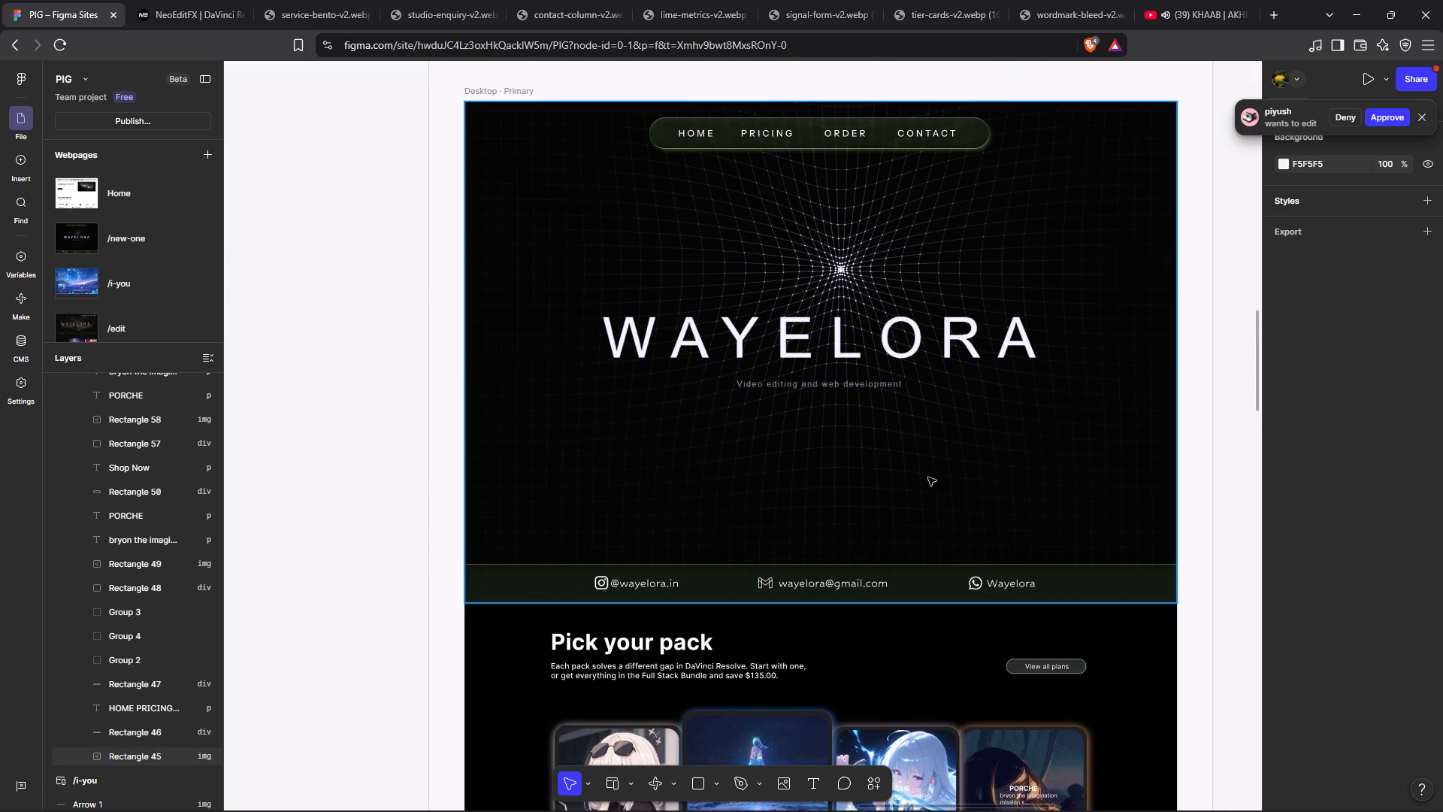
scroll(931, 498, up, 1)
scroll(981, 652, up, 2)
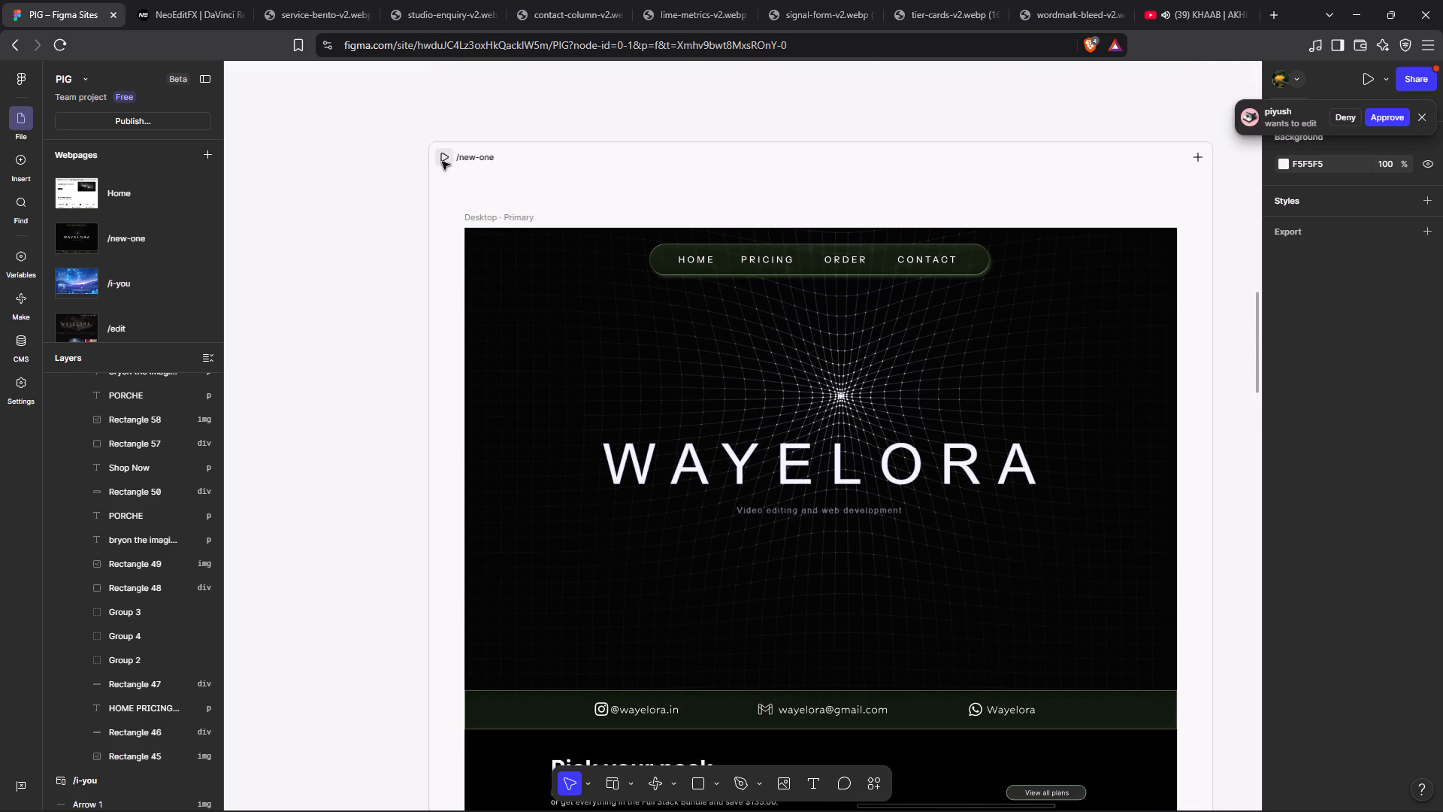
click(442, 162)
scroll(607, 399, down, 2)
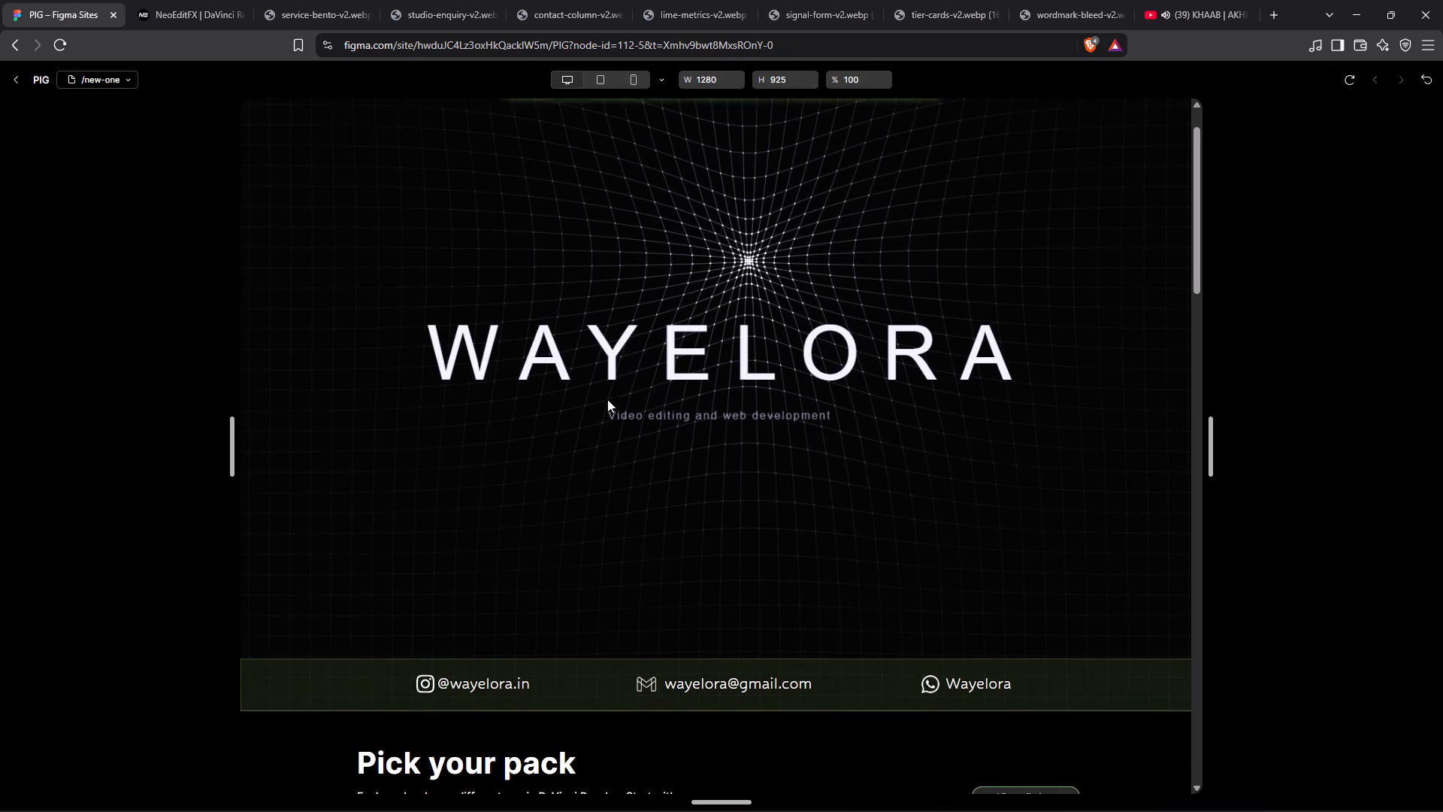
scroll(607, 399, down, 6)
scroll(607, 399, up, 4)
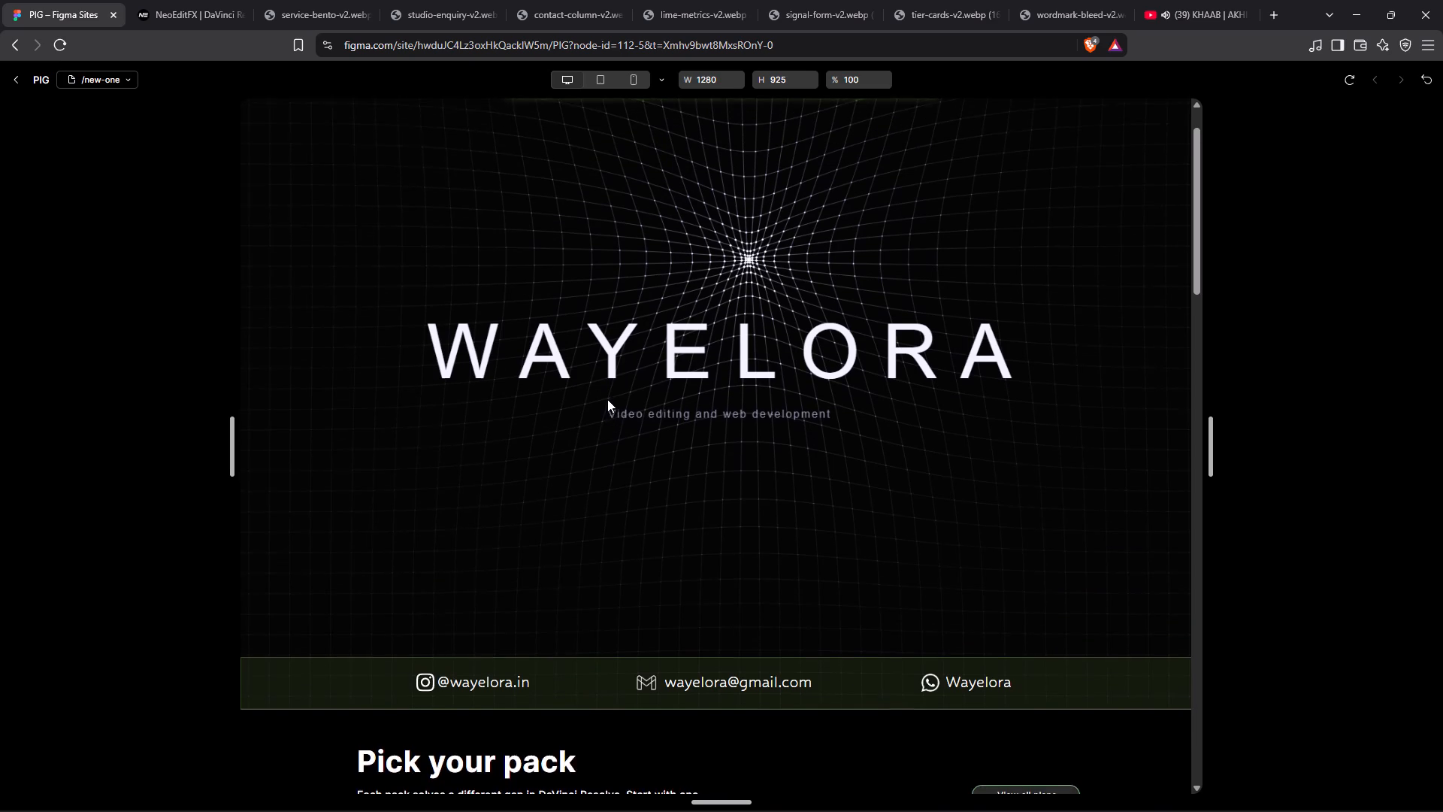
scroll(607, 399, up, 4)
scroll(607, 399, right, 1)
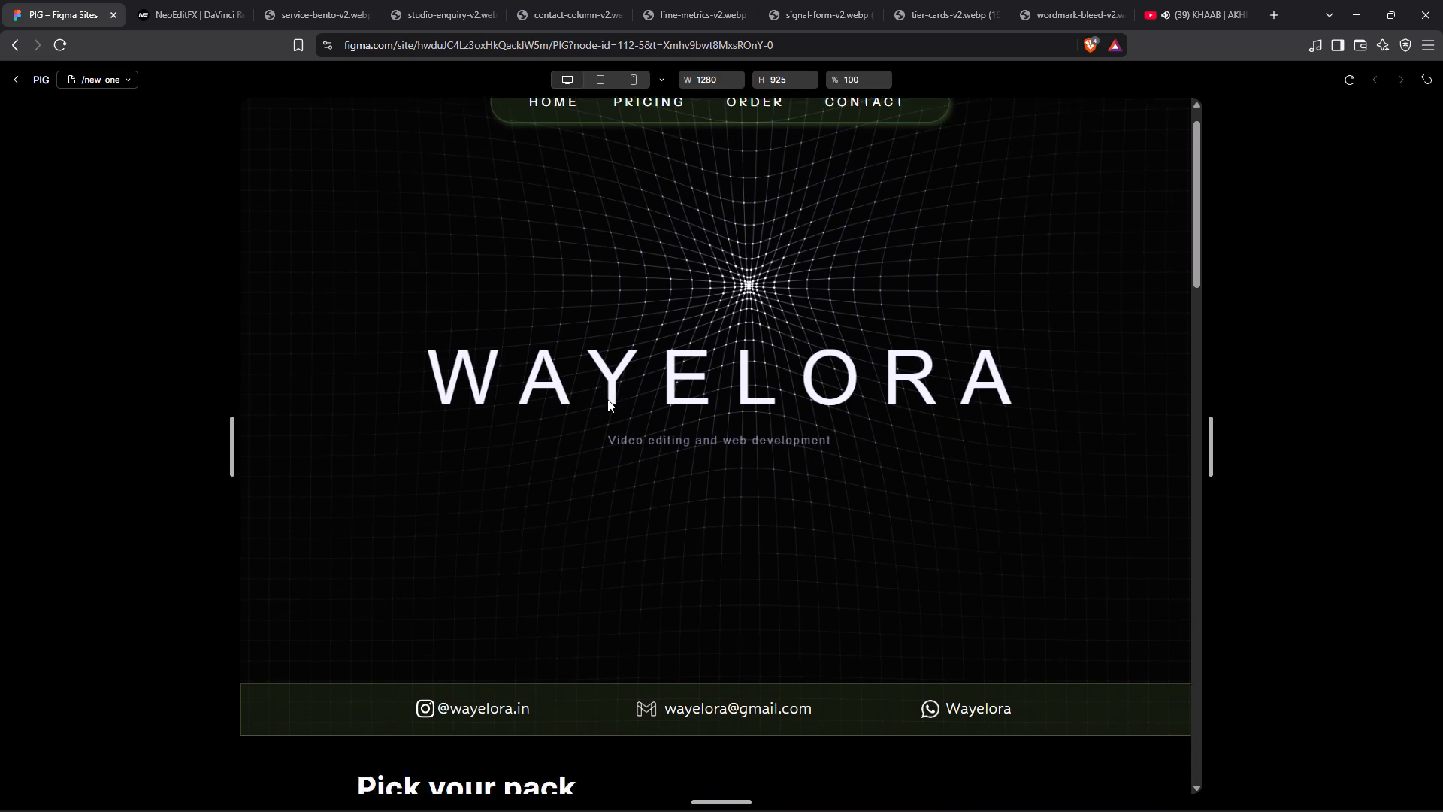
scroll(607, 399, right, 1)
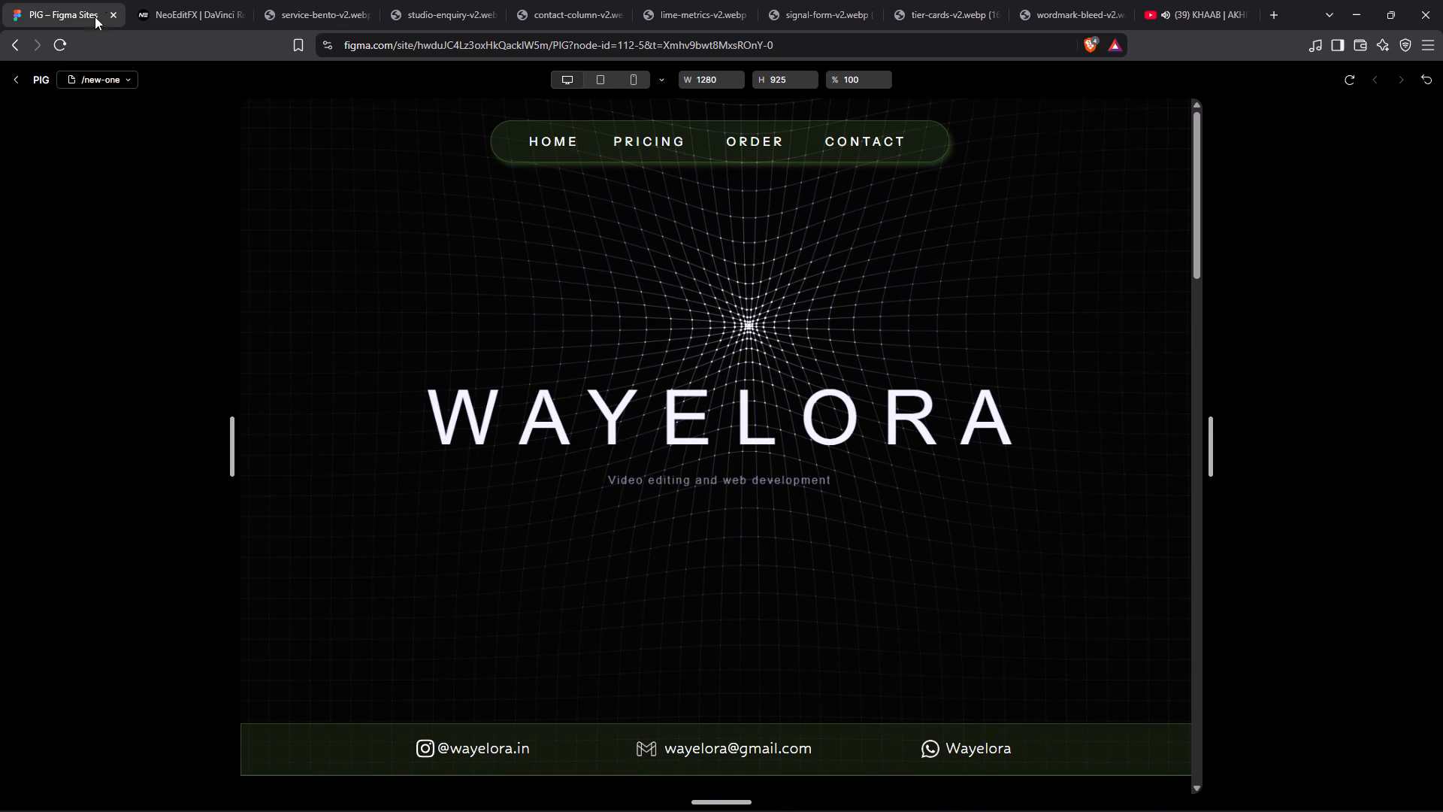
click(14, 80)
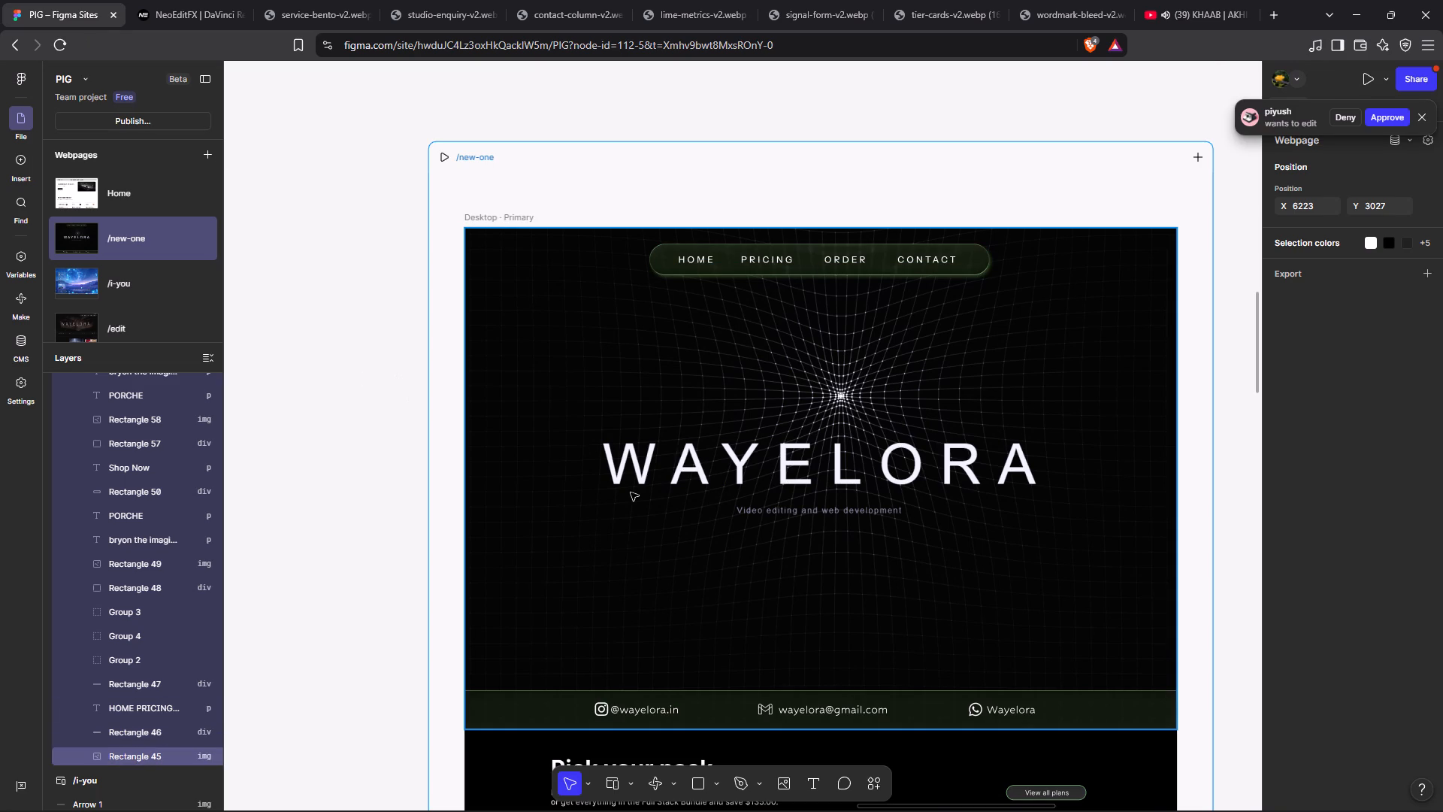
Dismiss the phone message notification and review the /new-one layout from the navigation bar down to the pack cards.
scroll(631, 492, down, 7)
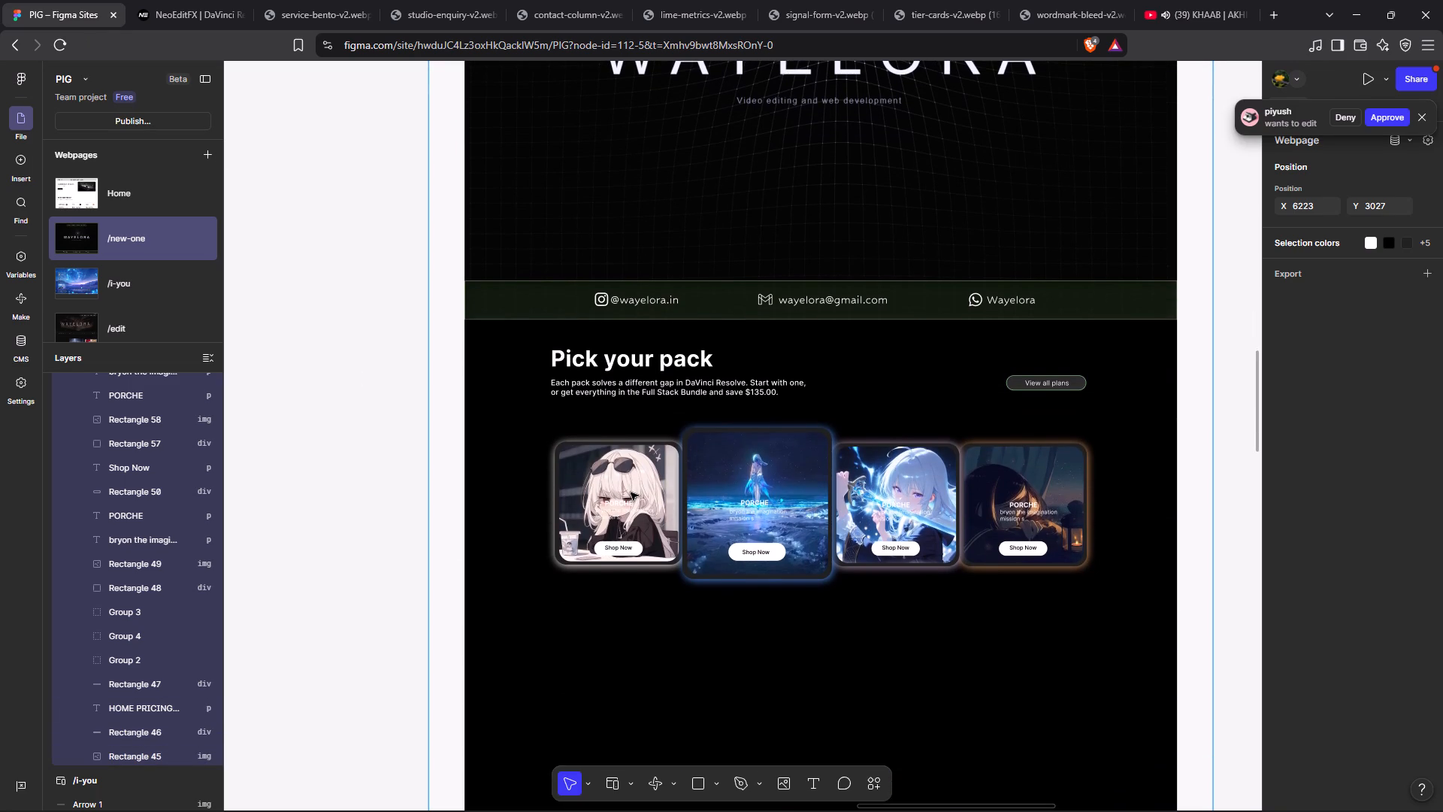
scroll(858, 570, up, 5)
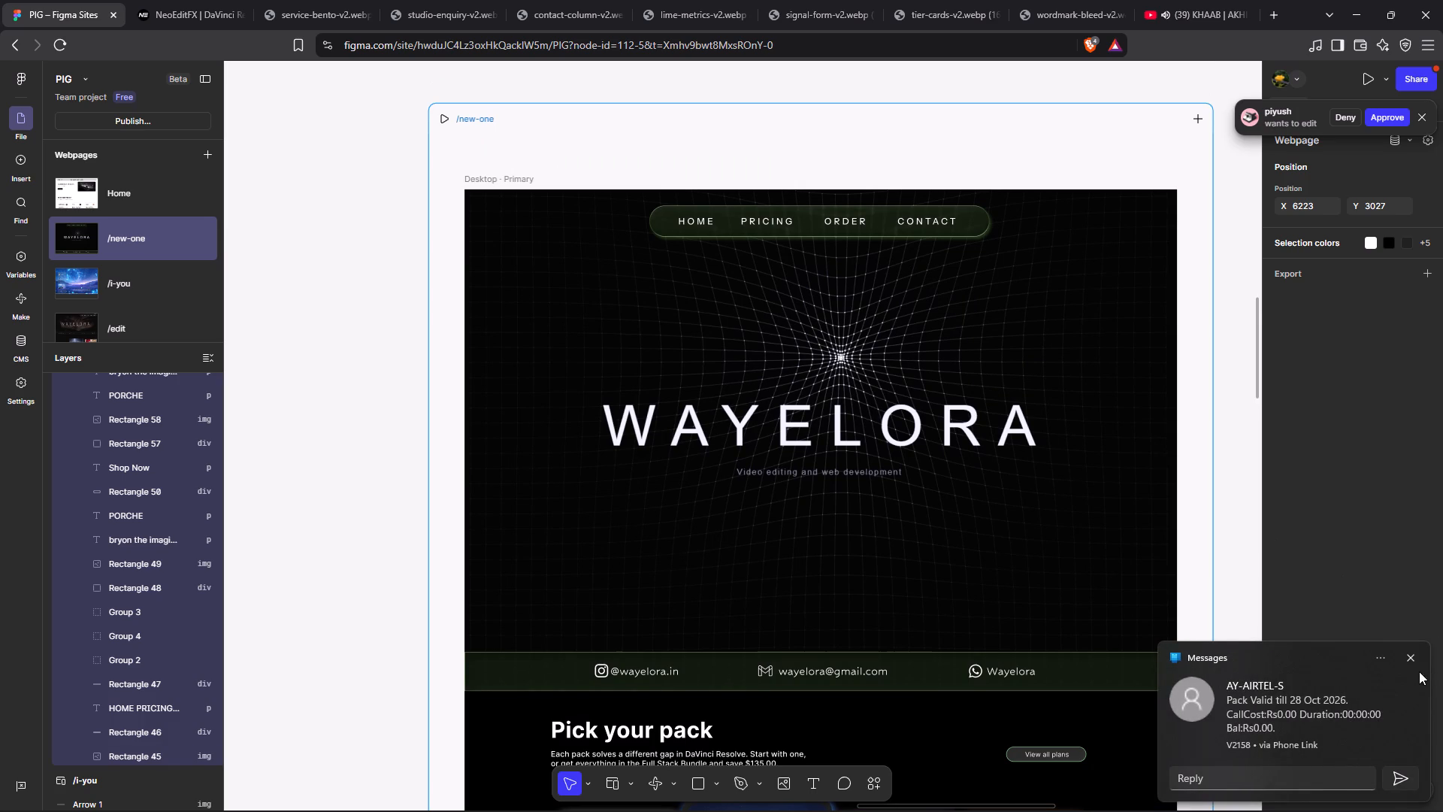
click(1416, 657)
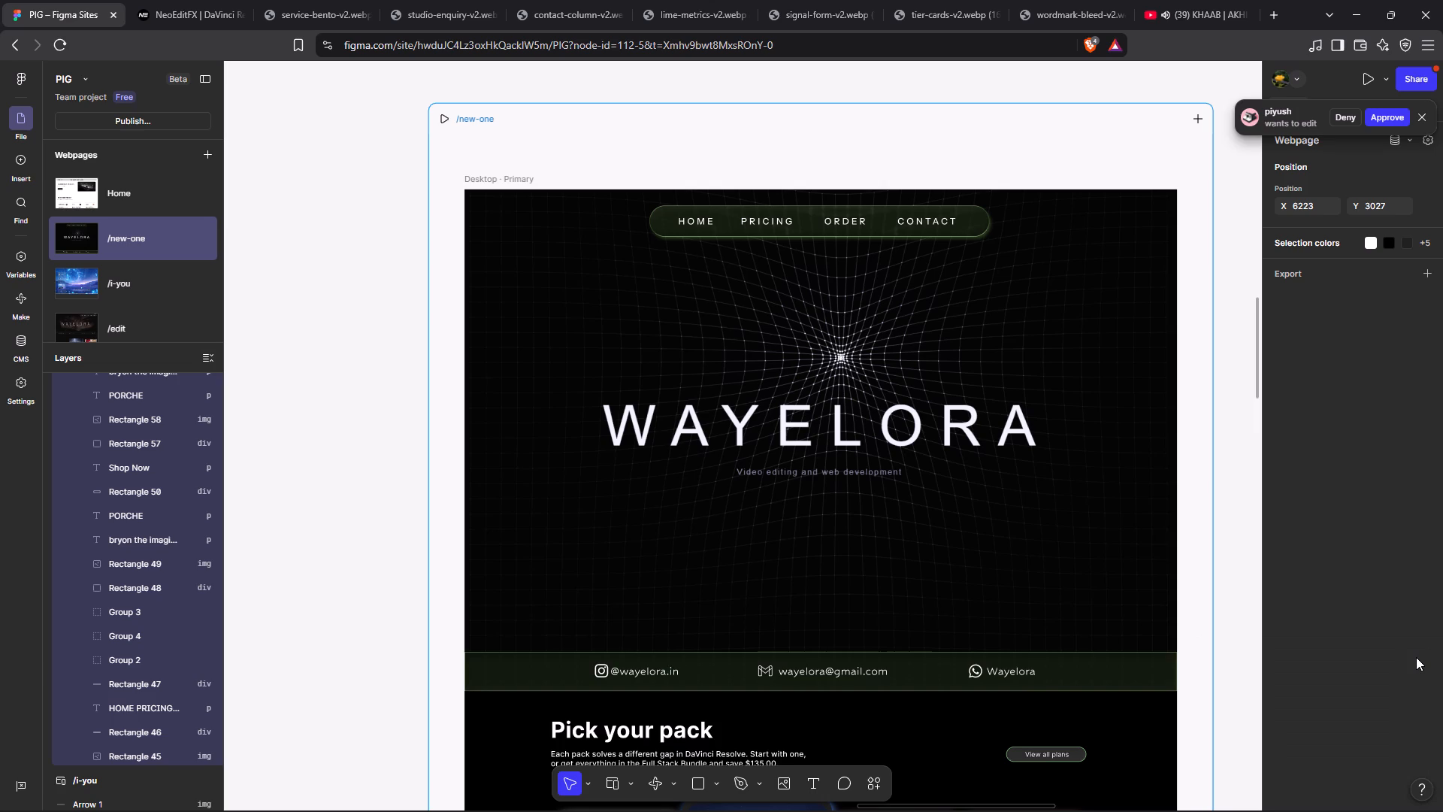
click(1228, 611)
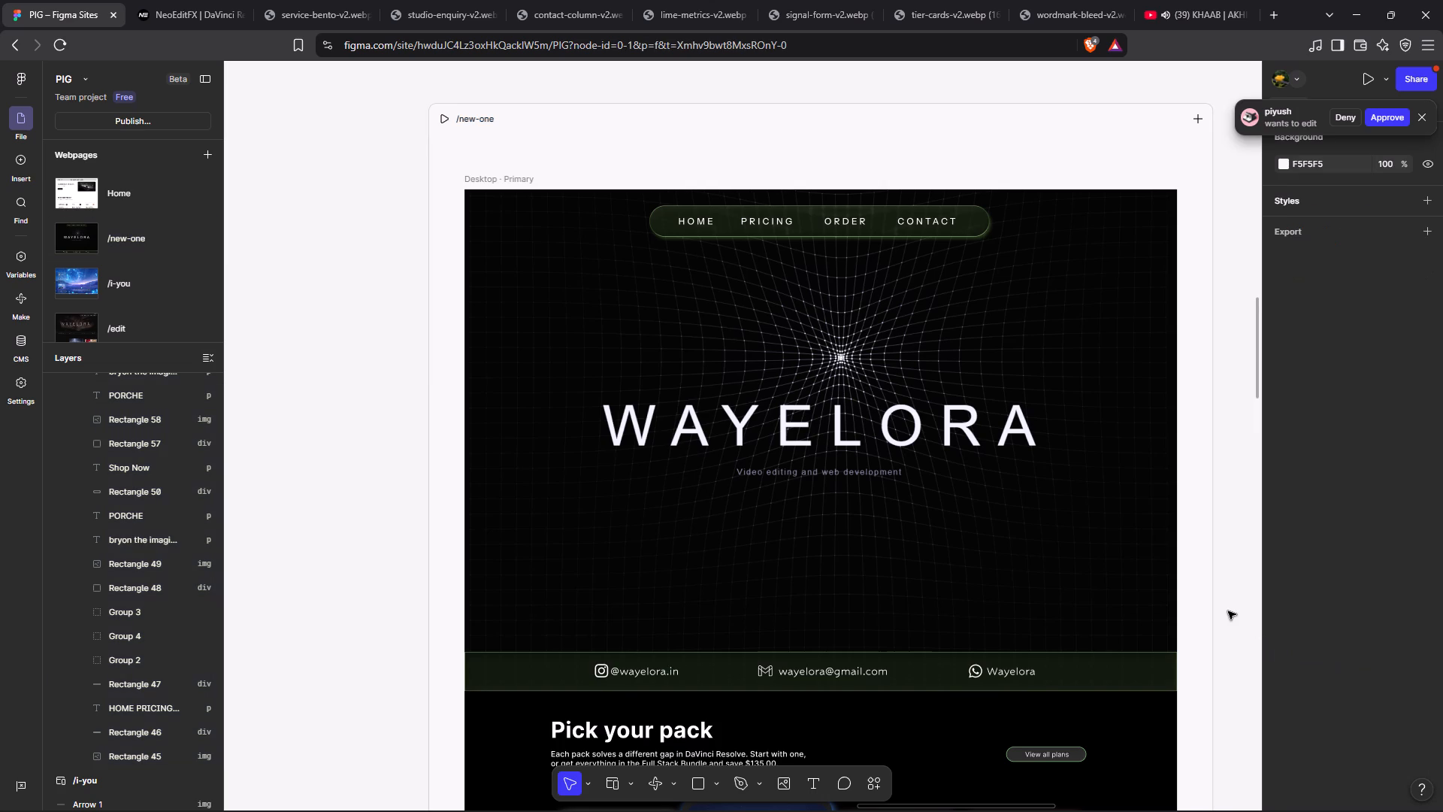
scroll(1228, 611, down, 7)
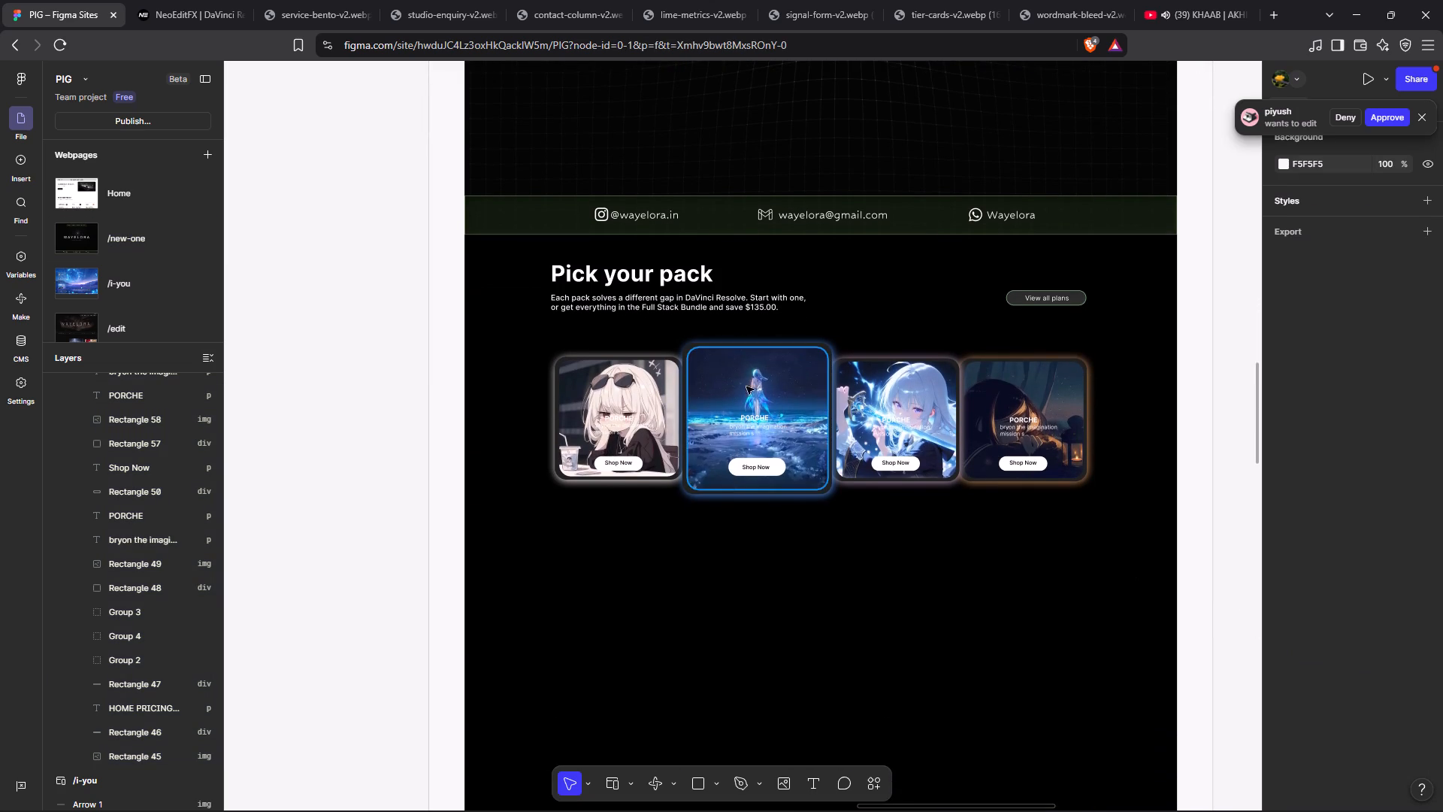
scroll(730, 468, up, 5)
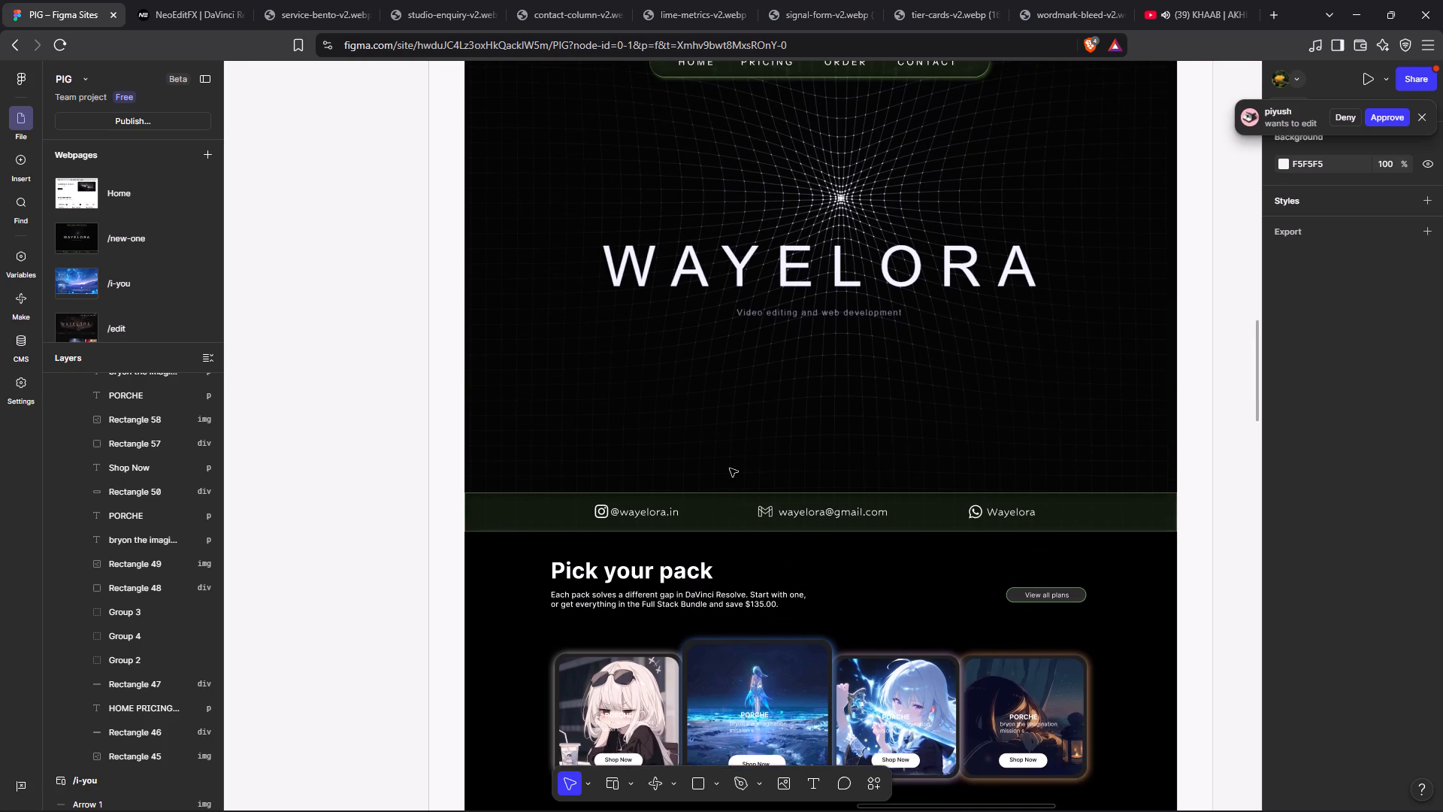
scroll(730, 468, down, 3)
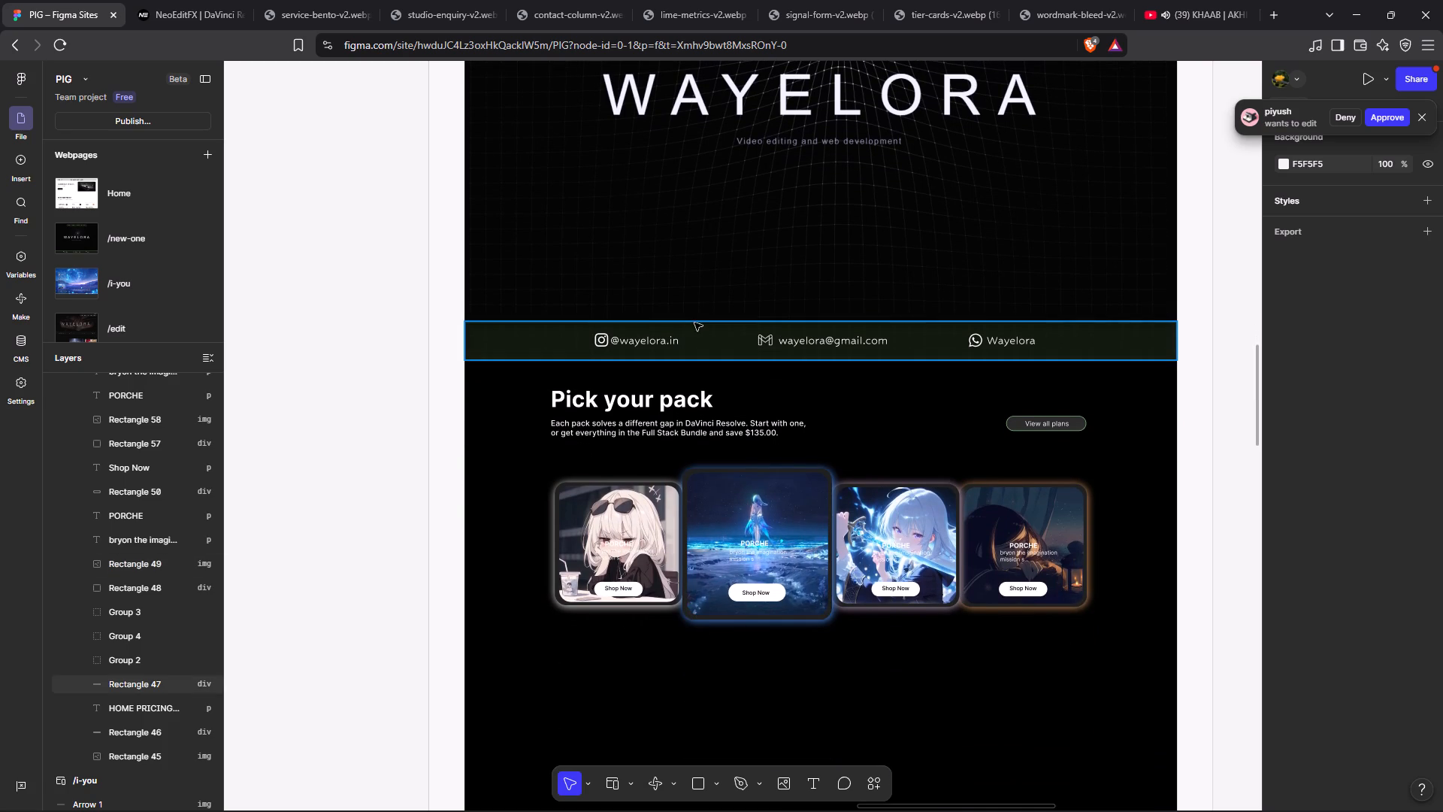
scroll(694, 323, up, 3)
scroll(794, 417, up, 4)
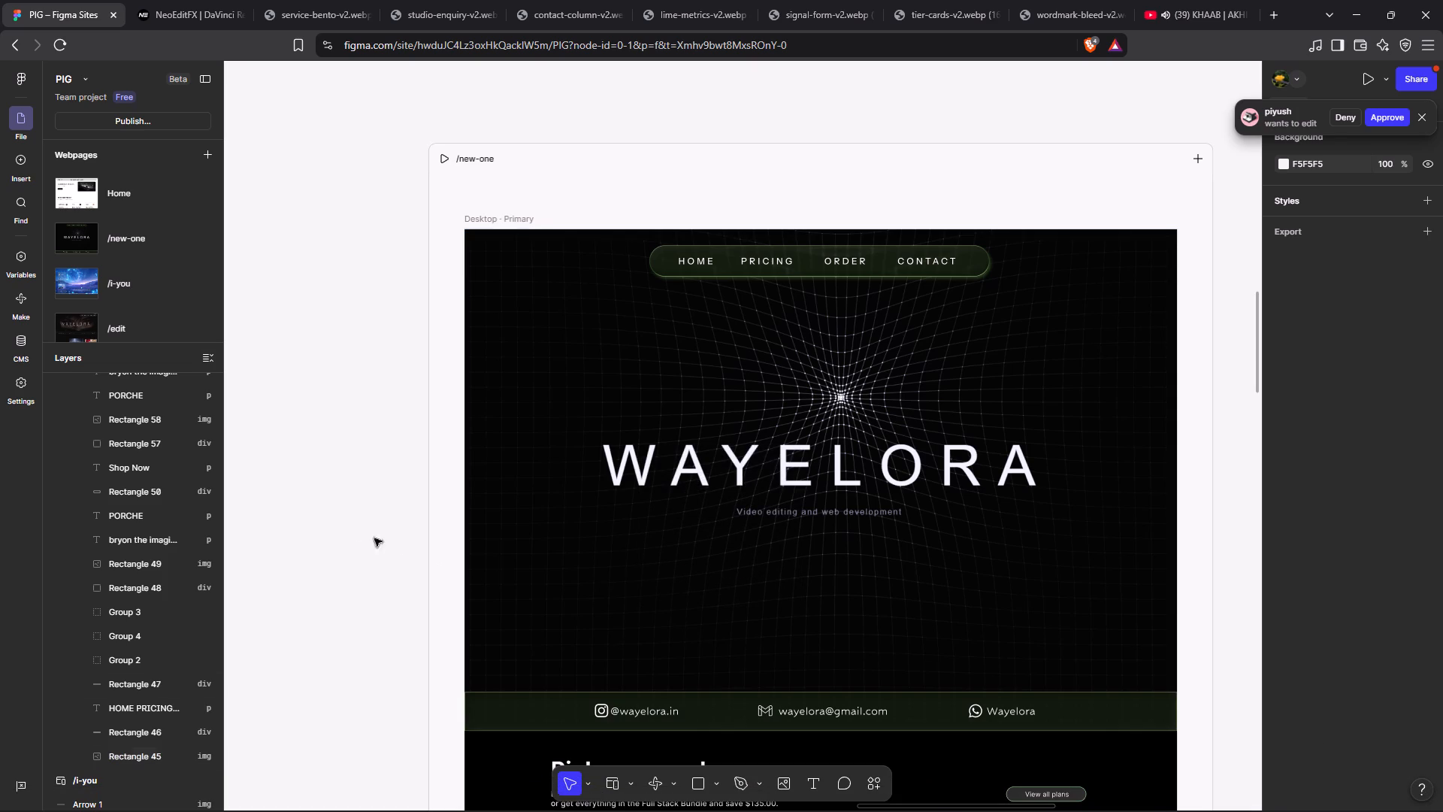
click(356, 526)
scroll(643, 547, down, 1)
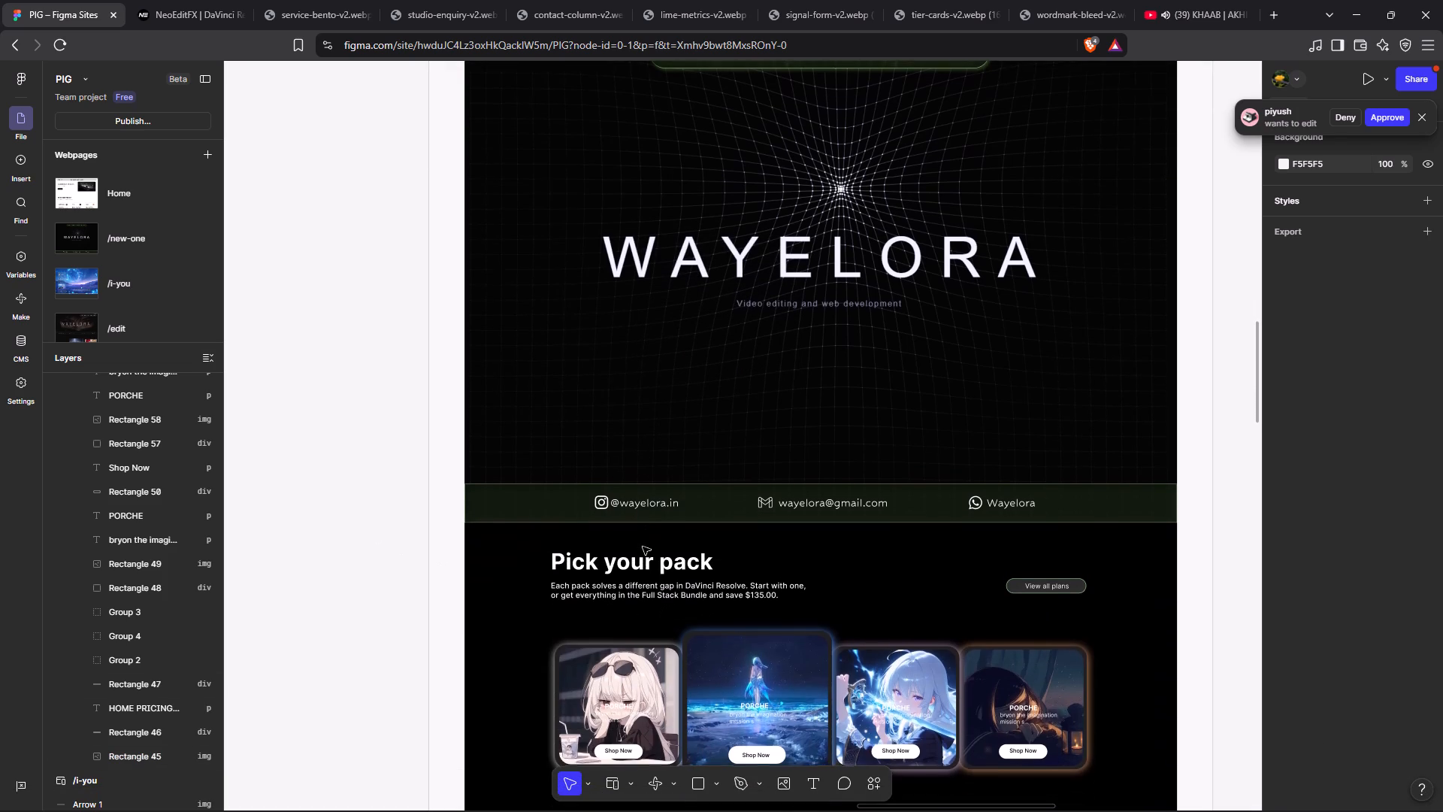
scroll(643, 547, down, 8)
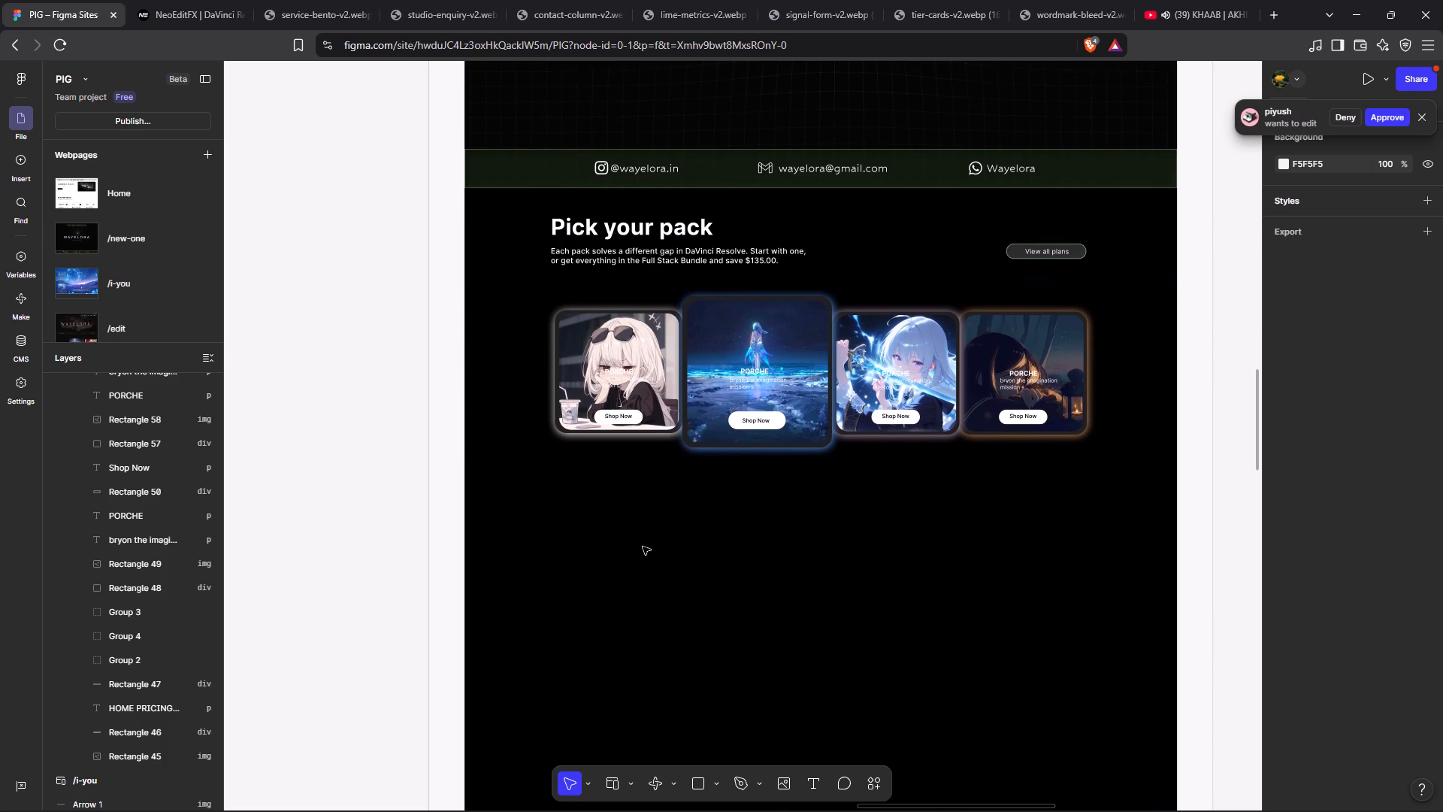
Switch to the NeoEditFX site and examine the sections below its packs: reviews, bundle offer, FAQ, free starter pack, newsletter sign-up and footer.
click(210, 0)
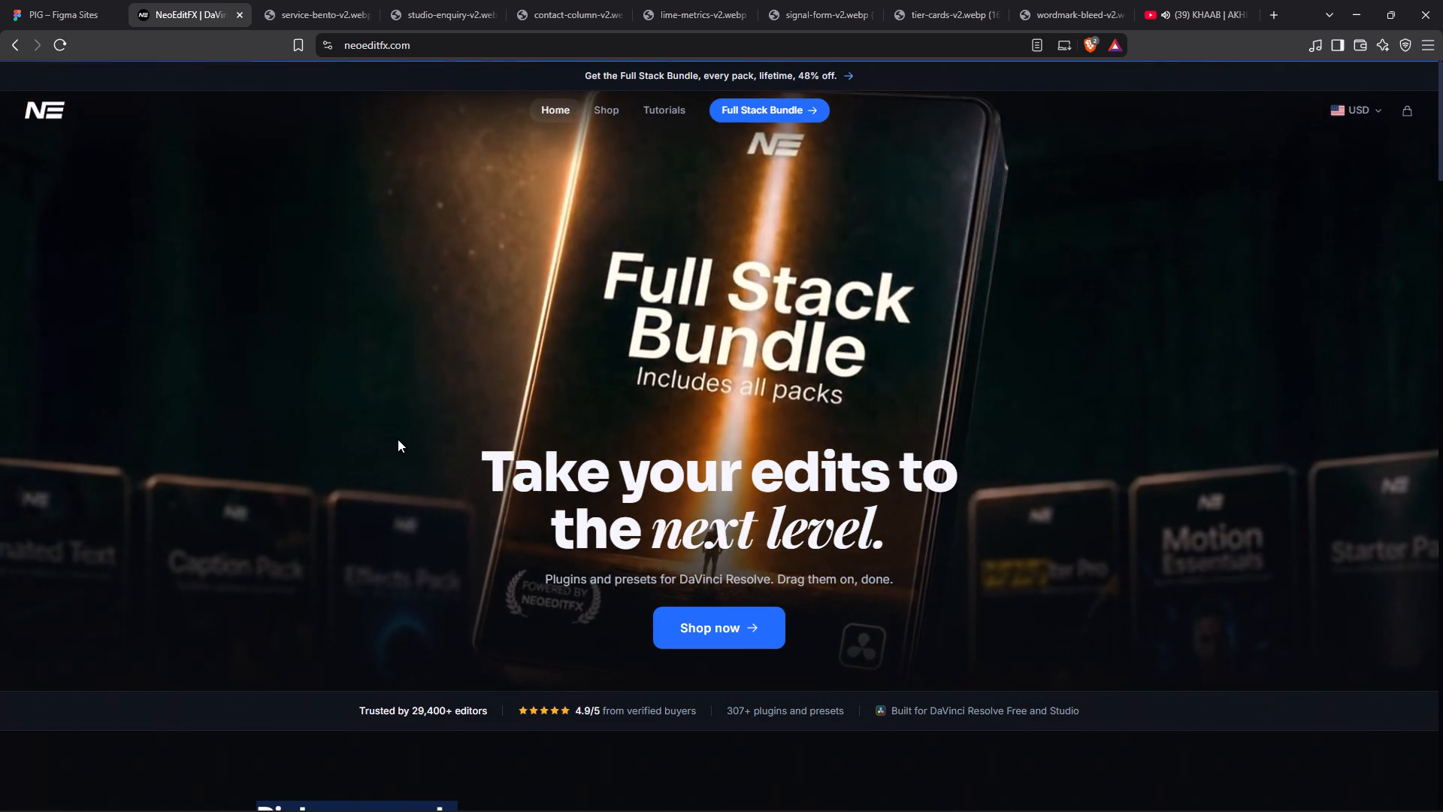
scroll(398, 439, down, 11)
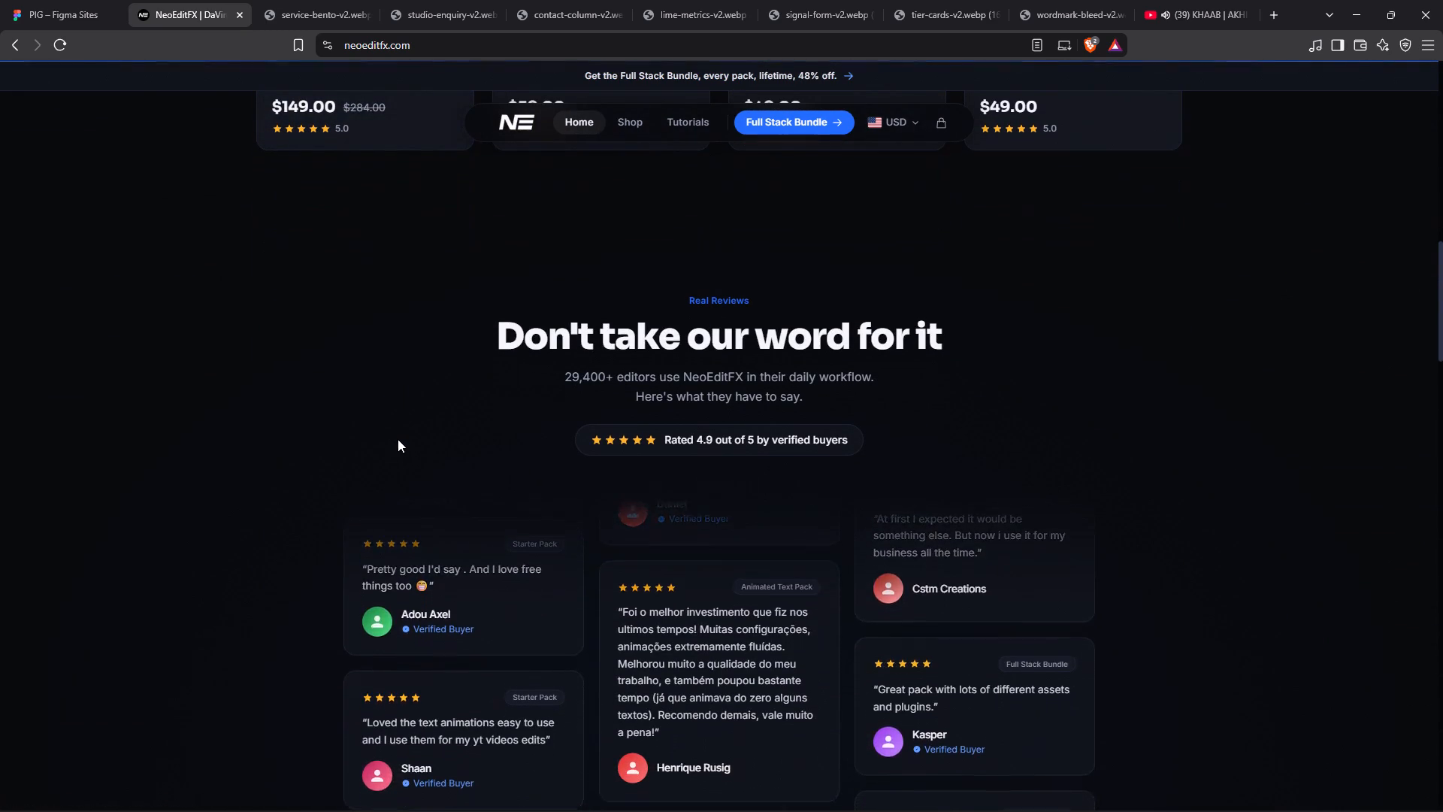
scroll(486, 344, down, 4)
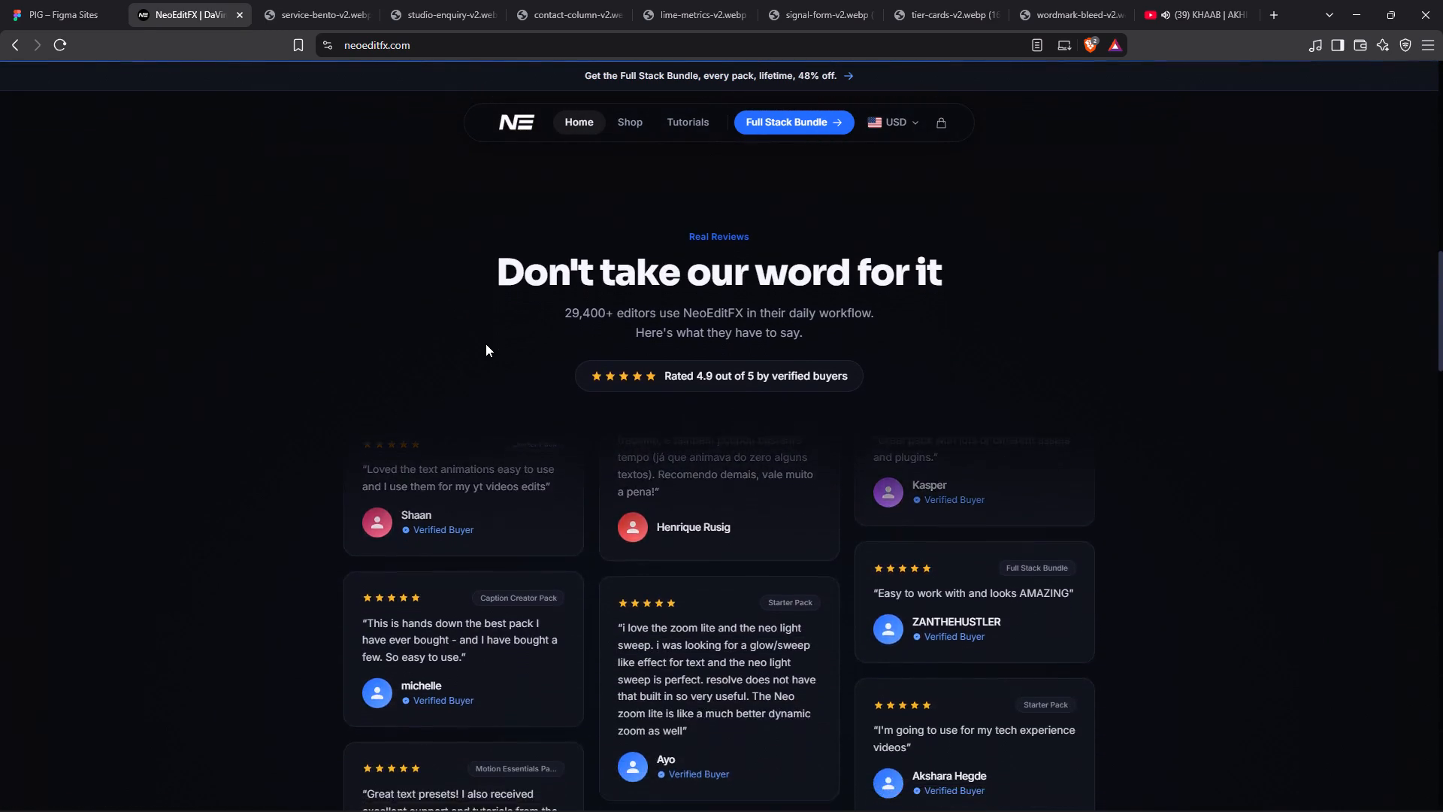
scroll(486, 344, down, 12)
scroll(486, 344, up, 4)
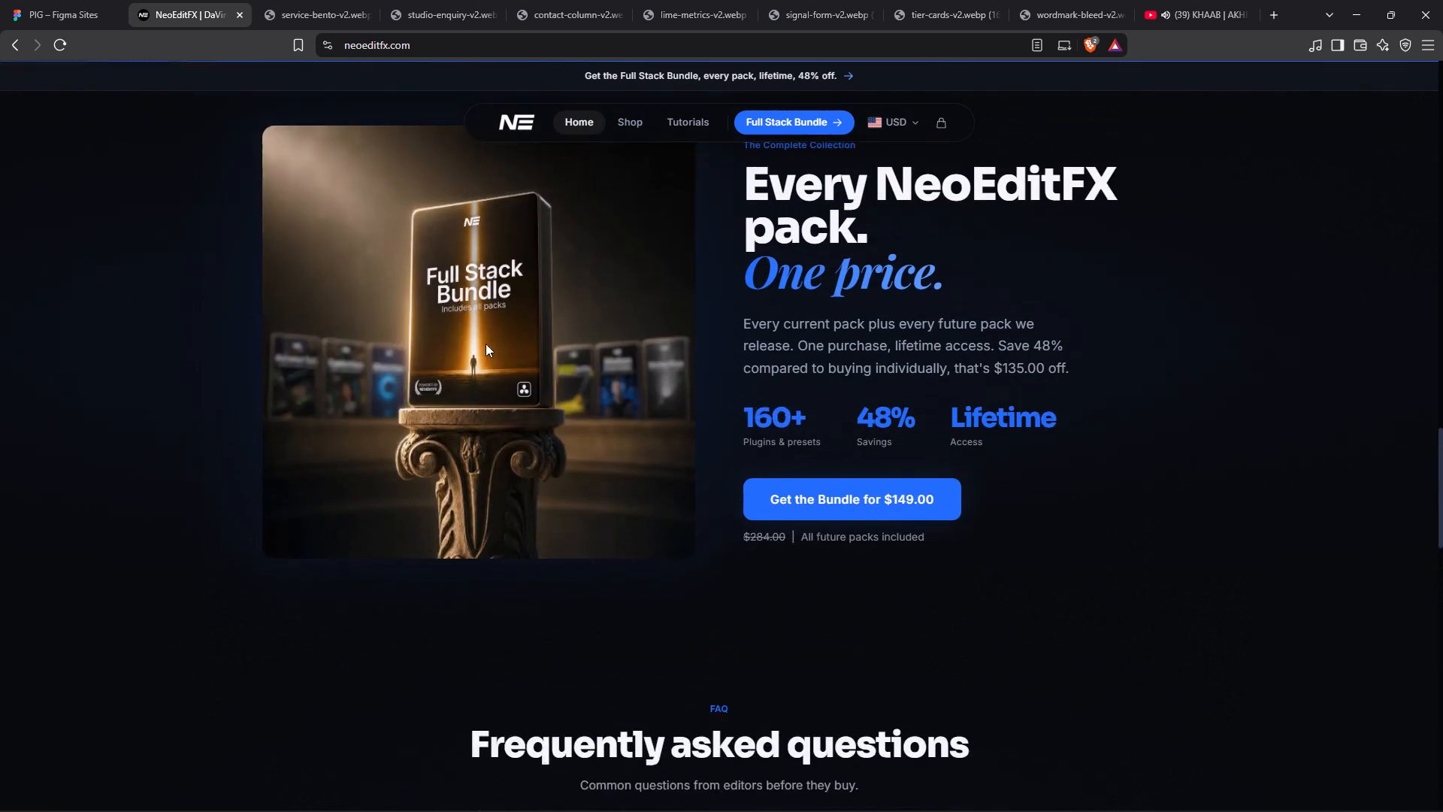
scroll(486, 344, up, 3)
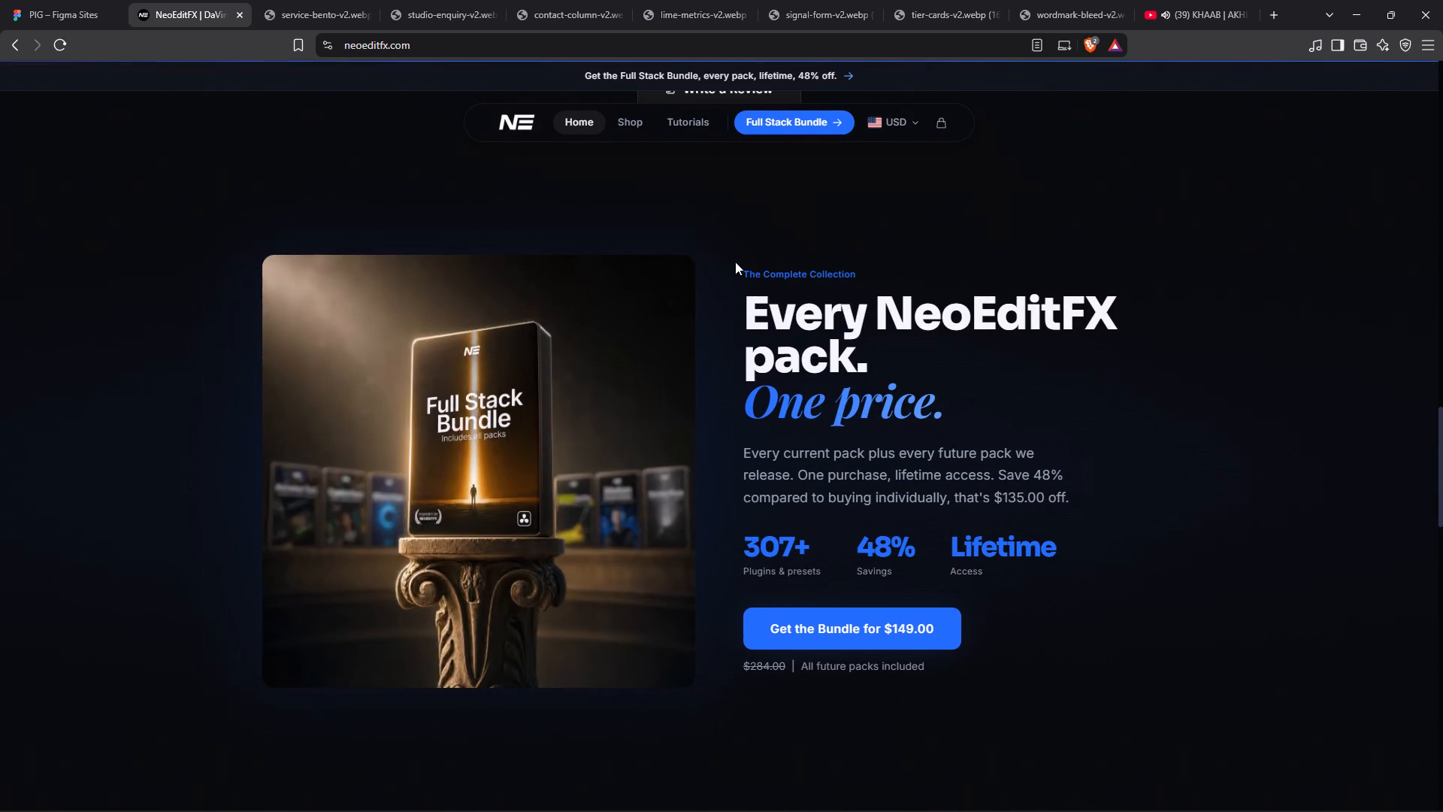
drag(737, 268, 880, 420)
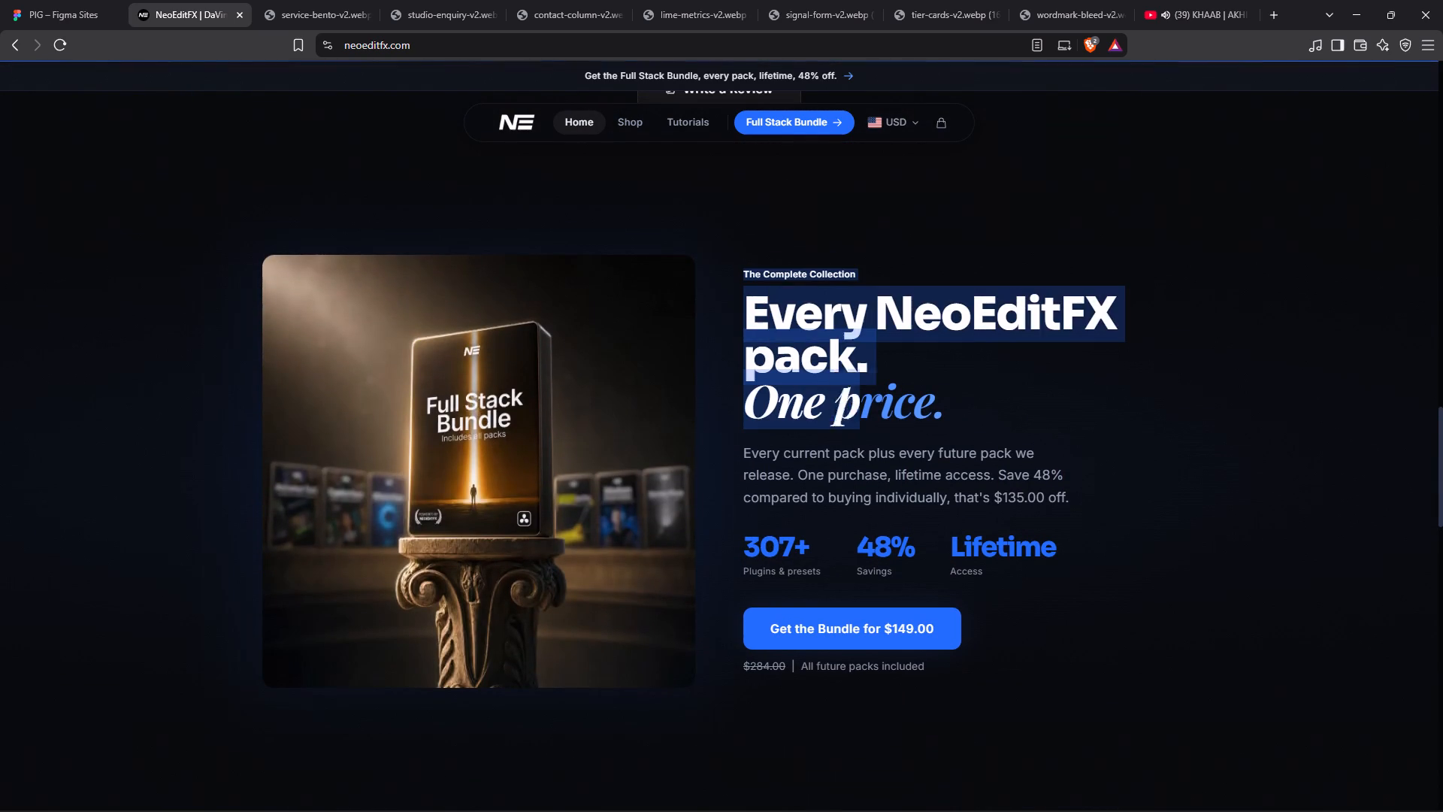
drag(880, 420, 915, 471)
scroll(915, 471, down, 8)
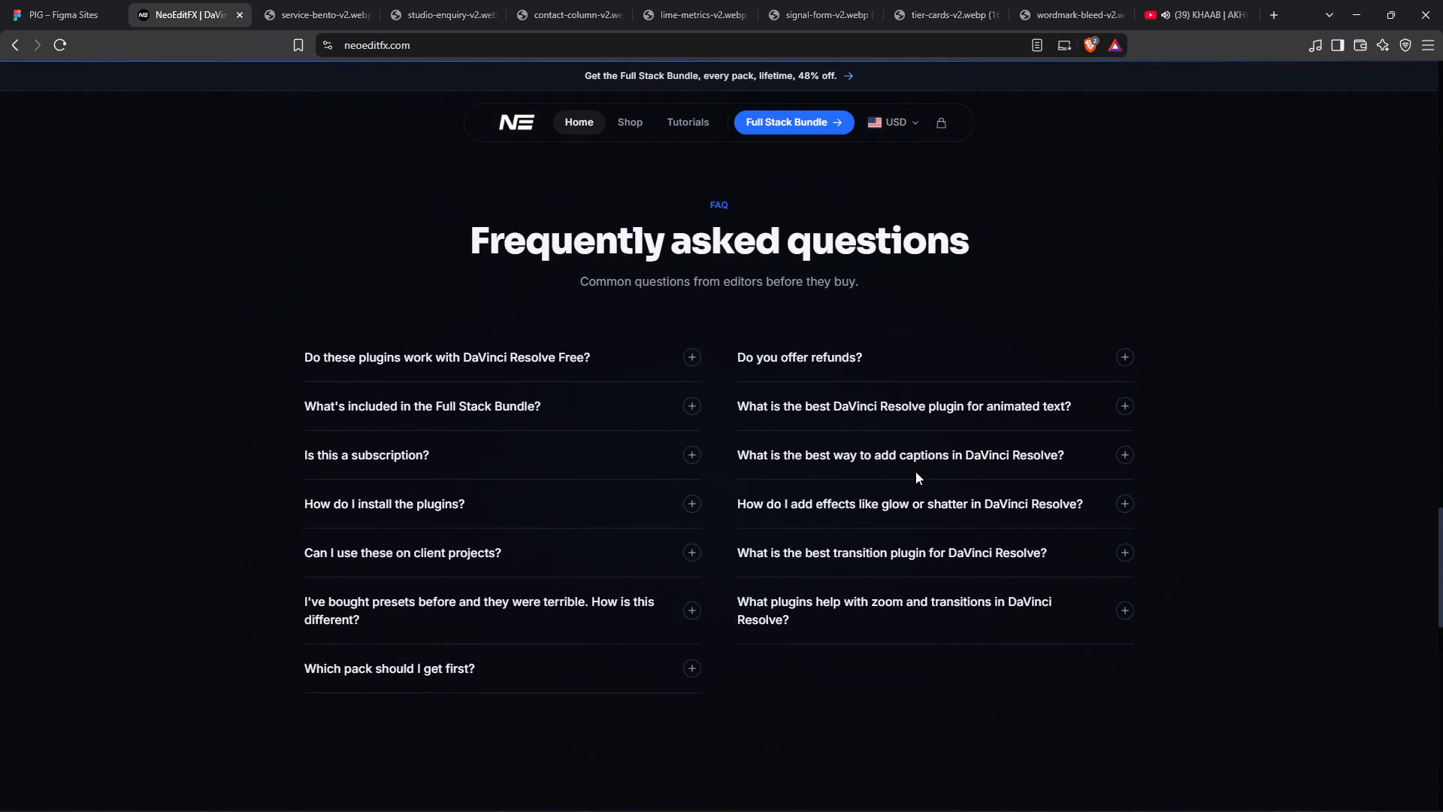
scroll(915, 471, down, 9)
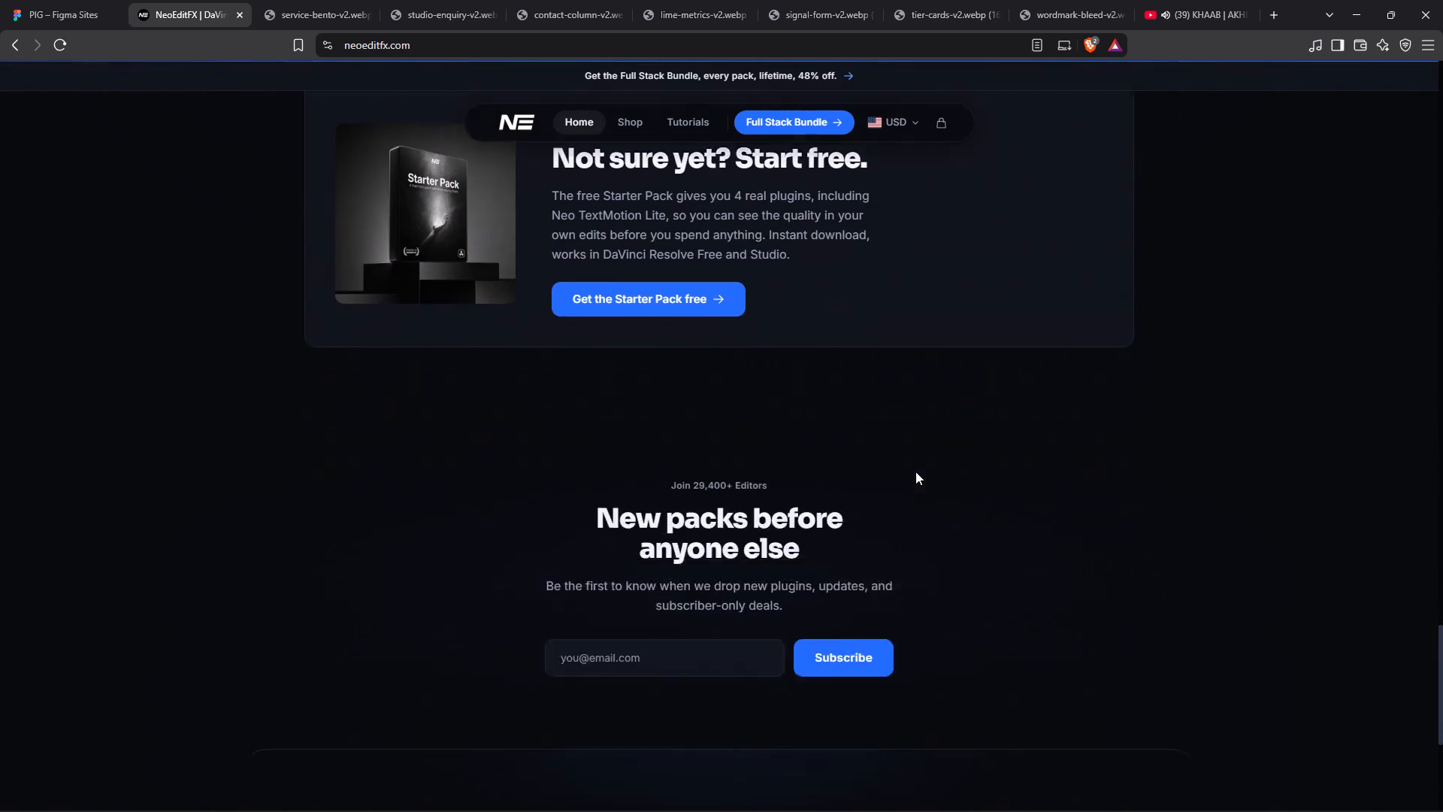
scroll(915, 471, down, 2)
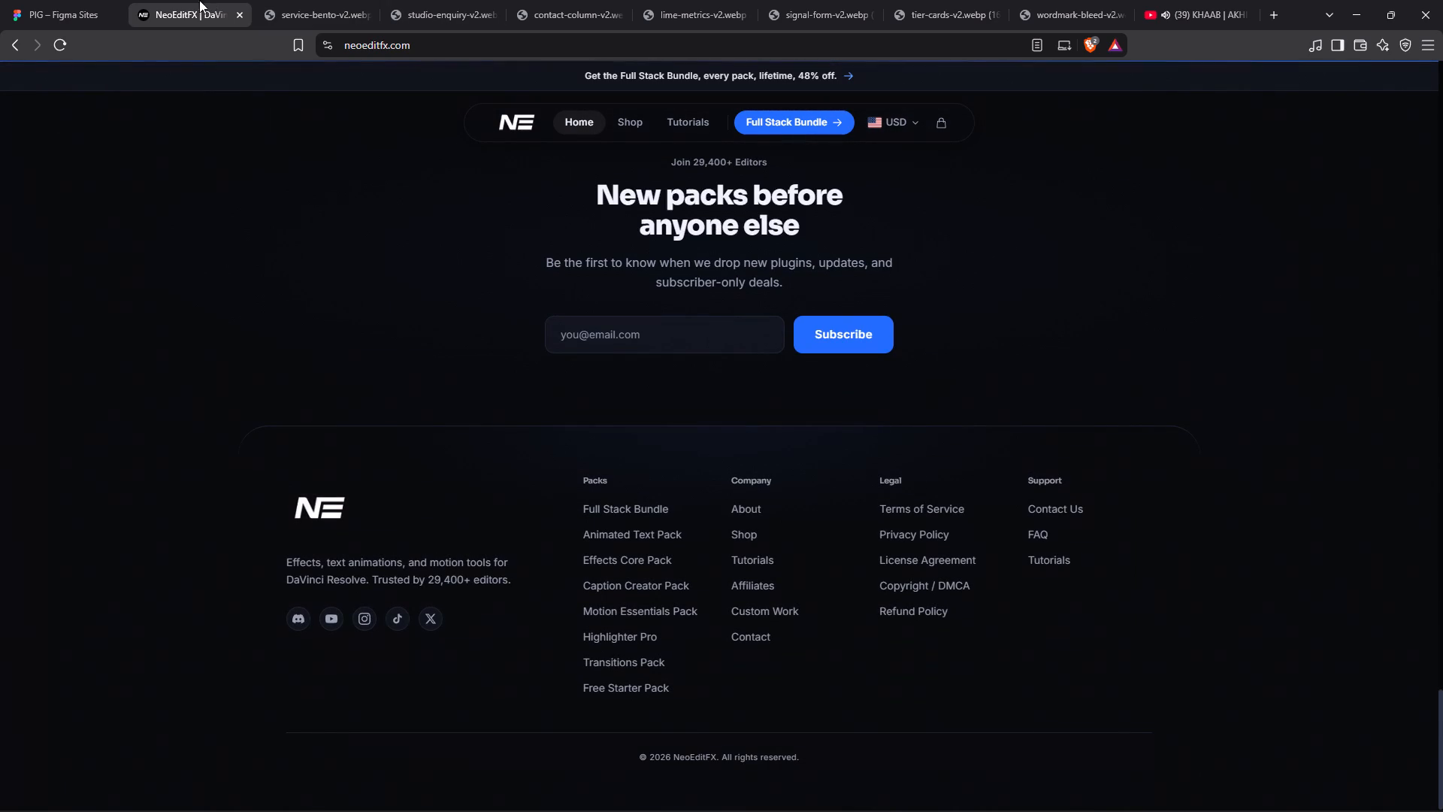
Return to the Figma Sites editor and examine the existing dark /edit page from its Wayelora hero through the edit showcases to the footer.
click(58, 0)
click(376, 355)
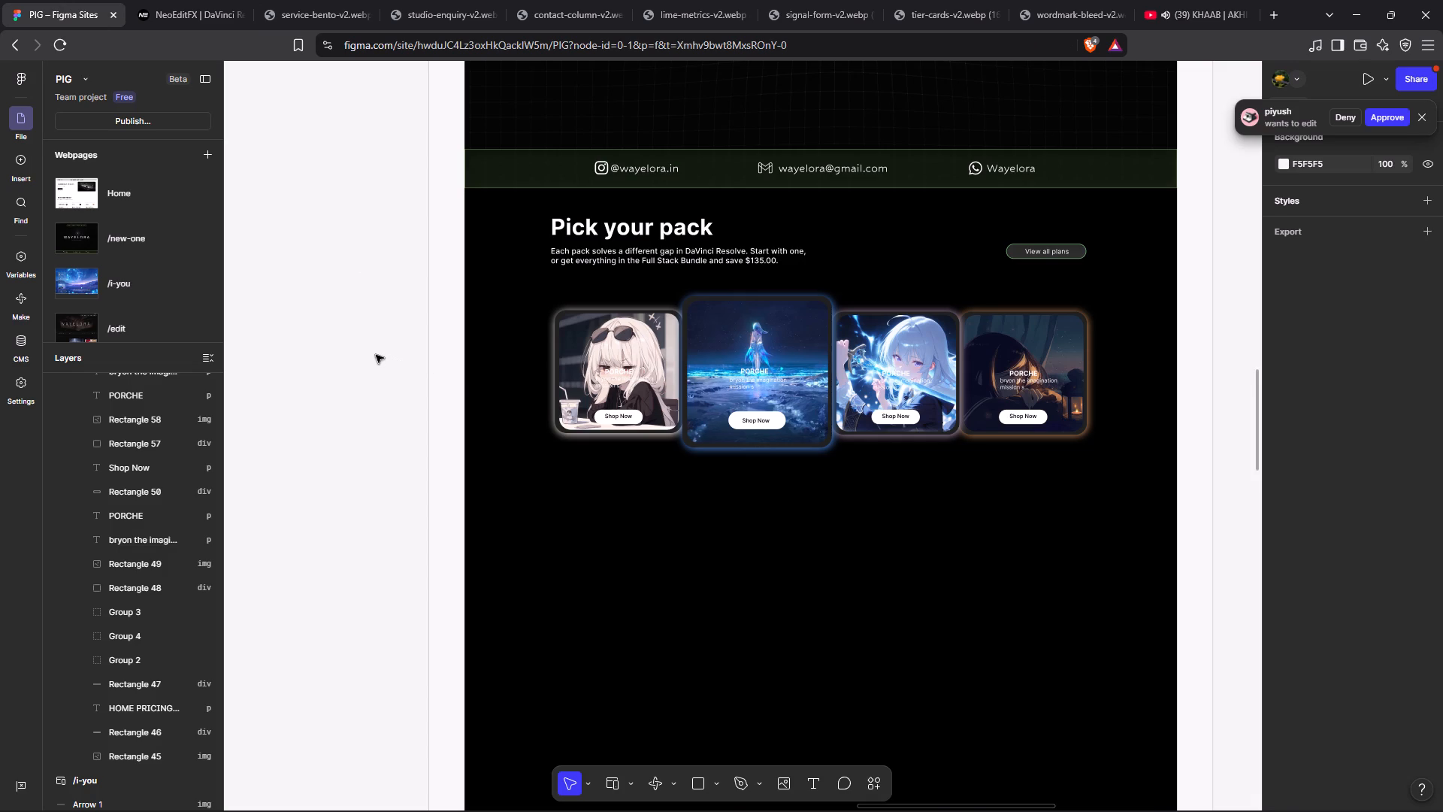
drag(376, 355, 452, 379)
scroll(452, 379, right, 14)
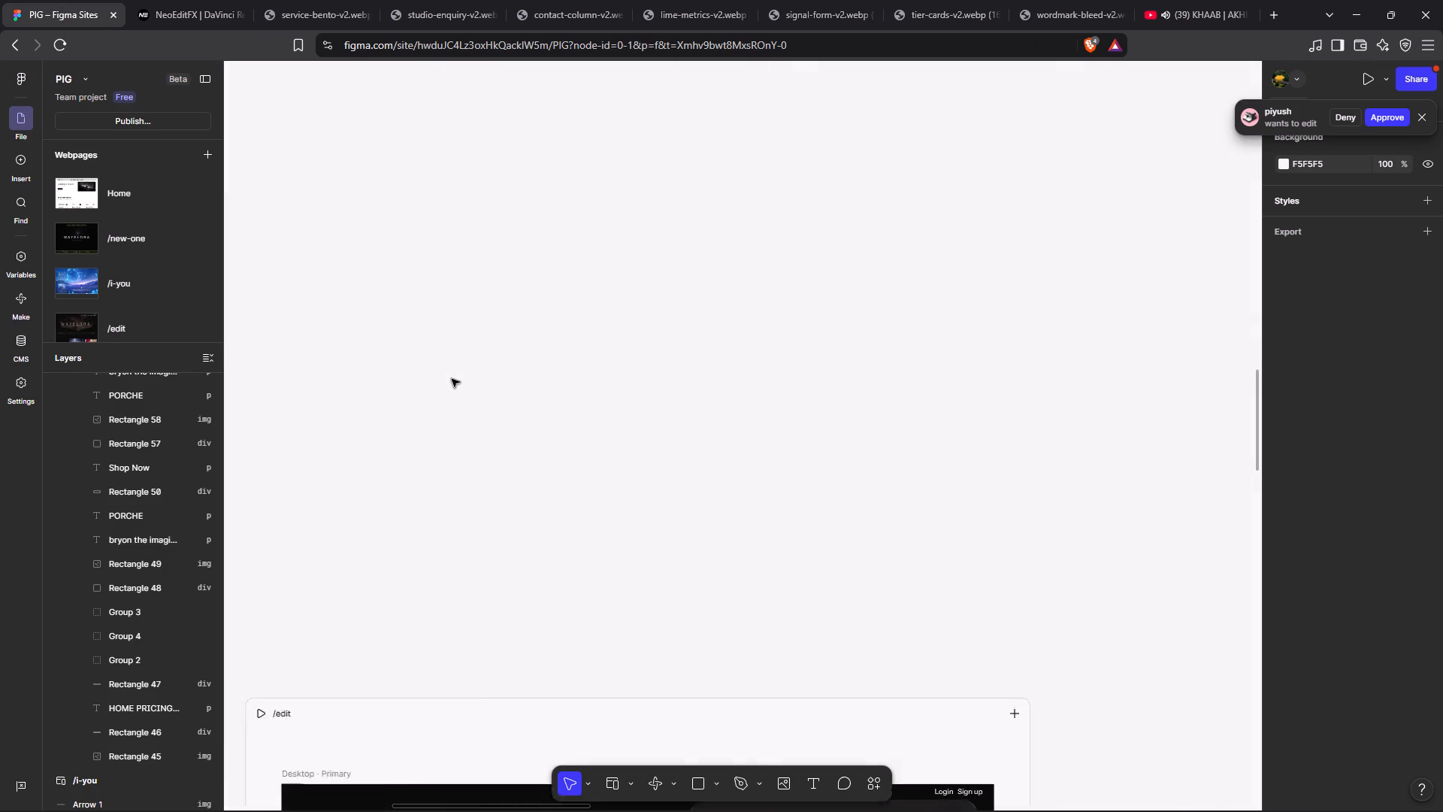
scroll(452, 379, right, 1)
scroll(452, 379, up, 5)
scroll(452, 379, down, 5)
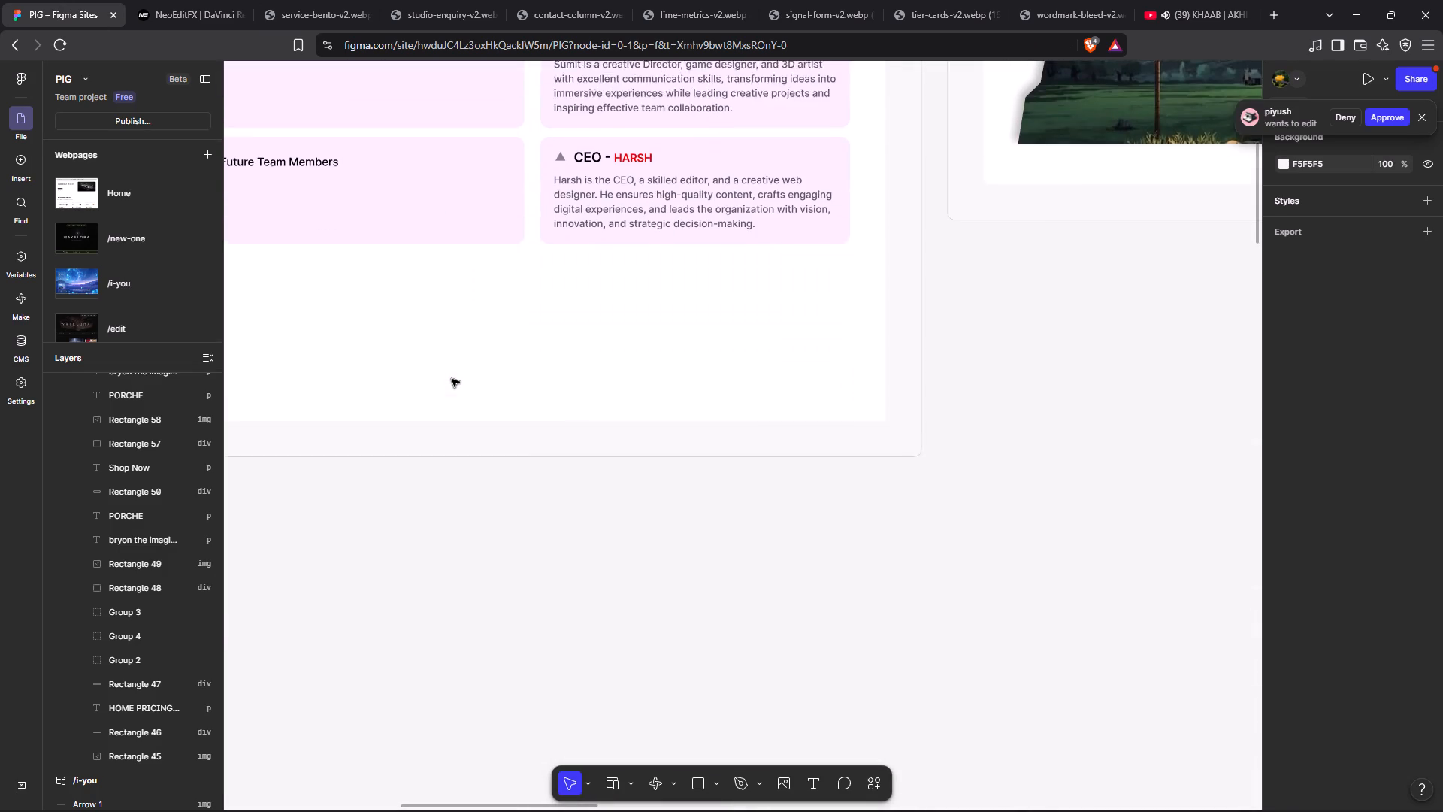
scroll(452, 379, down, 16)
scroll(452, 379, down, 5)
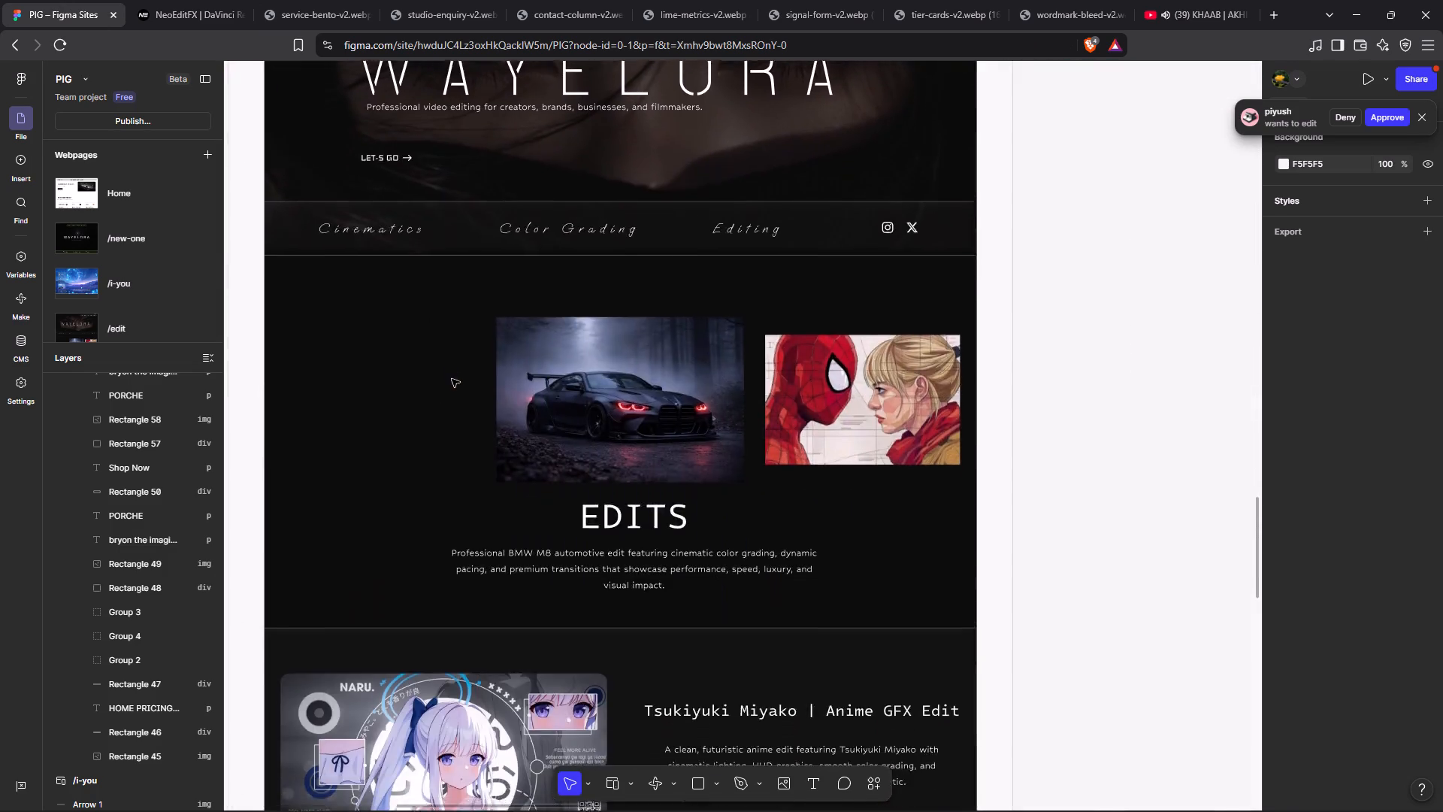
scroll(452, 379, right, 2)
scroll(452, 379, down, 2)
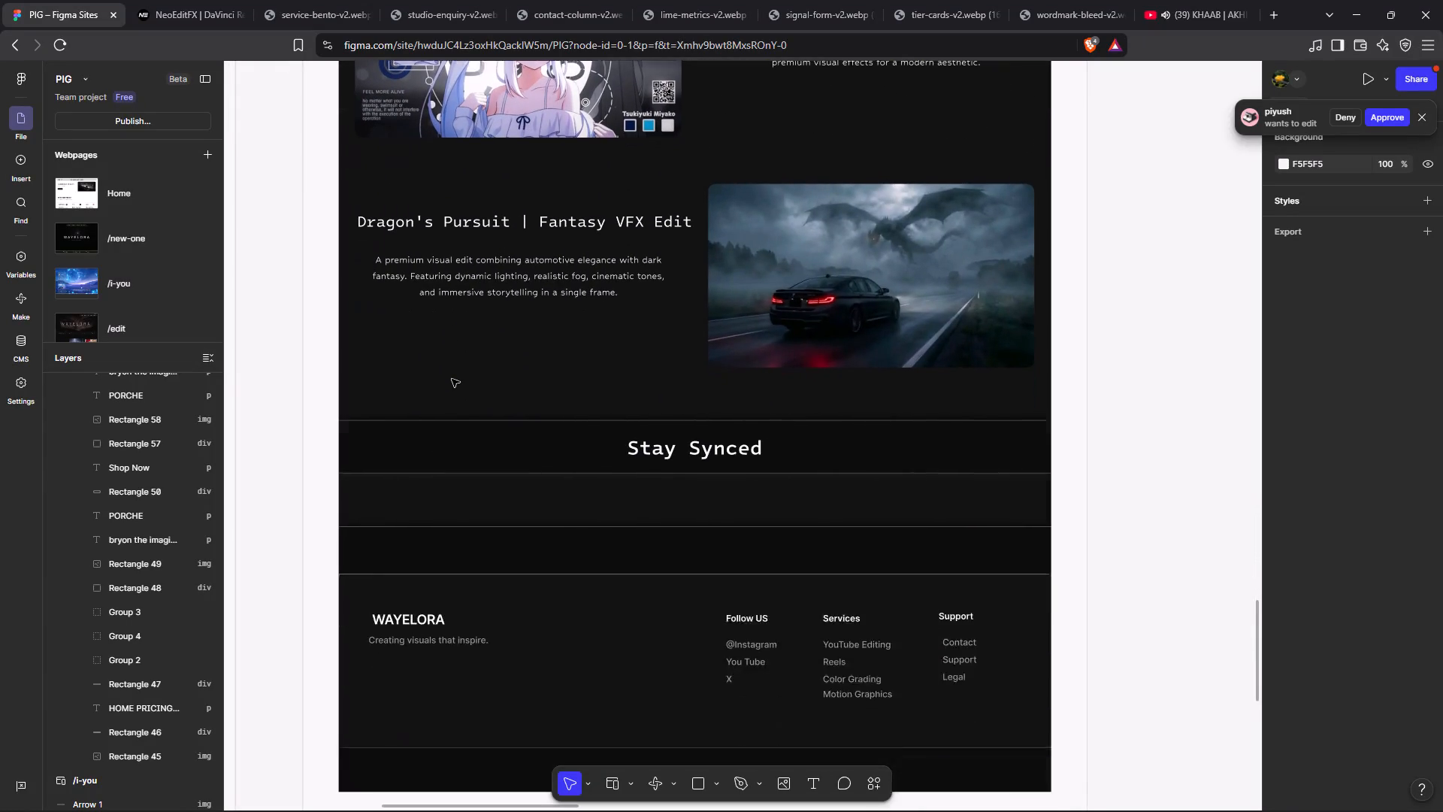
scroll(452, 379, down, 1)
Go back to the /new-one page and review its hero, contact bar, pack cards and the empty area beneath them.
scroll(452, 379, left, 16)
scroll(452, 379, left, 5)
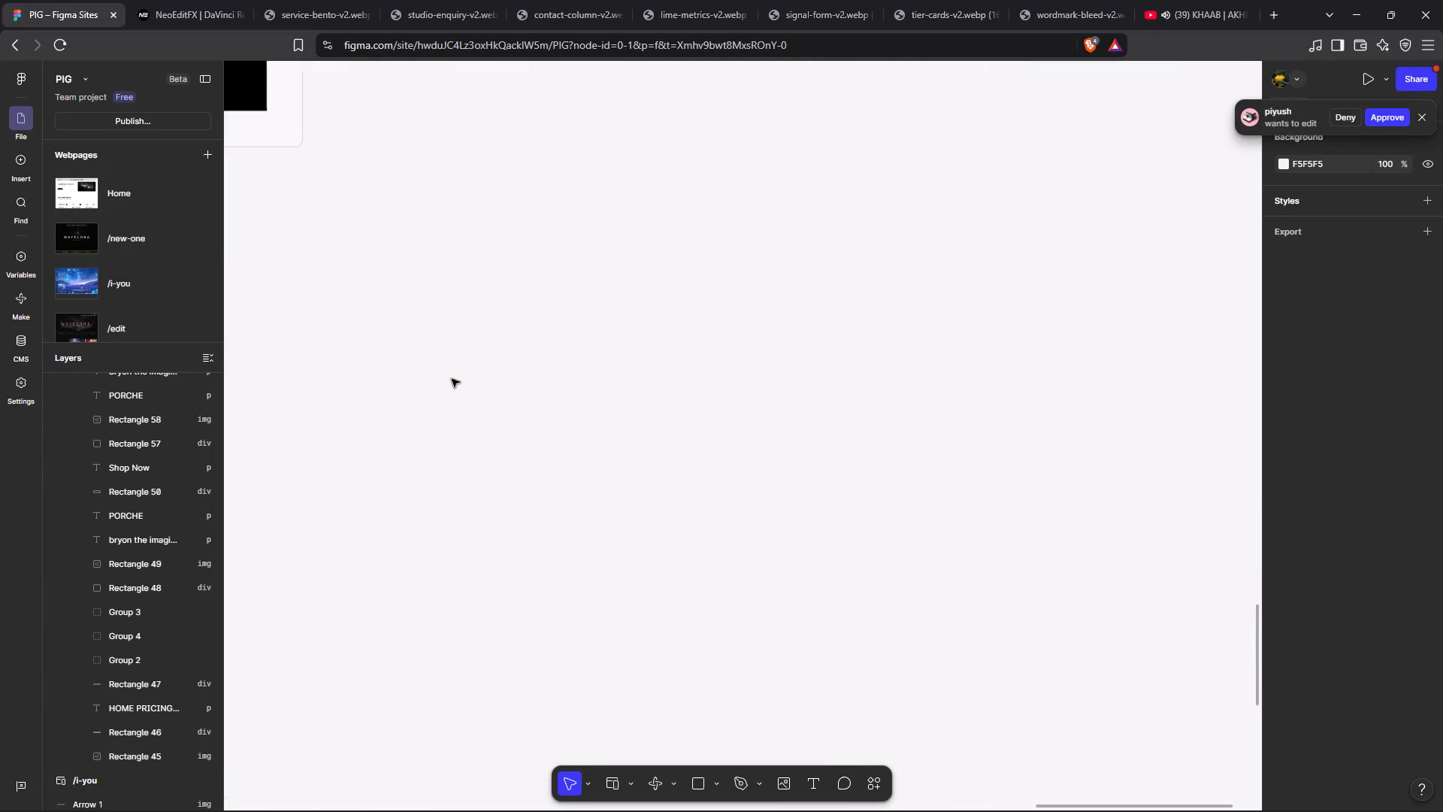
scroll(452, 379, right, 8)
scroll(452, 379, up, 2)
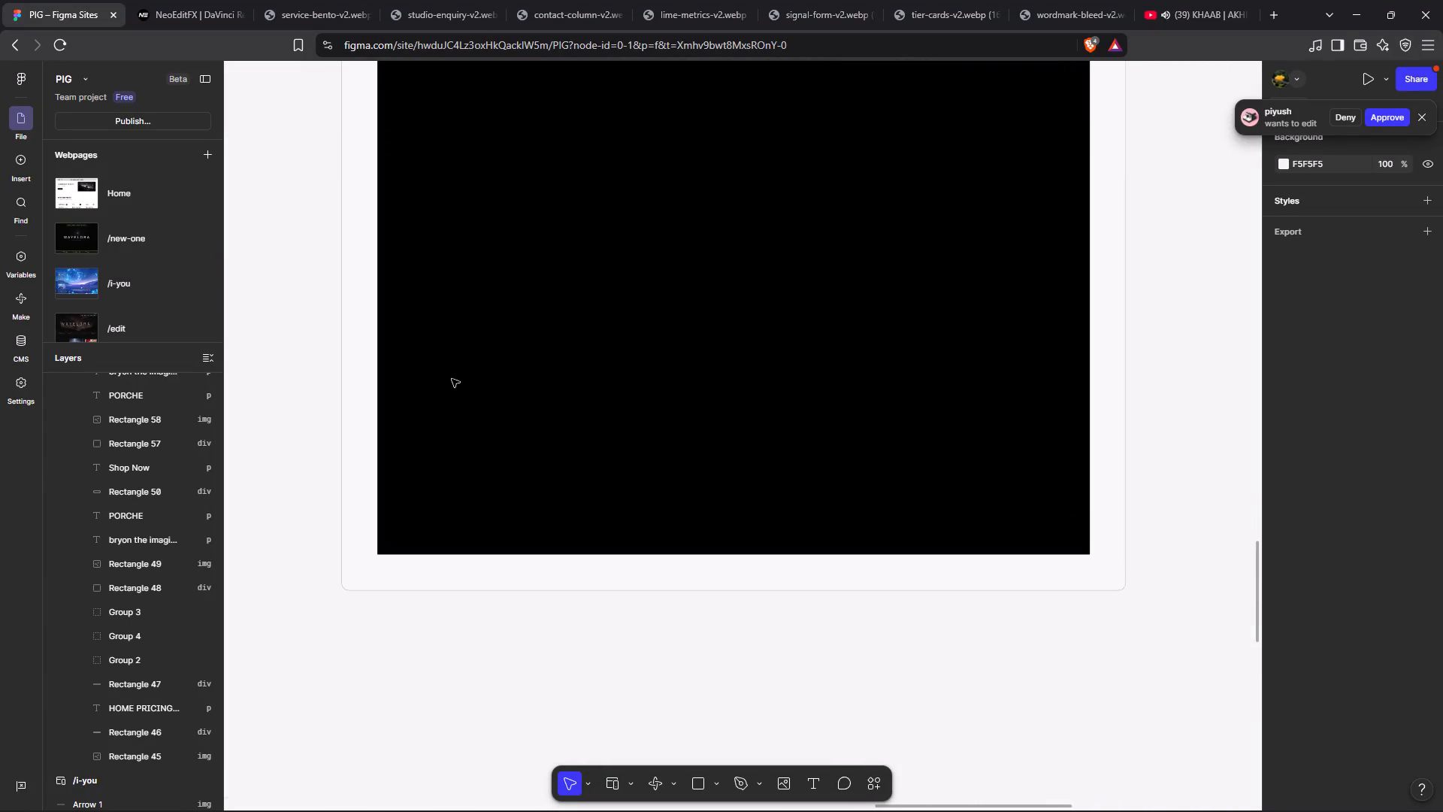
scroll(452, 379, up, 5)
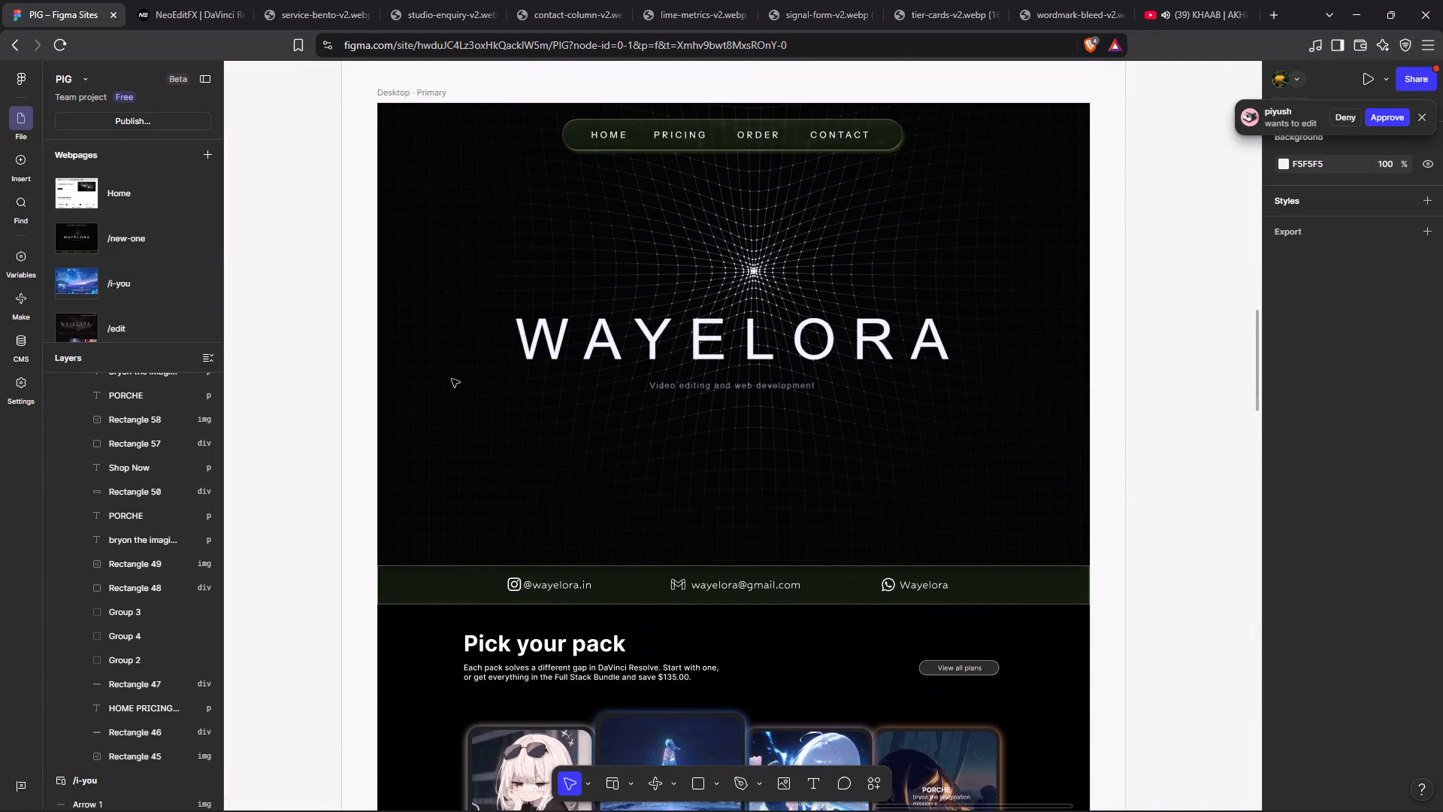
scroll(452, 379, up, 5)
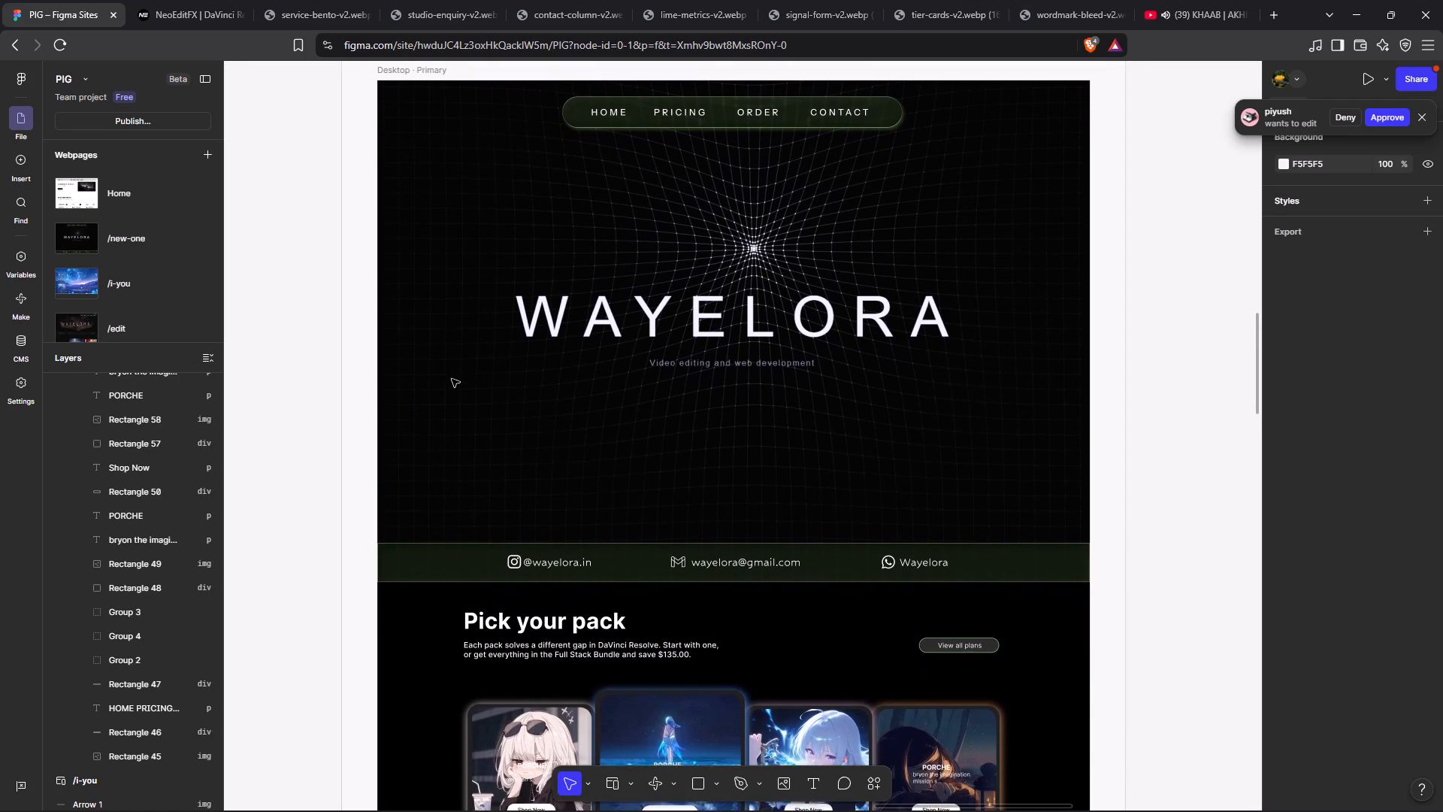
scroll(452, 379, up, 1)
click(452, 379)
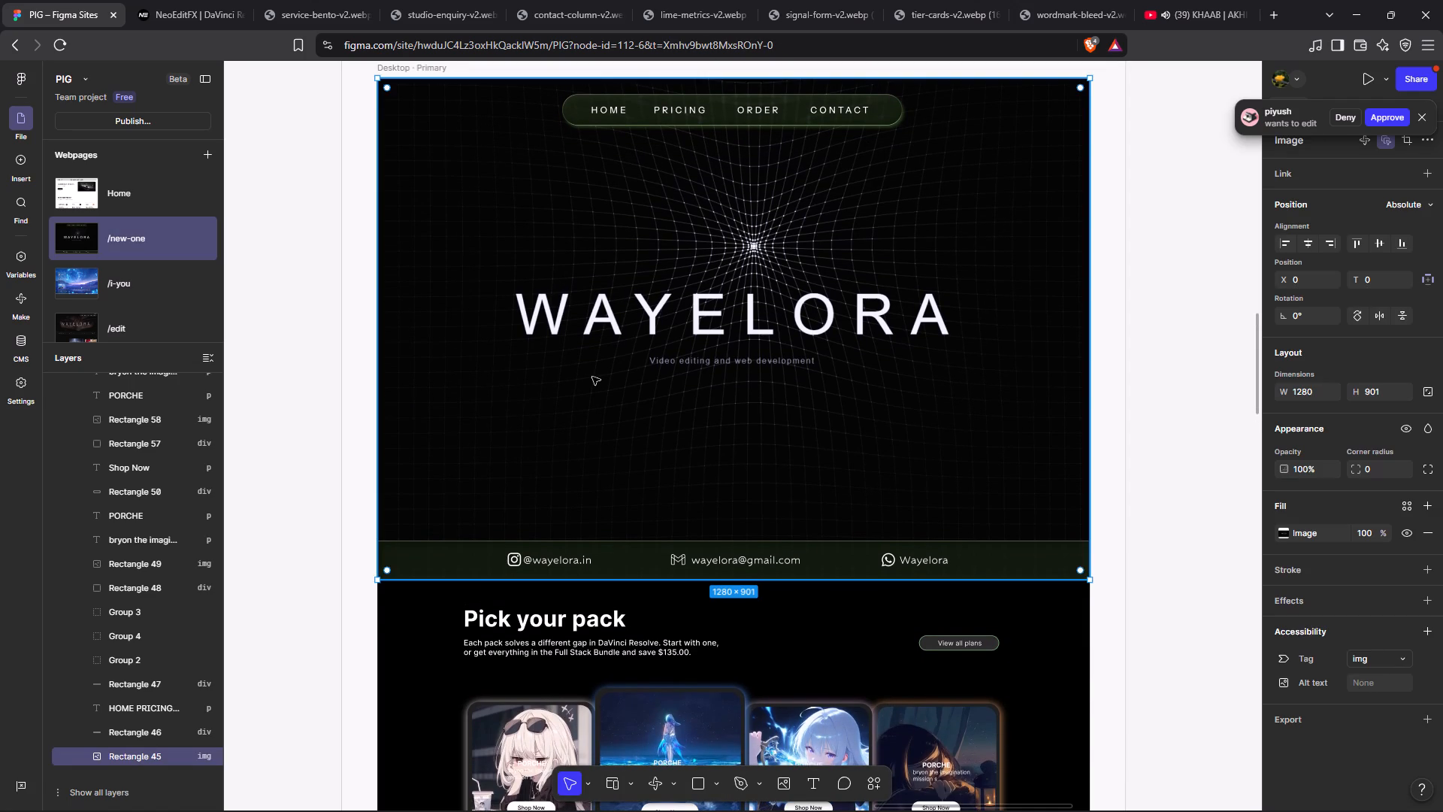
click(592, 377)
click(293, 345)
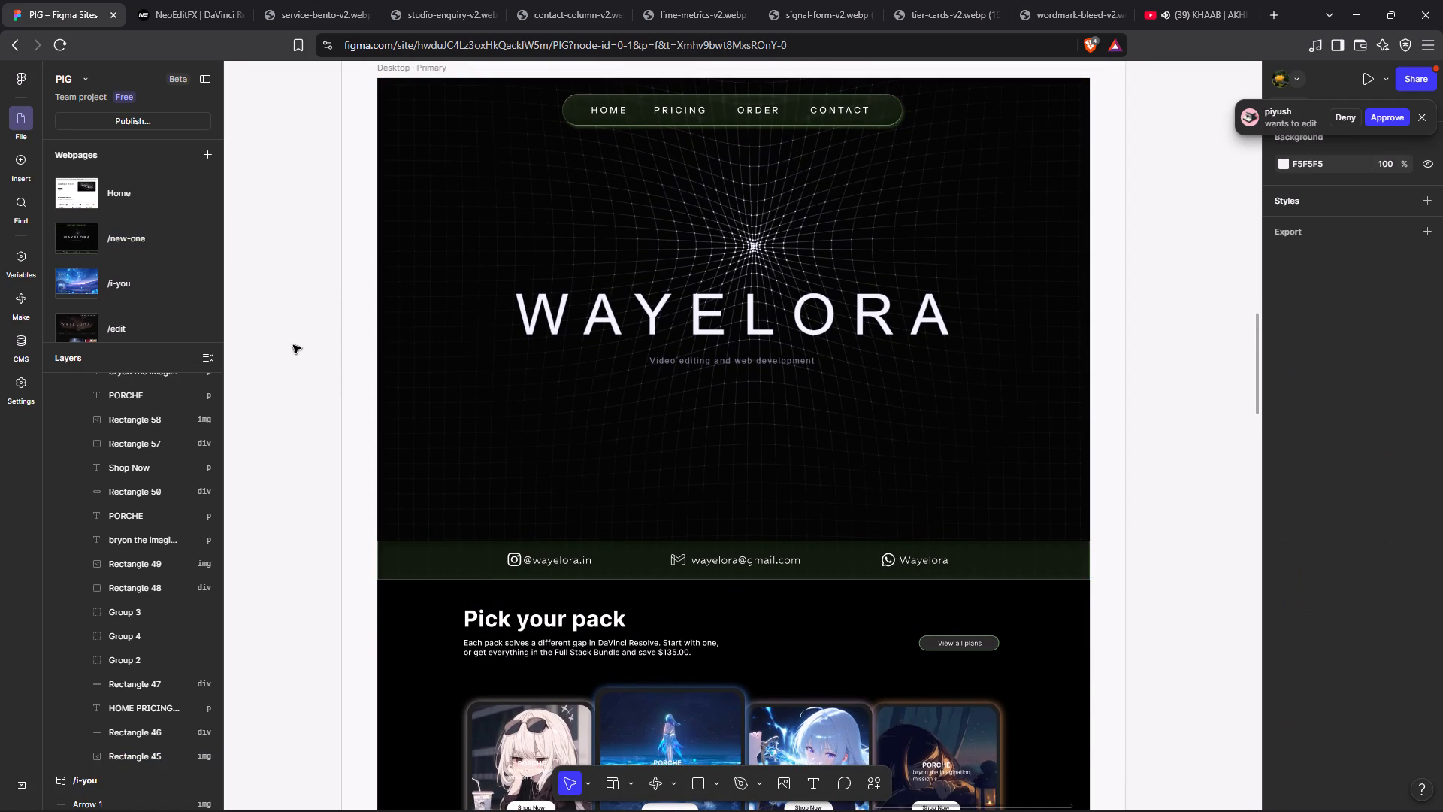
scroll(428, 592, down, 1)
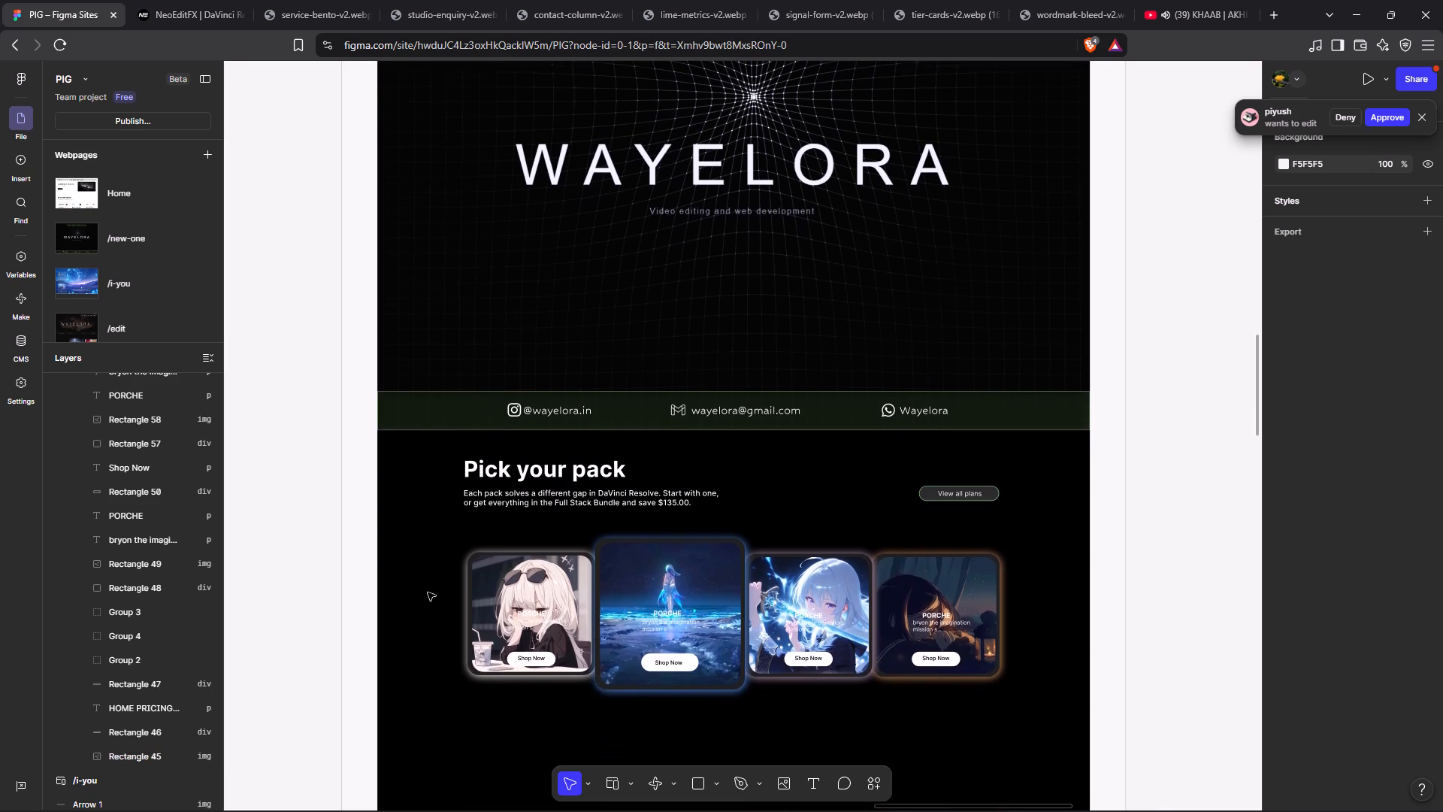
scroll(428, 592, down, 3)
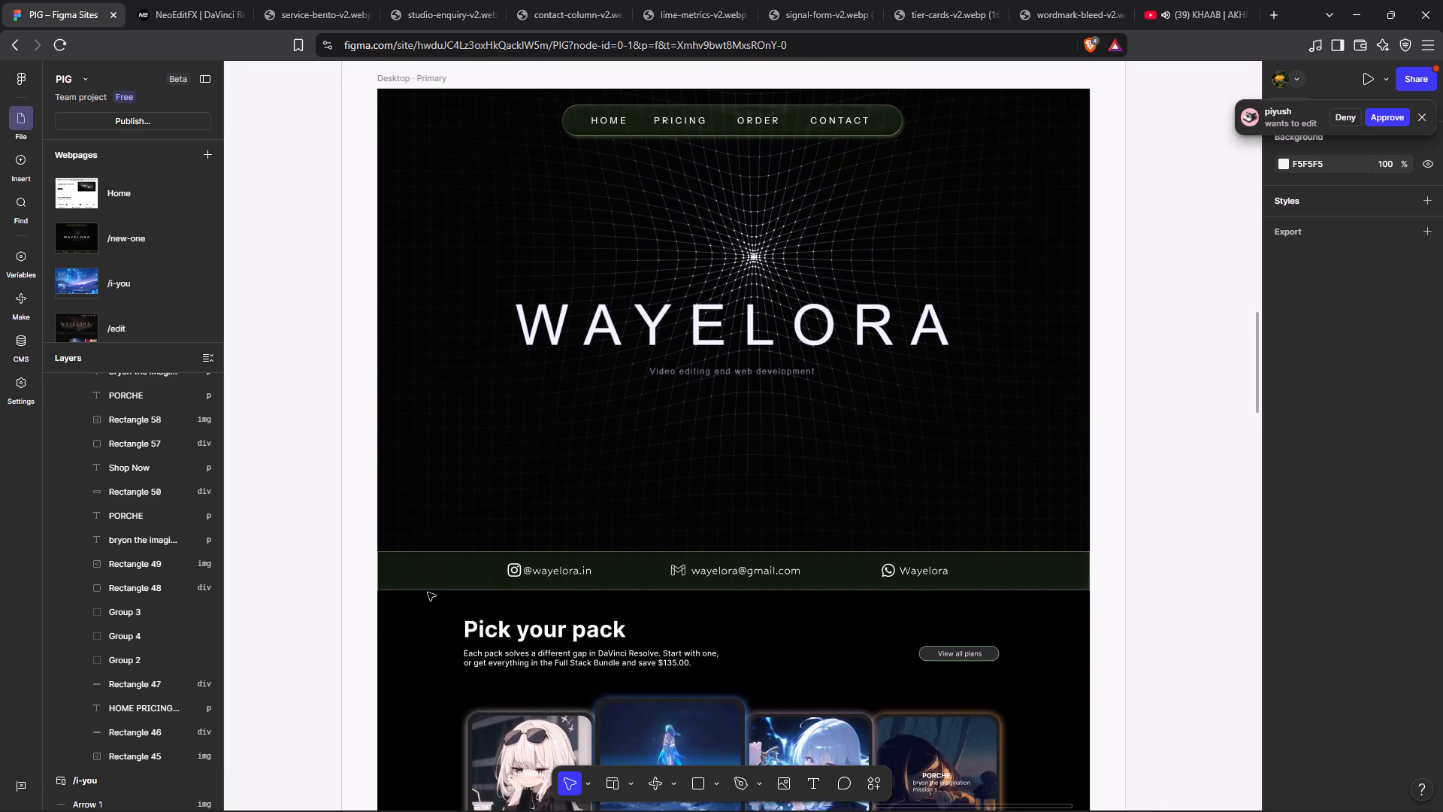
scroll(428, 592, down, 3)
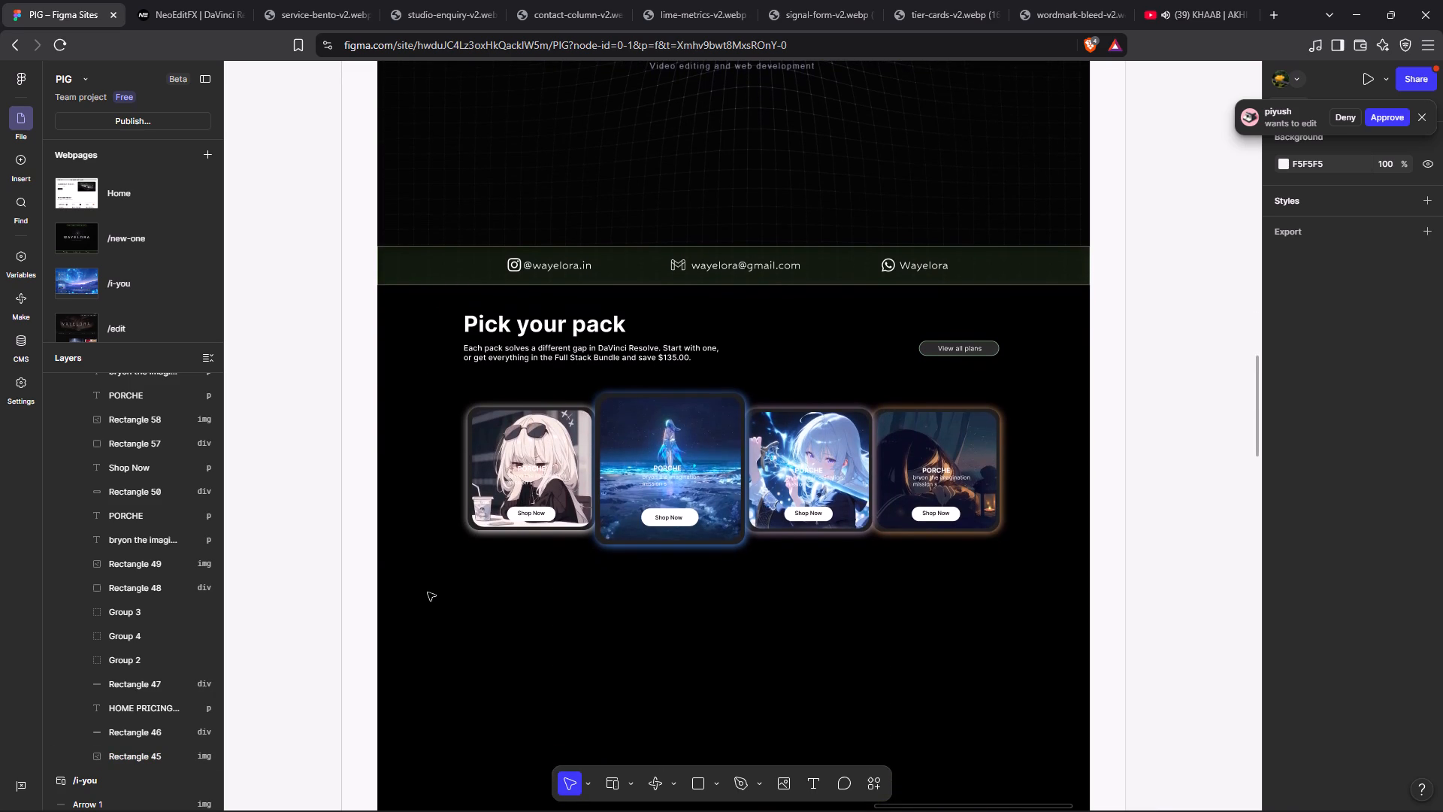
scroll(428, 592, down, 1)
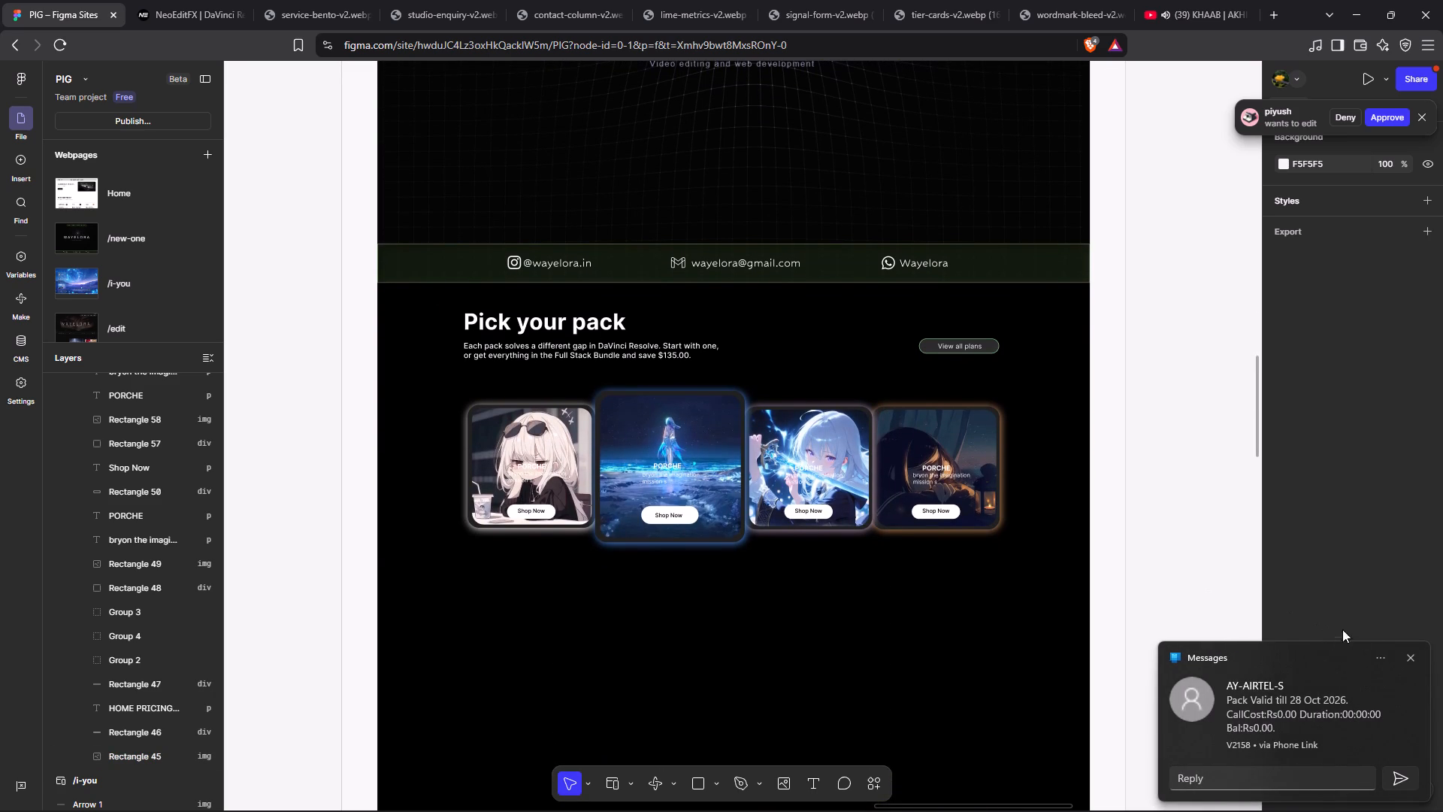
Dismiss the phone message notification.
click(1411, 654)
click(1187, 576)
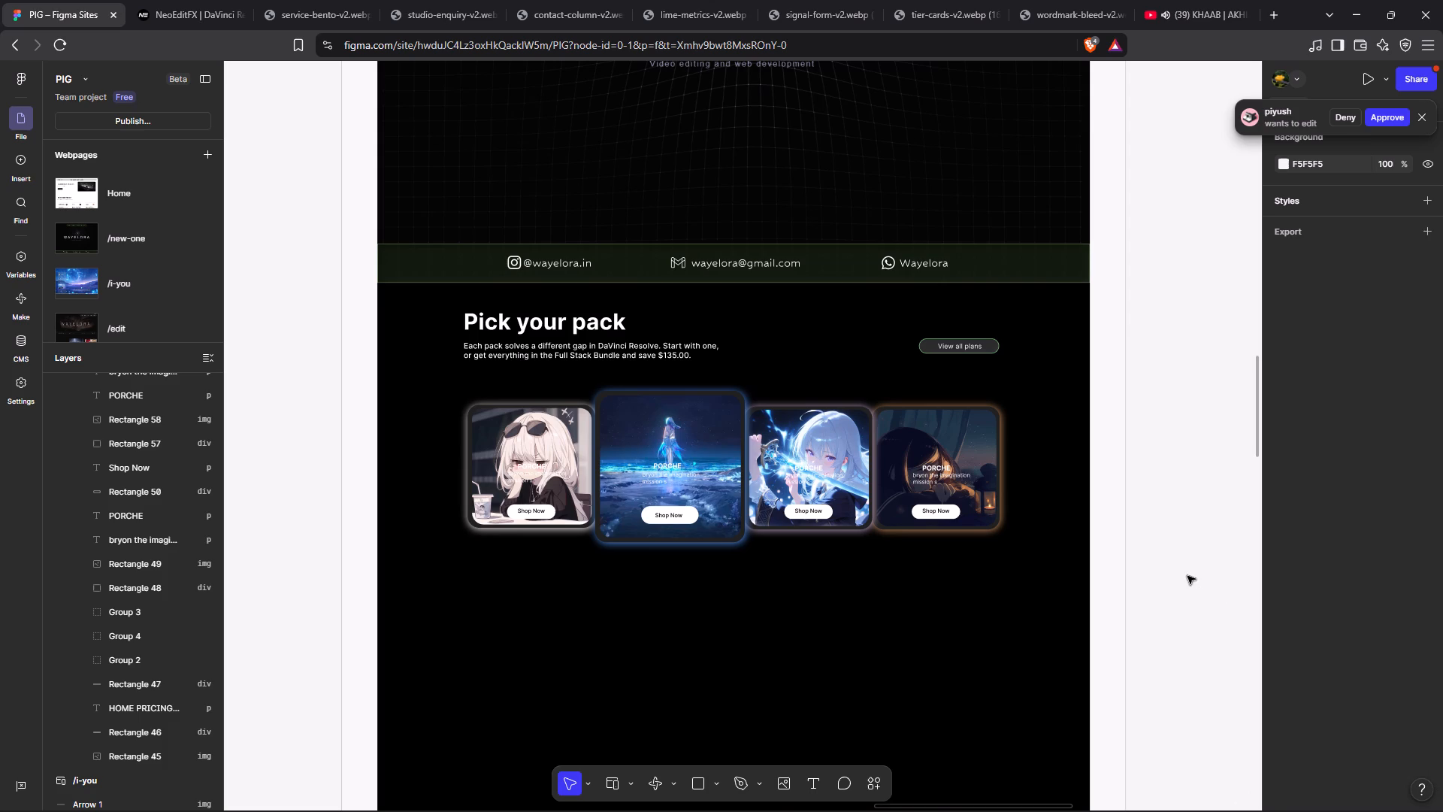
Inspect the fourth pack card's Shop Now button and review the /new-one layout between the navigation bar and the empty area below the cards.
click(958, 514)
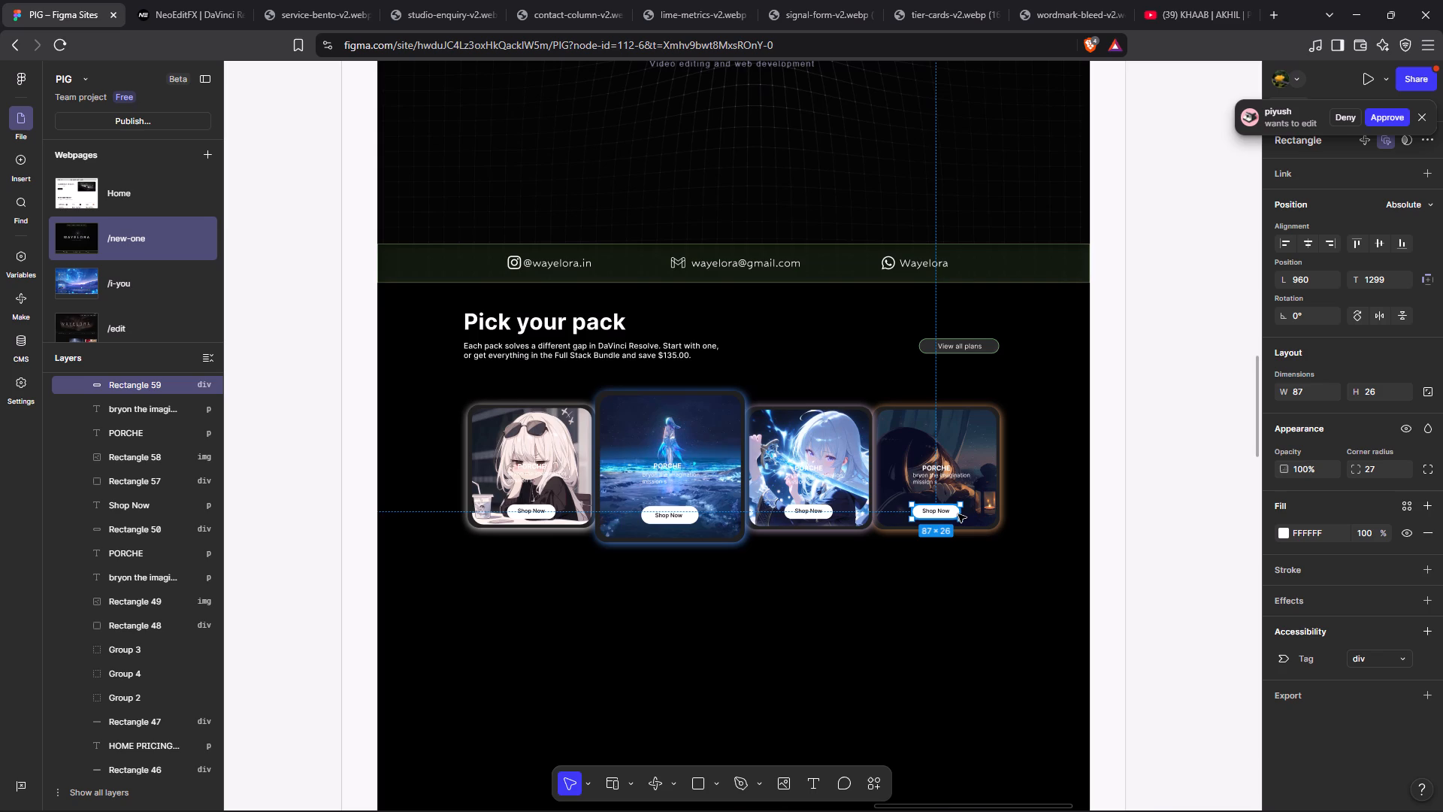
click(1224, 541)
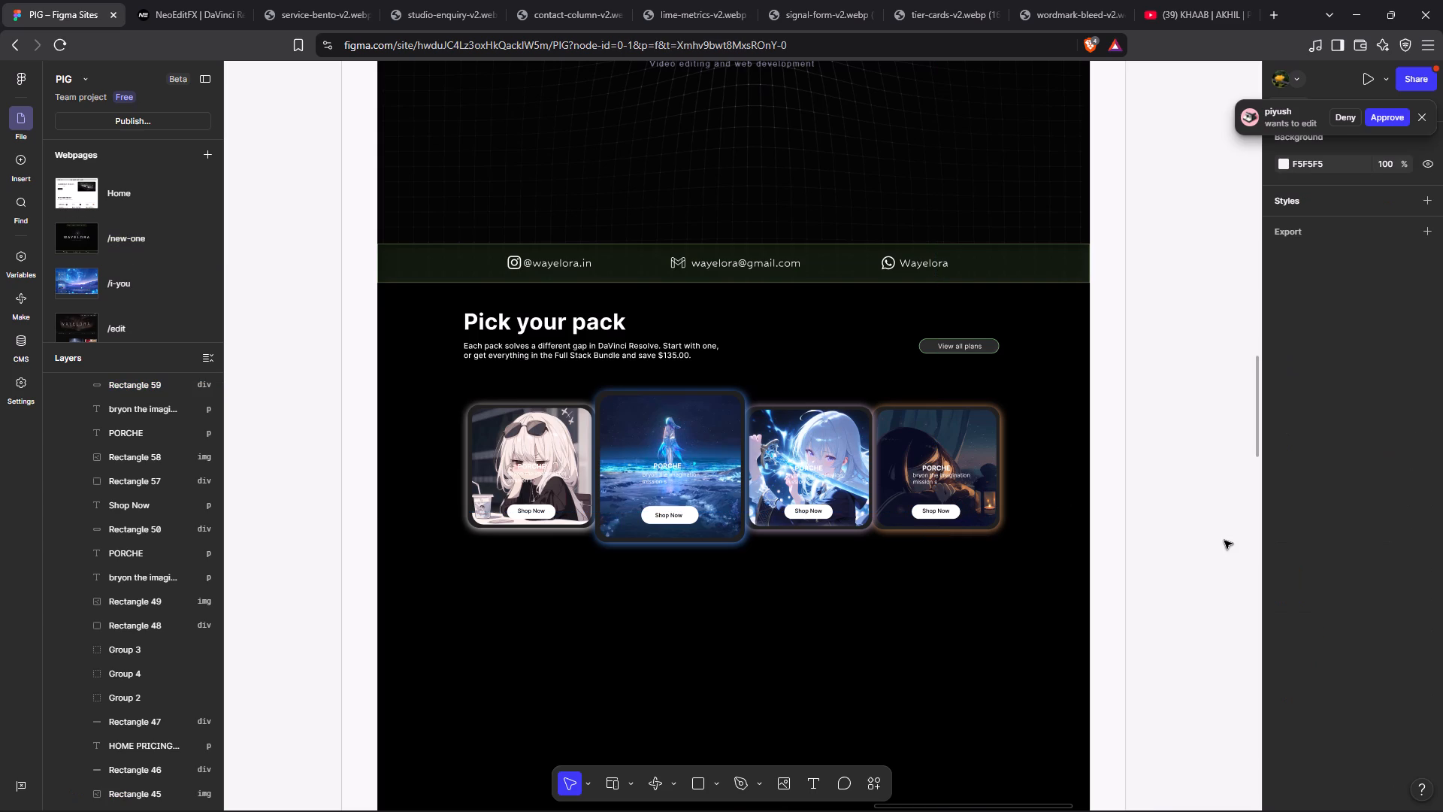
scroll(1224, 541, up, 5)
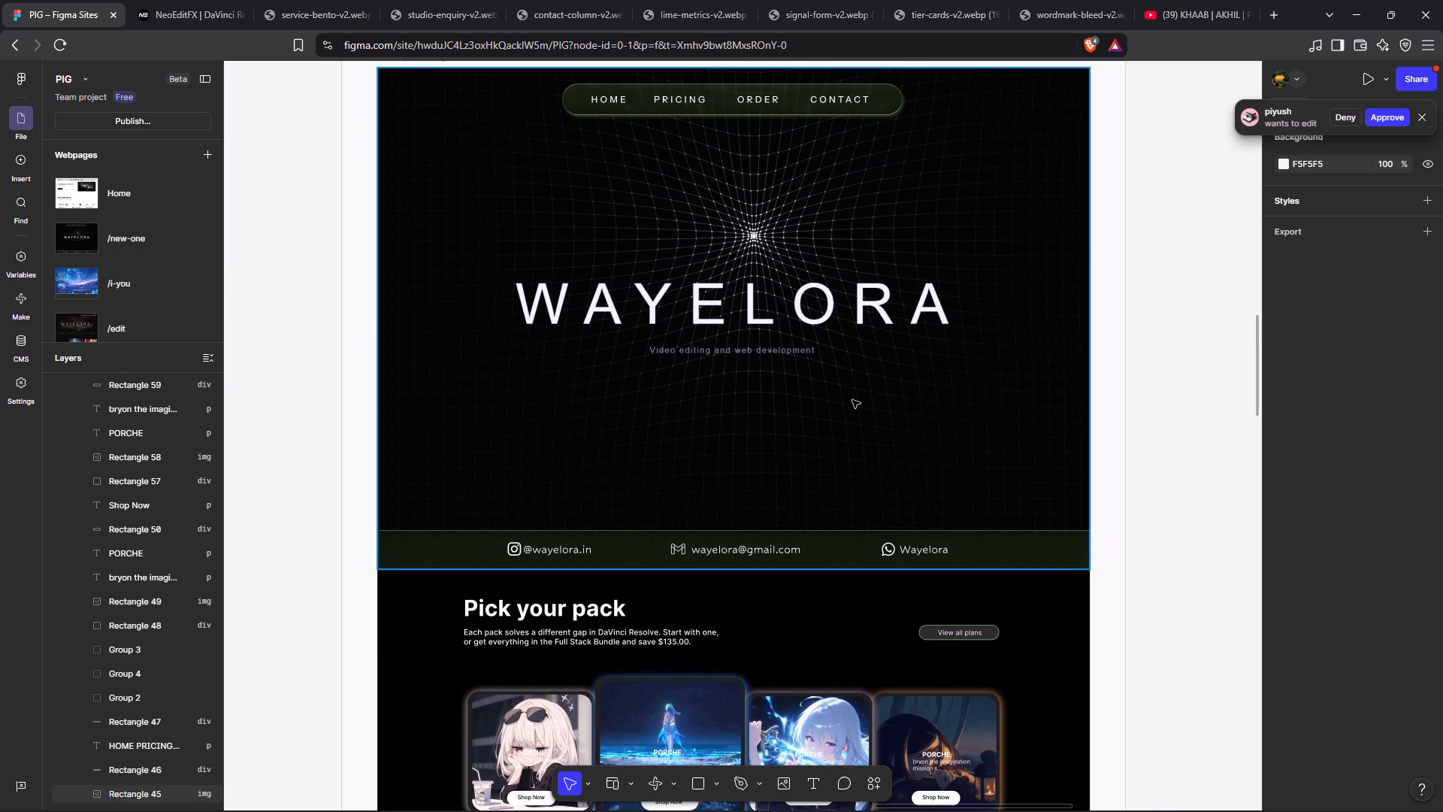
scroll(852, 400, up, 3)
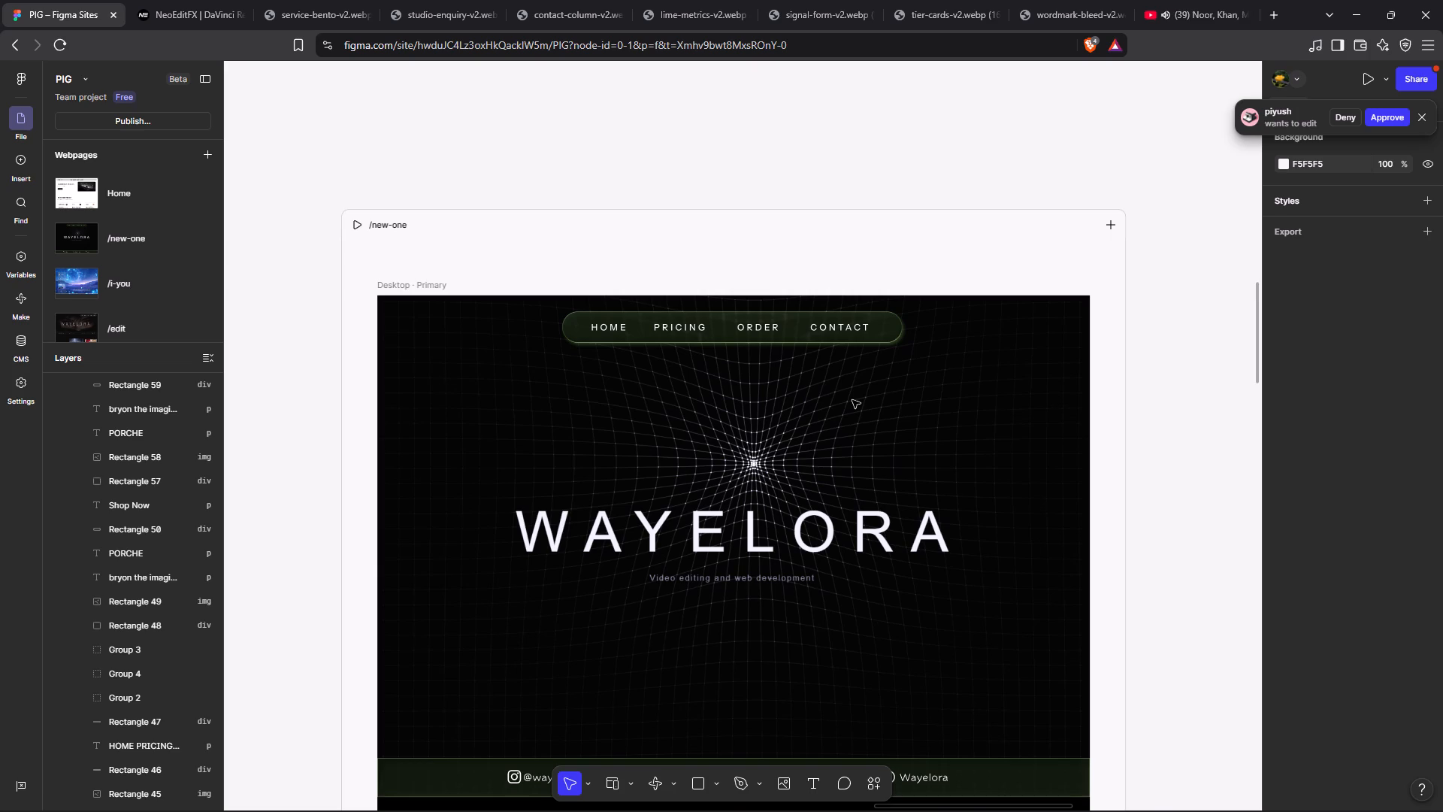
scroll(852, 400, down, 6)
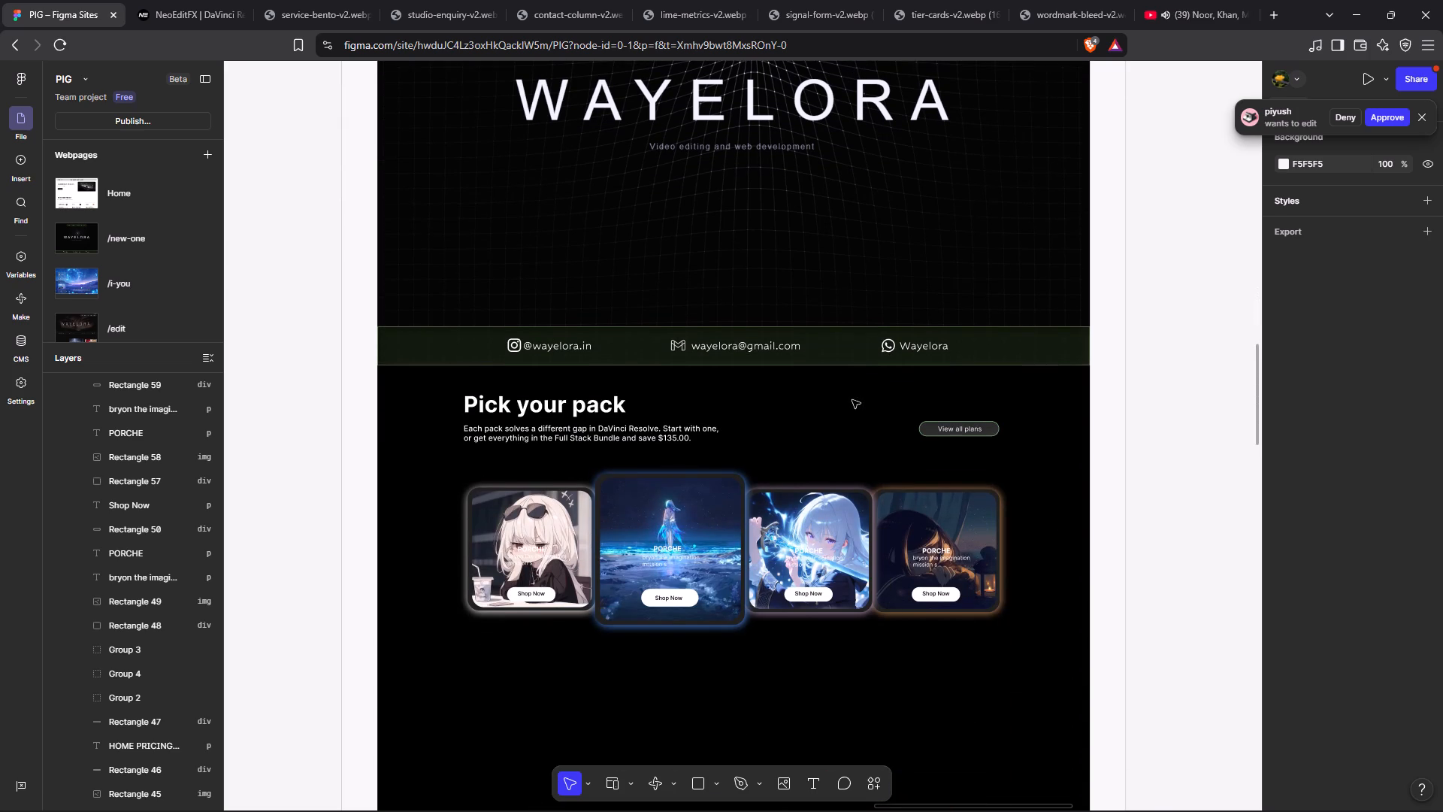
scroll(852, 400, down, 4)
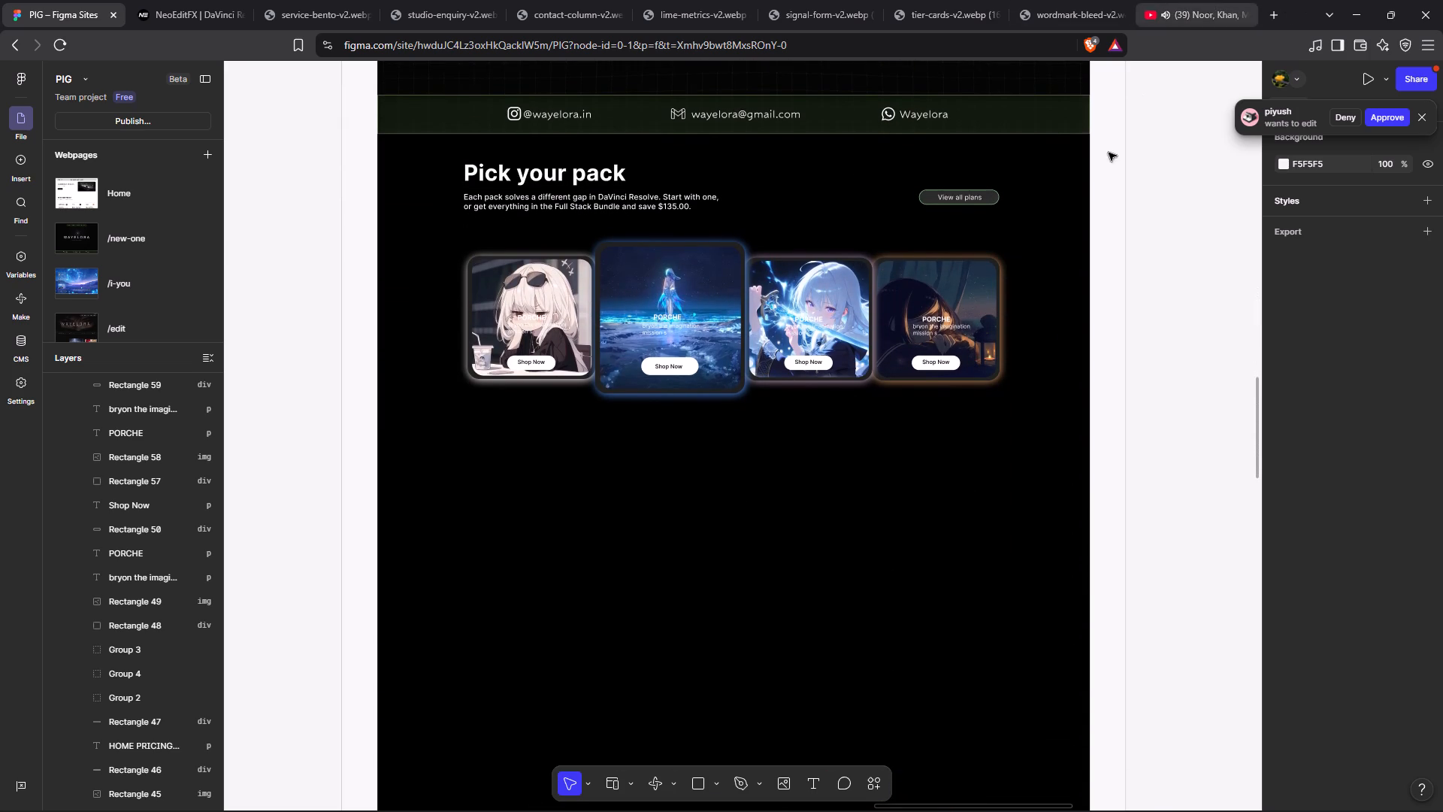
click(1152, 317)
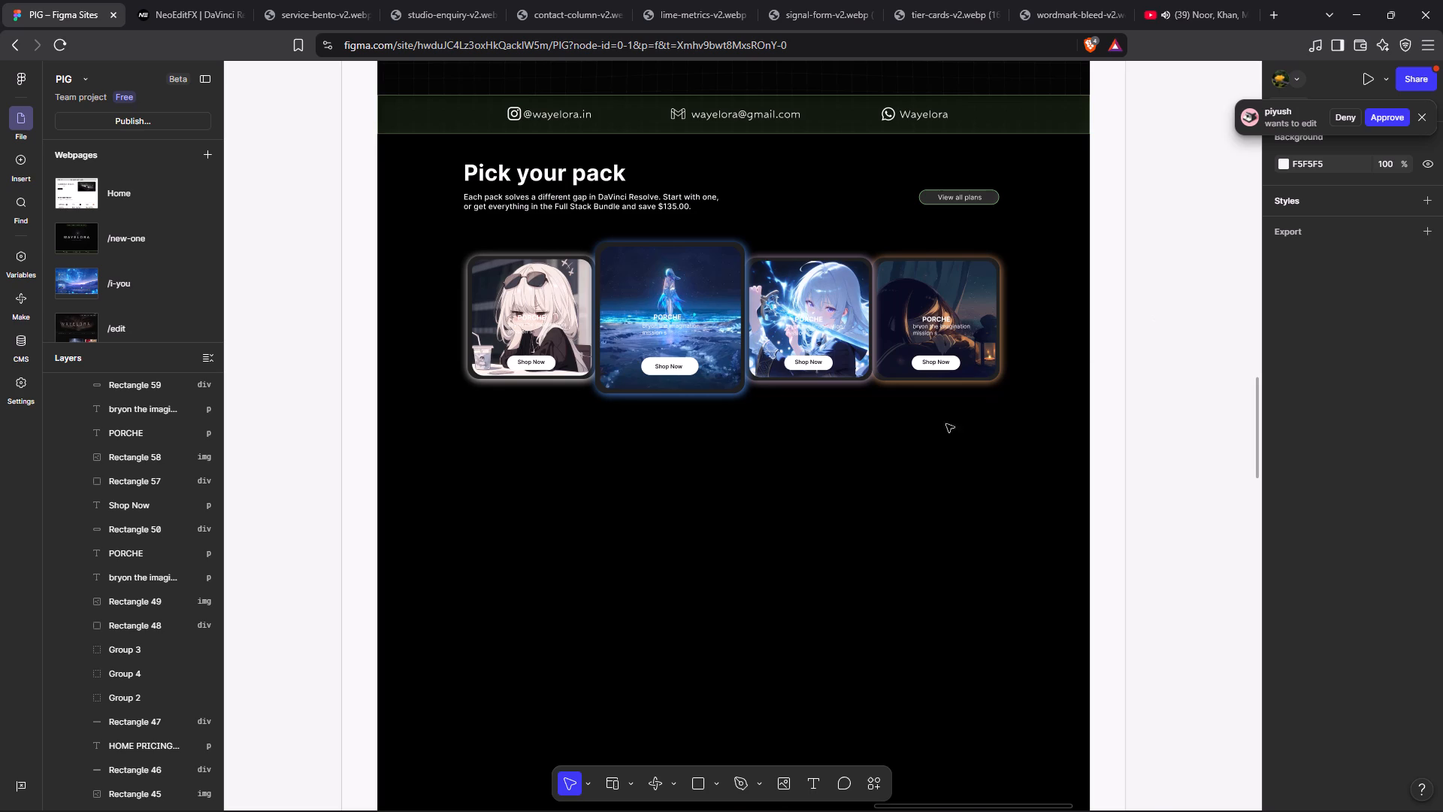
scroll(718, 420, up, 1)
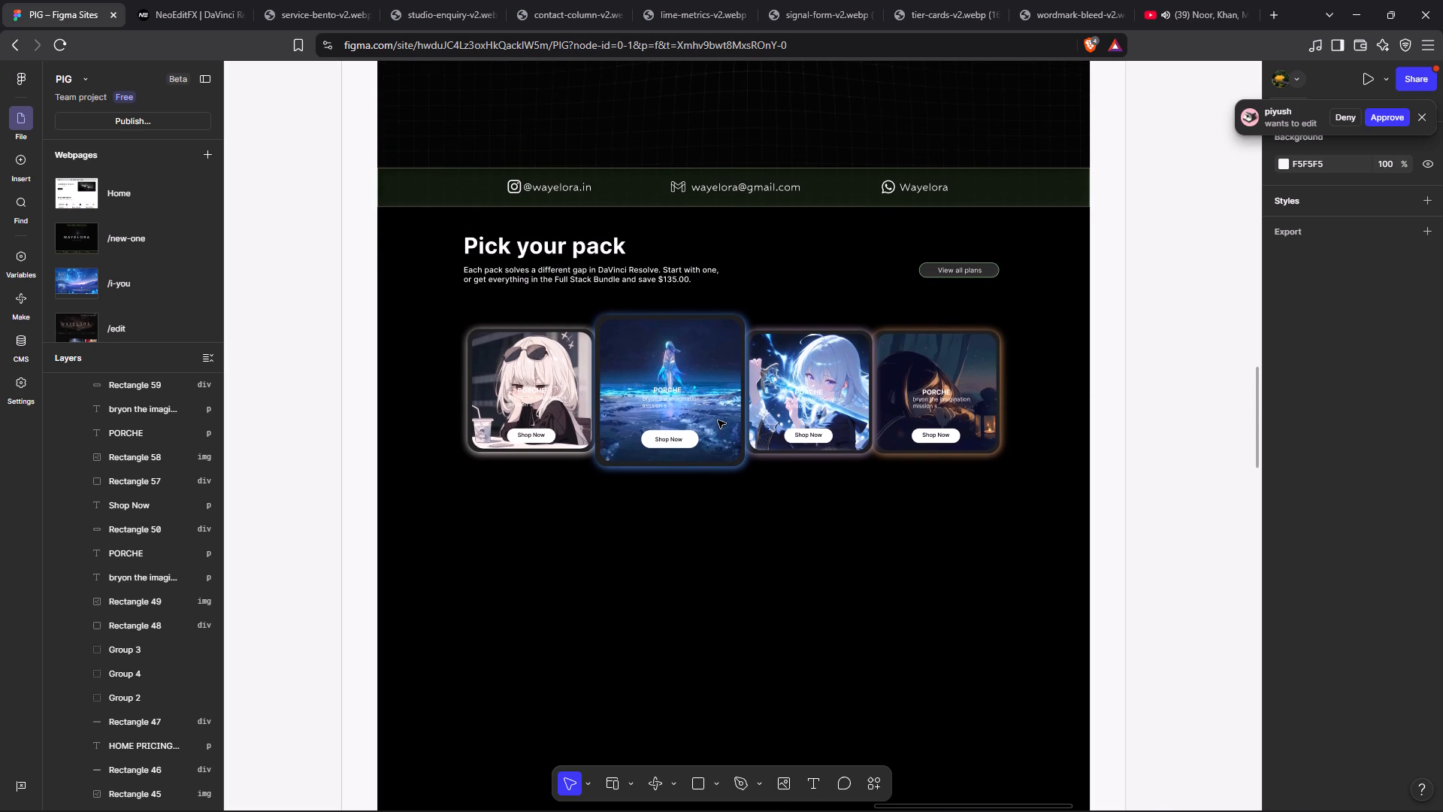
scroll(718, 420, up, 7)
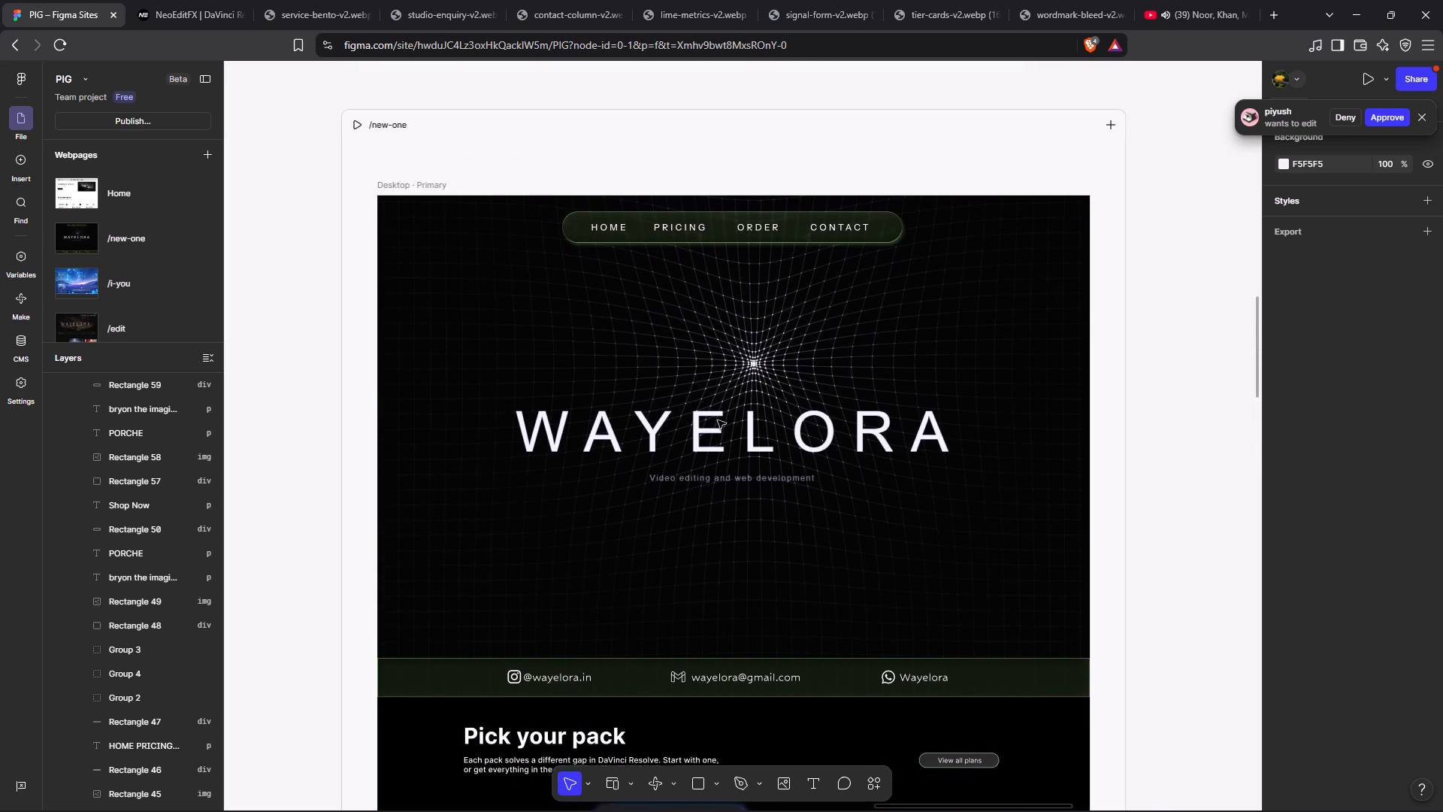
Preview the /new-one page at desktop size and review it from the navigation bar to the empty area below the cards.
scroll(718, 420, up, 1)
click(361, 95)
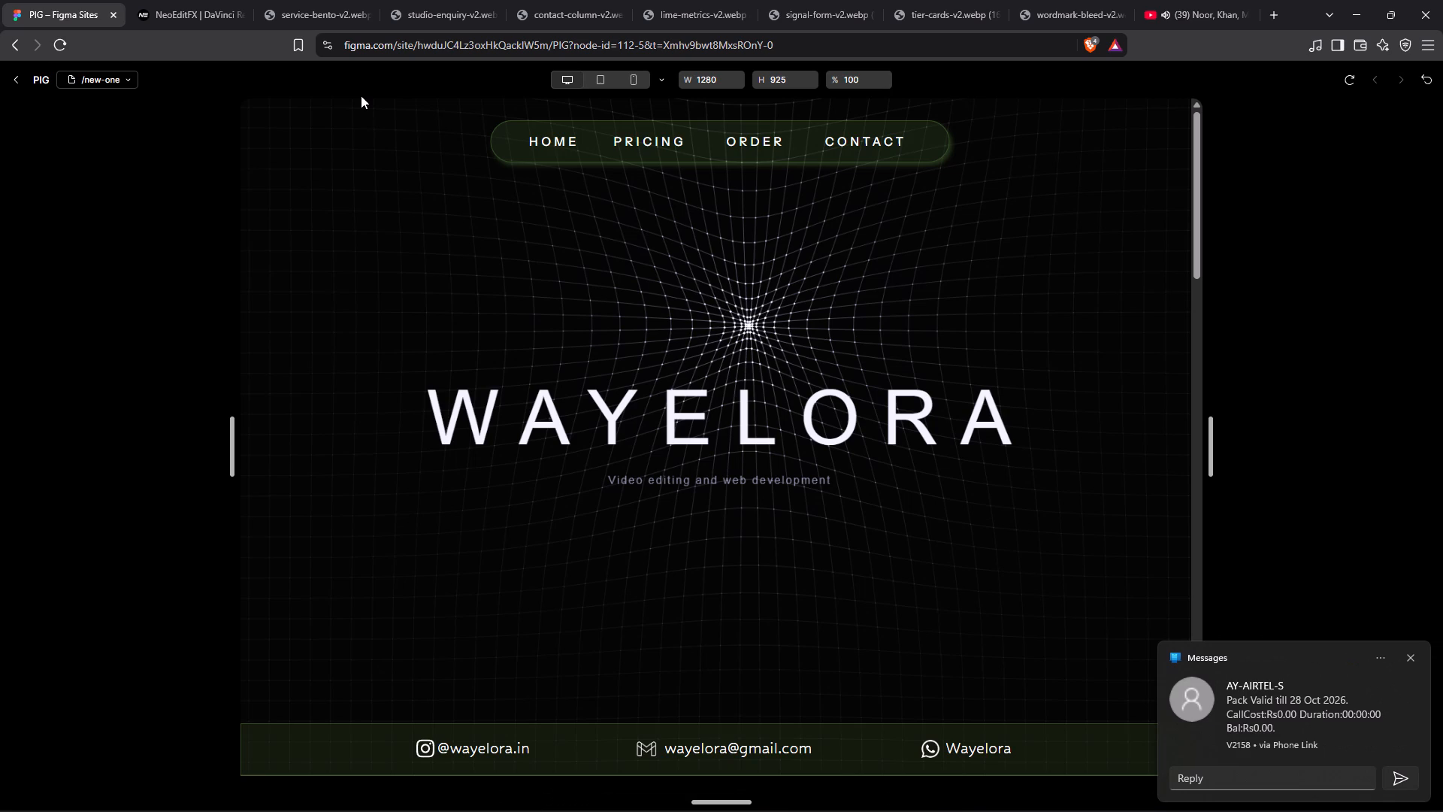
scroll(416, 226, down, 4)
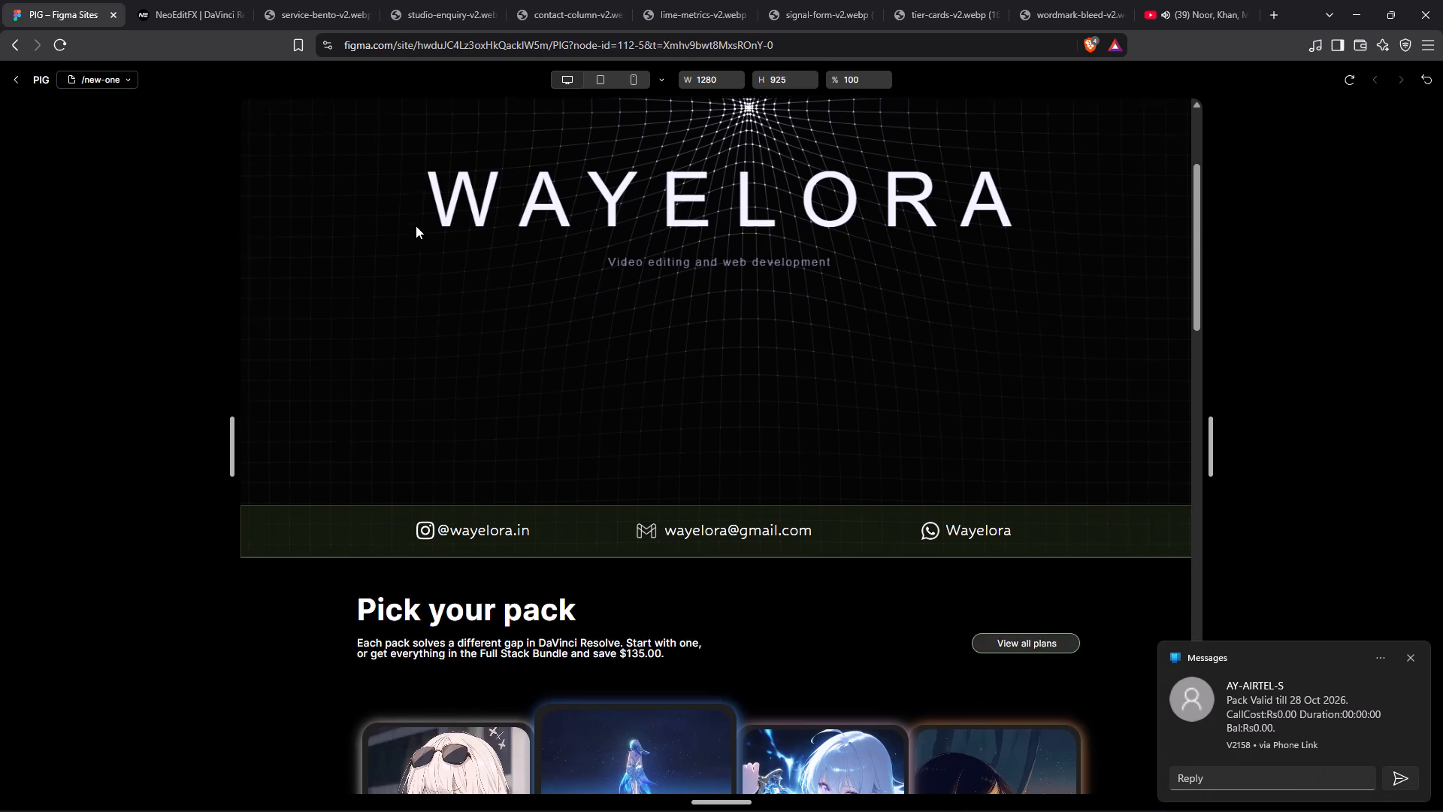
scroll(416, 226, down, 3)
scroll(416, 226, right, 1)
scroll(416, 226, up, 3)
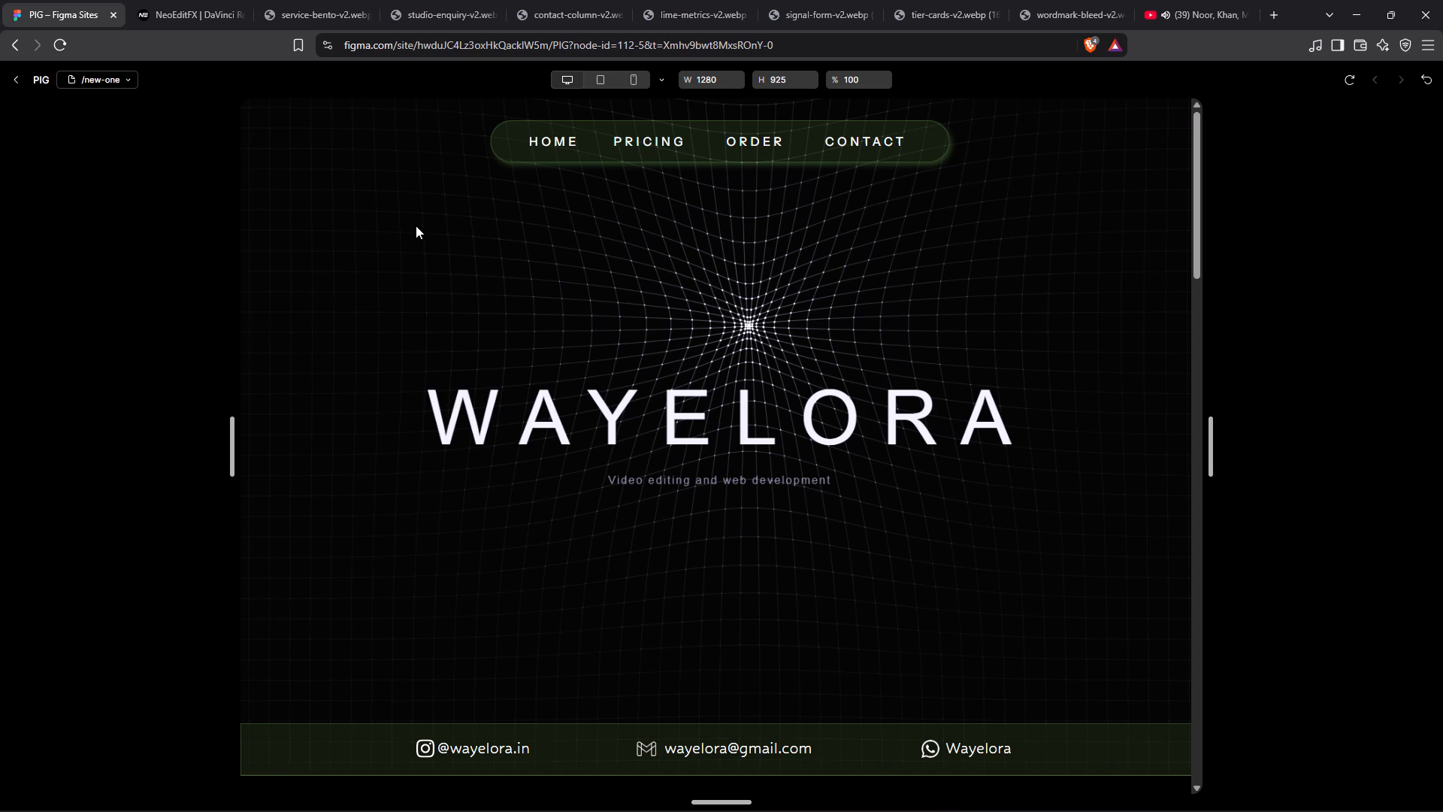
scroll(416, 226, right, 1)
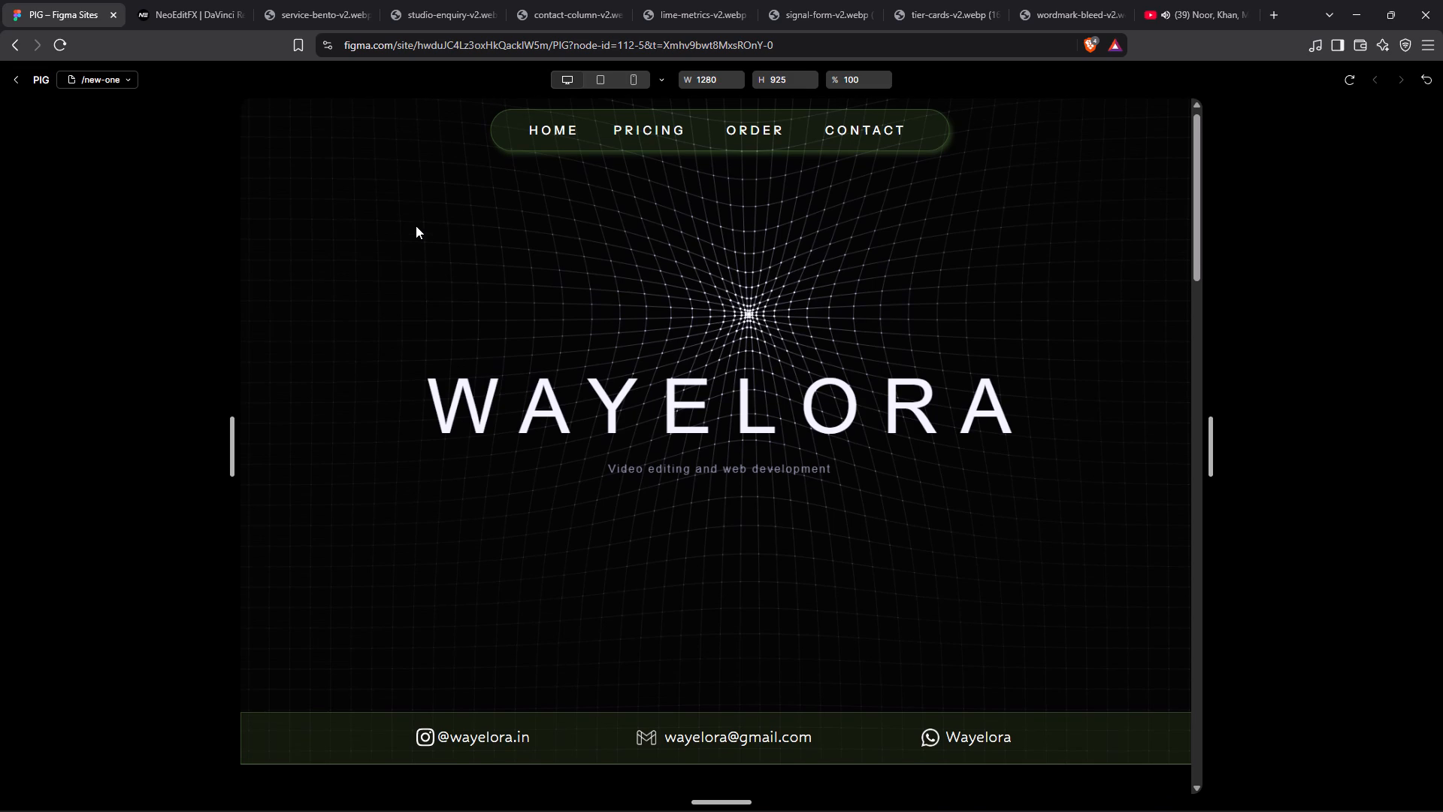
scroll(416, 226, right, 1)
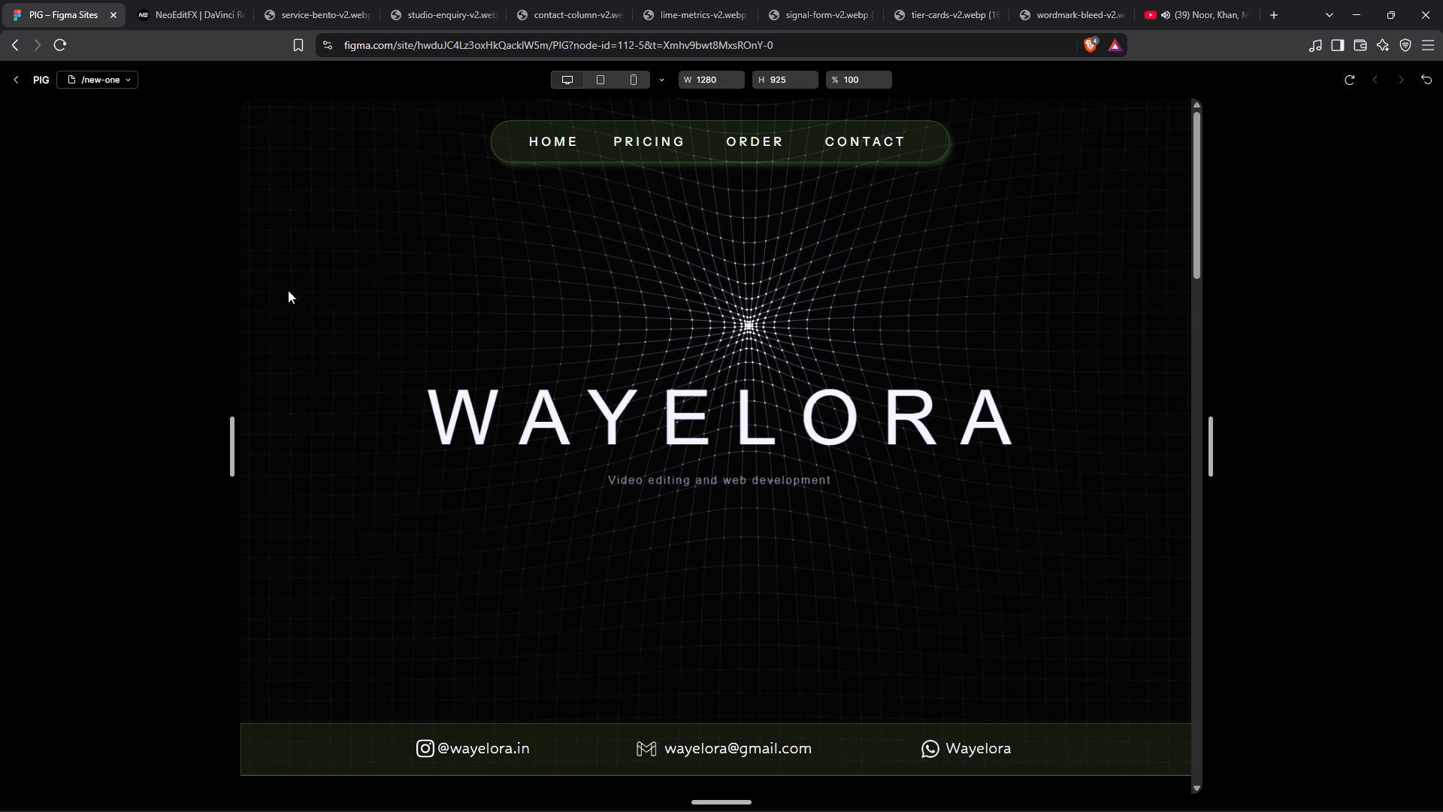
scroll(700, 408, down, 7)
scroll(700, 408, right, 6)
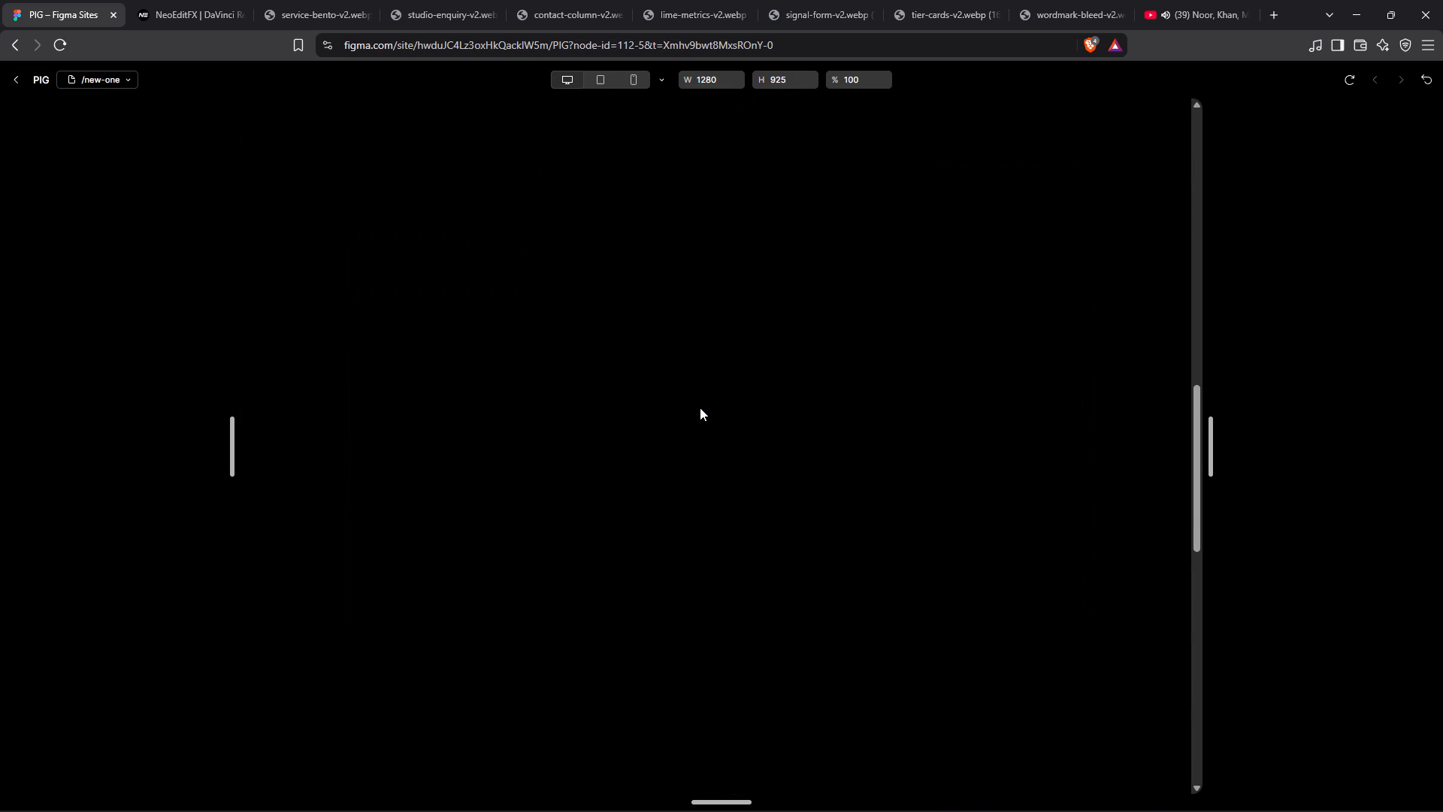
scroll(700, 408, up, 9)
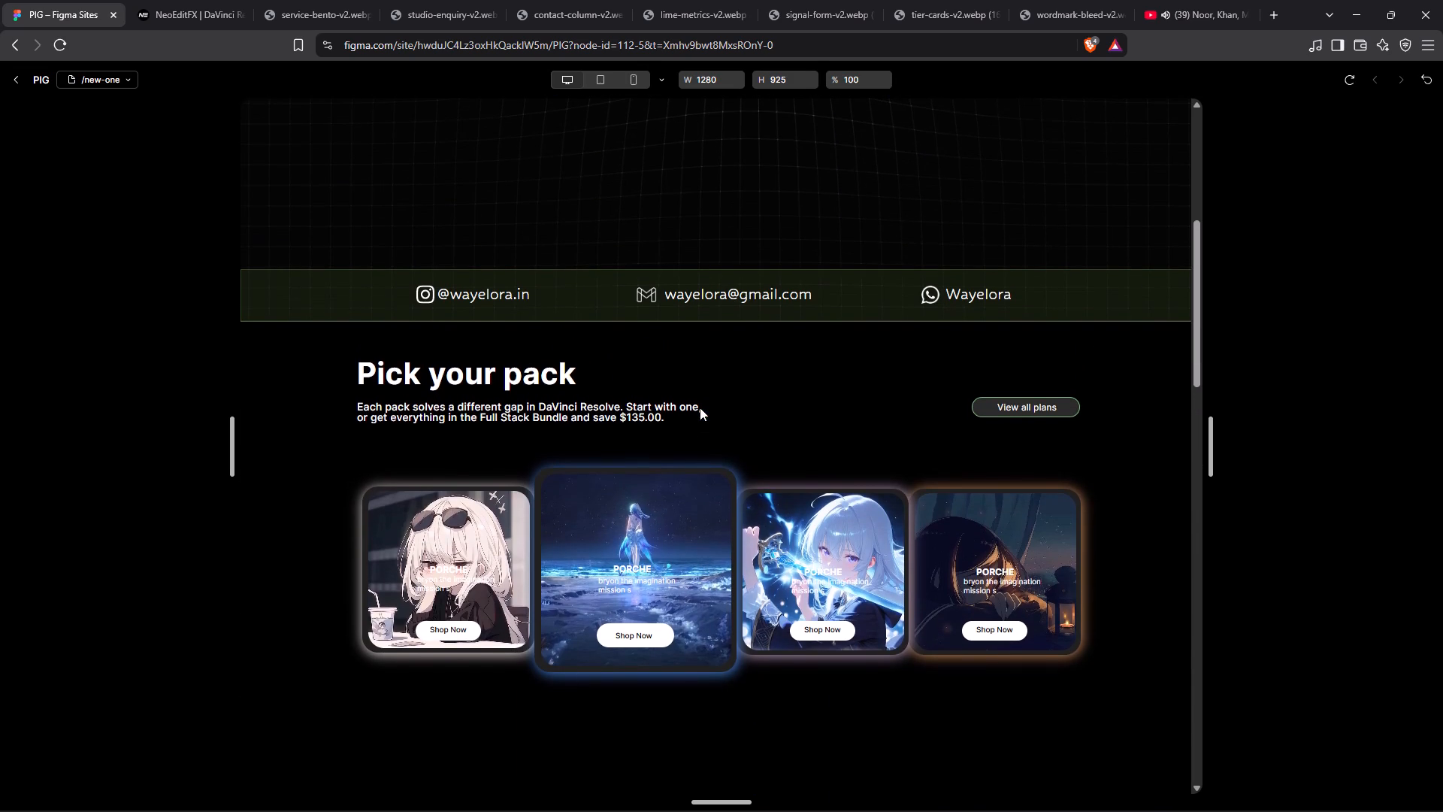
scroll(792, 514, up, 2)
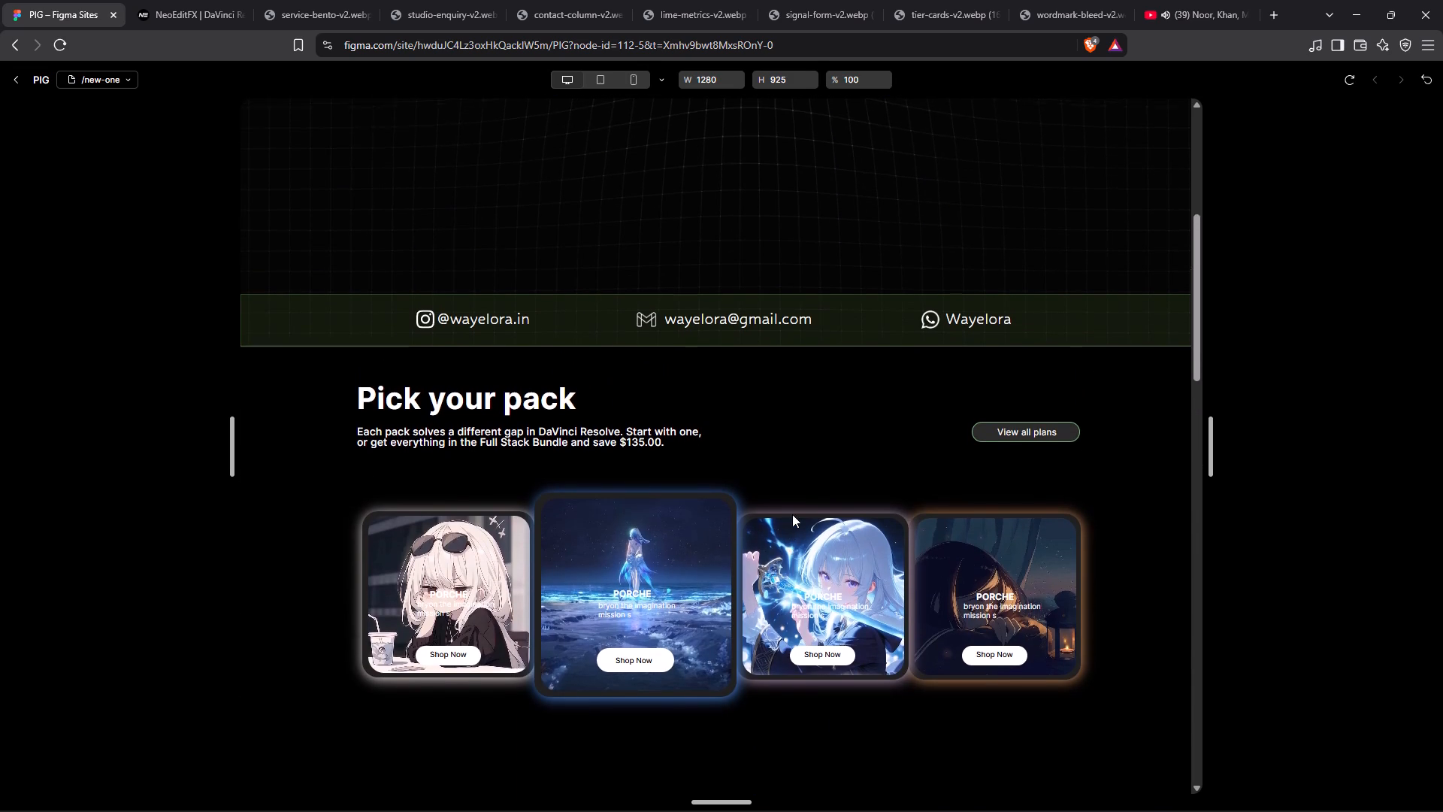
scroll(792, 514, up, 4)
scroll(792, 514, right, 1)
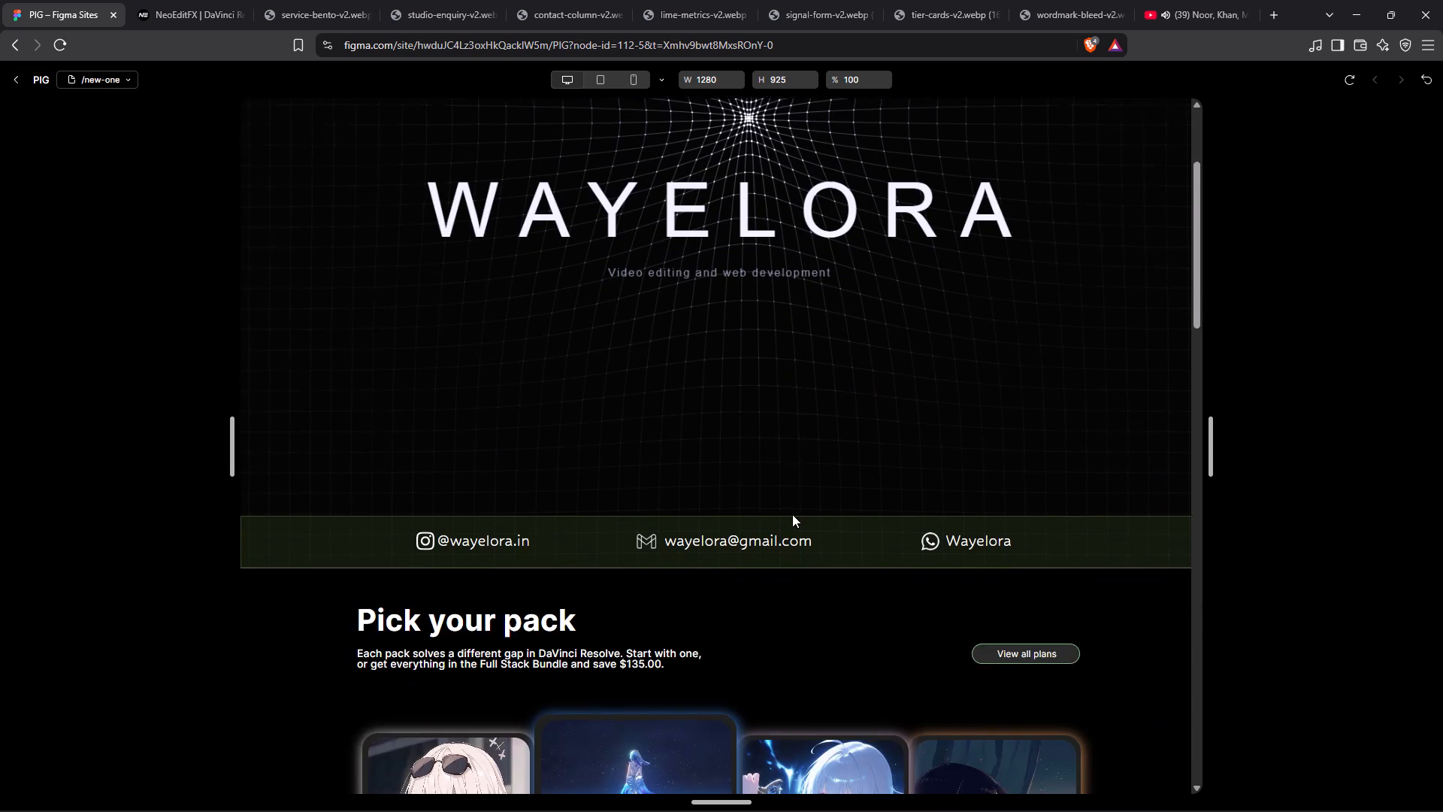
scroll(792, 514, right, 1)
scroll(792, 514, down, 1)
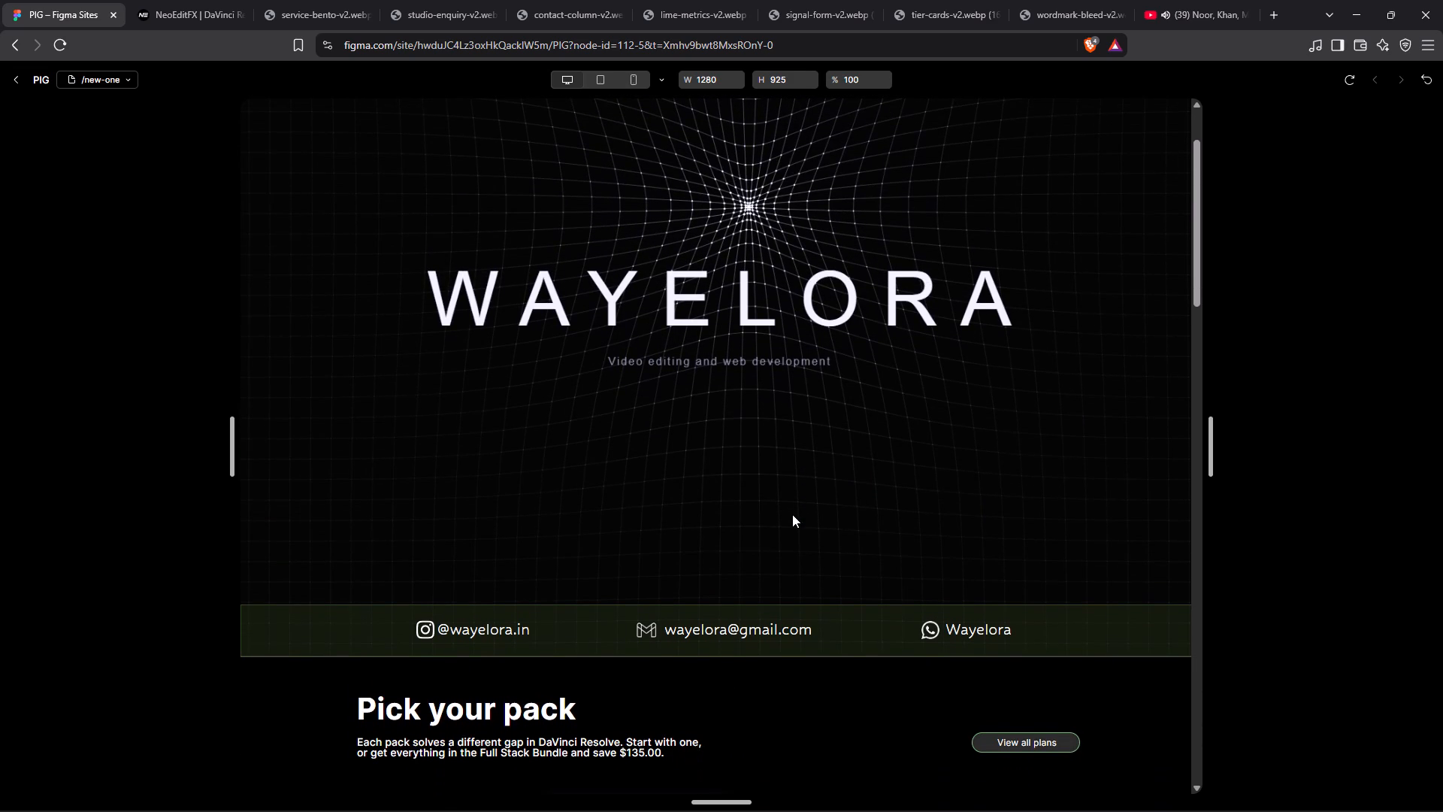
scroll(792, 514, down, 1)
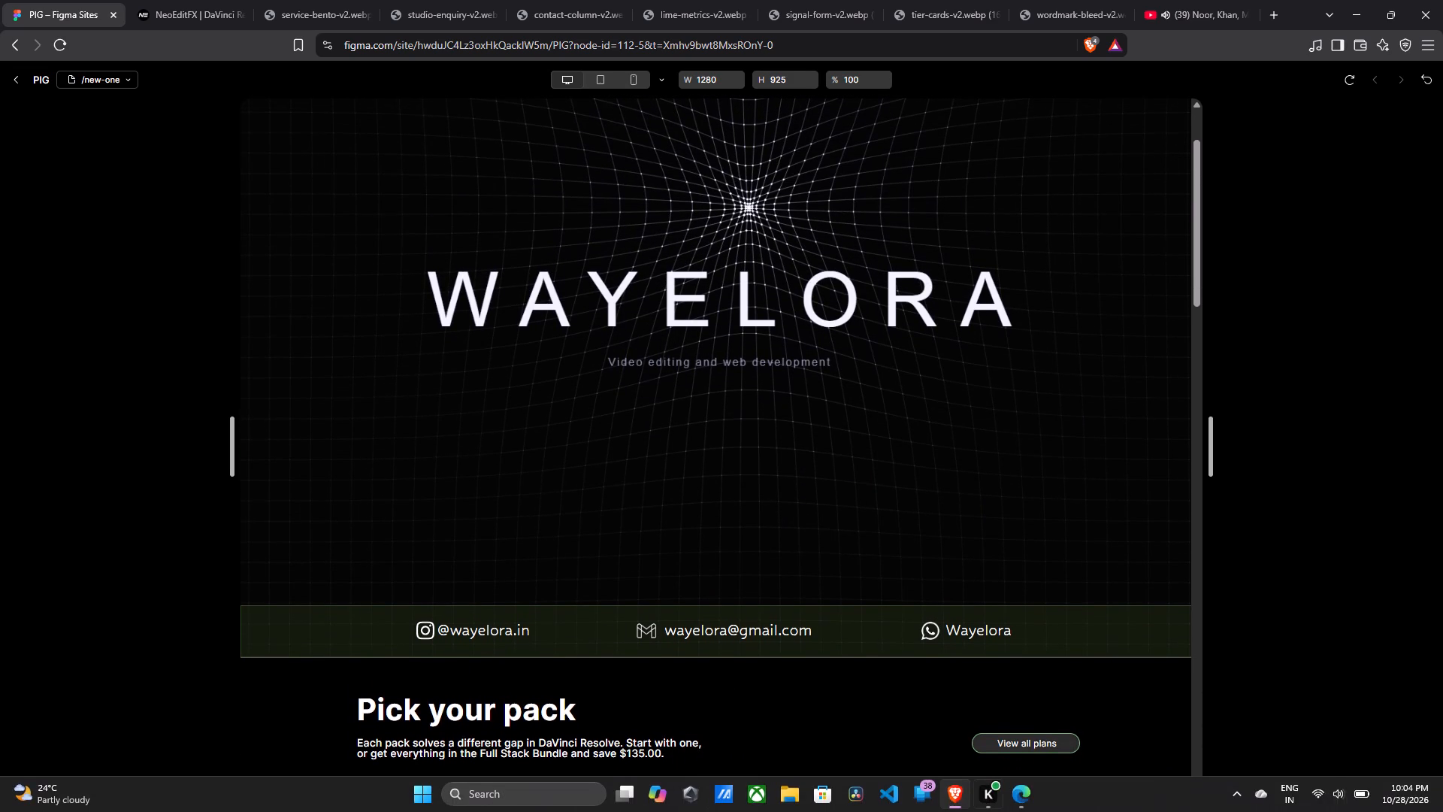
scroll(703, 519, down, 2)
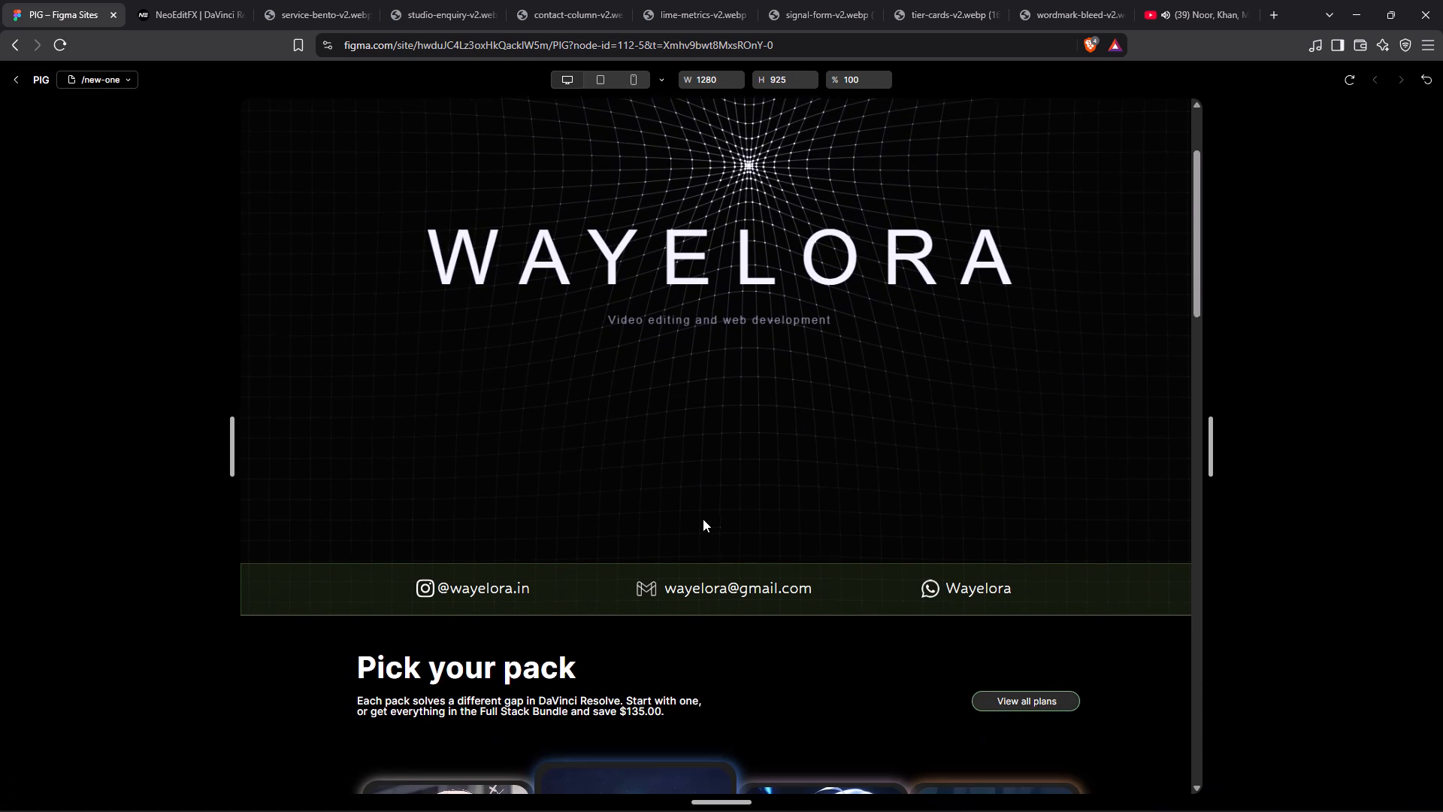
scroll(703, 519, down, 6)
scroll(703, 519, up, 8)
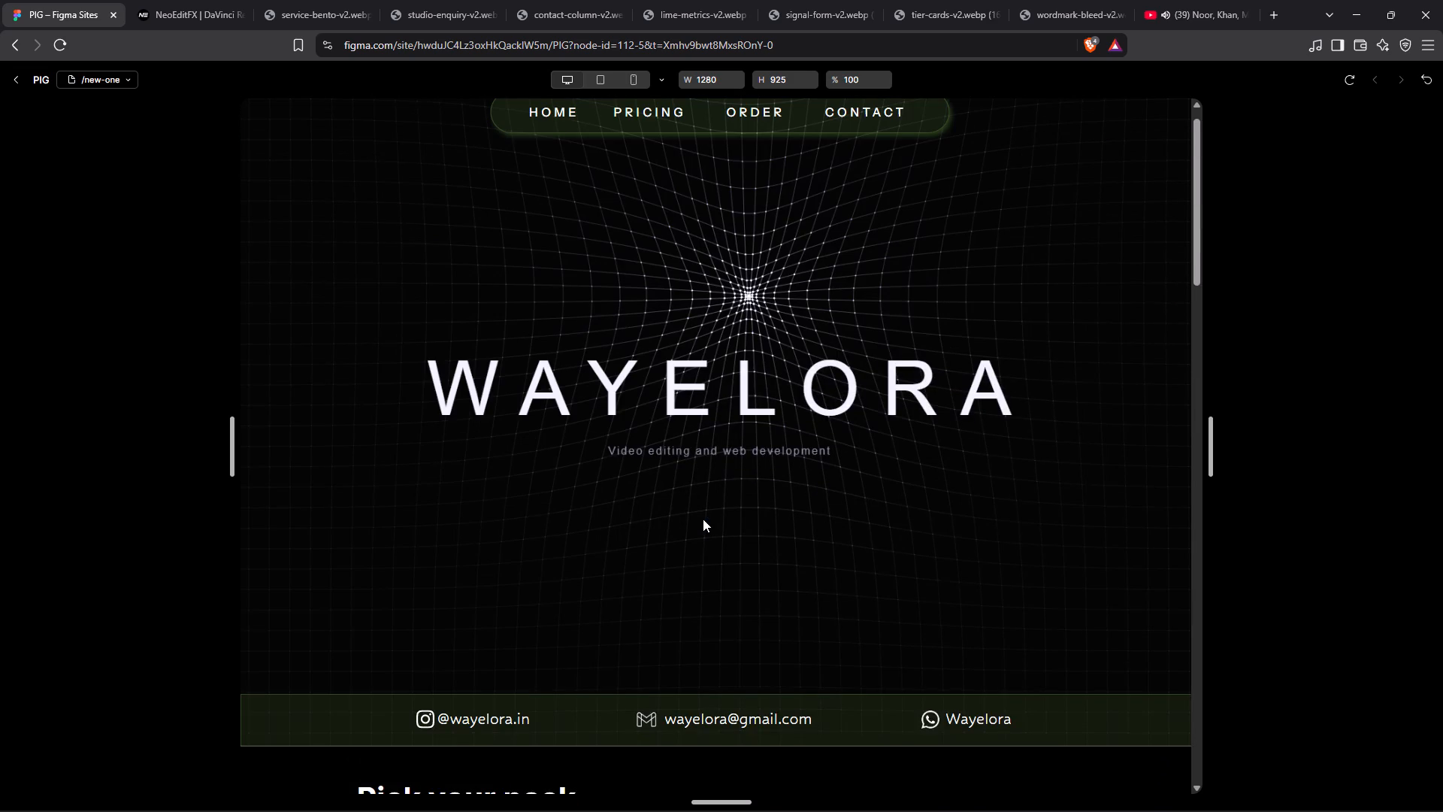
click(21, 80)
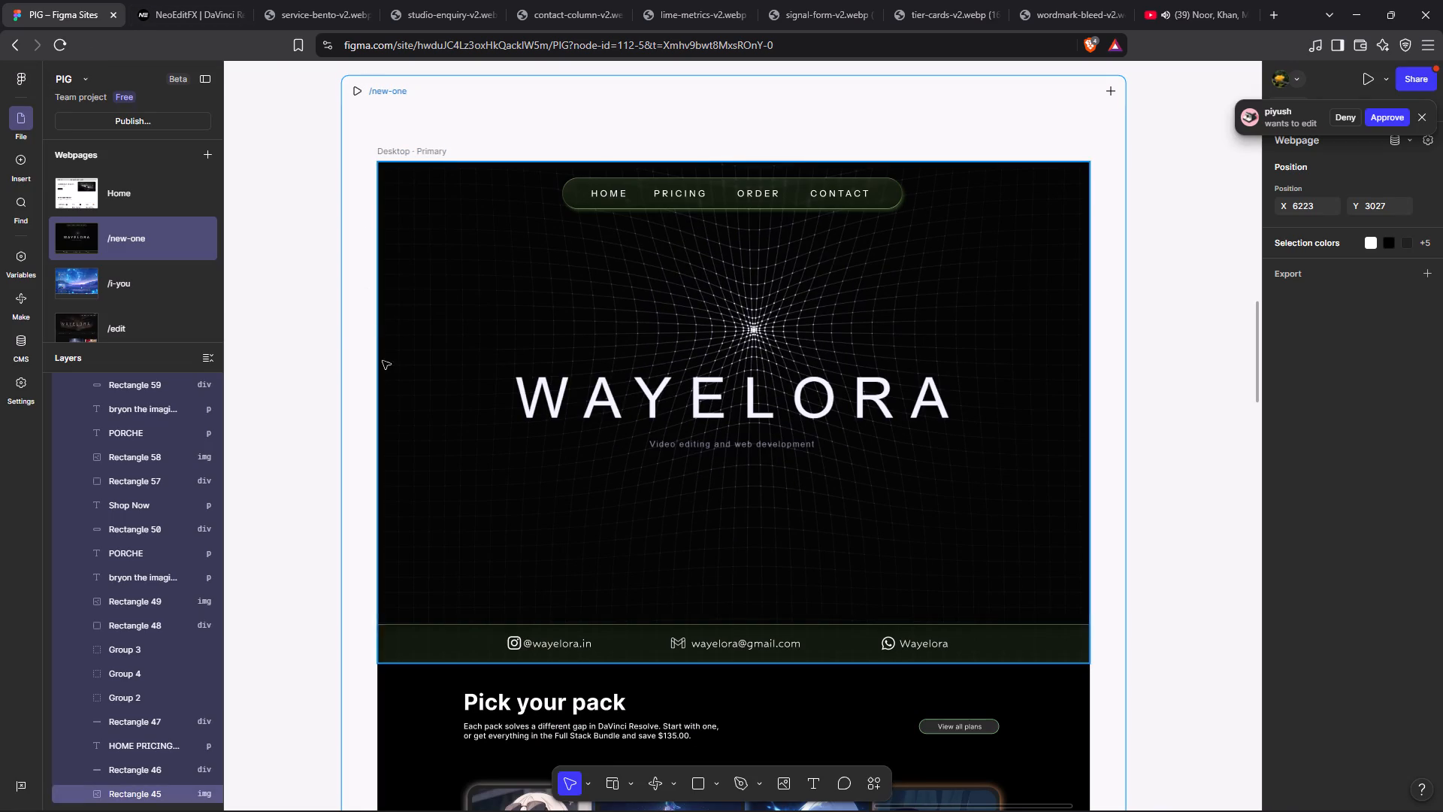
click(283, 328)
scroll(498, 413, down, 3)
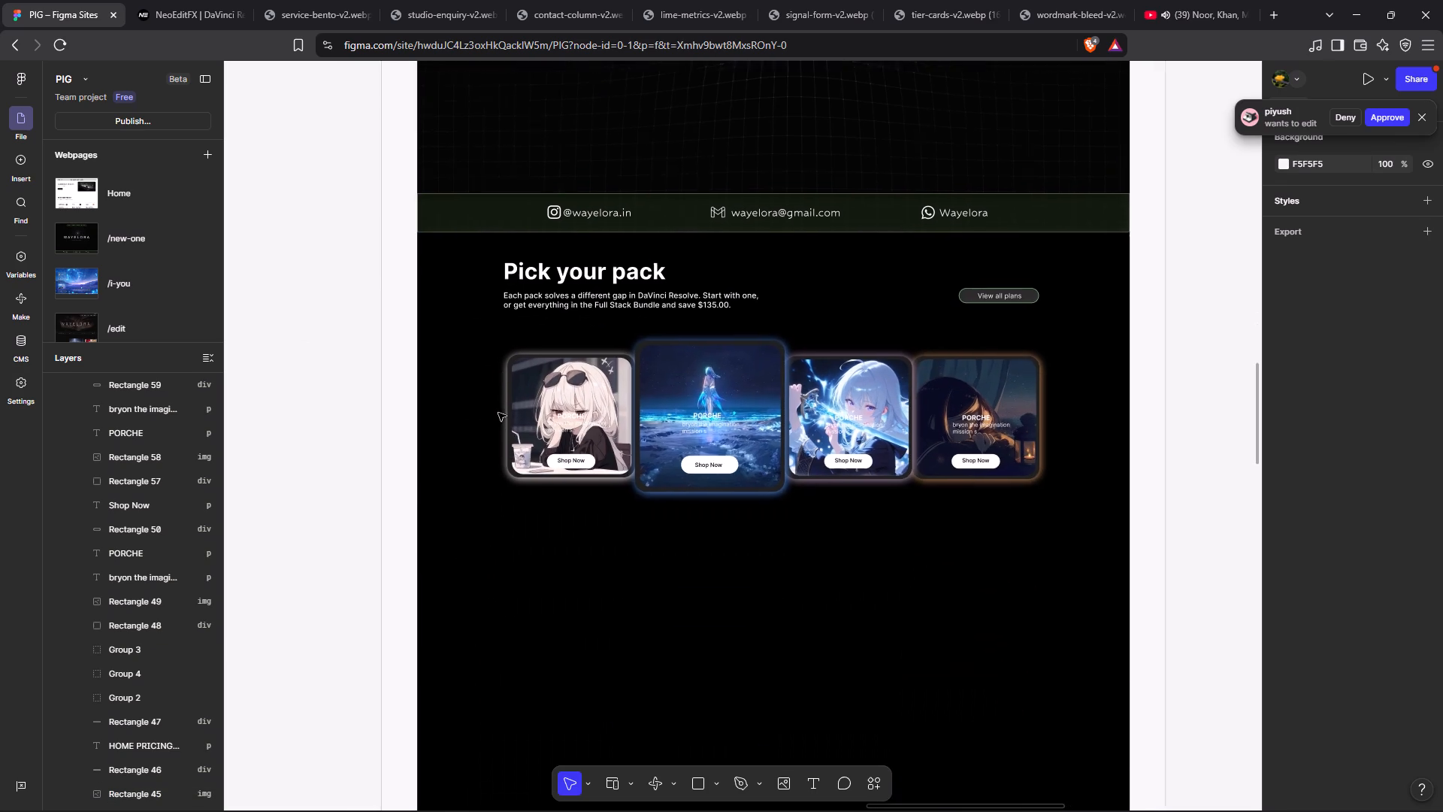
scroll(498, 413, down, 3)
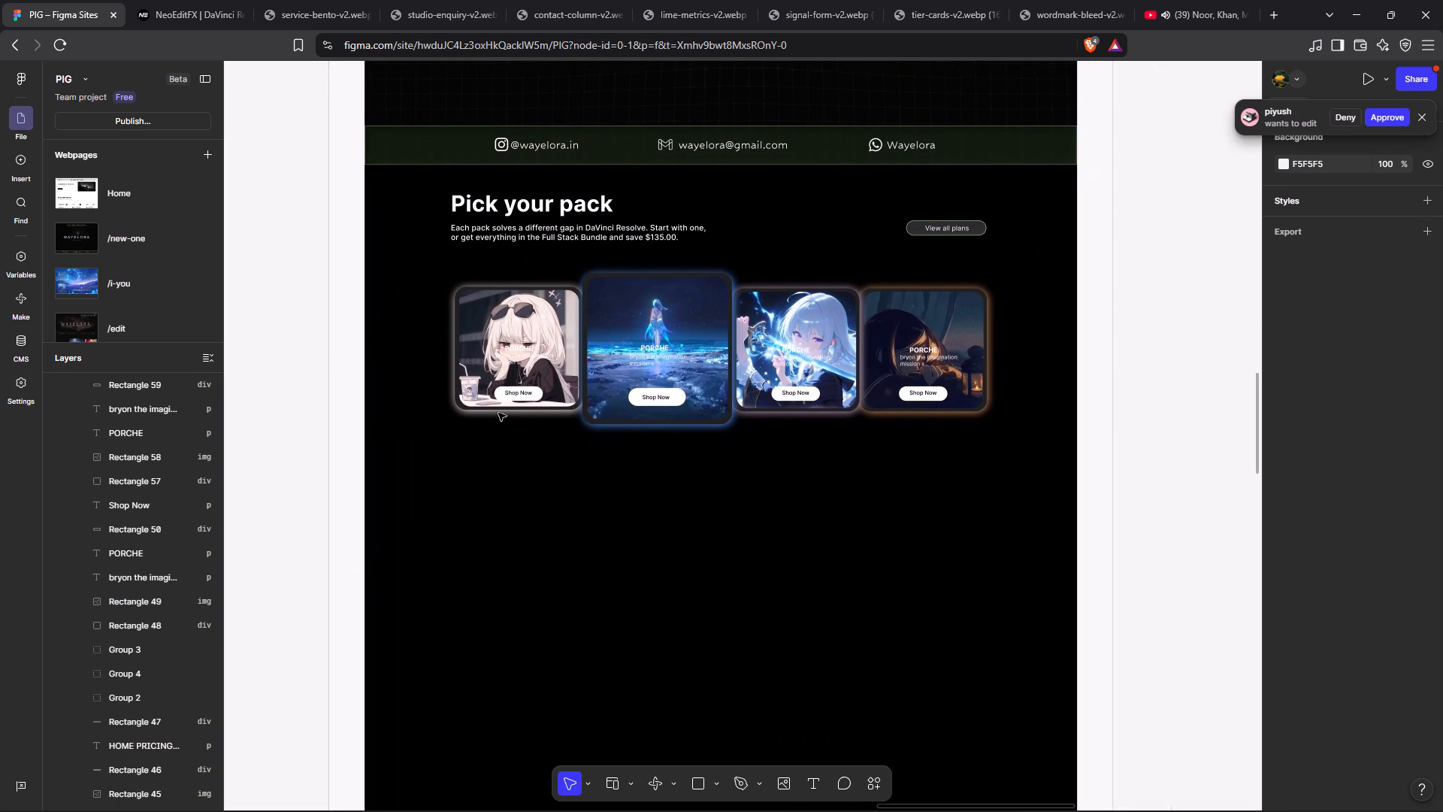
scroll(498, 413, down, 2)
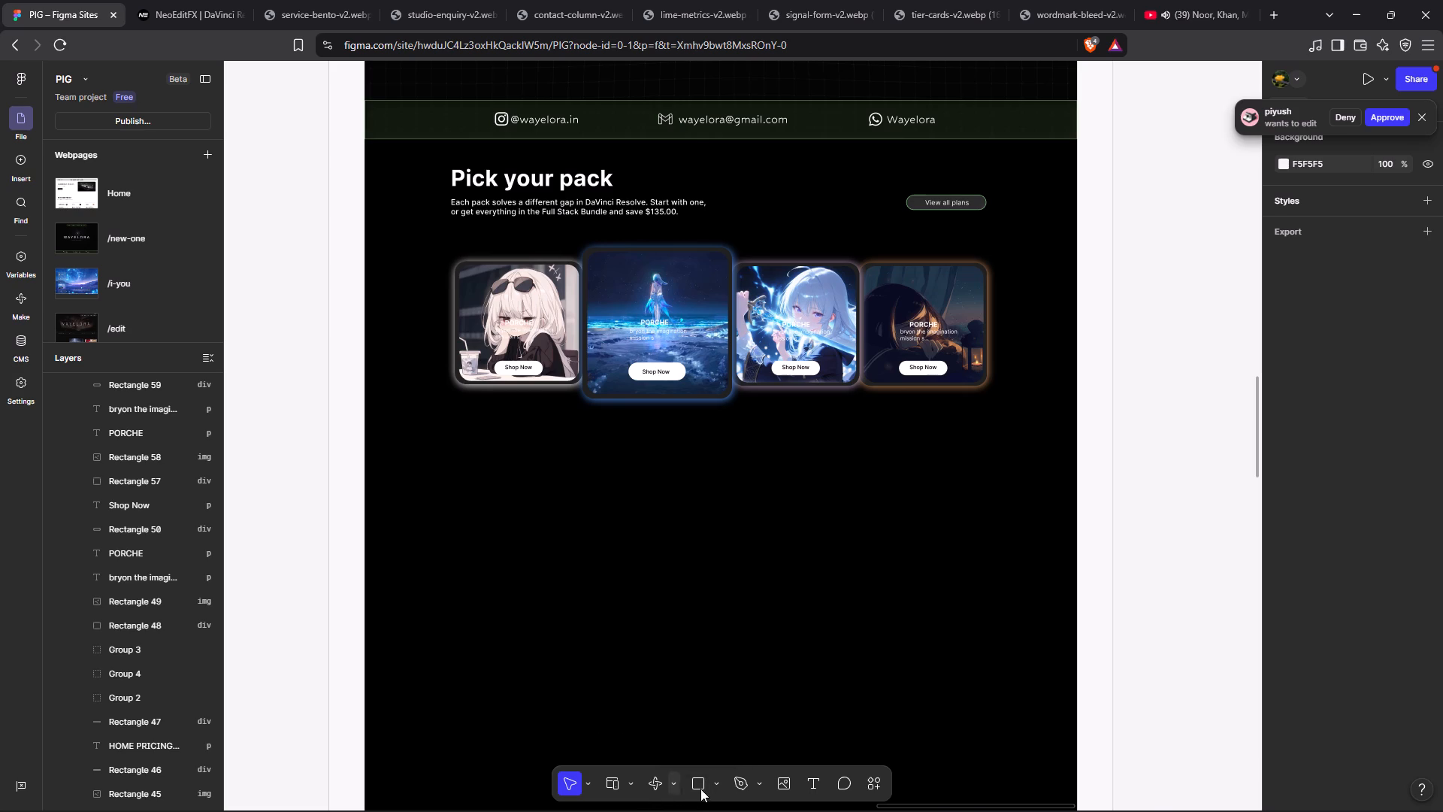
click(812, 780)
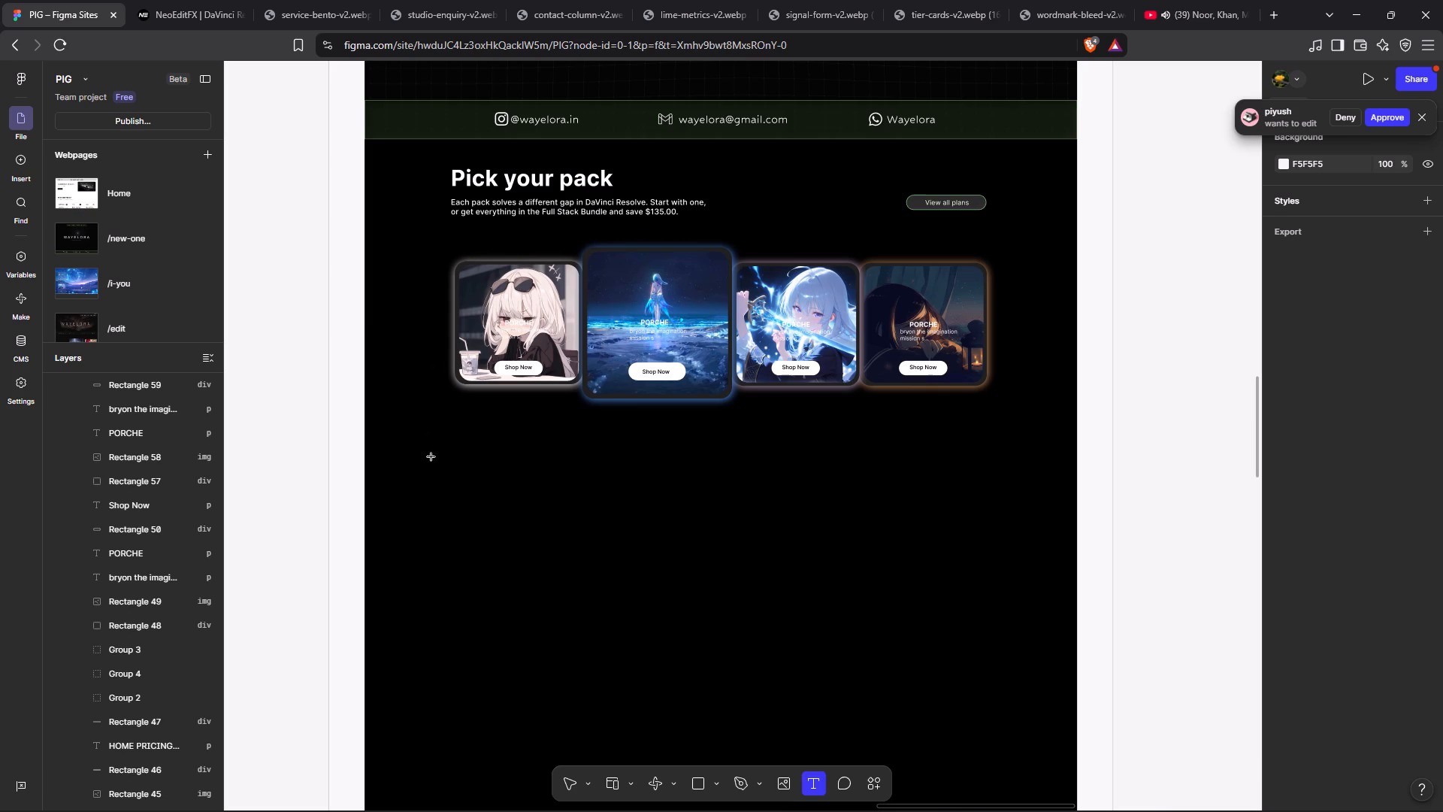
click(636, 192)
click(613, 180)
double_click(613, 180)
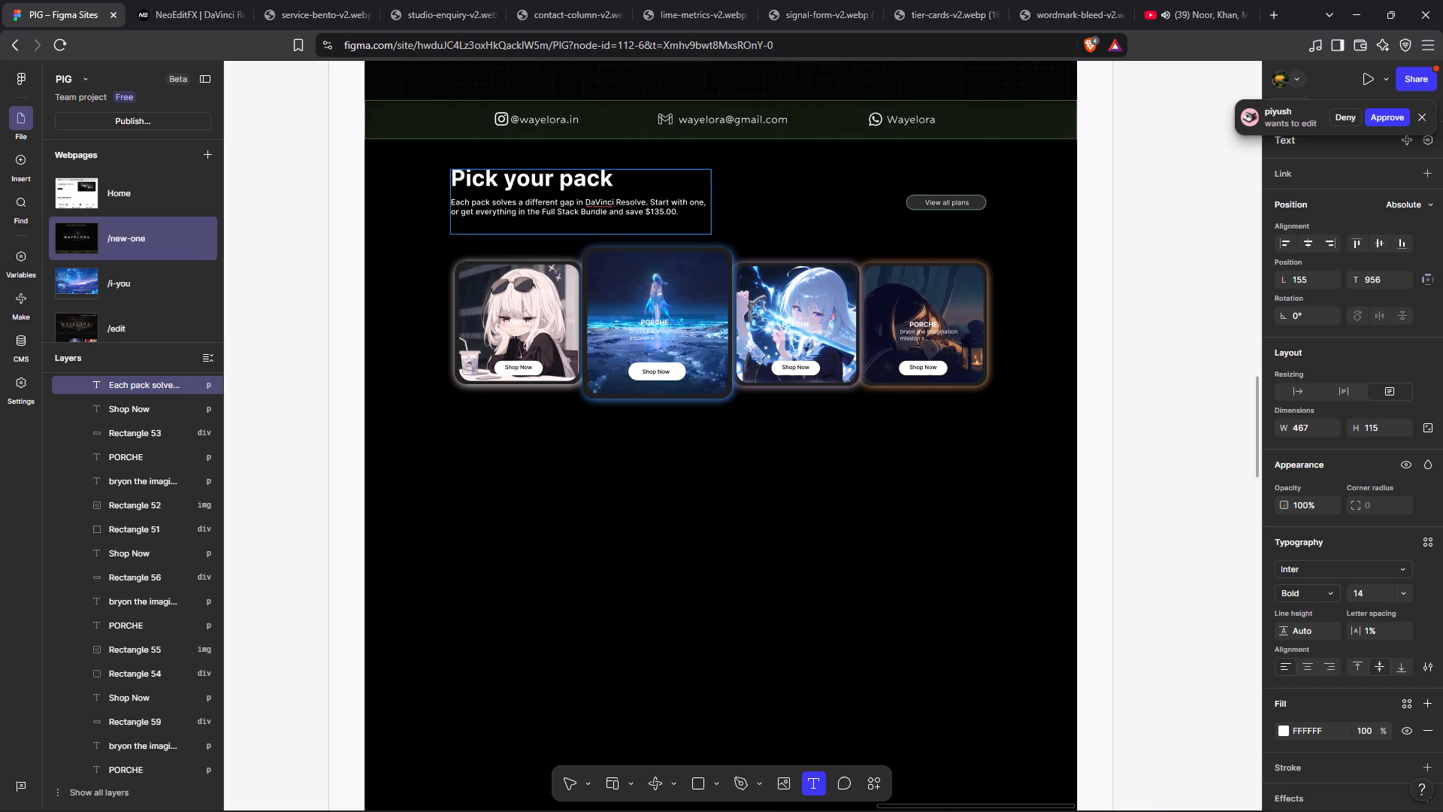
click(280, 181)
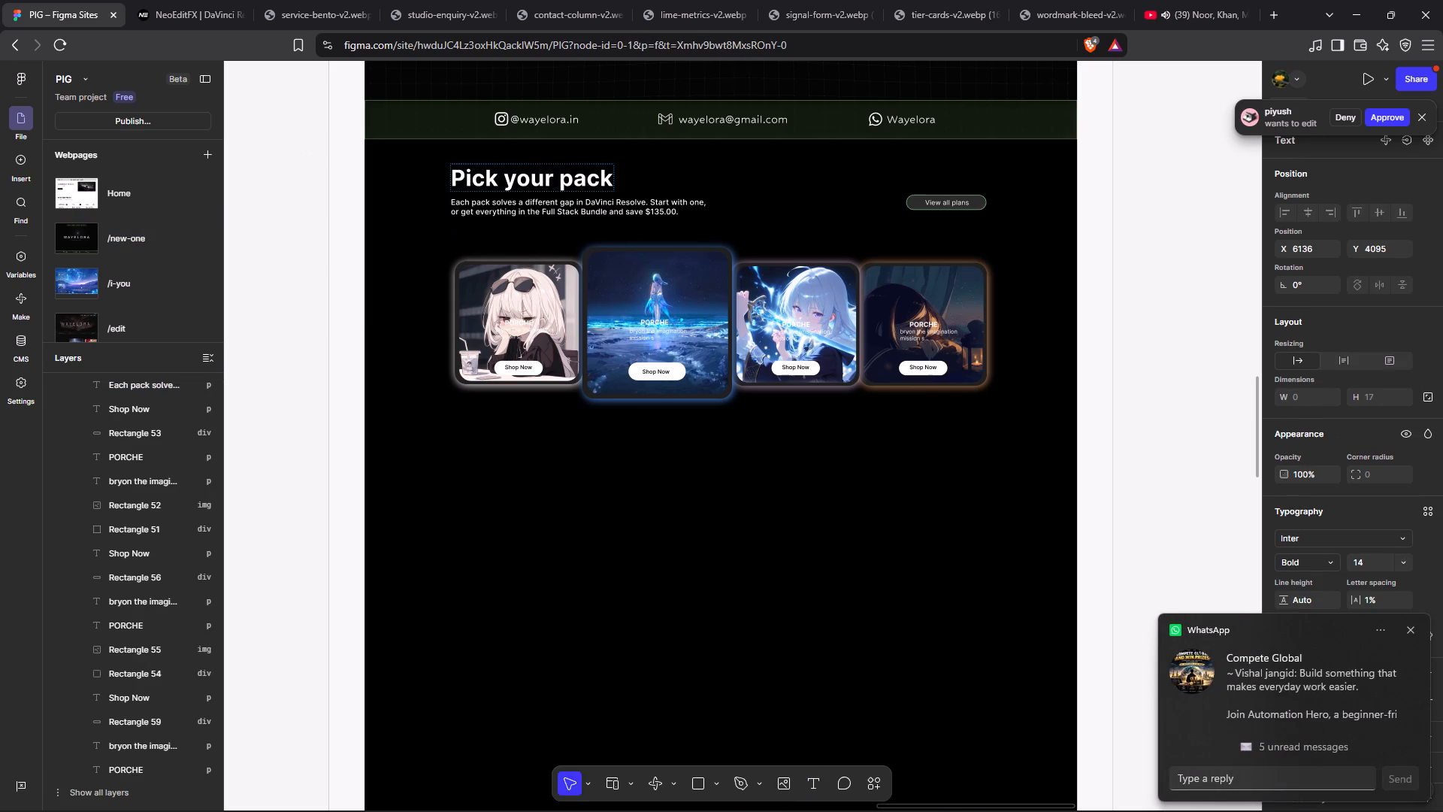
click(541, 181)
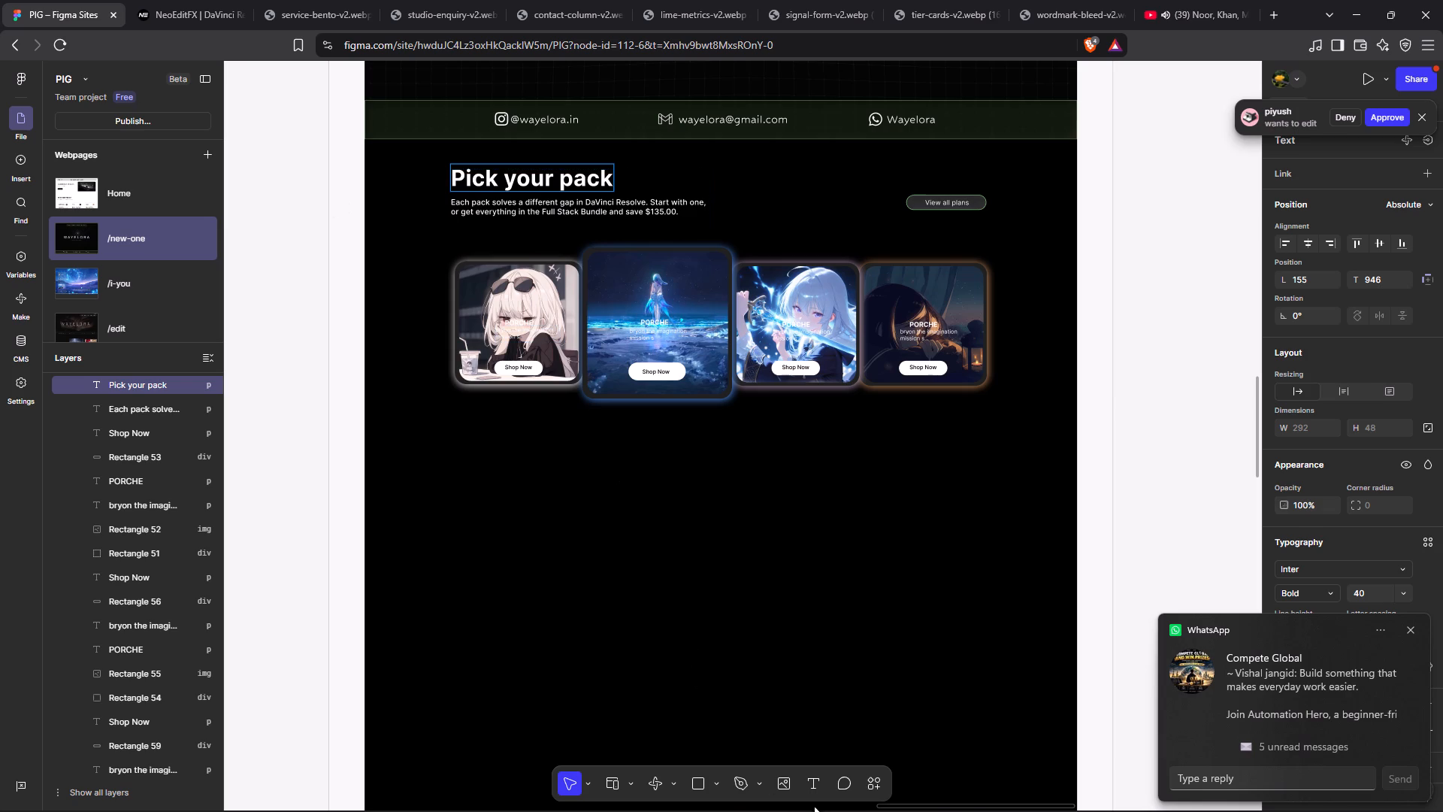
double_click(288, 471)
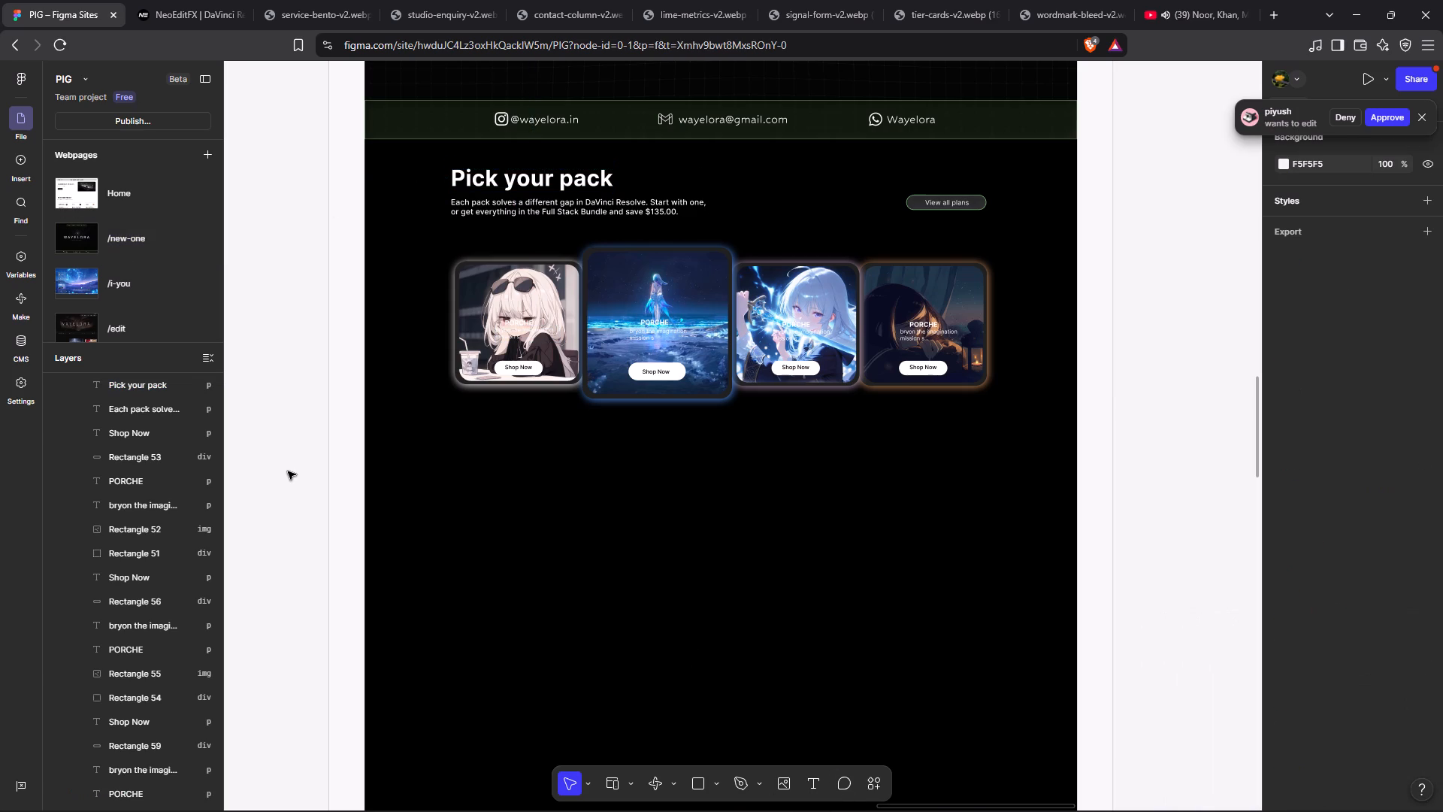
Duplicate the "Pick your pack" heading and place the copy below the pack cards, at about 162 from the left and 1432 from the top.
click(592, 168)
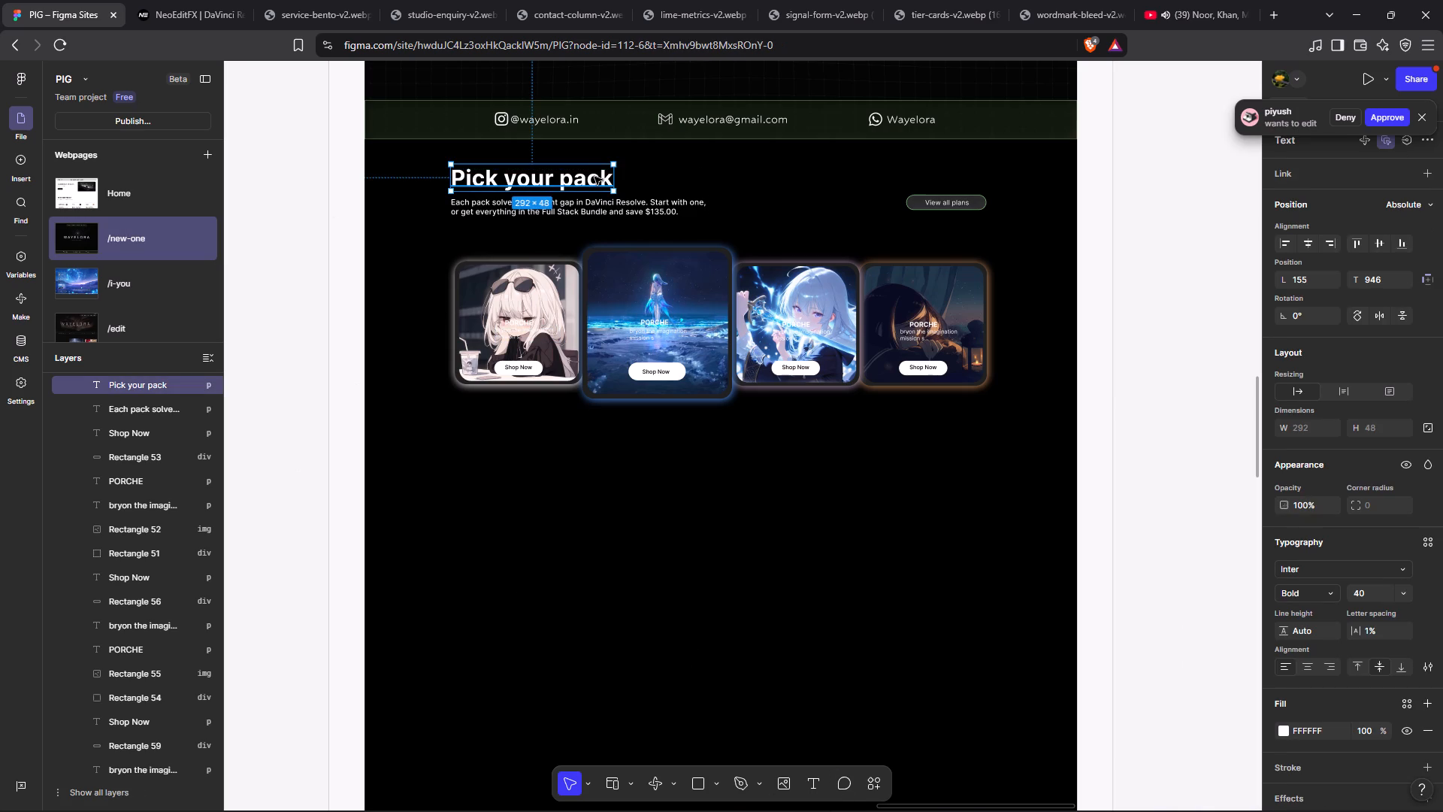
key(ctrl+d)
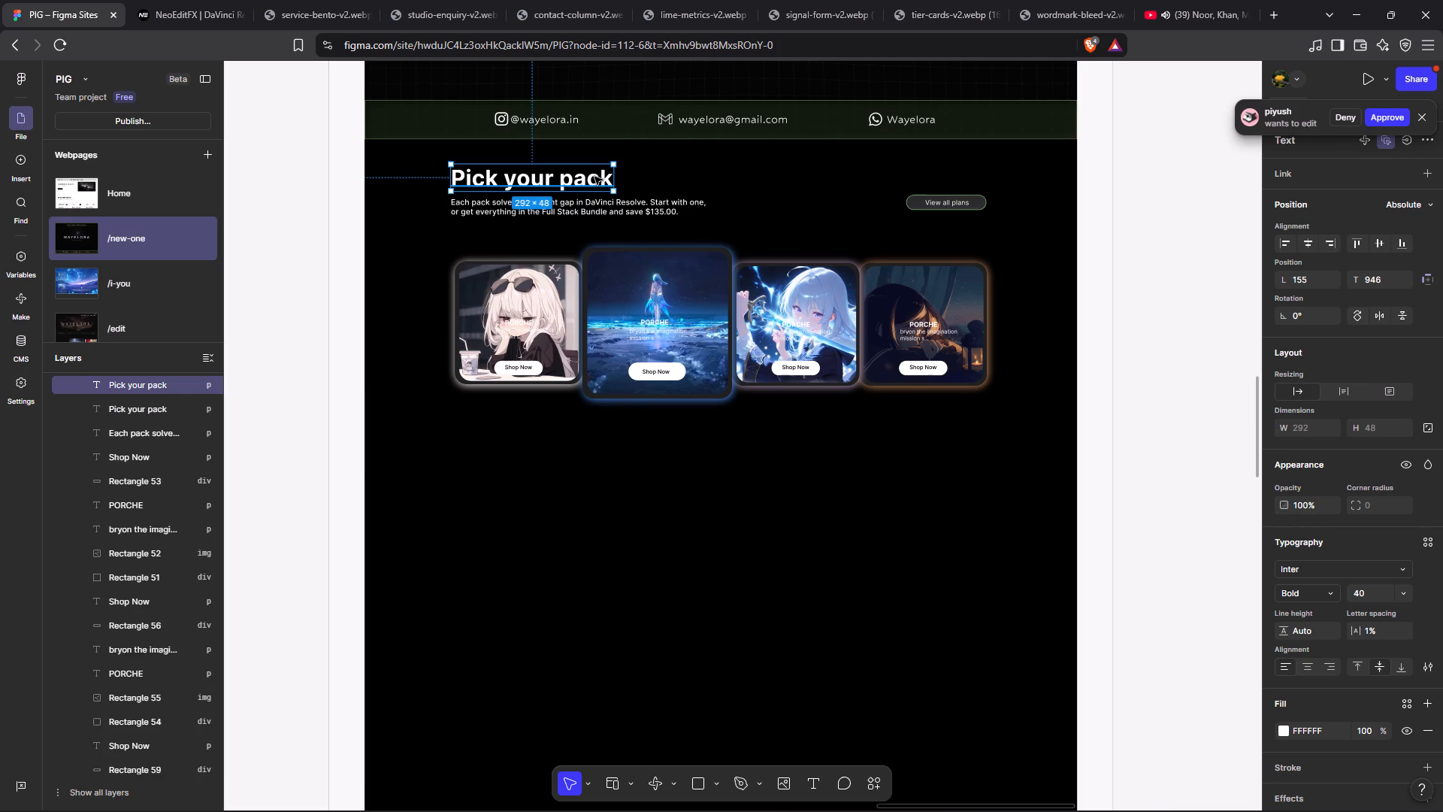
drag(594, 177, 598, 445)
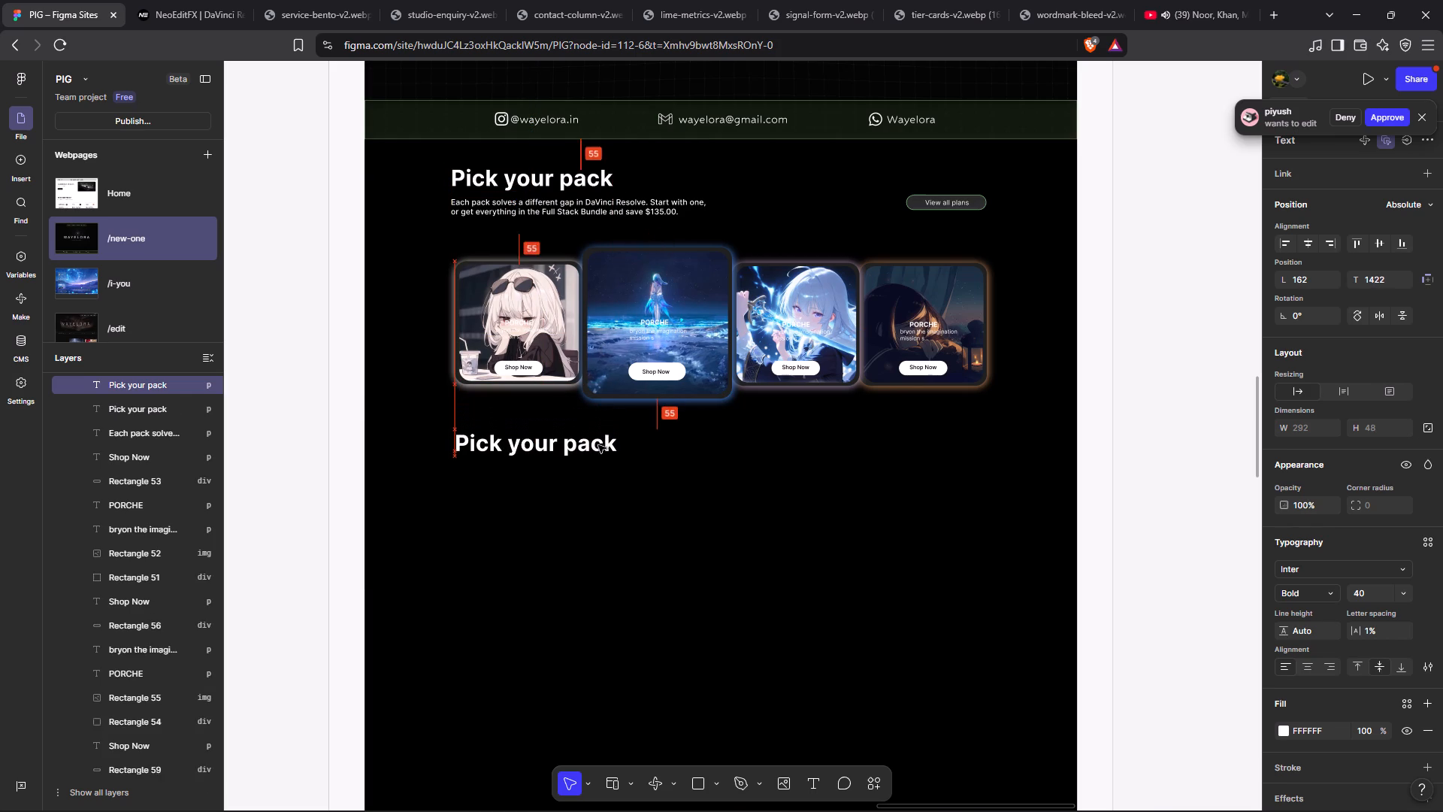
drag(598, 445, 598, 462)
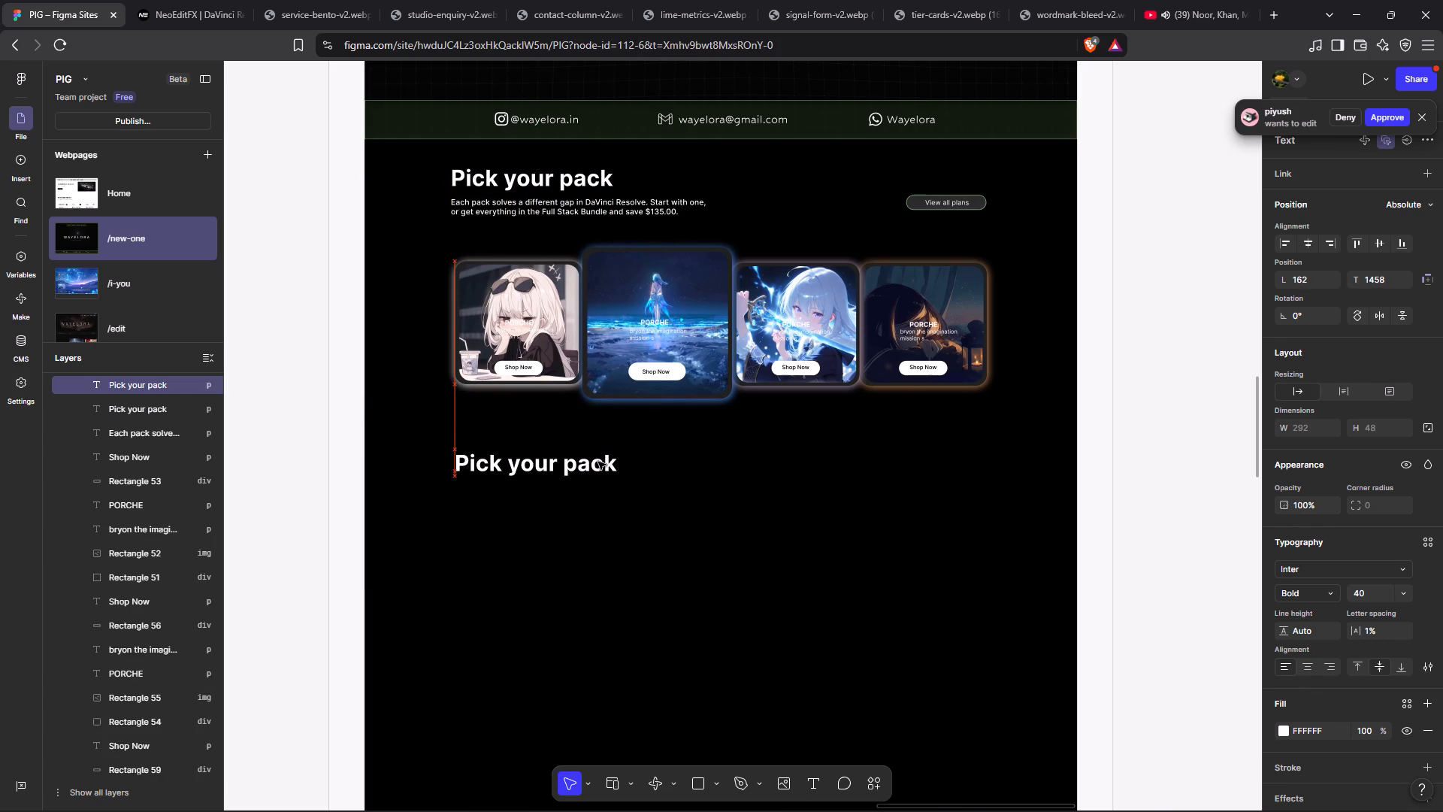
drag(598, 462, 598, 446)
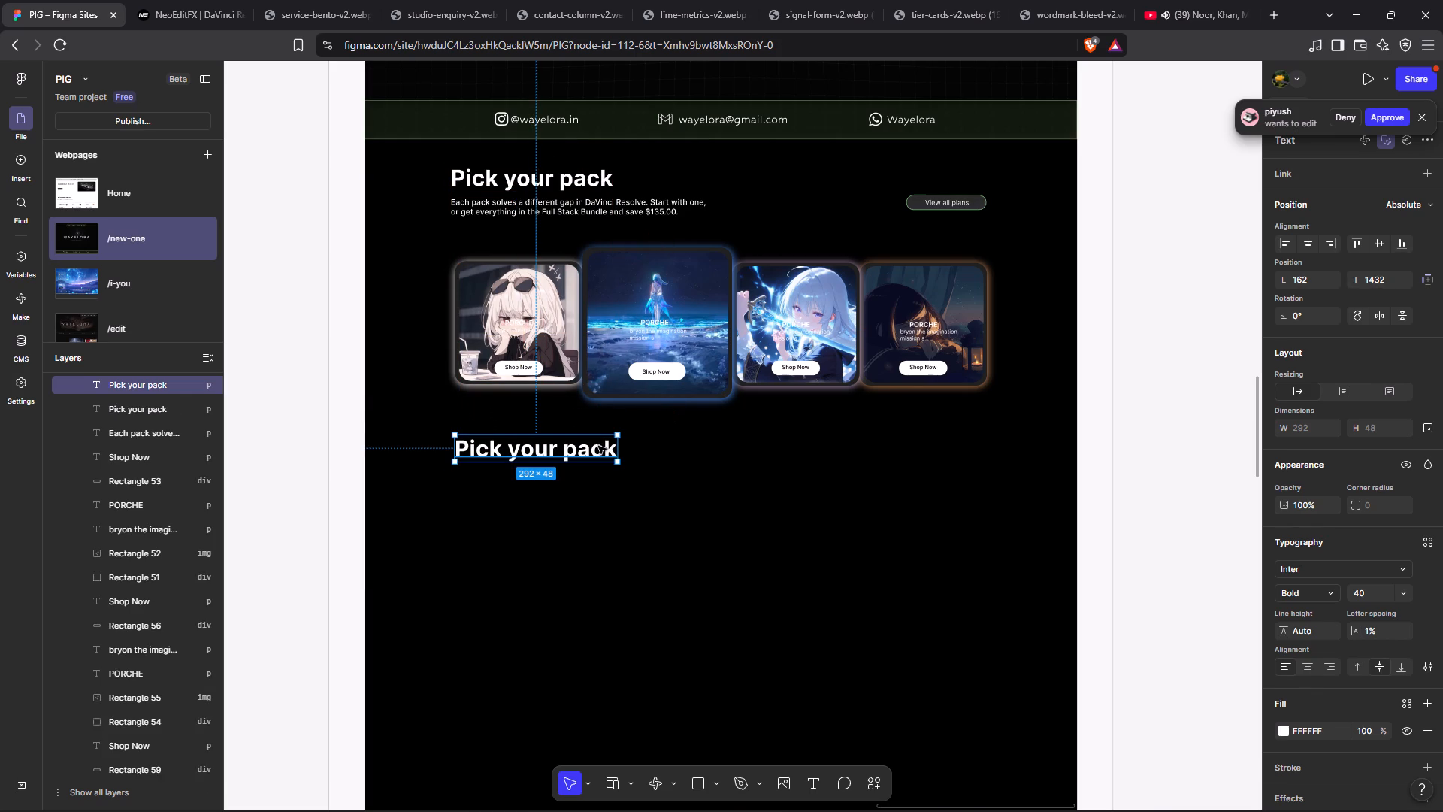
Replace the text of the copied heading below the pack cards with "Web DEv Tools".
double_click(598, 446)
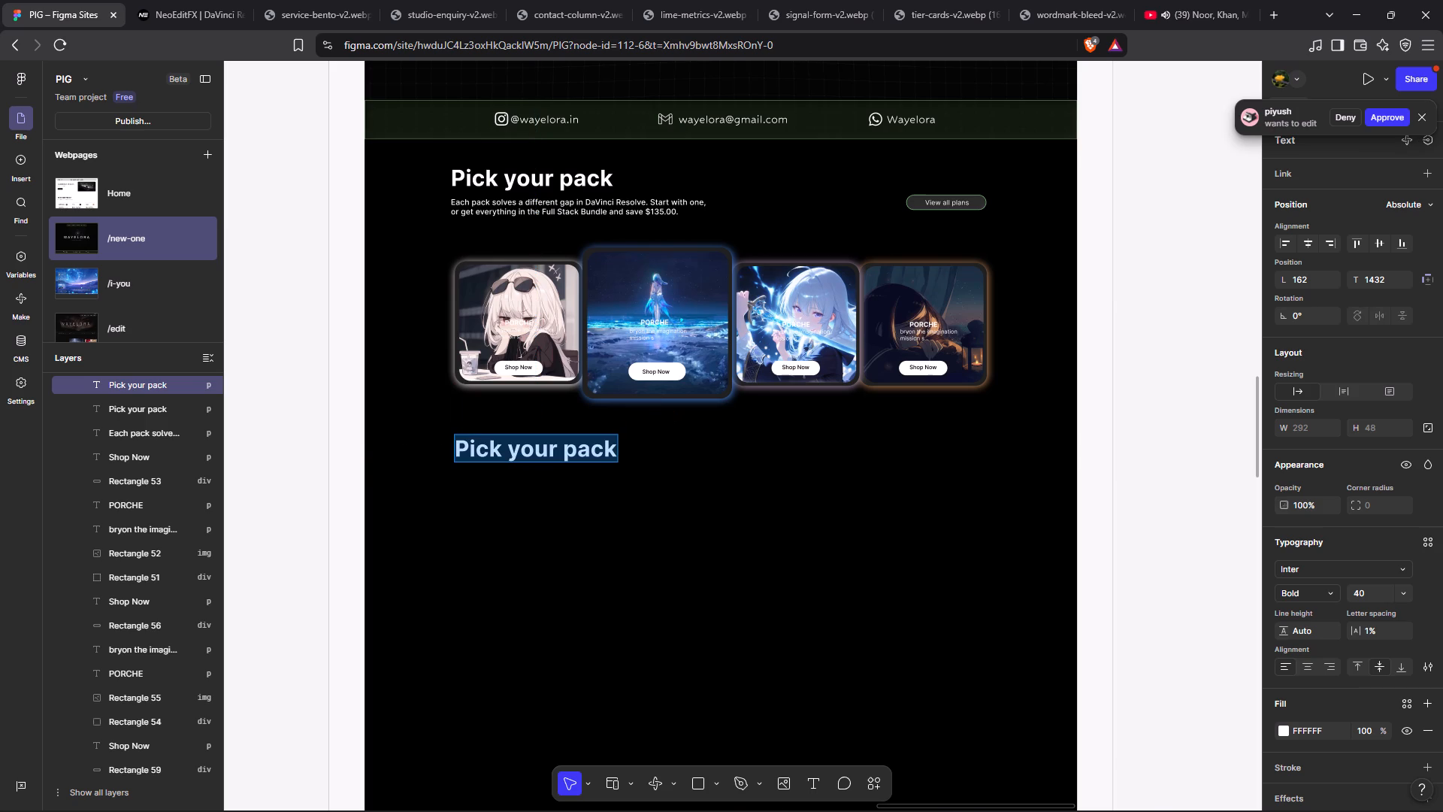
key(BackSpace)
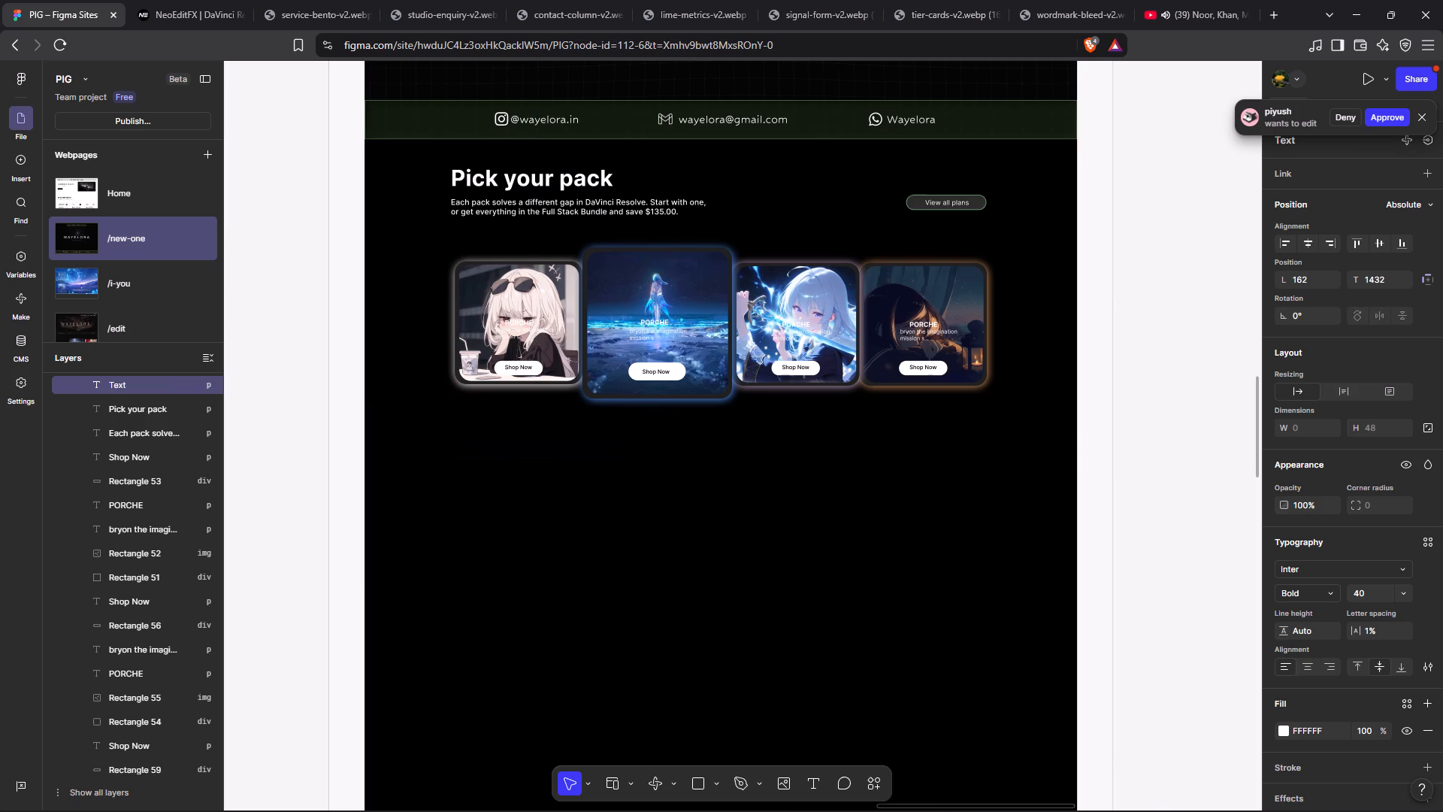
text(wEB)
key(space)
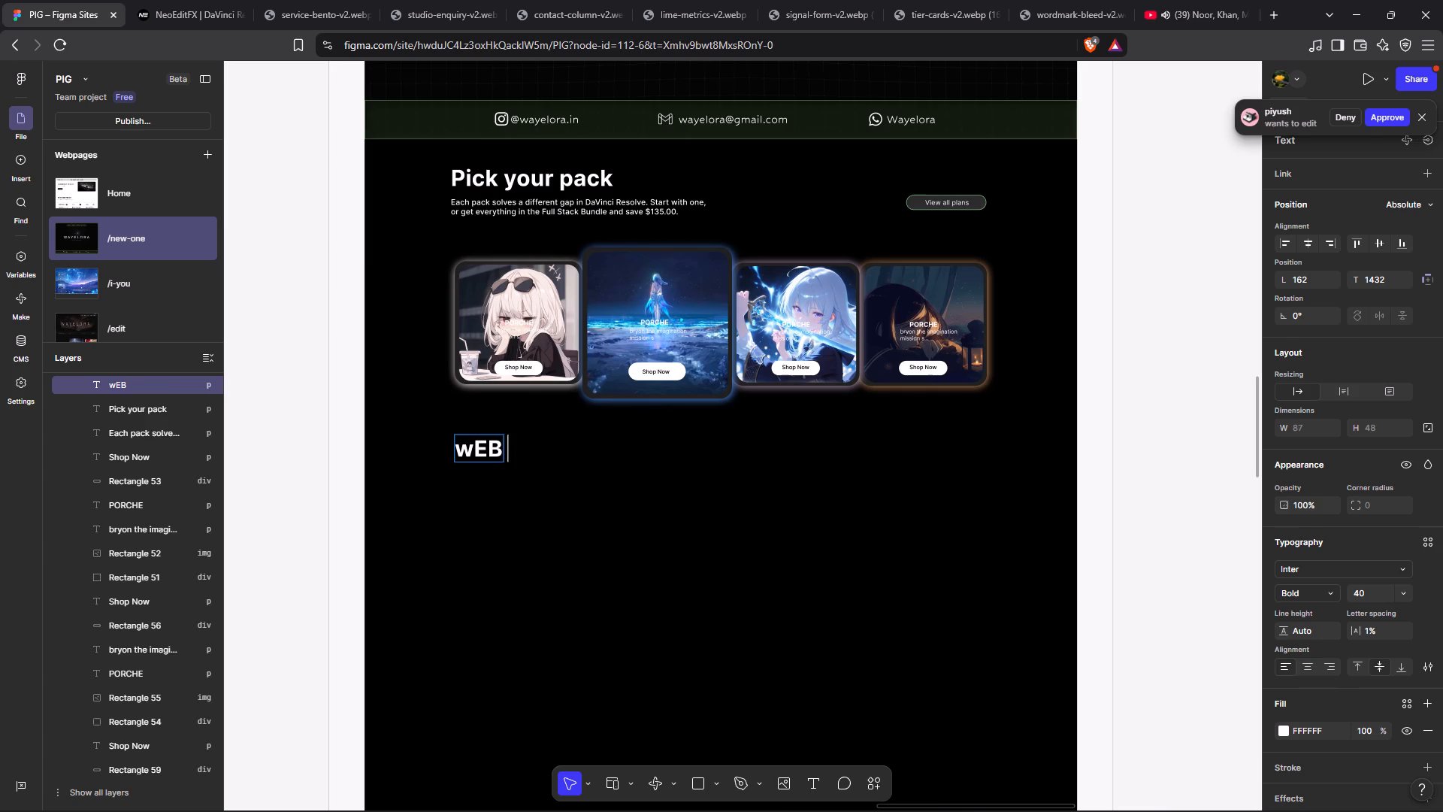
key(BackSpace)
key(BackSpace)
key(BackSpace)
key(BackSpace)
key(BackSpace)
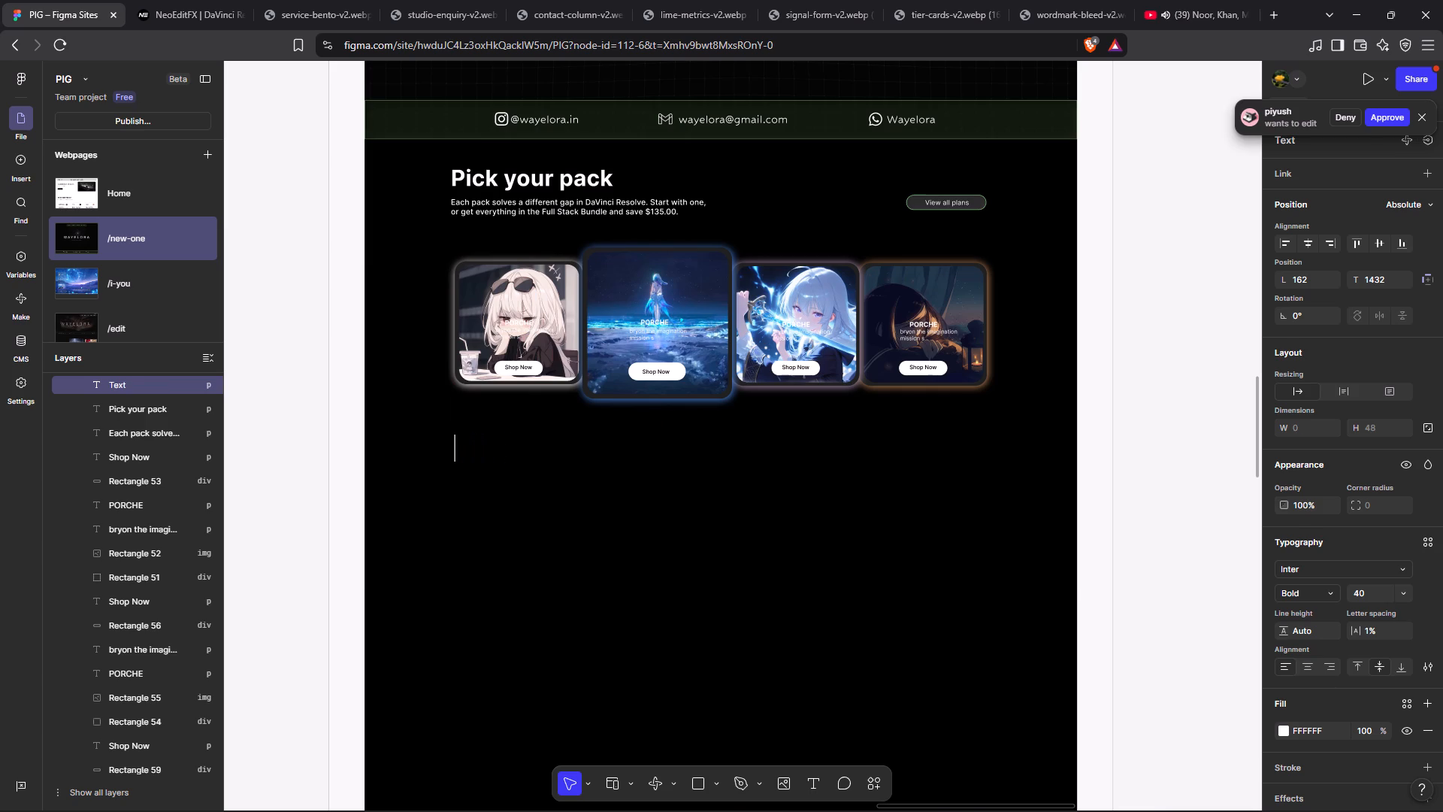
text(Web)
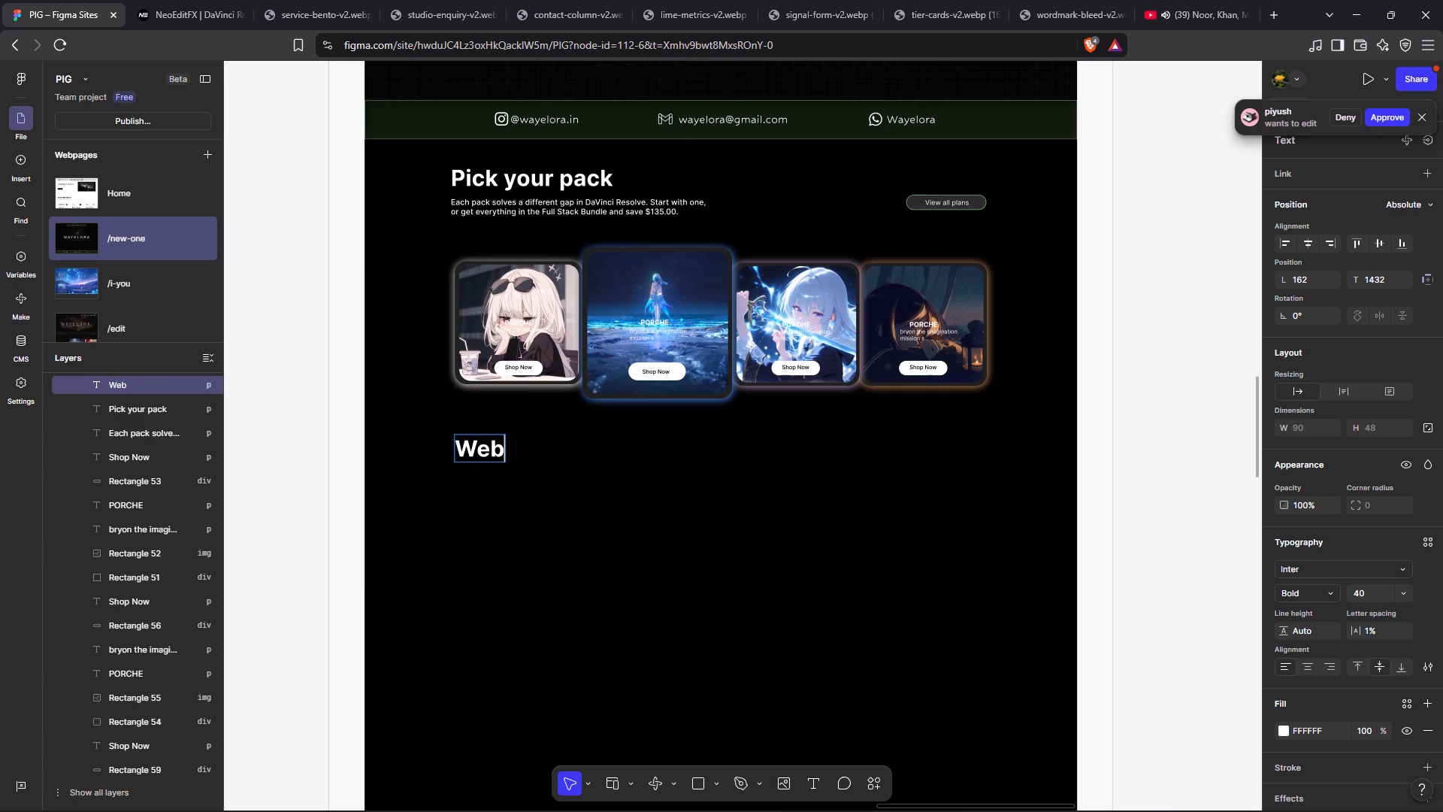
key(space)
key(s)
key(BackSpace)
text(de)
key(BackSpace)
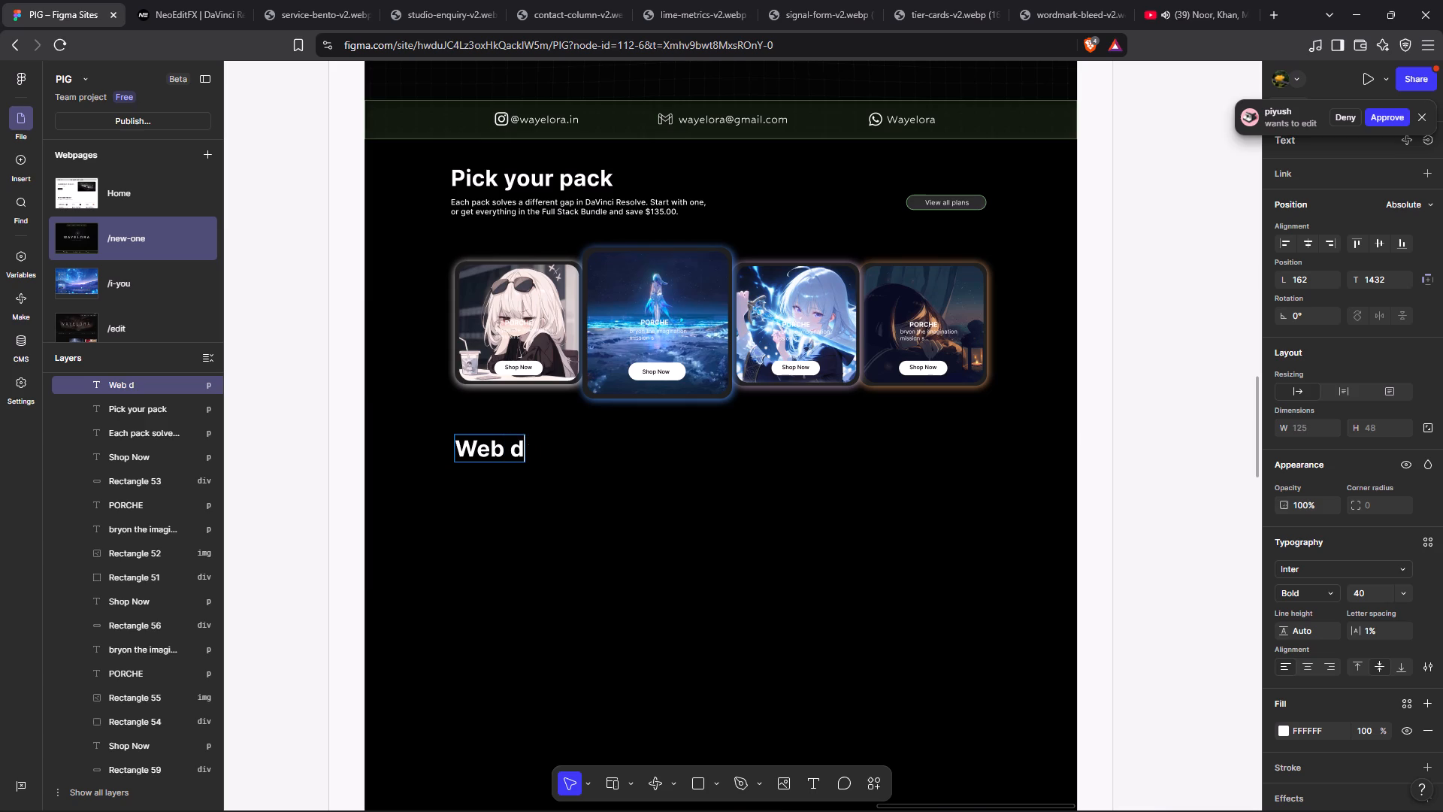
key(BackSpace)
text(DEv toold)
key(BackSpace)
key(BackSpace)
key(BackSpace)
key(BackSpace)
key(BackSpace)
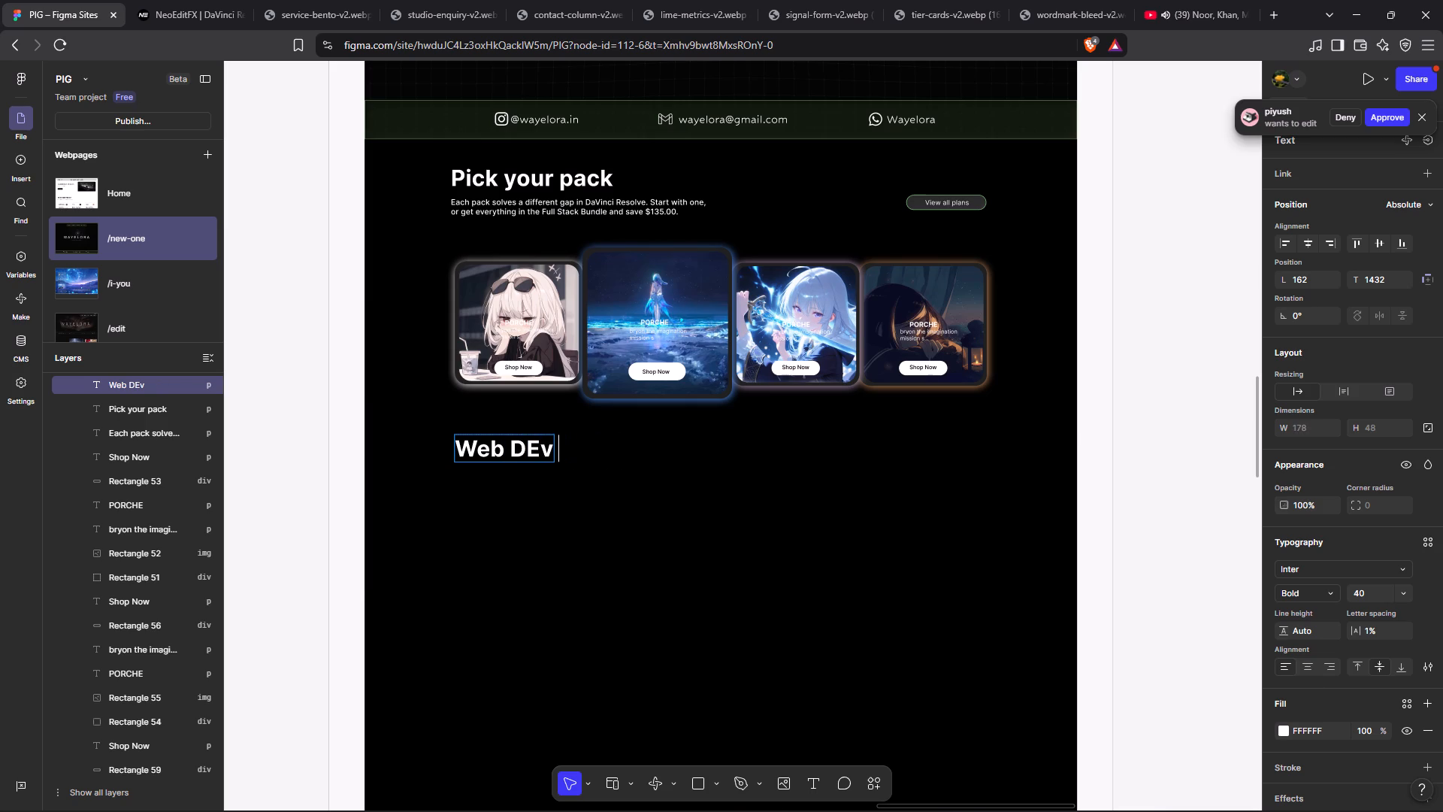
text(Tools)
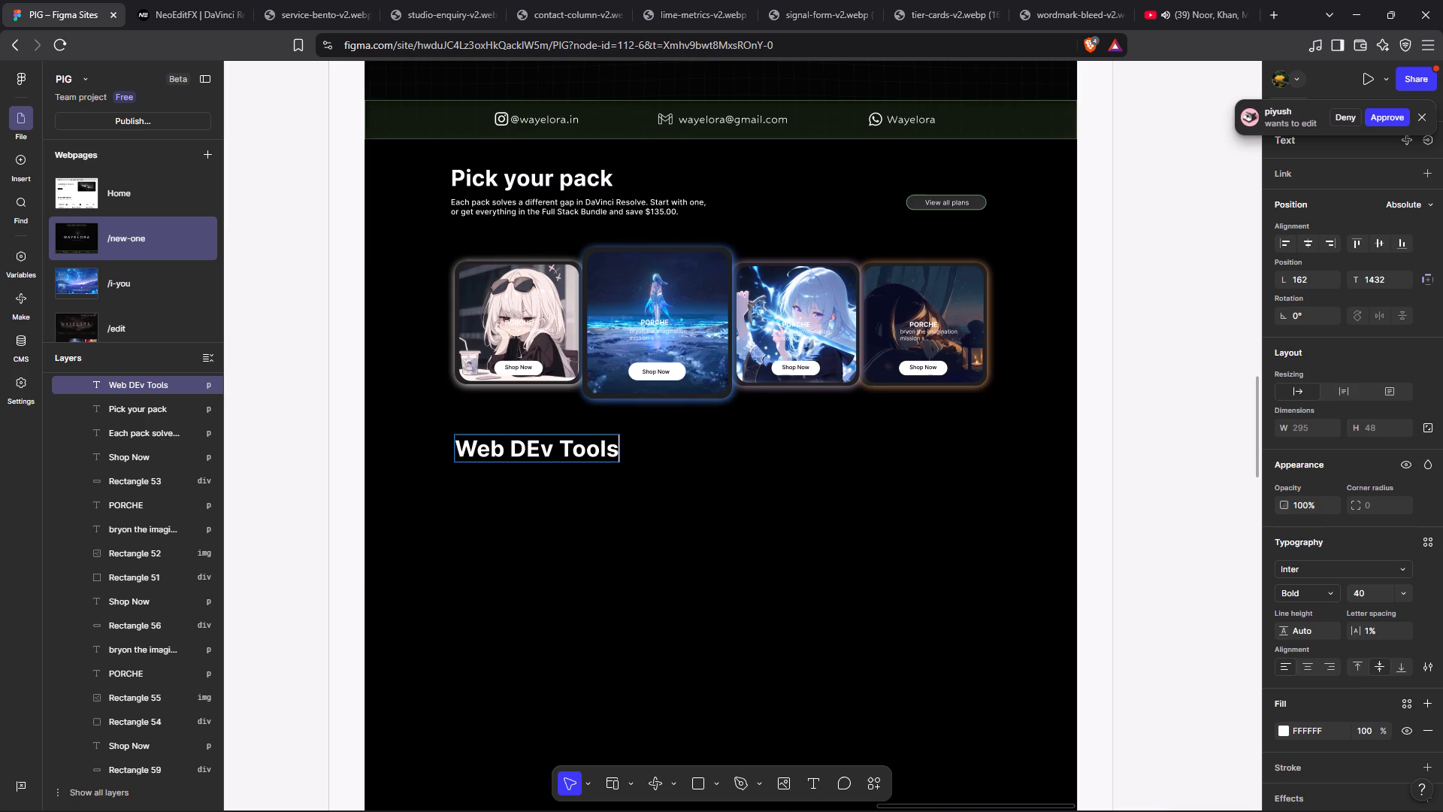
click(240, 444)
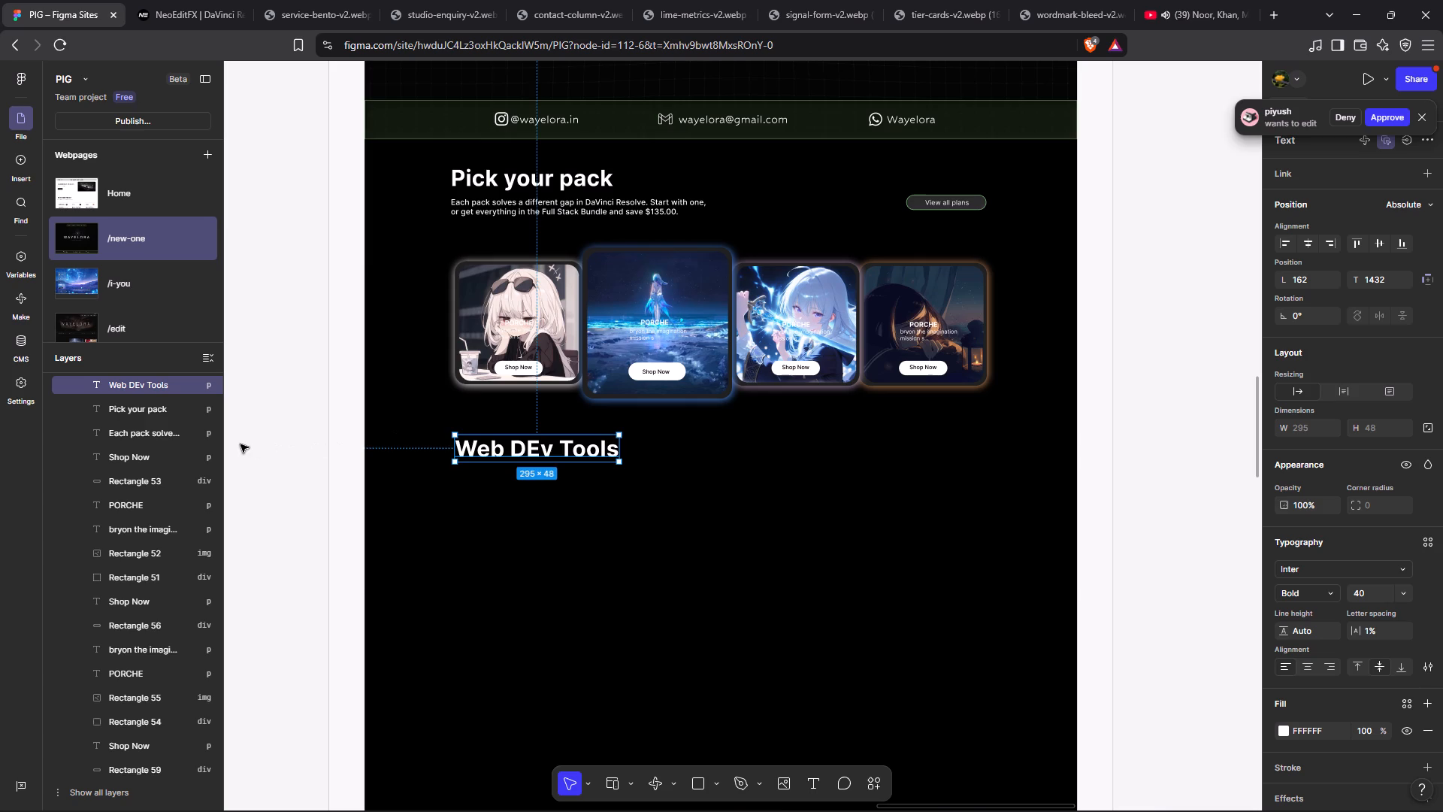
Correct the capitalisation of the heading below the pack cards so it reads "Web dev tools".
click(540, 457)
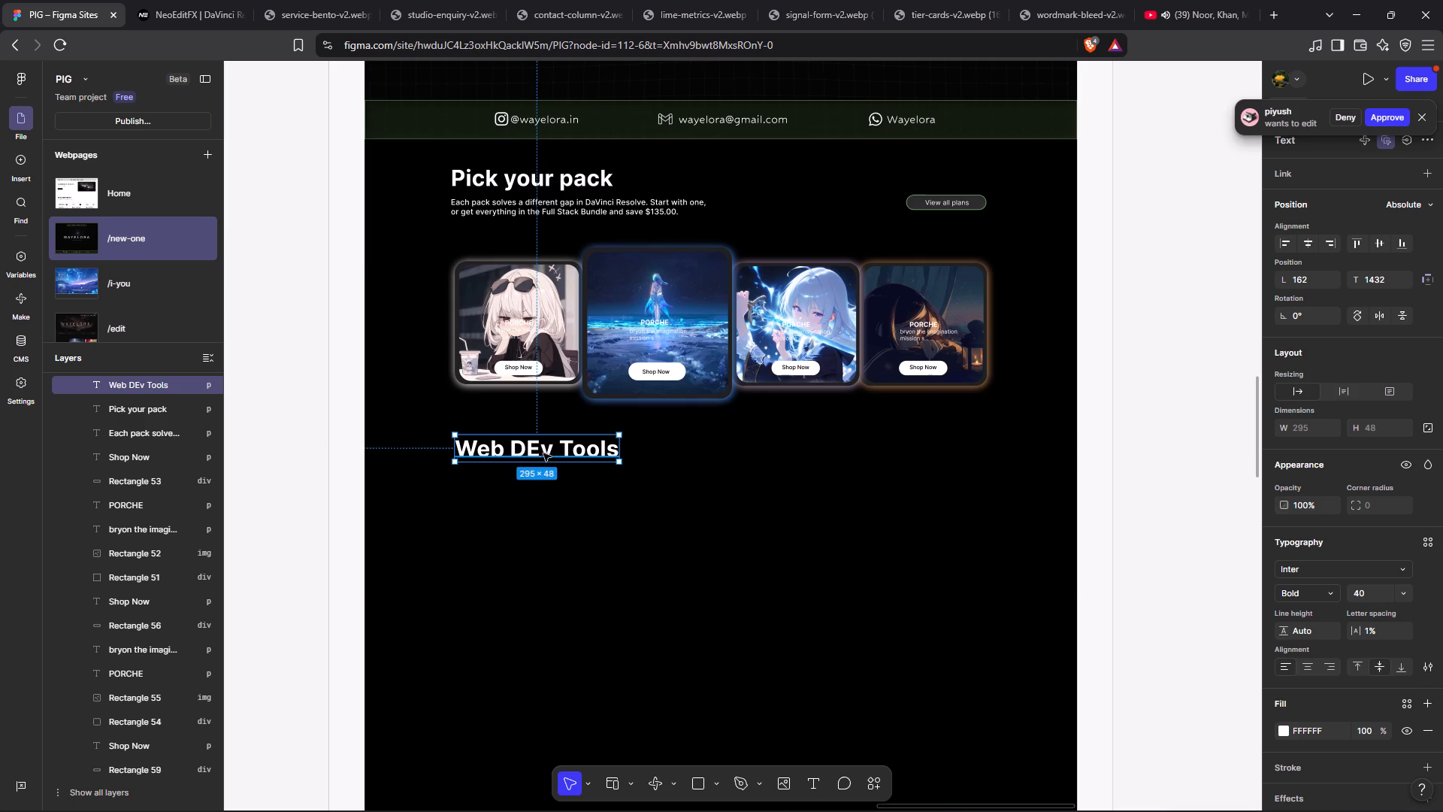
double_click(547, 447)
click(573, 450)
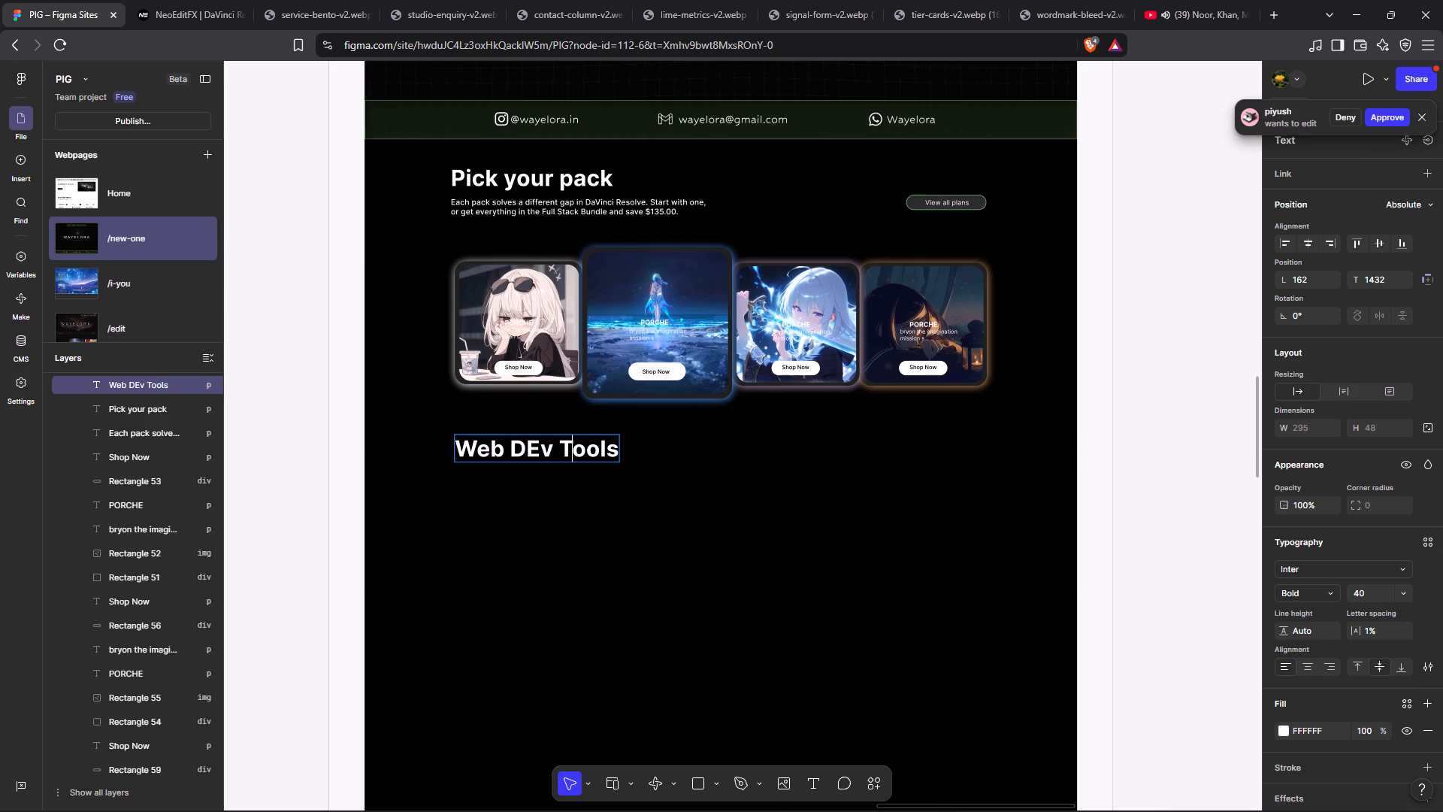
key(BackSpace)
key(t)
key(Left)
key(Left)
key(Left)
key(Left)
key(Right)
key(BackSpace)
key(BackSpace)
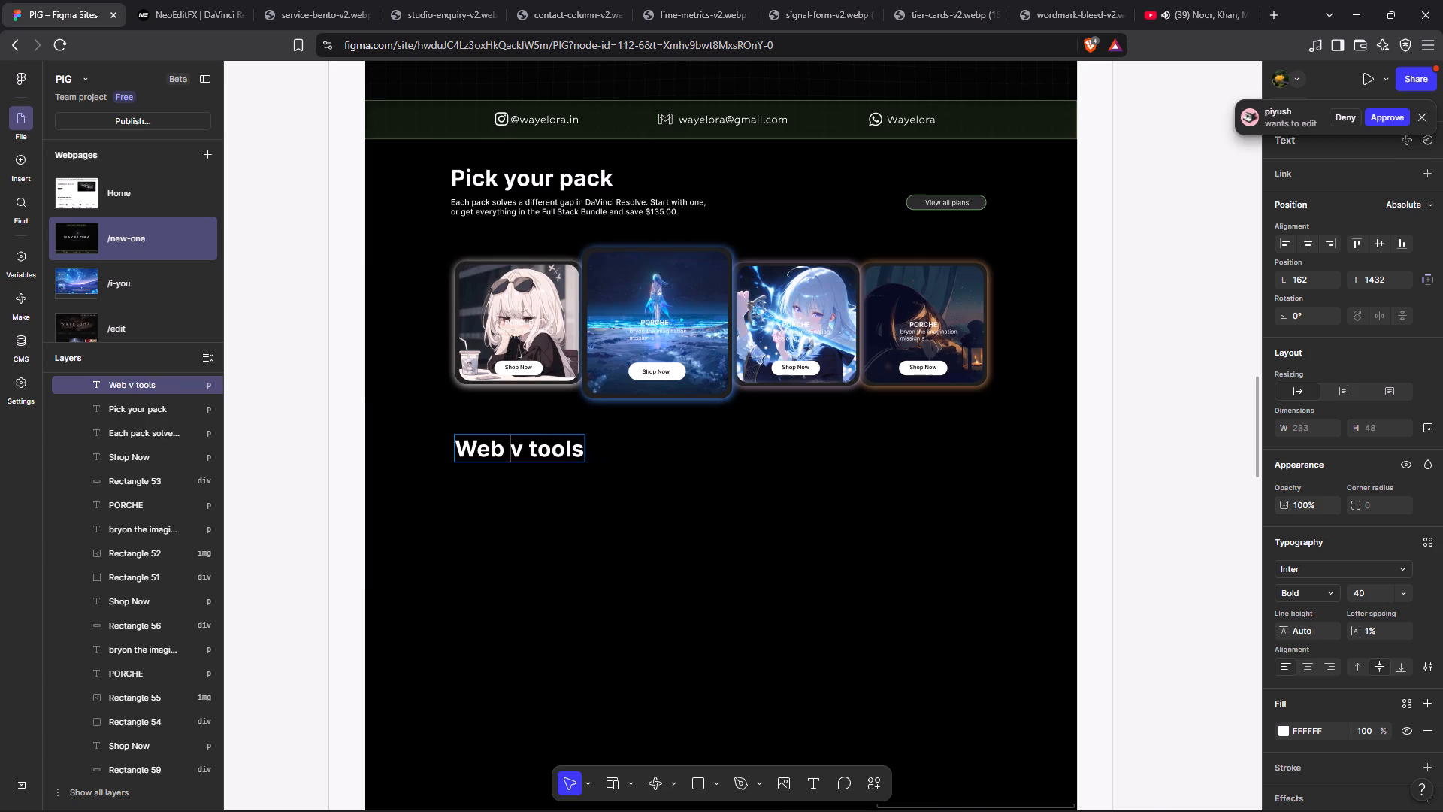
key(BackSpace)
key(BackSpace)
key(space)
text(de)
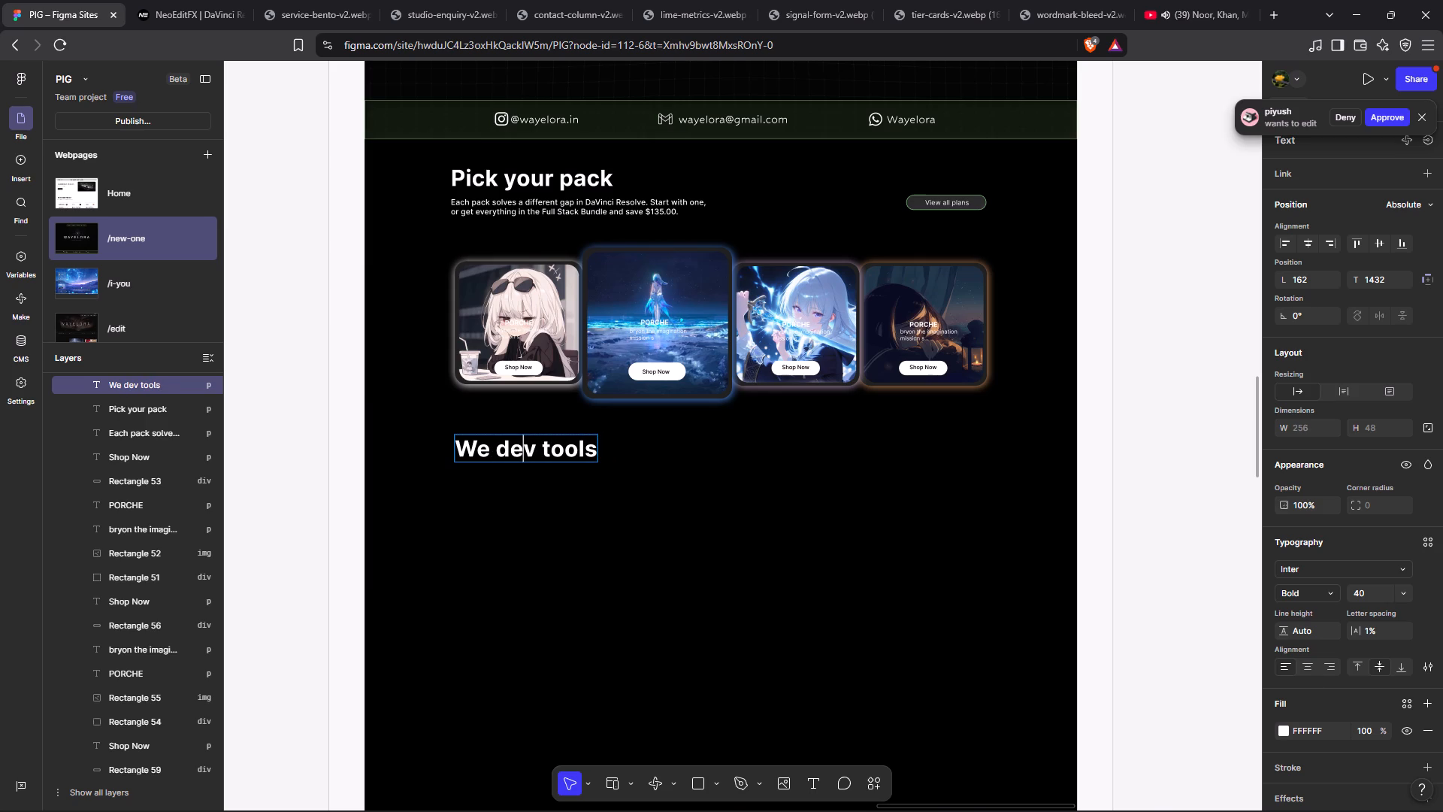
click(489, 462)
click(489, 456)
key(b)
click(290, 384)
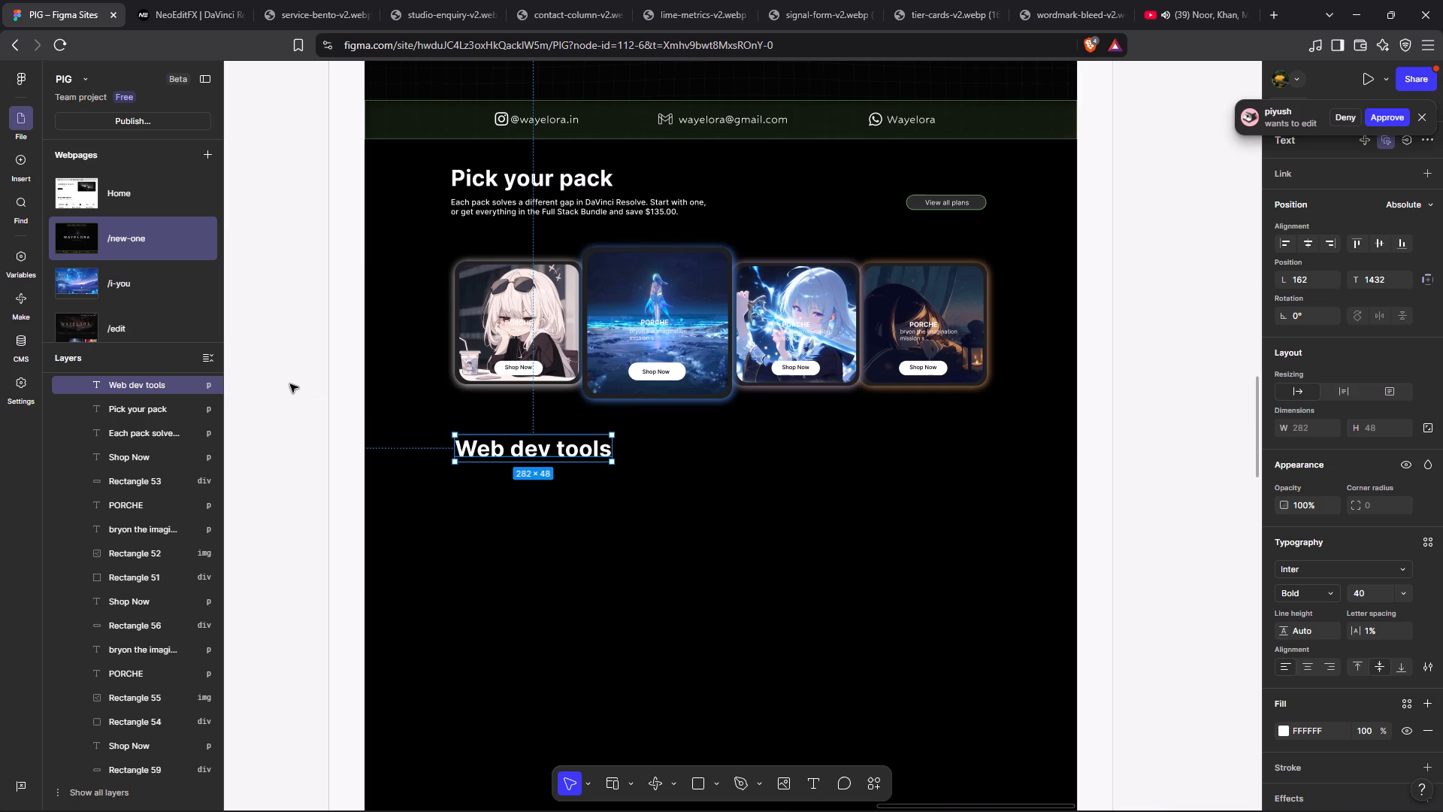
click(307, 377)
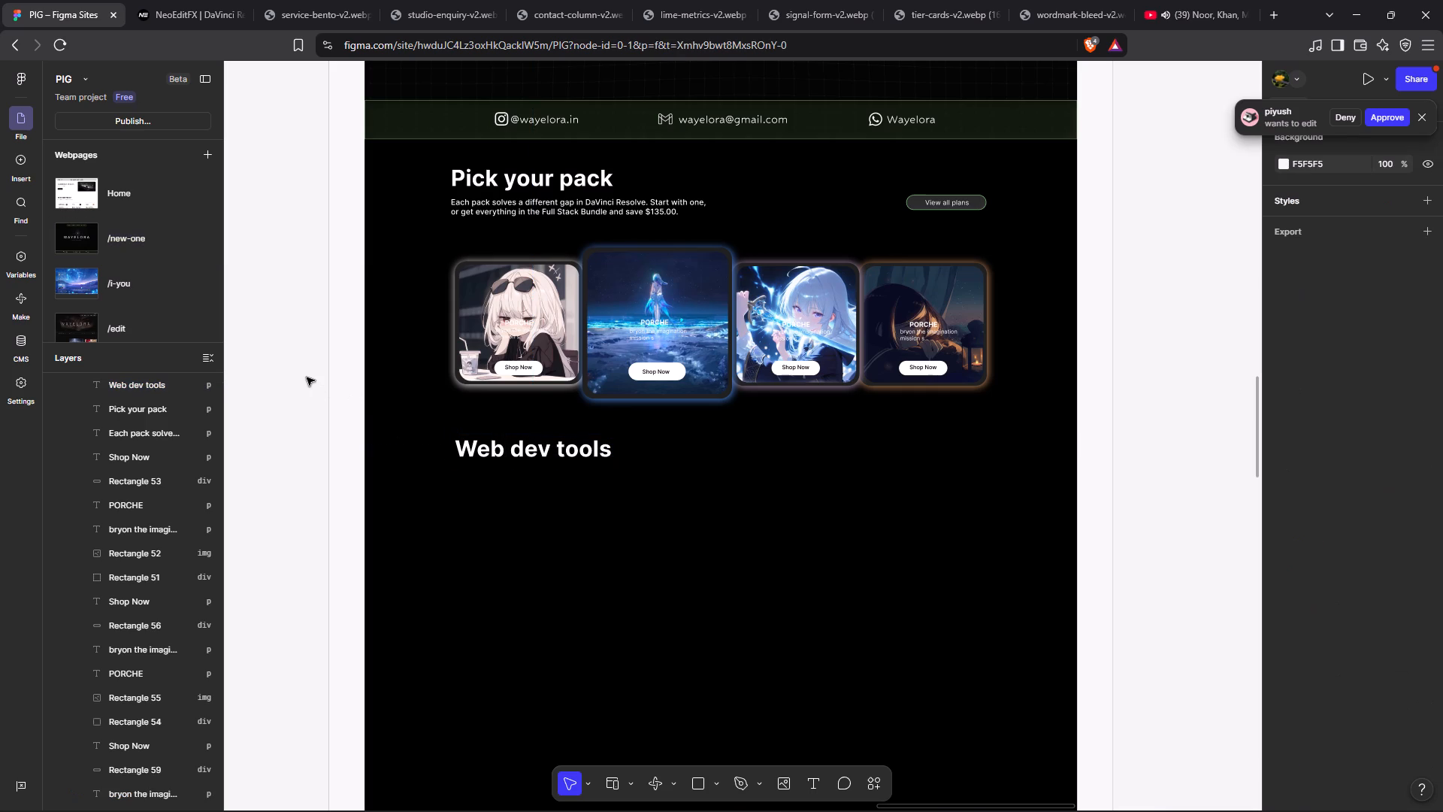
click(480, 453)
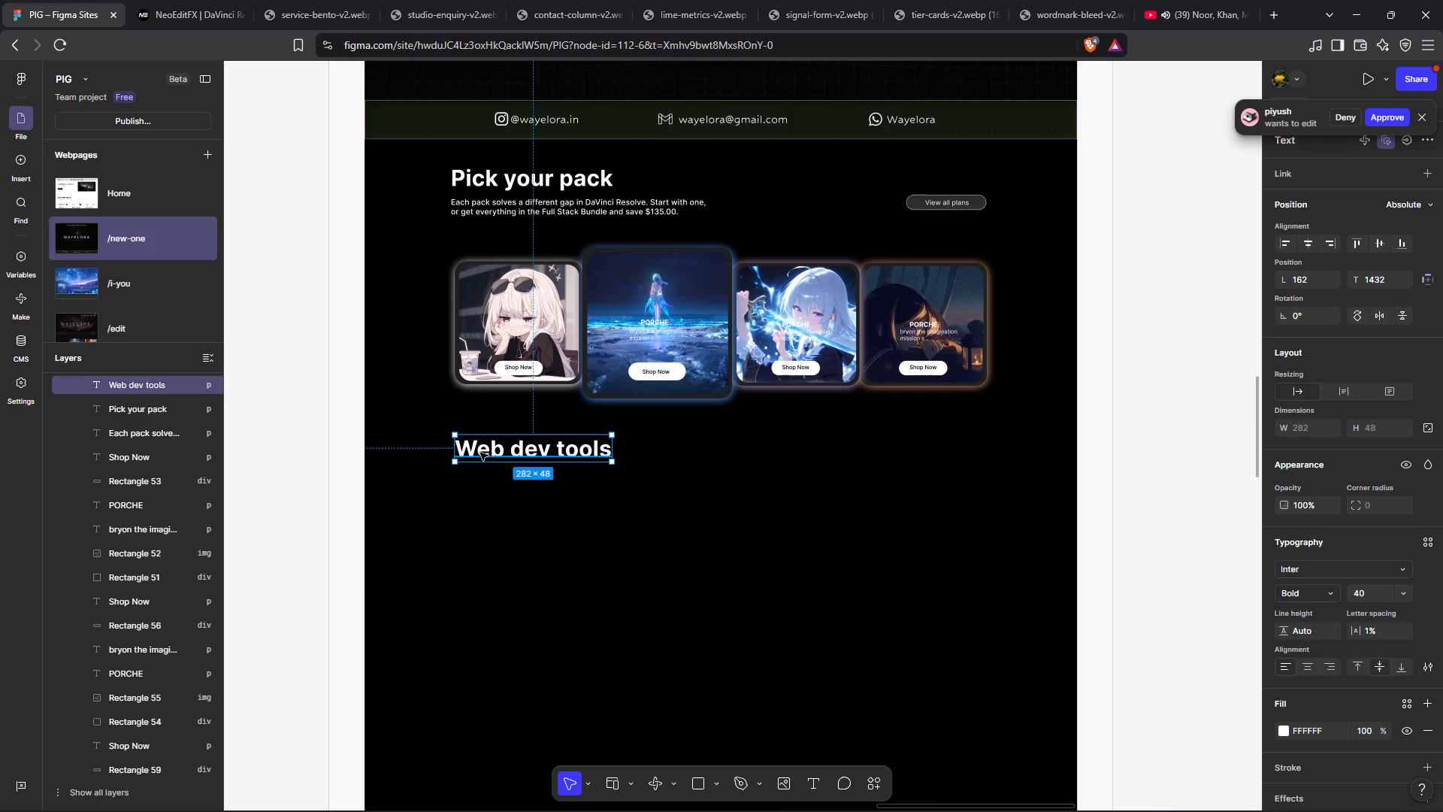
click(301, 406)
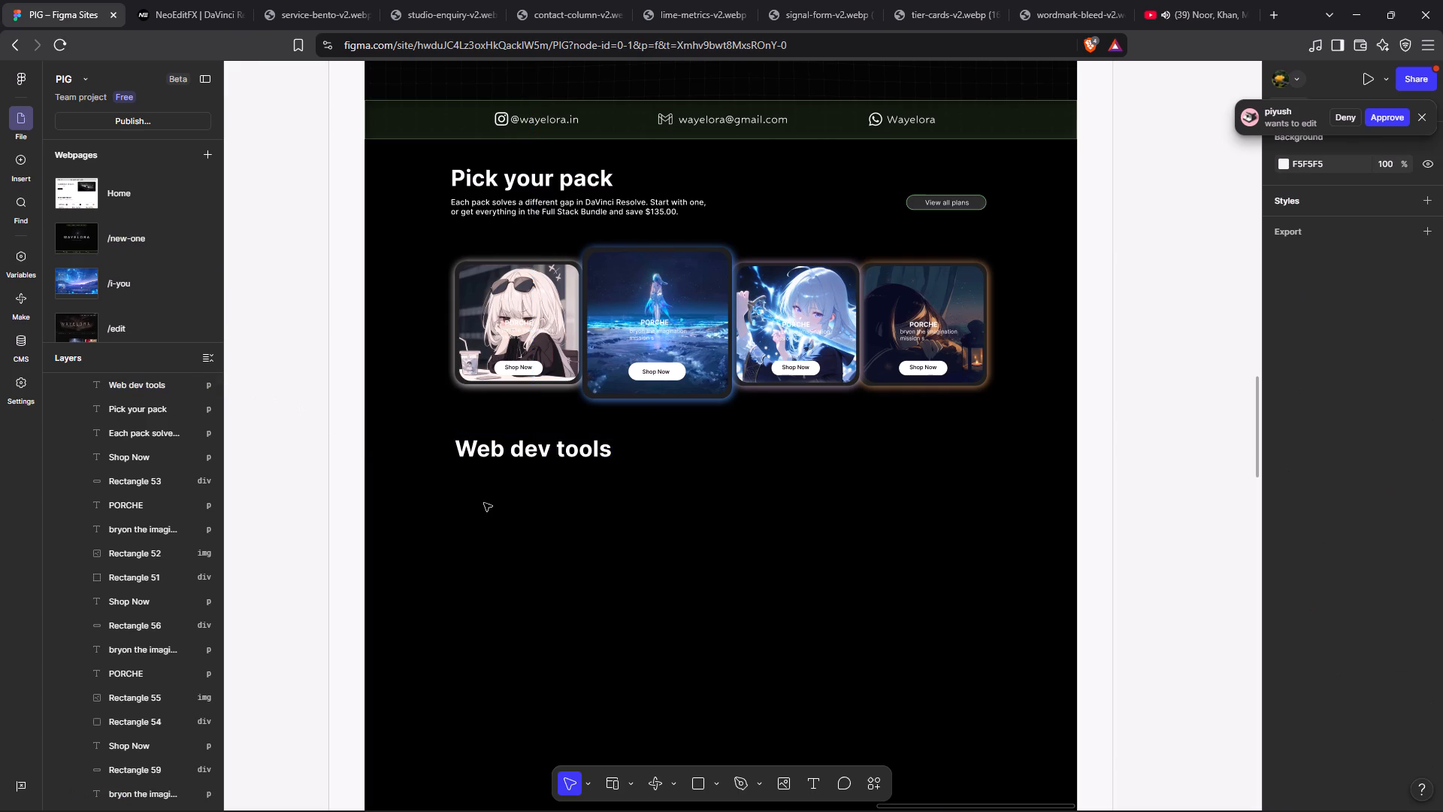
Replace the text of the heading below the pack cards with "UI\UX".
scroll(484, 503, right, 1)
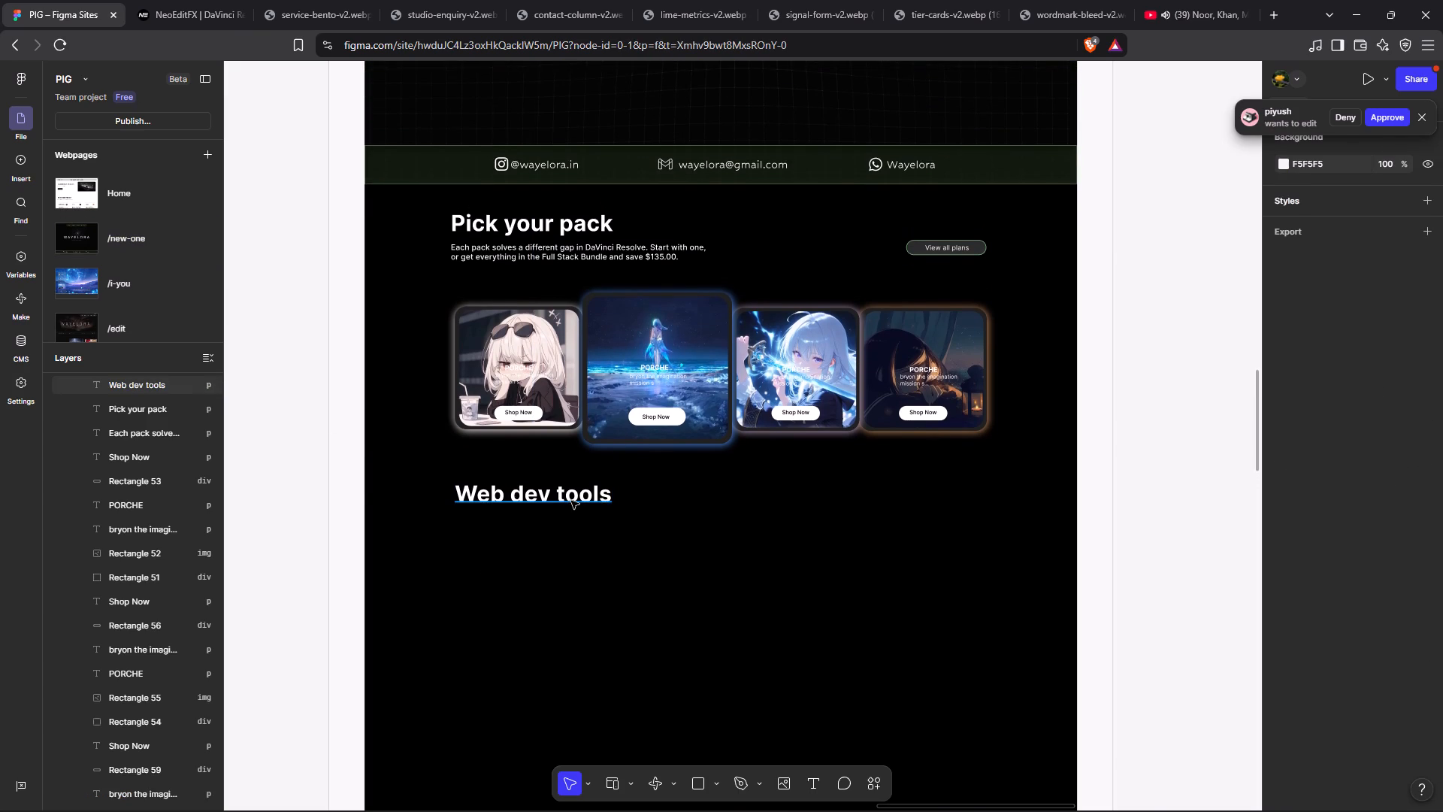
click(571, 501)
double_click(591, 493)
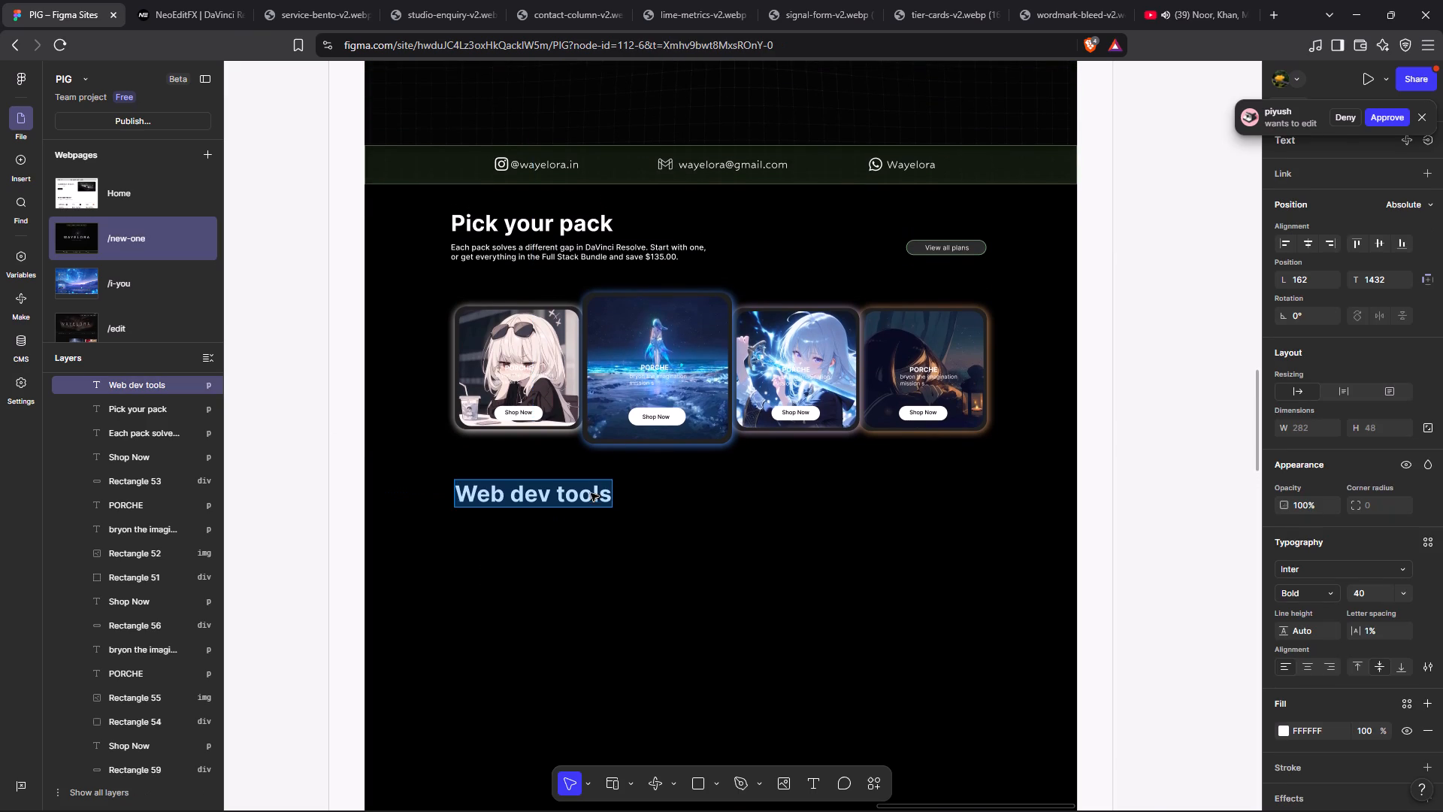
click(607, 495)
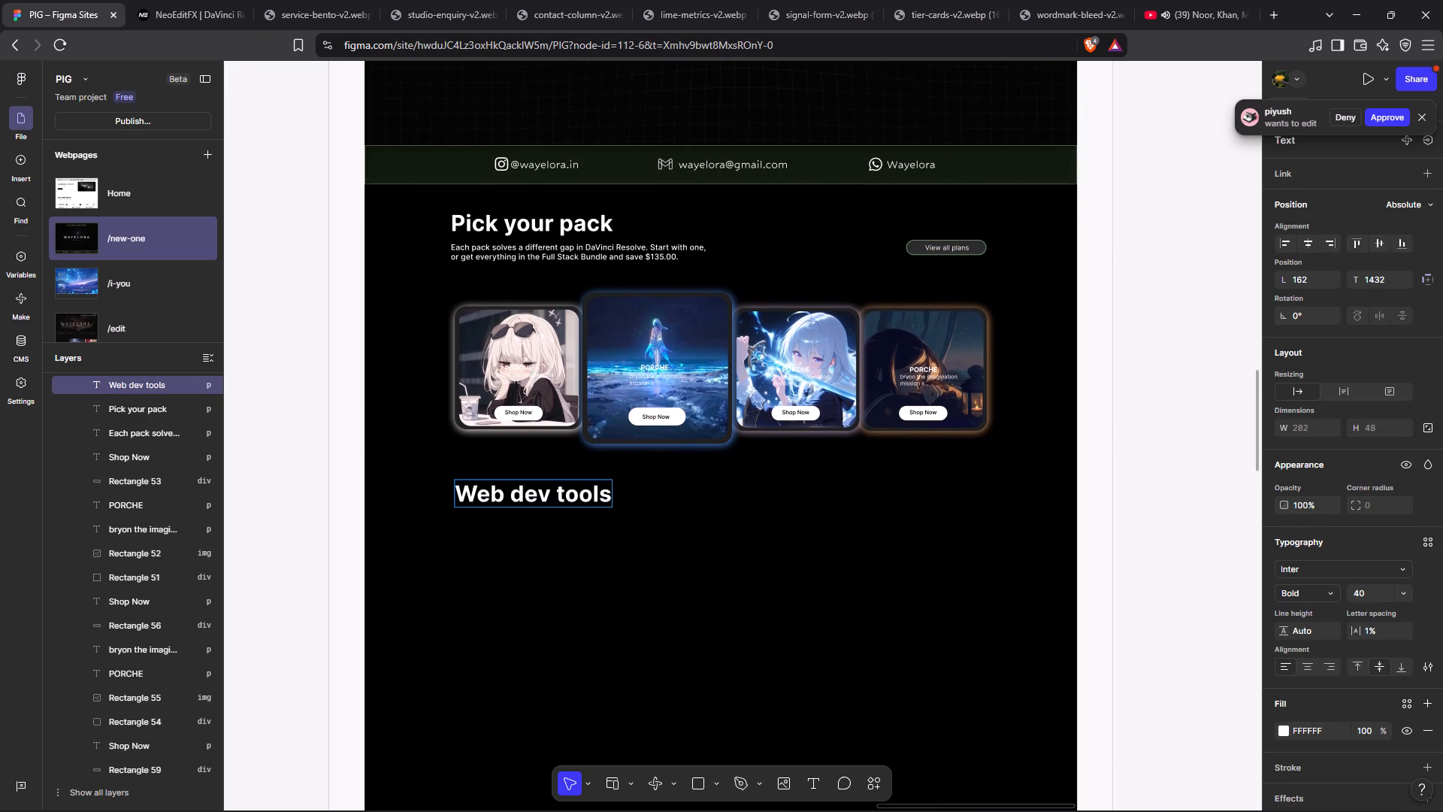
key(ctrl+BackSpace)
key(ctrl+BackSpace)
key(ctrl+BackSpace)
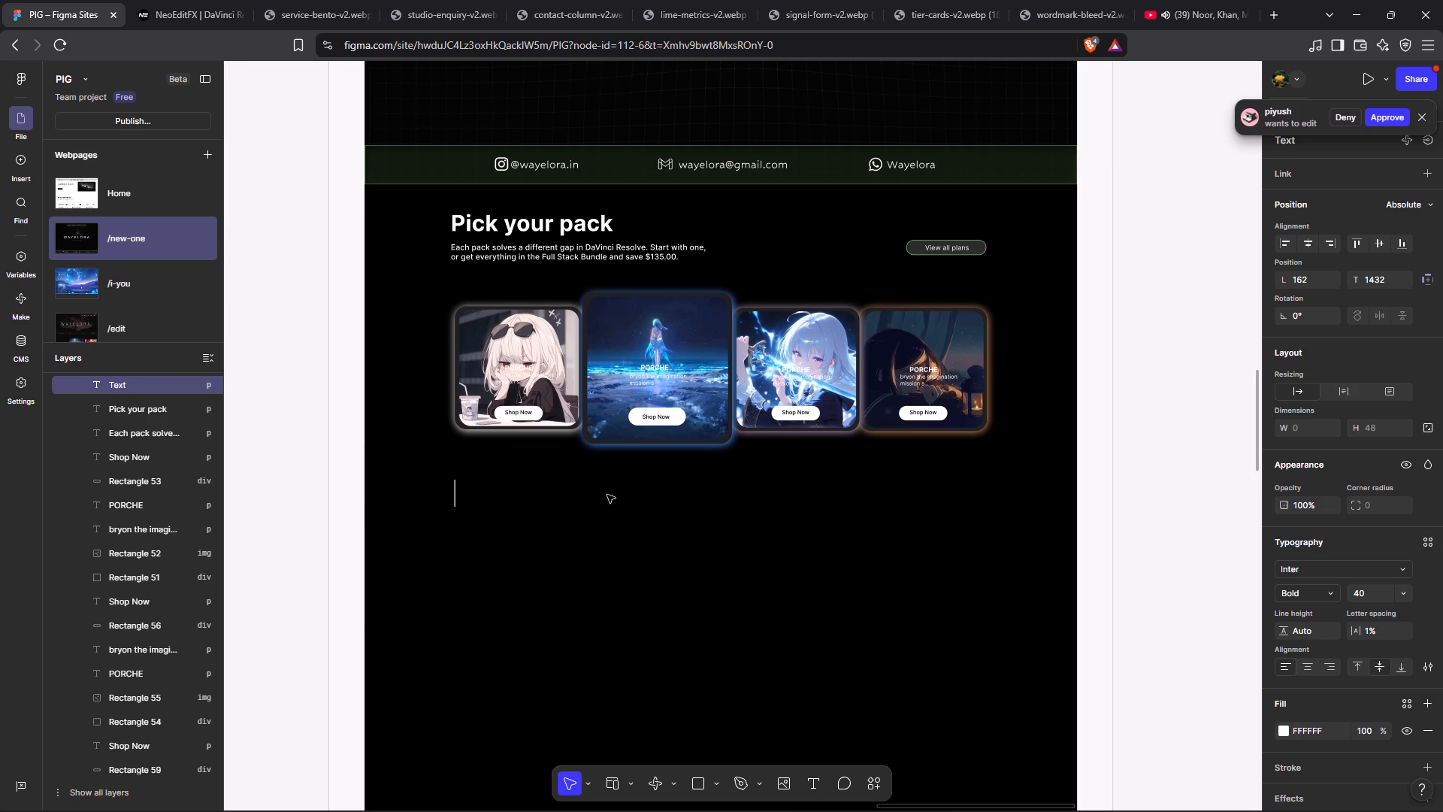
text(UI)
key(backslash)
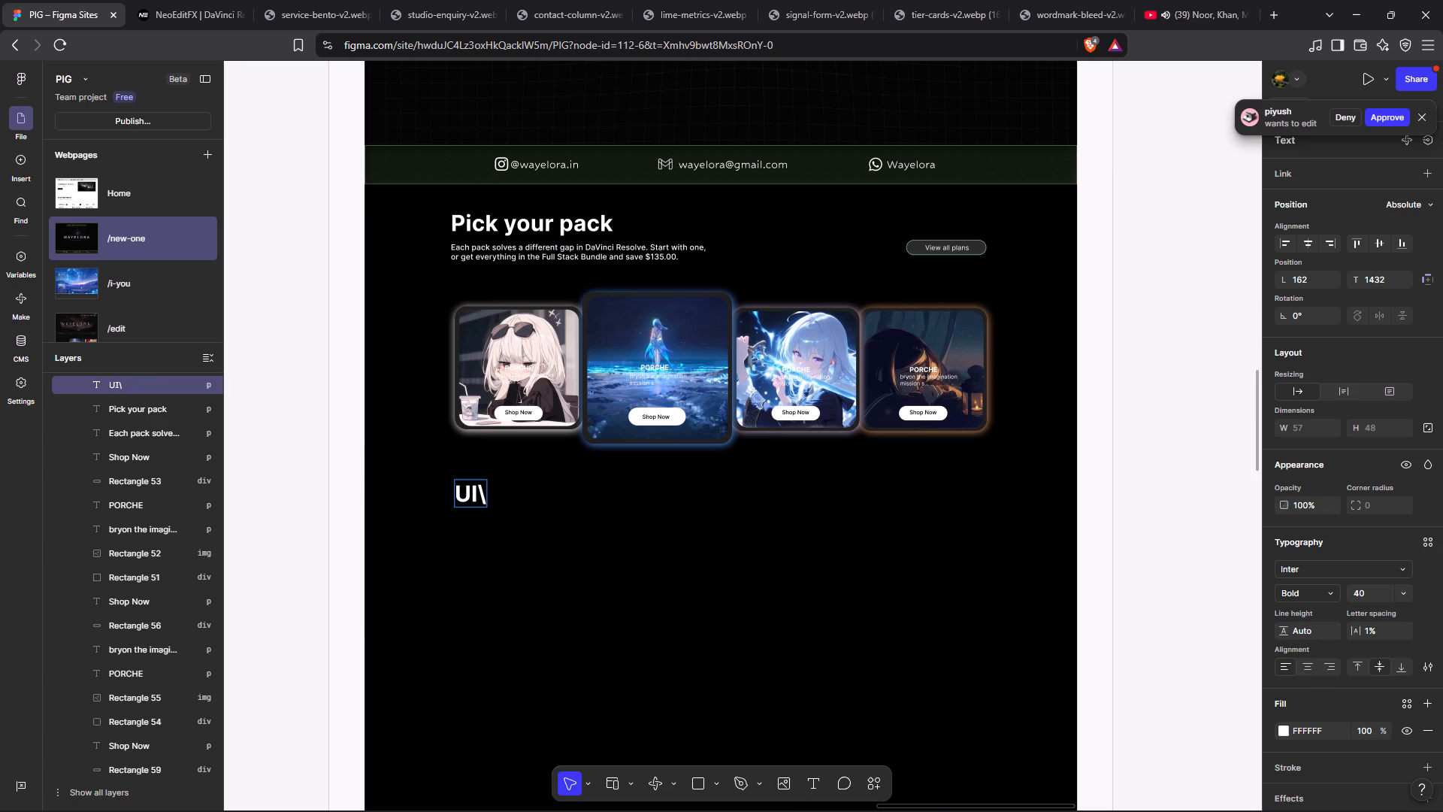
text(UX)
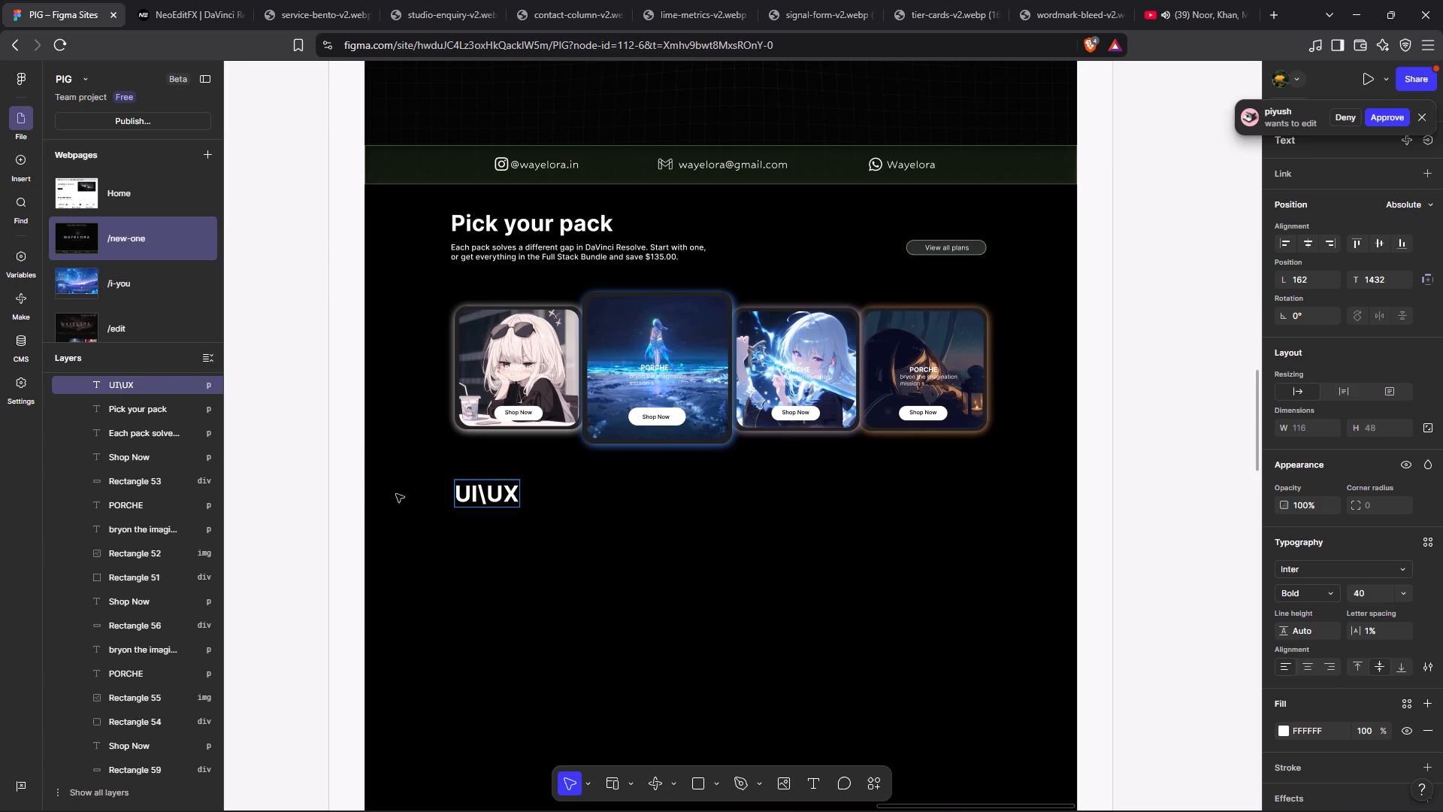
click(281, 426)
click(281, 426)
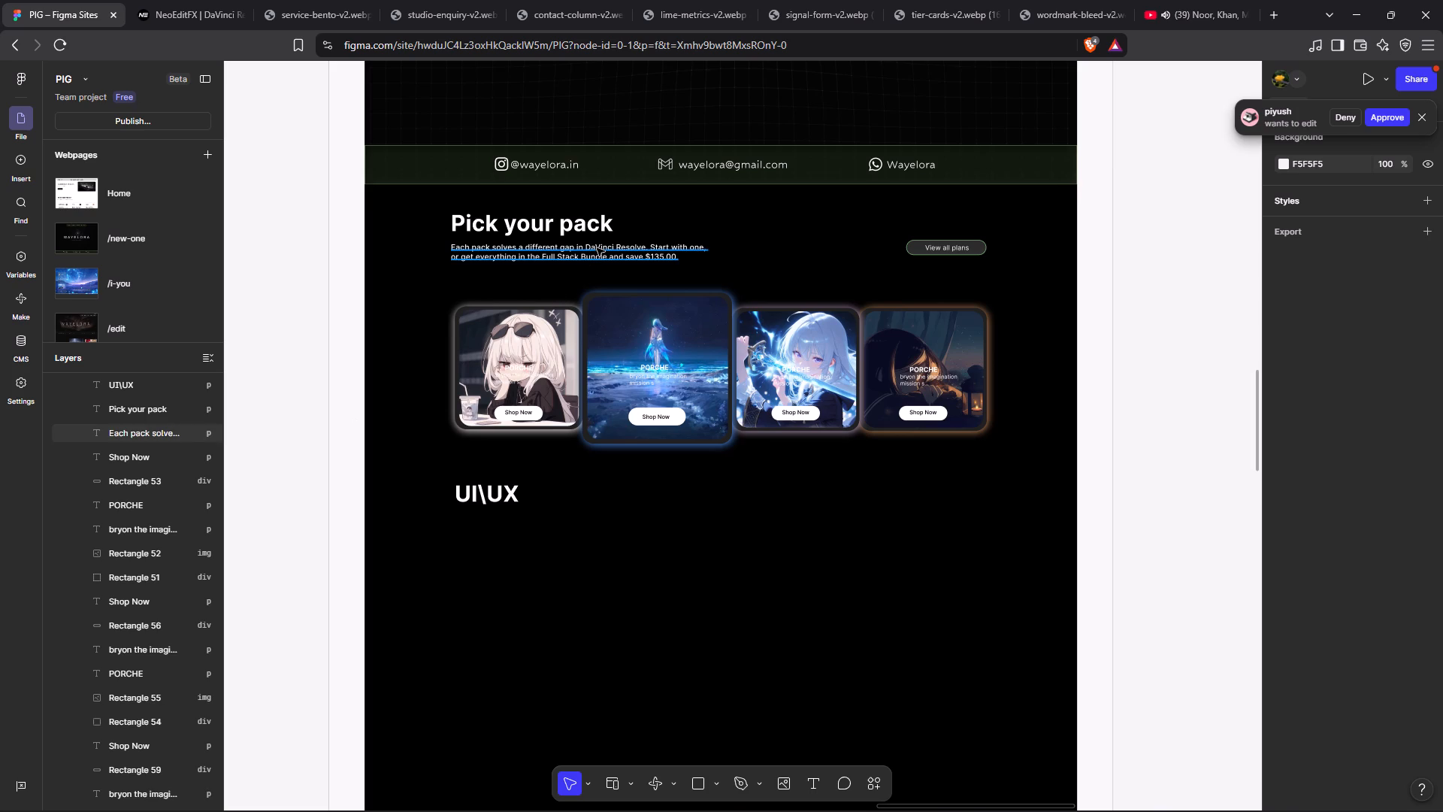
Duplicate the "Each pack solves…" description and place the copy under the UI\UX heading, at about 155 from the left and 1440 from the top.
click(597, 248)
click(597, 248)
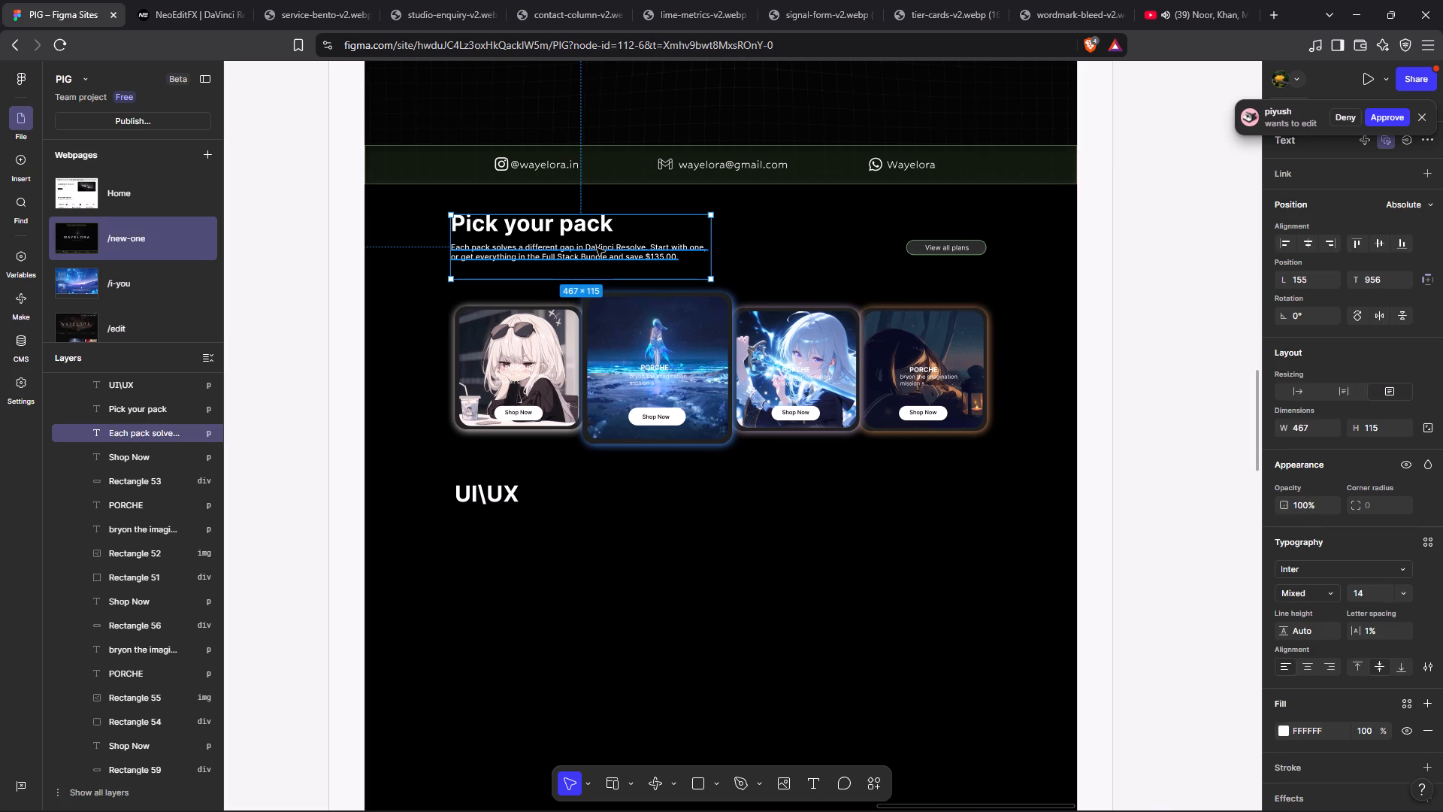
key(ctrl+d)
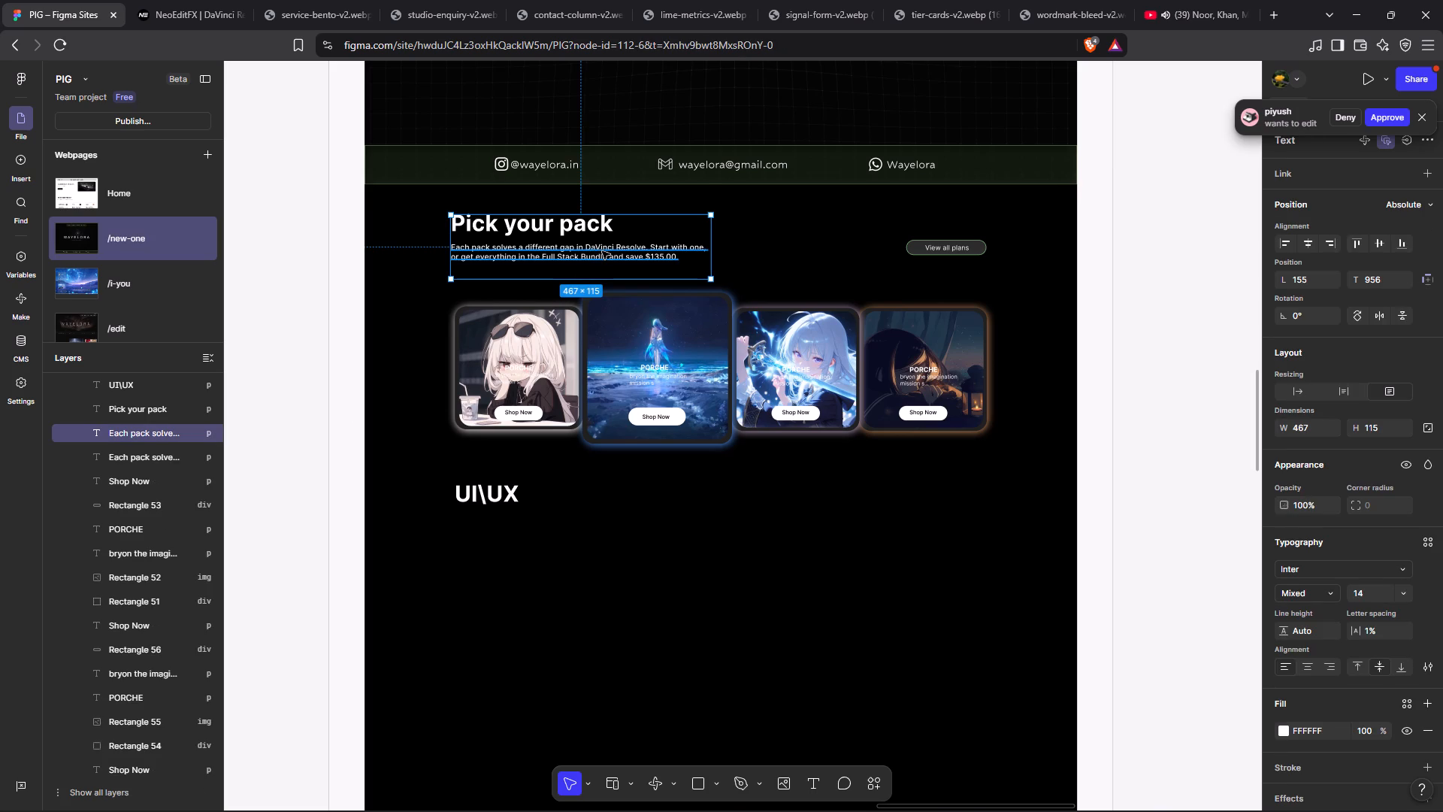
drag(602, 251, 603, 517)
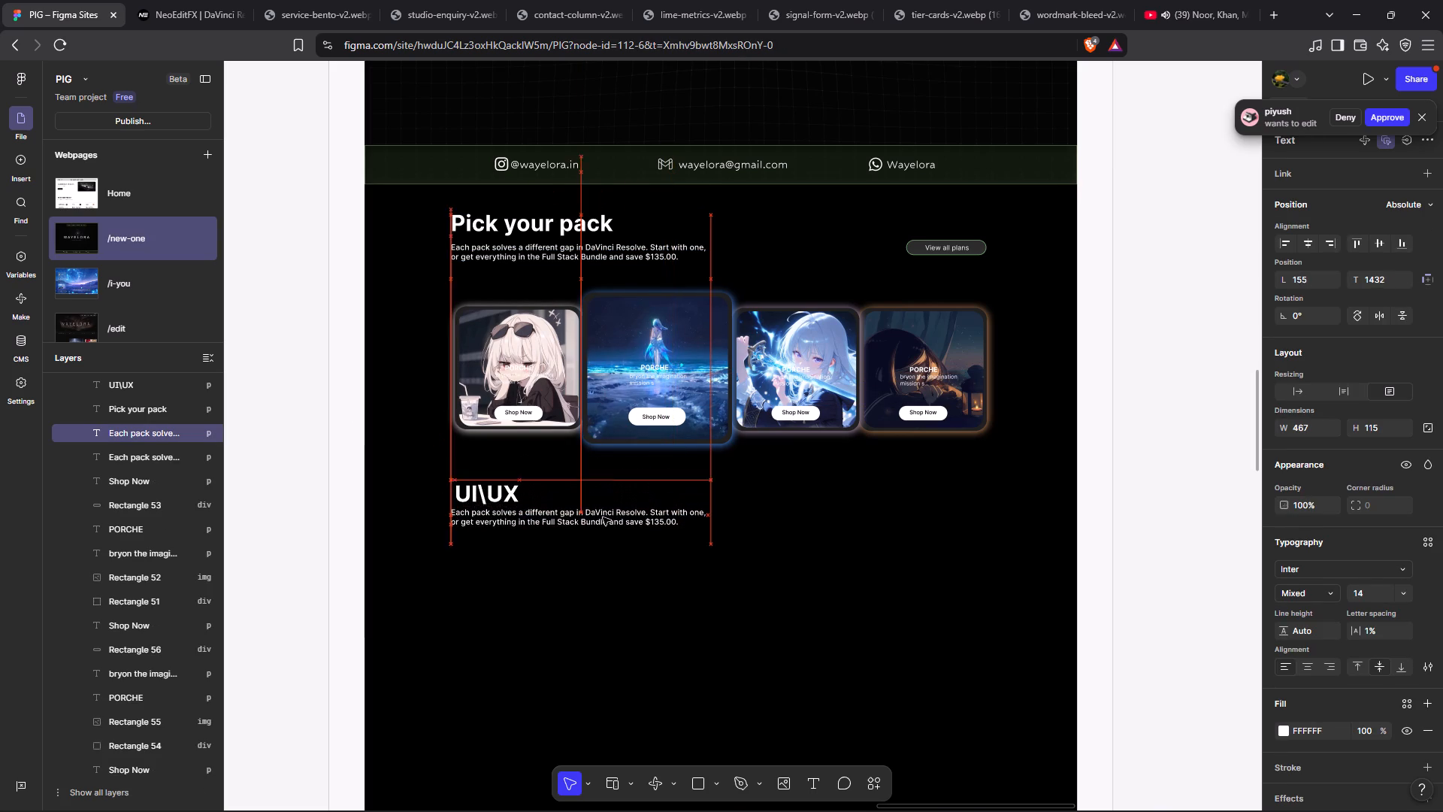
drag(603, 517, 604, 523)
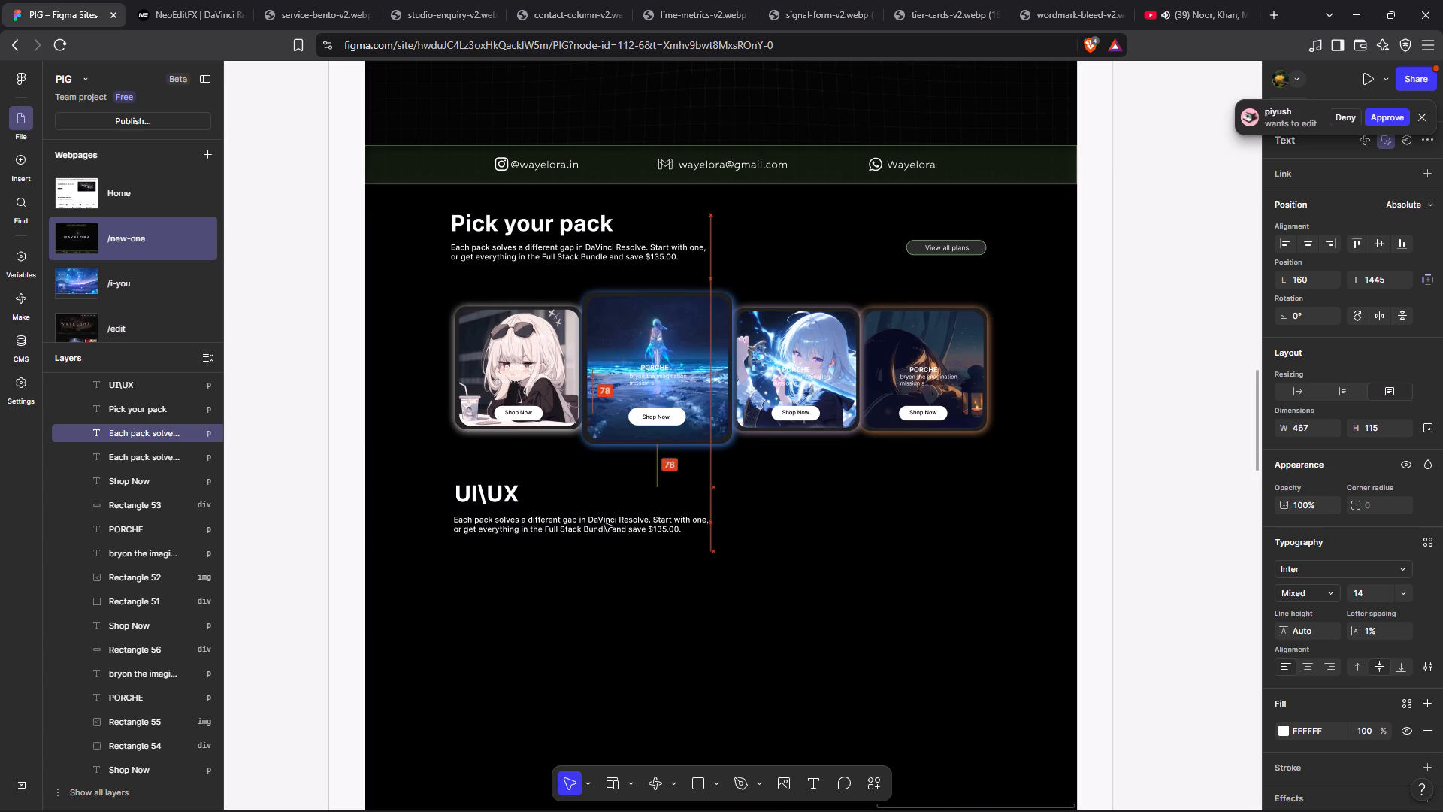
drag(604, 523, 604, 526)
drag(604, 526, 600, 526)
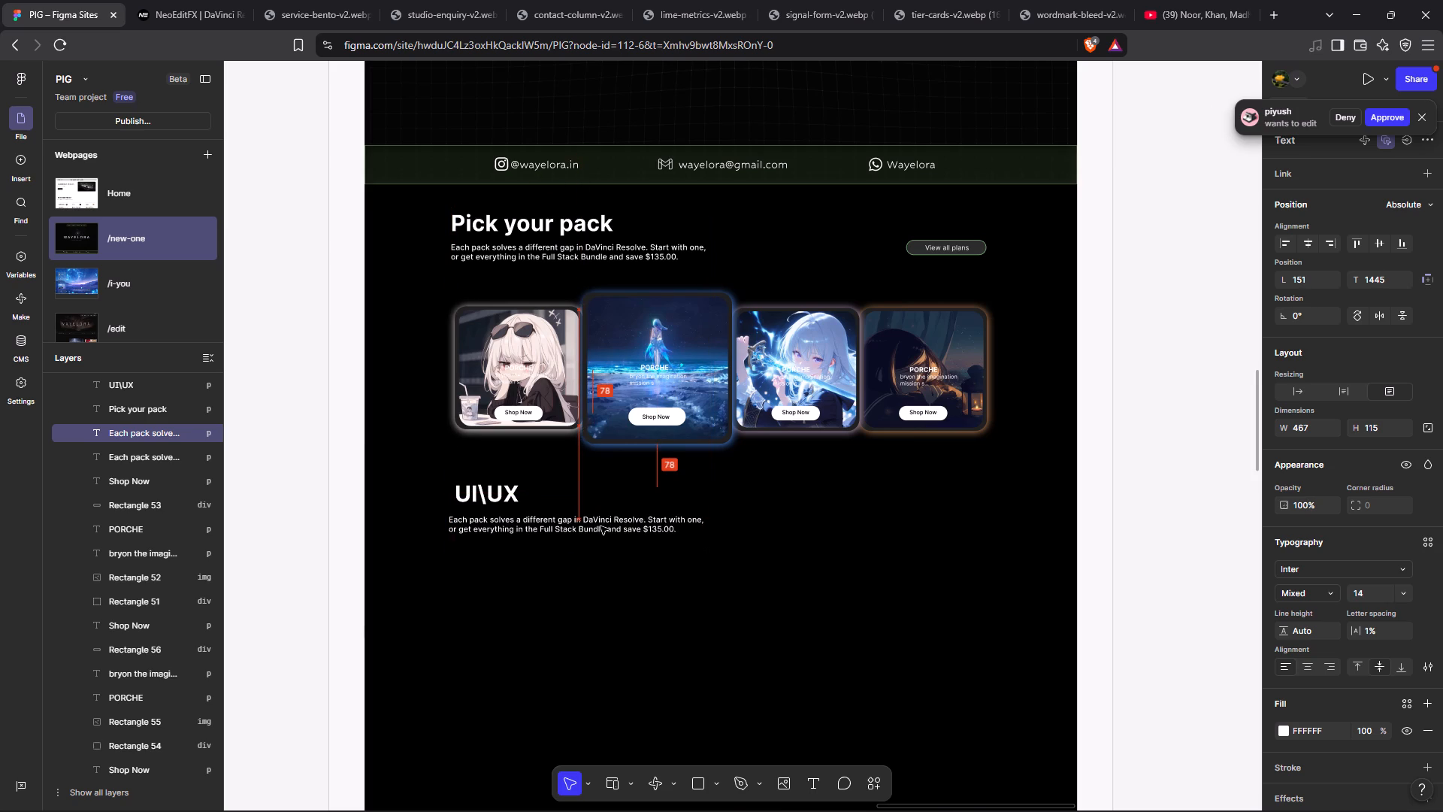
drag(600, 526, 601, 528)
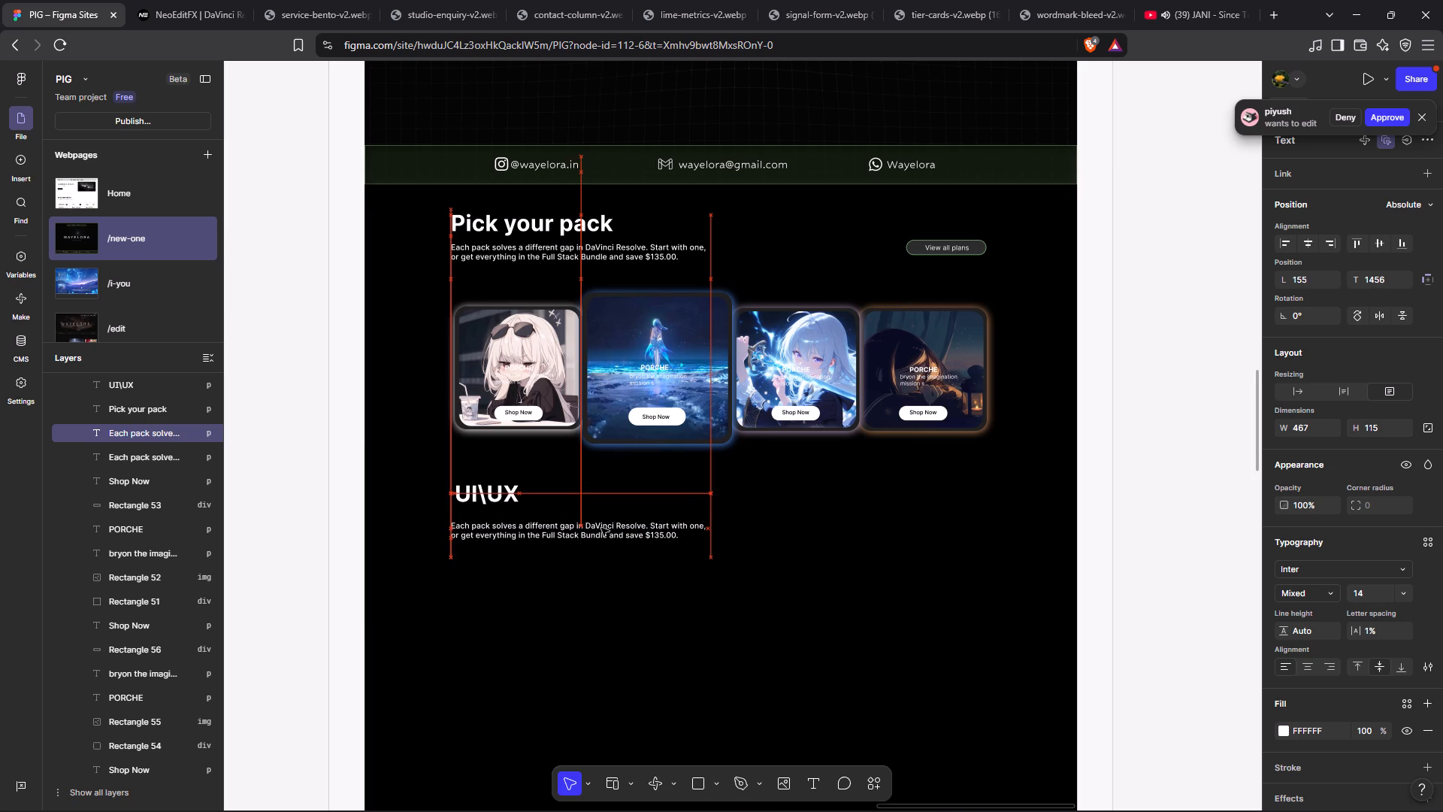
drag(601, 528, 601, 520)
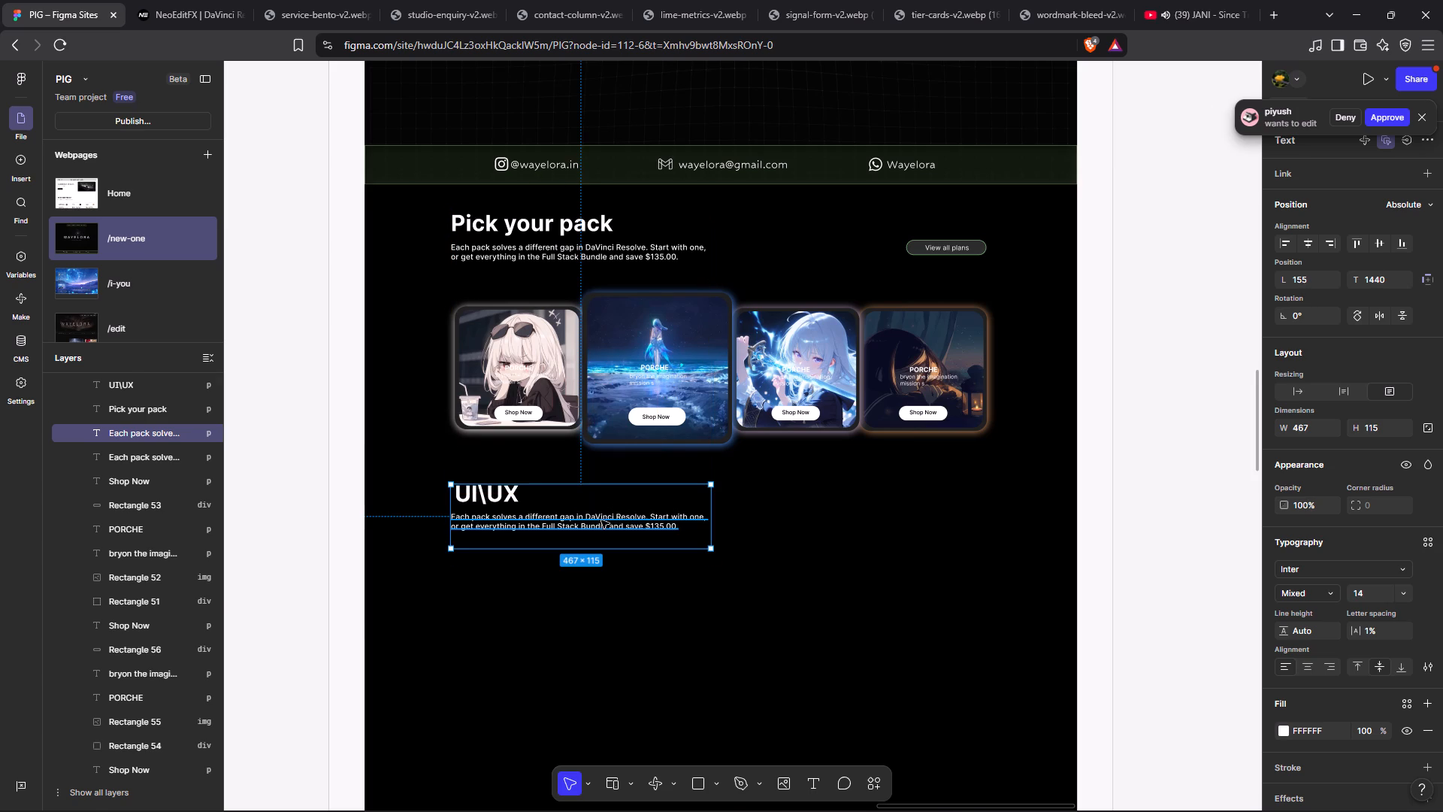
Open the index page from the "i thkimdclke" folder in the browser and examine its expanding image slider panels.
click(299, 425)
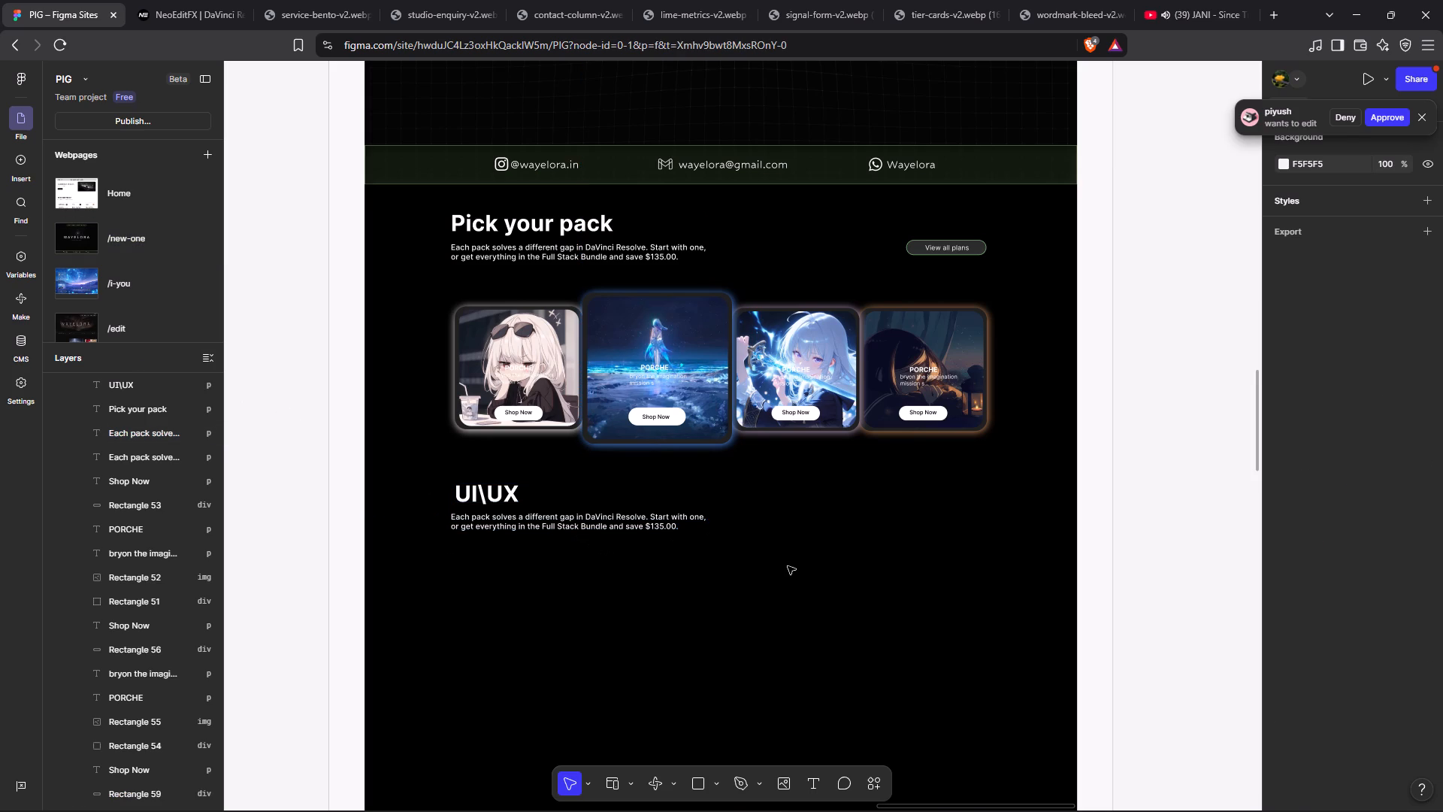
scroll(788, 566, down, 3)
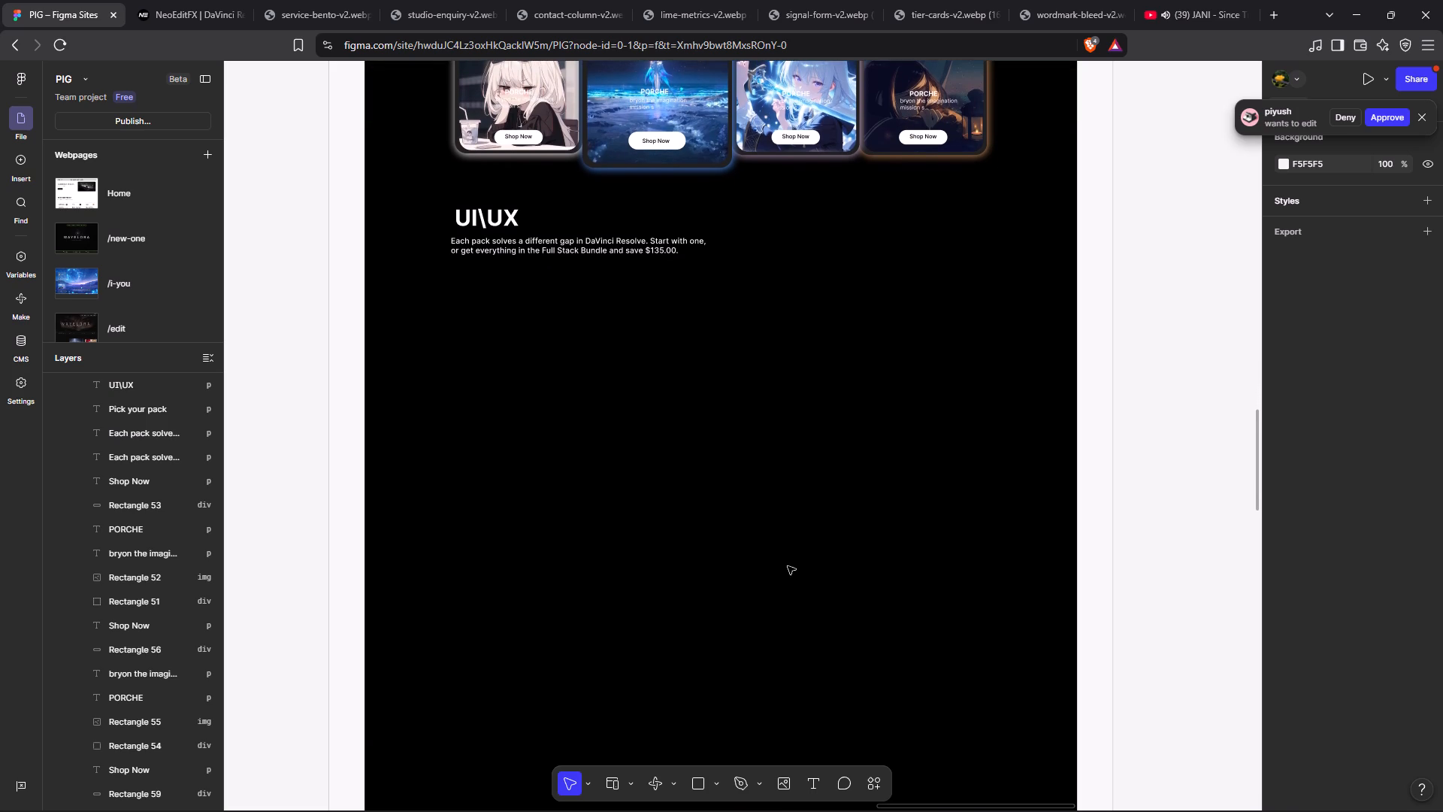
scroll(788, 566, down, 1)
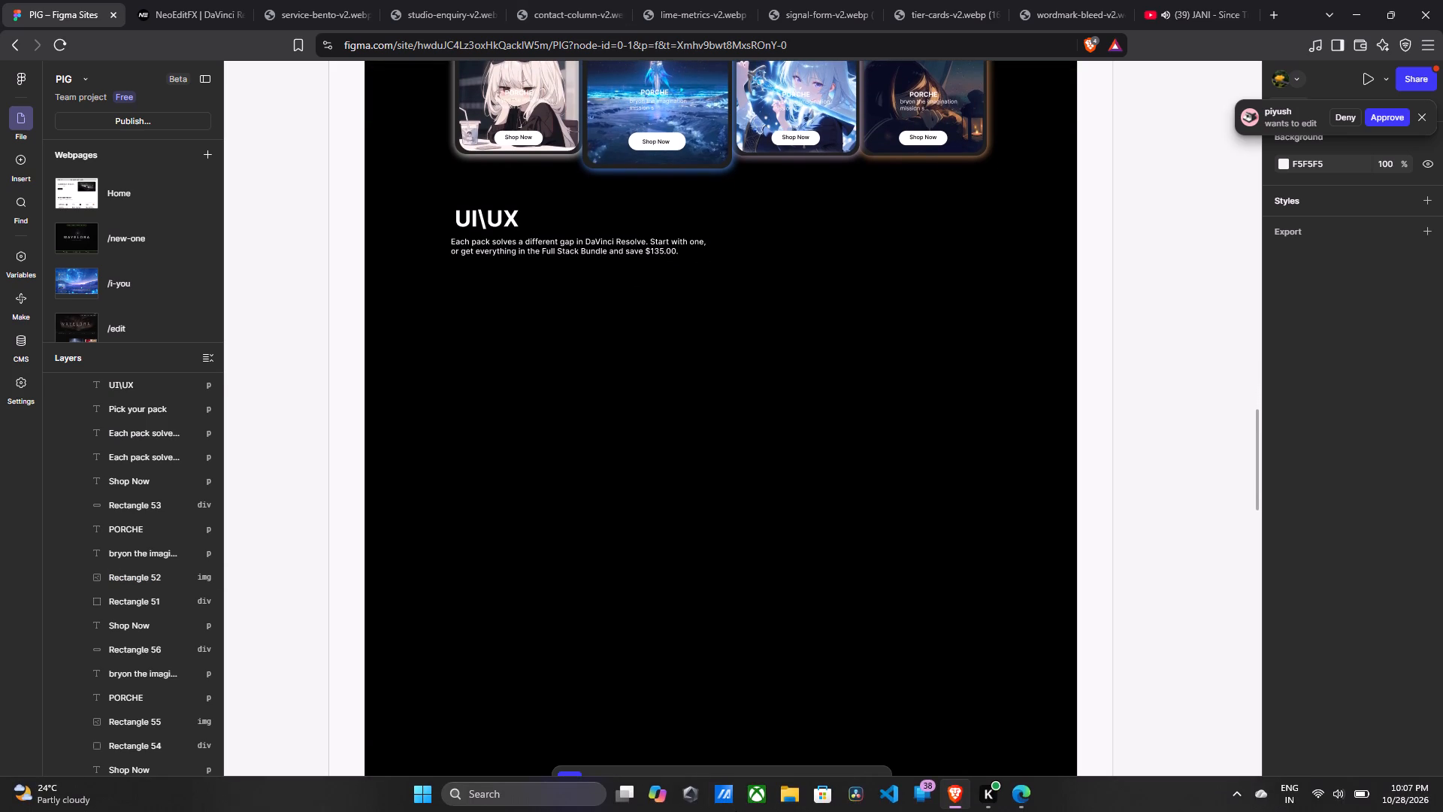
click(796, 804)
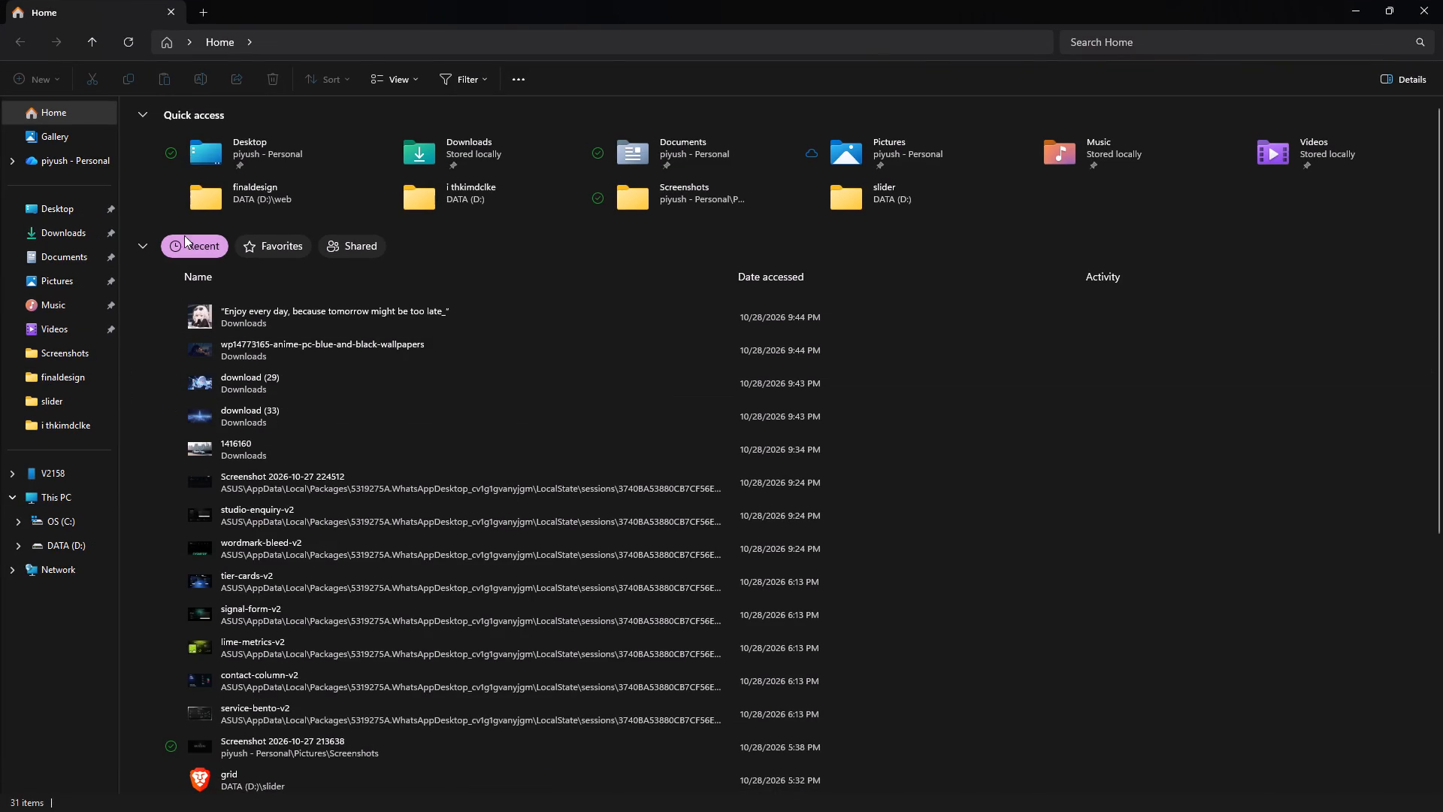
scroll(280, 422, up, 6)
click(69, 241)
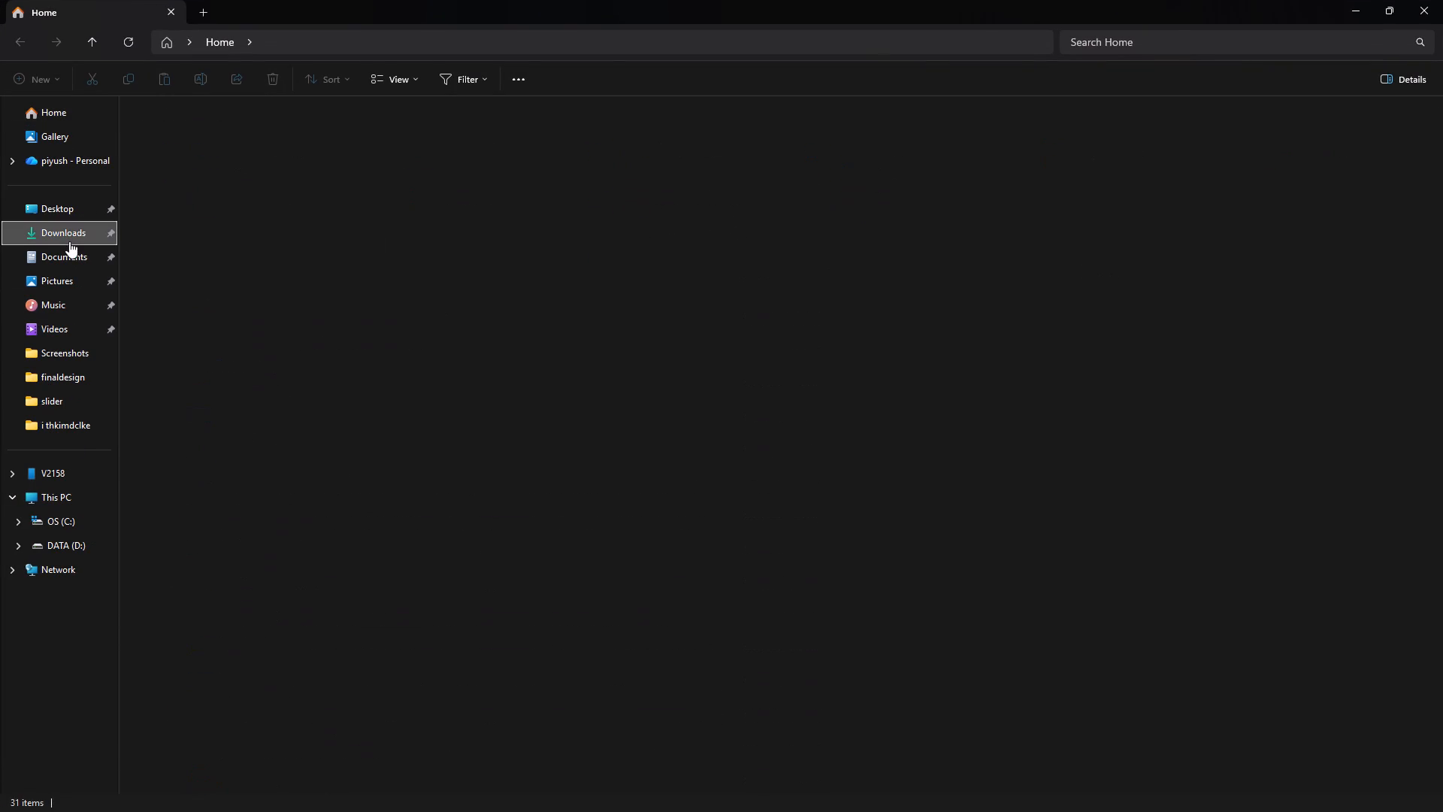
click(89, 120)
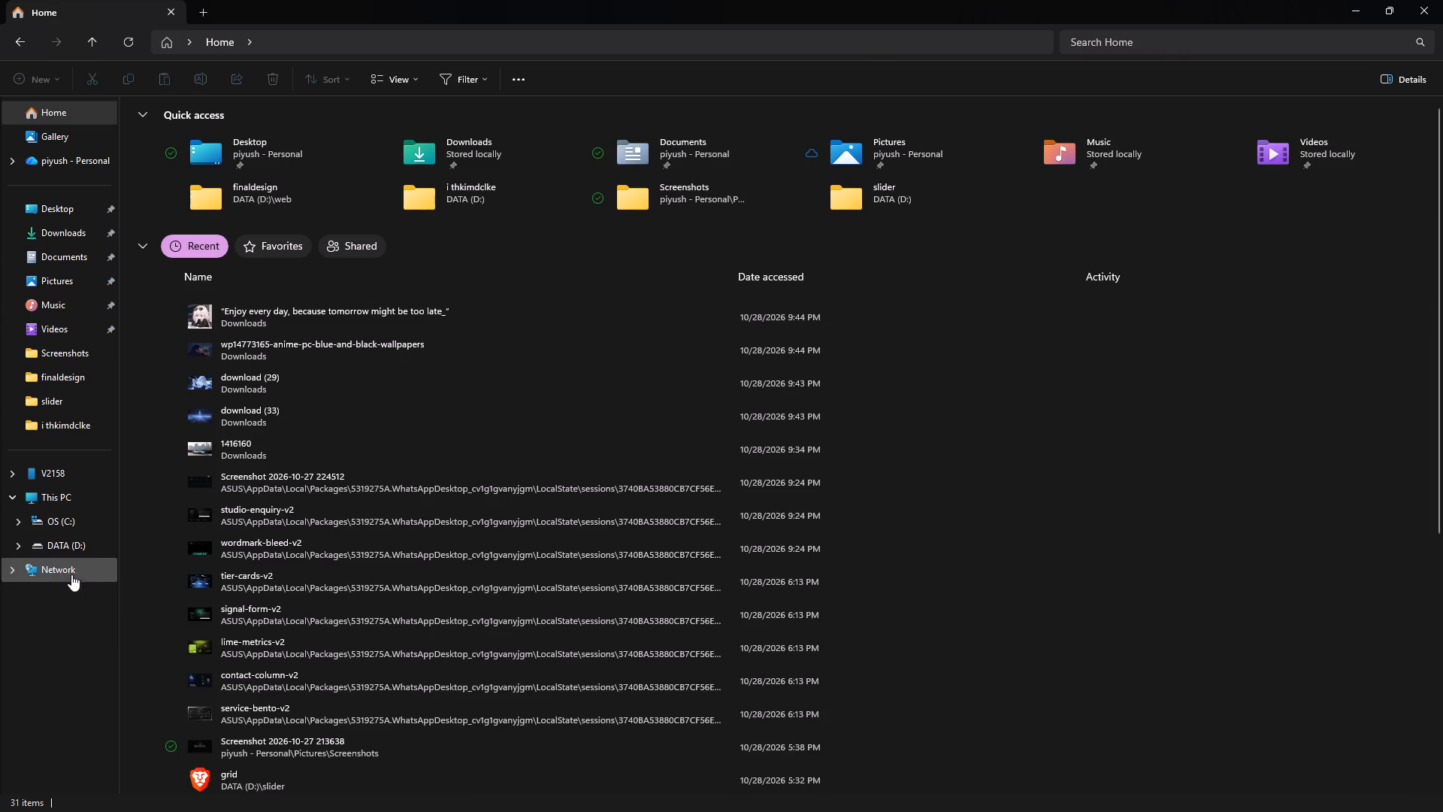
scroll(305, 653, down, 4)
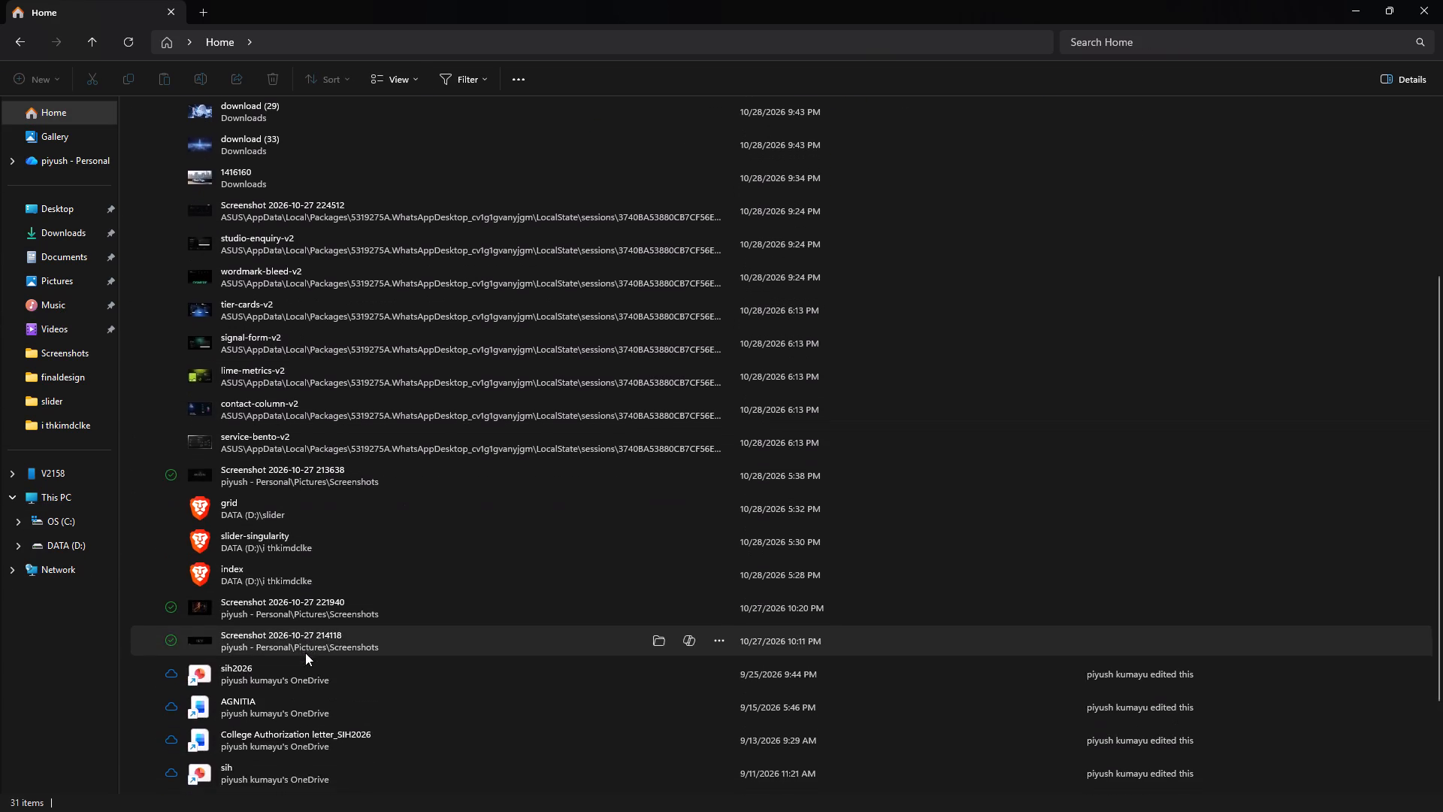
double_click(326, 567)
scroll(326, 567, down, 1)
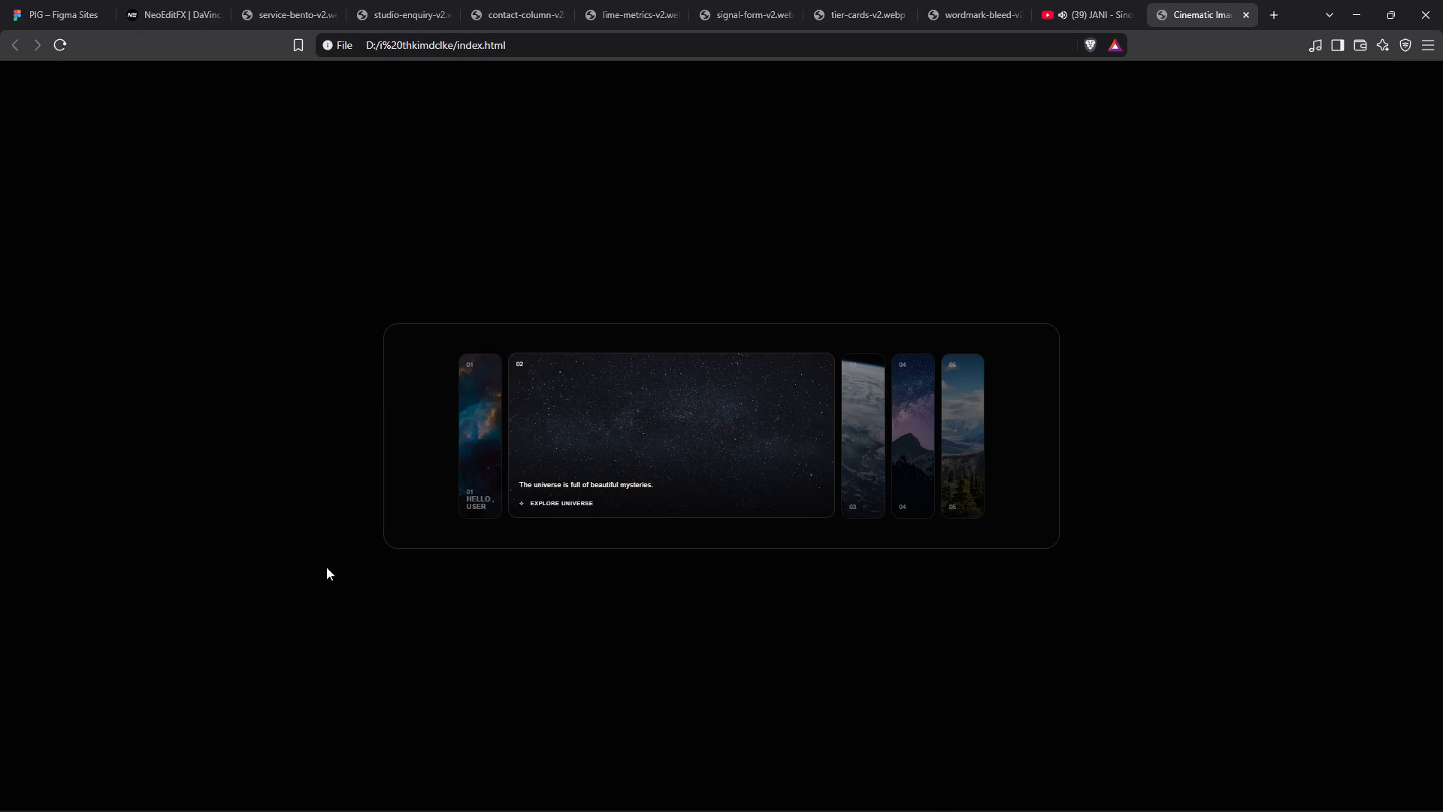
click(463, 429)
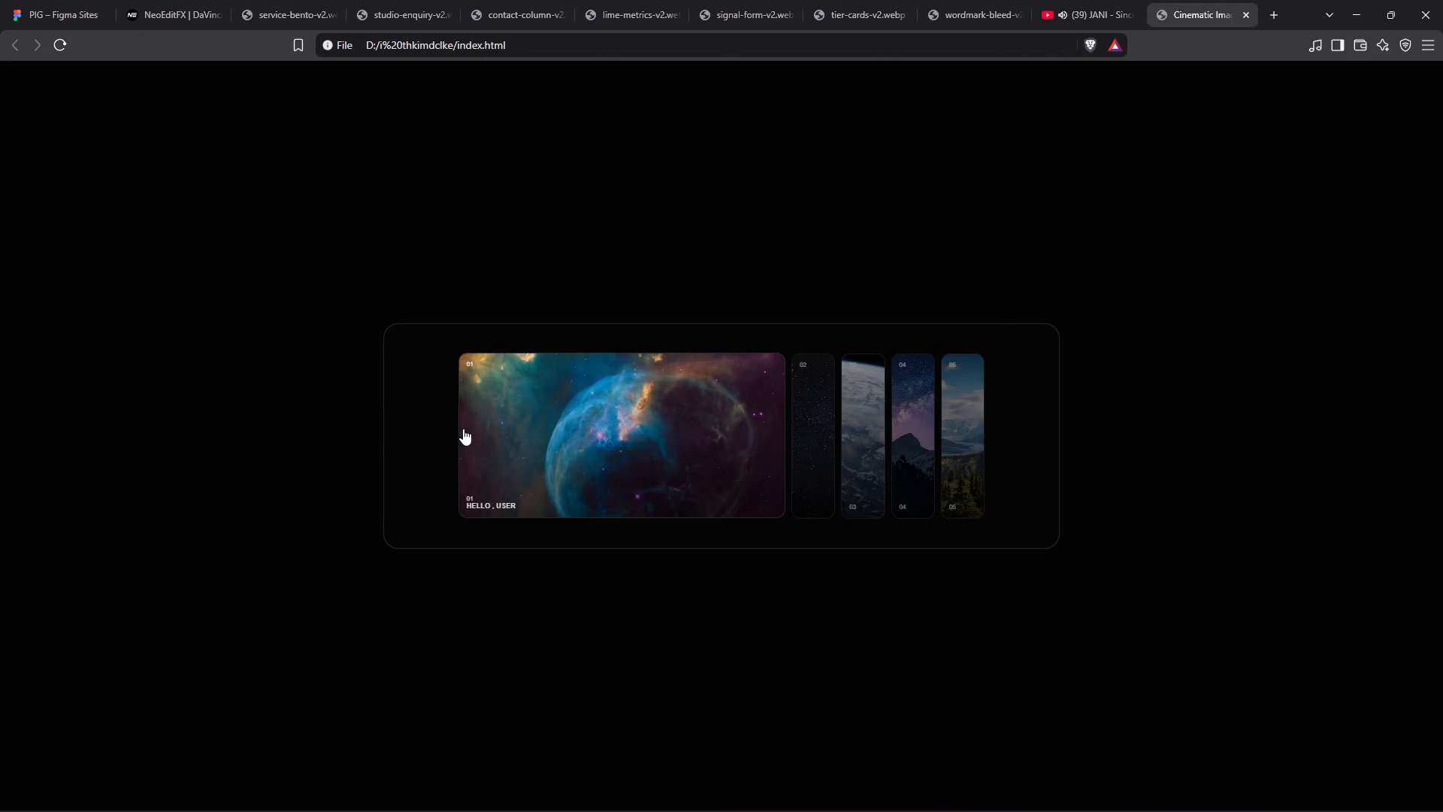
click(751, 411)
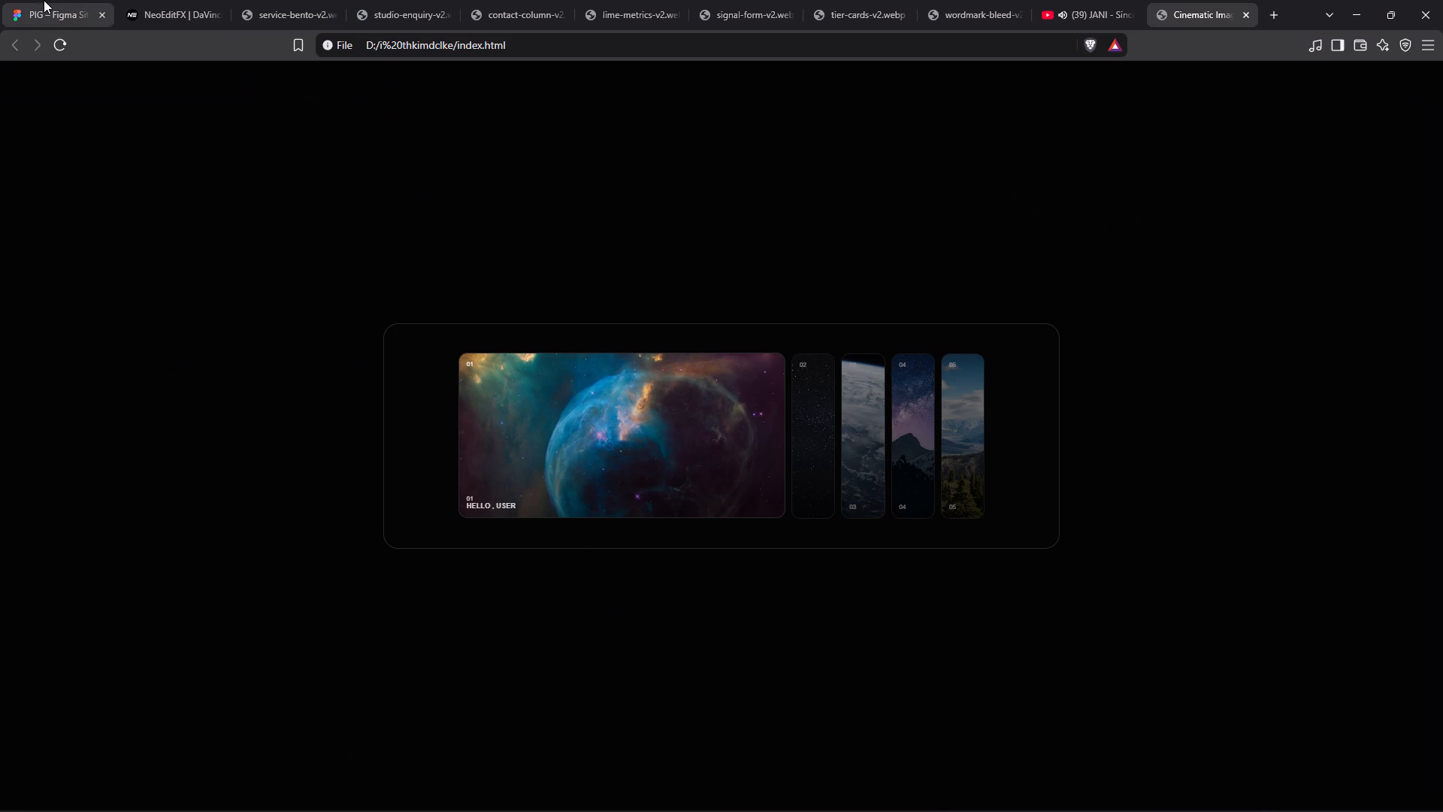
Back in the PIG Figma site, draw a rectangle below the UI\UX description, about 430 × 276, about 162 from the left and 1594 from the top.
click(44, 0)
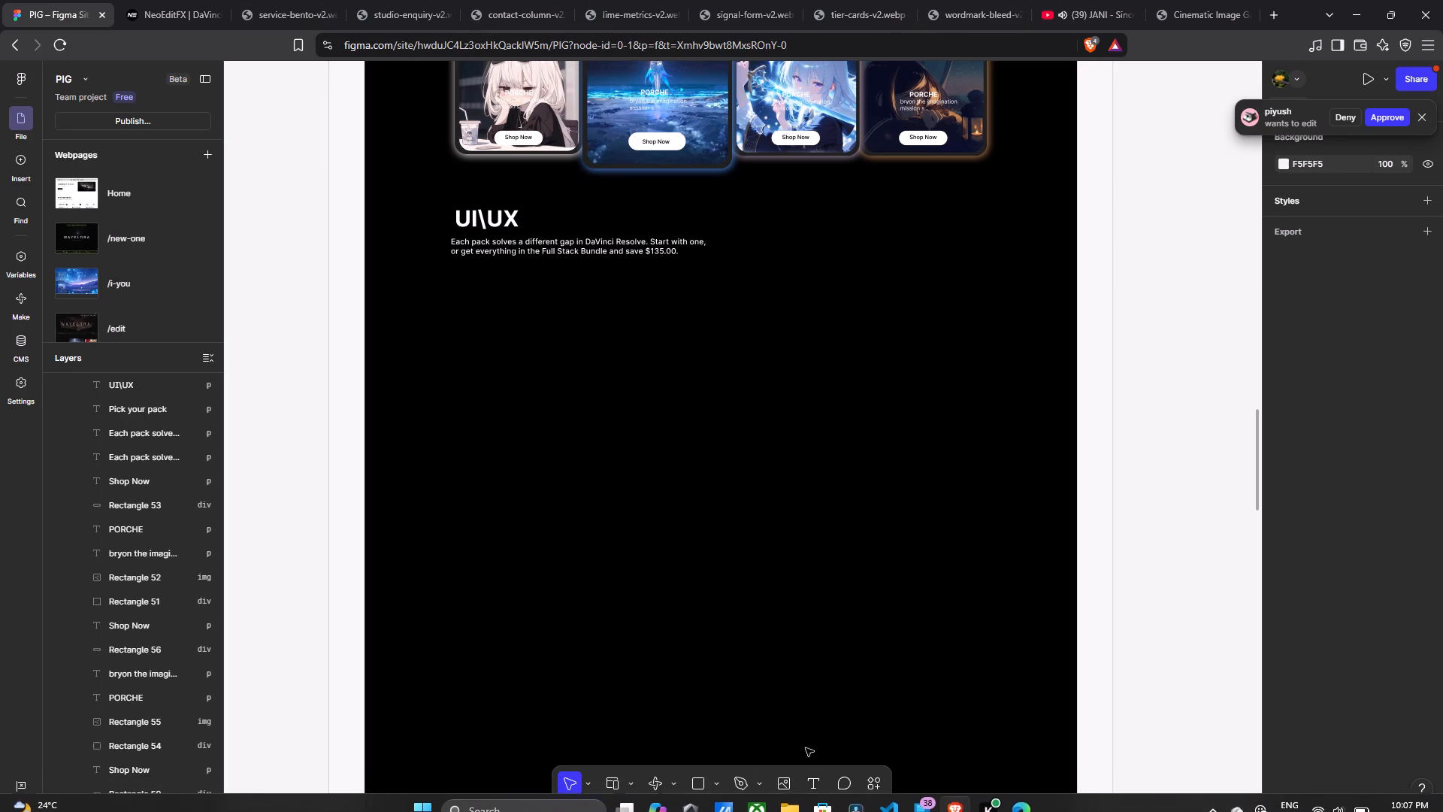
click(701, 781)
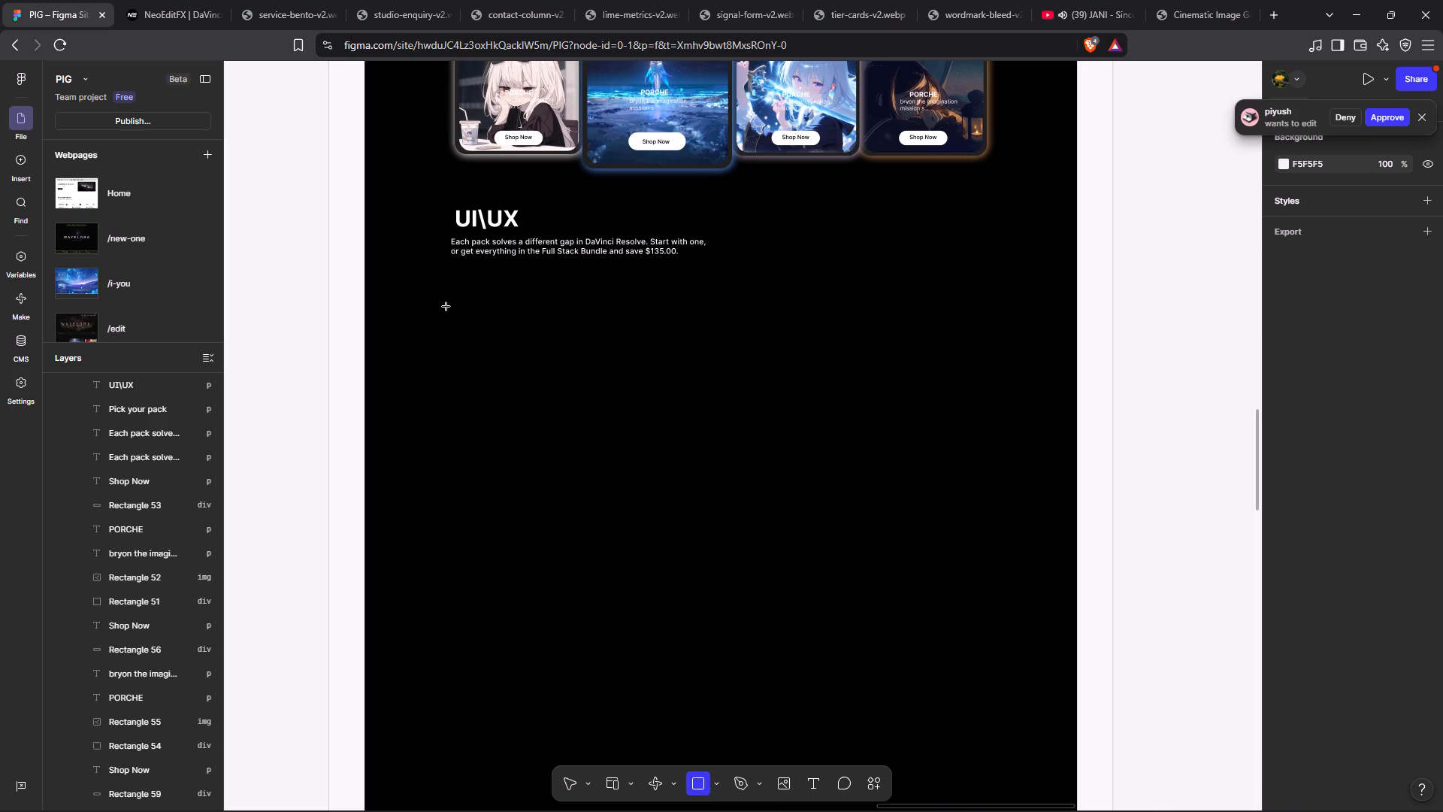
drag(455, 295, 525, 452)
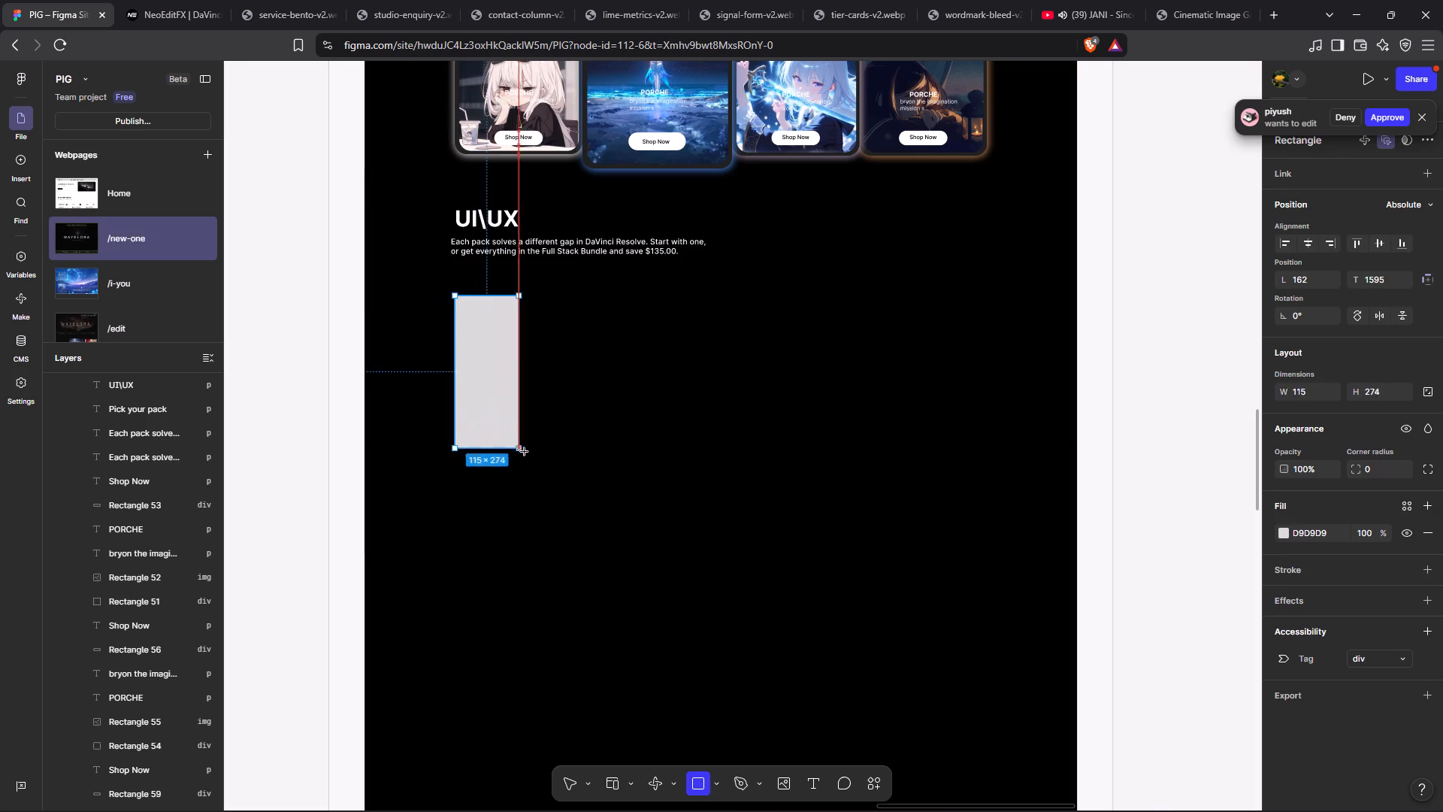
drag(525, 452, 698, 485)
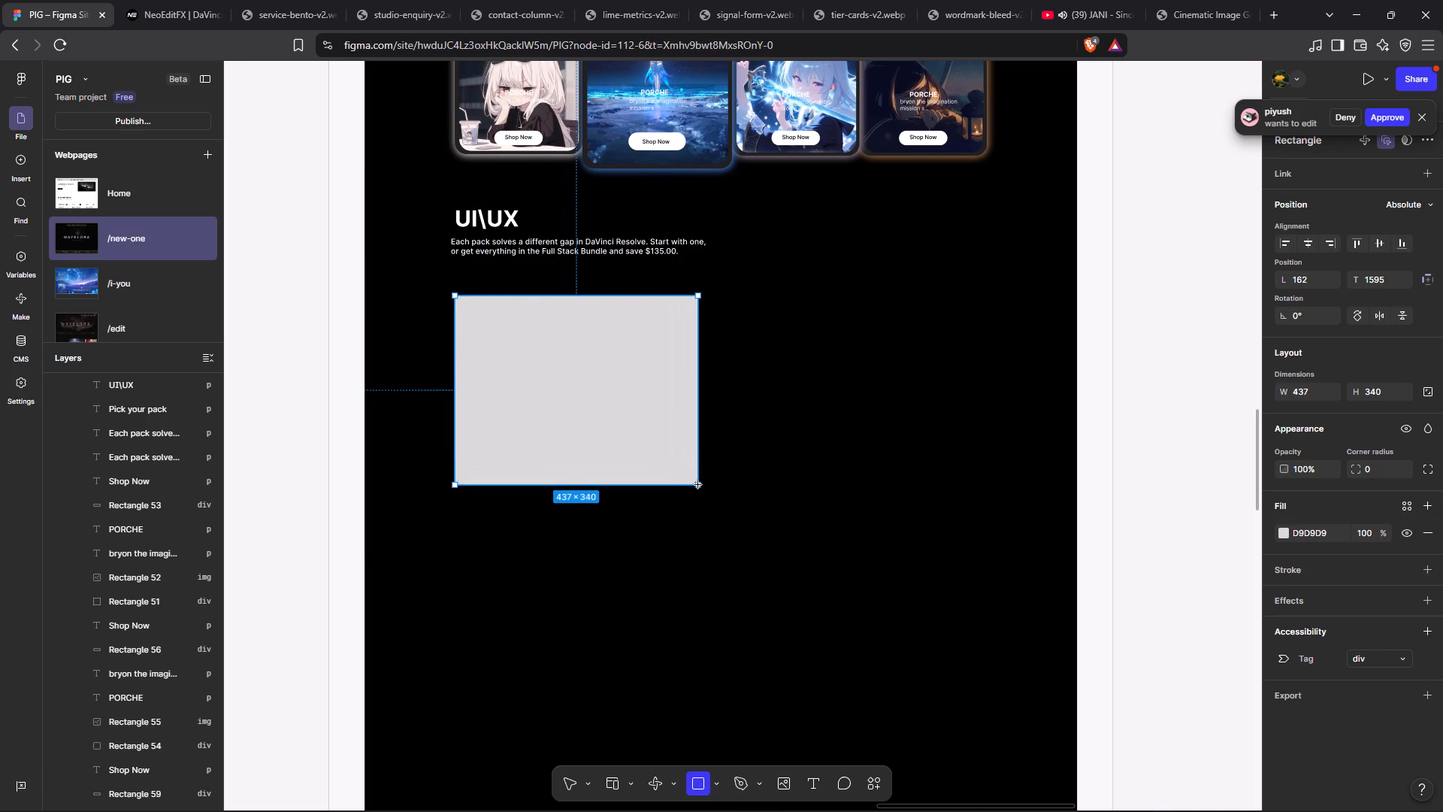
drag(698, 485, 708, 467)
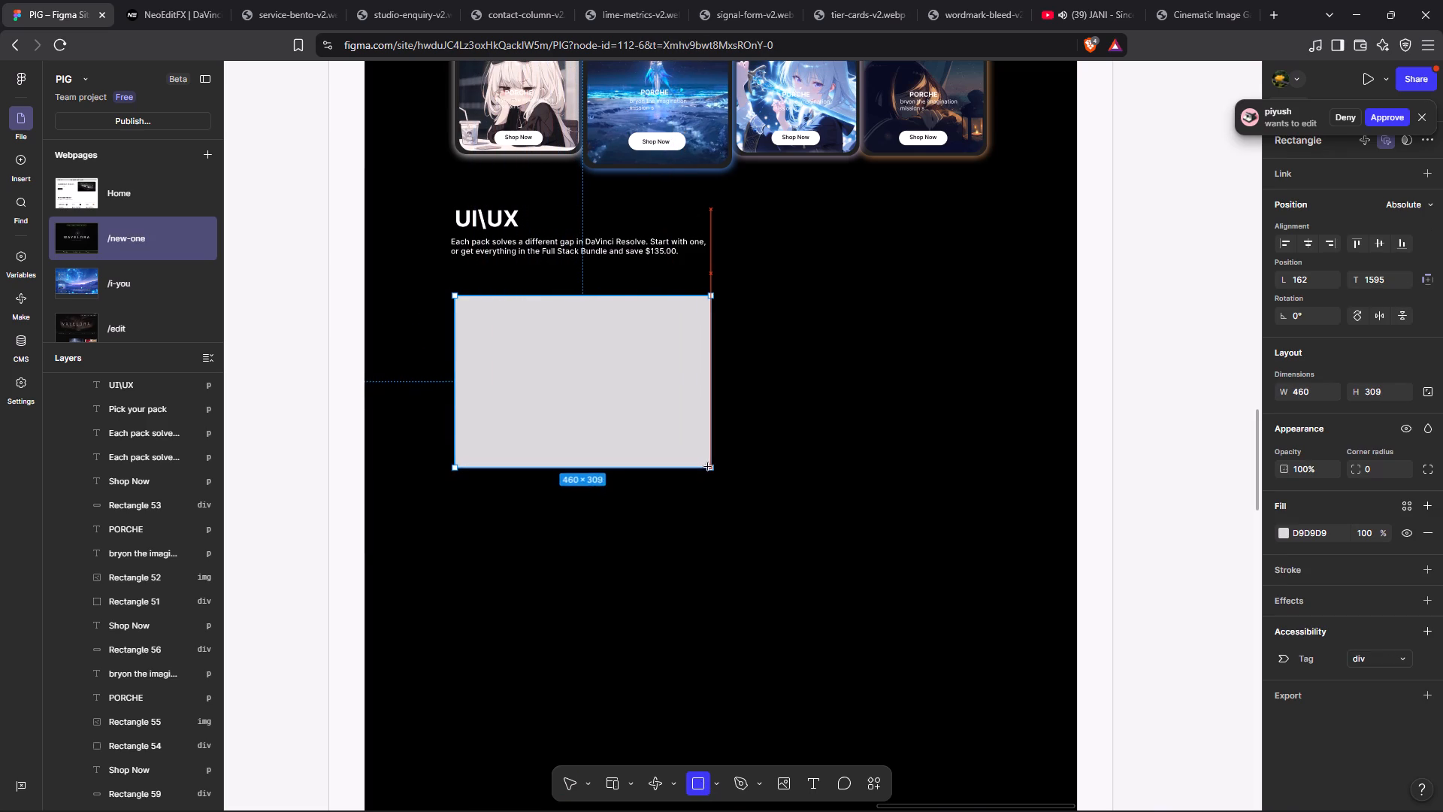
drag(708, 467, 707, 458)
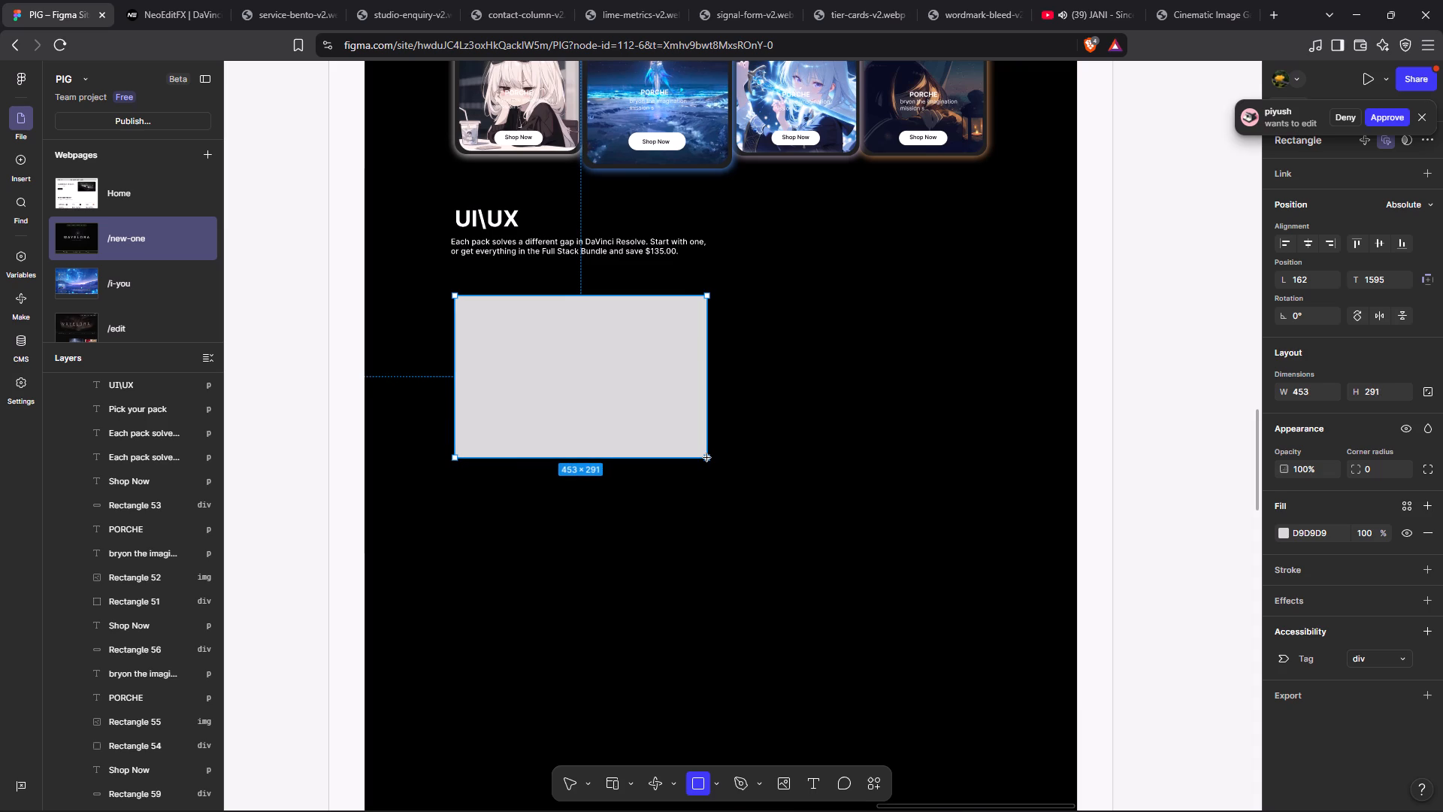
drag(707, 458, 747, 465)
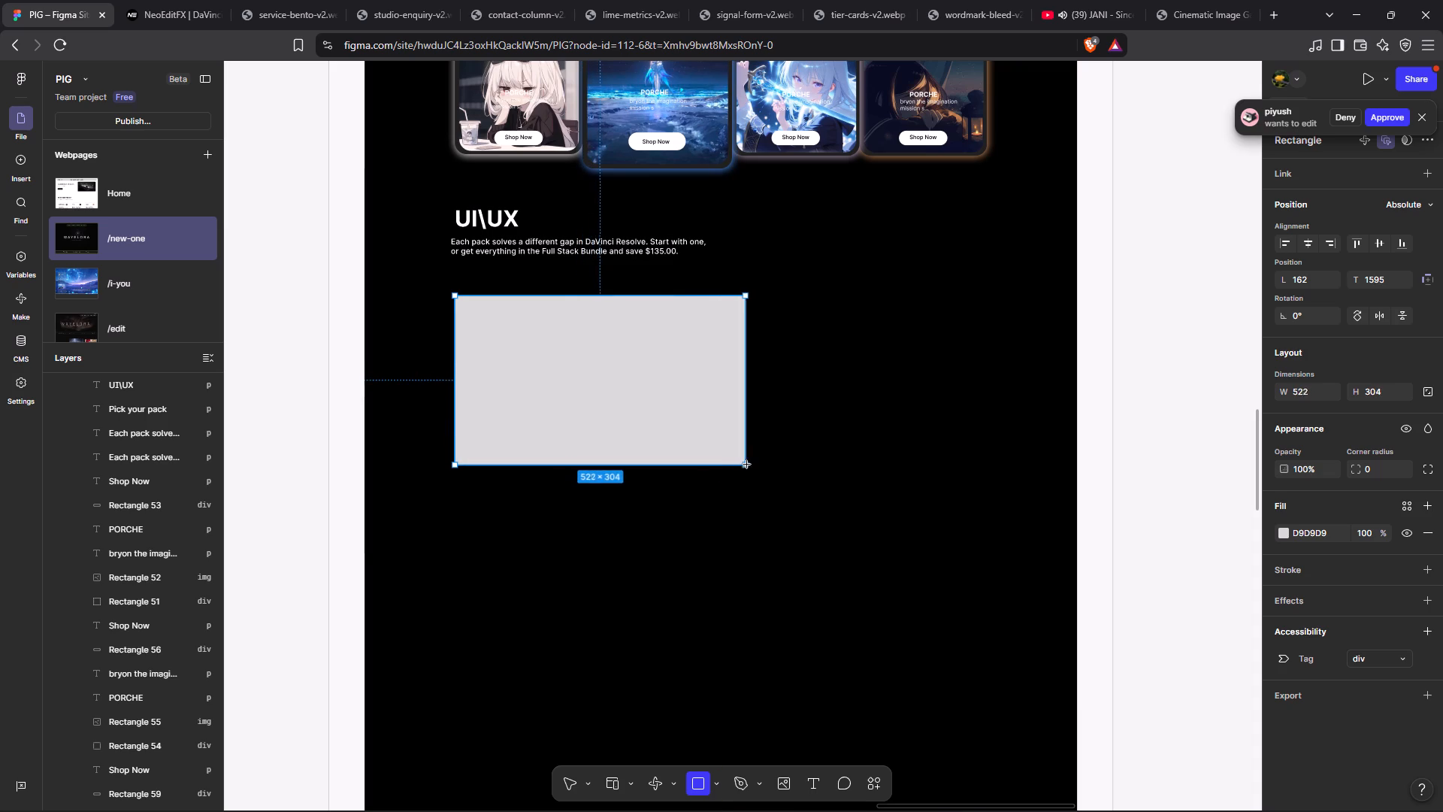
drag(747, 465, 754, 468)
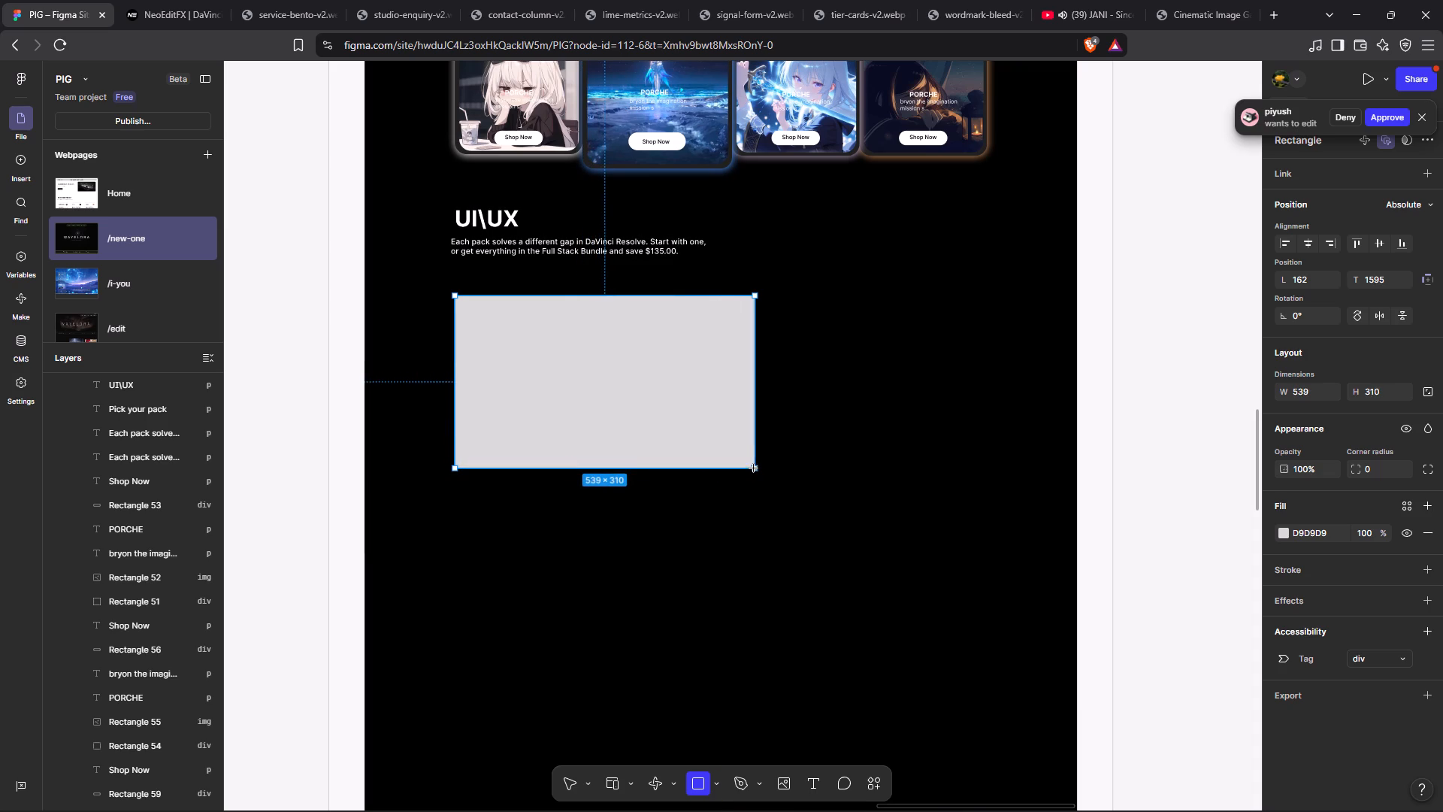
drag(754, 468, 704, 458)
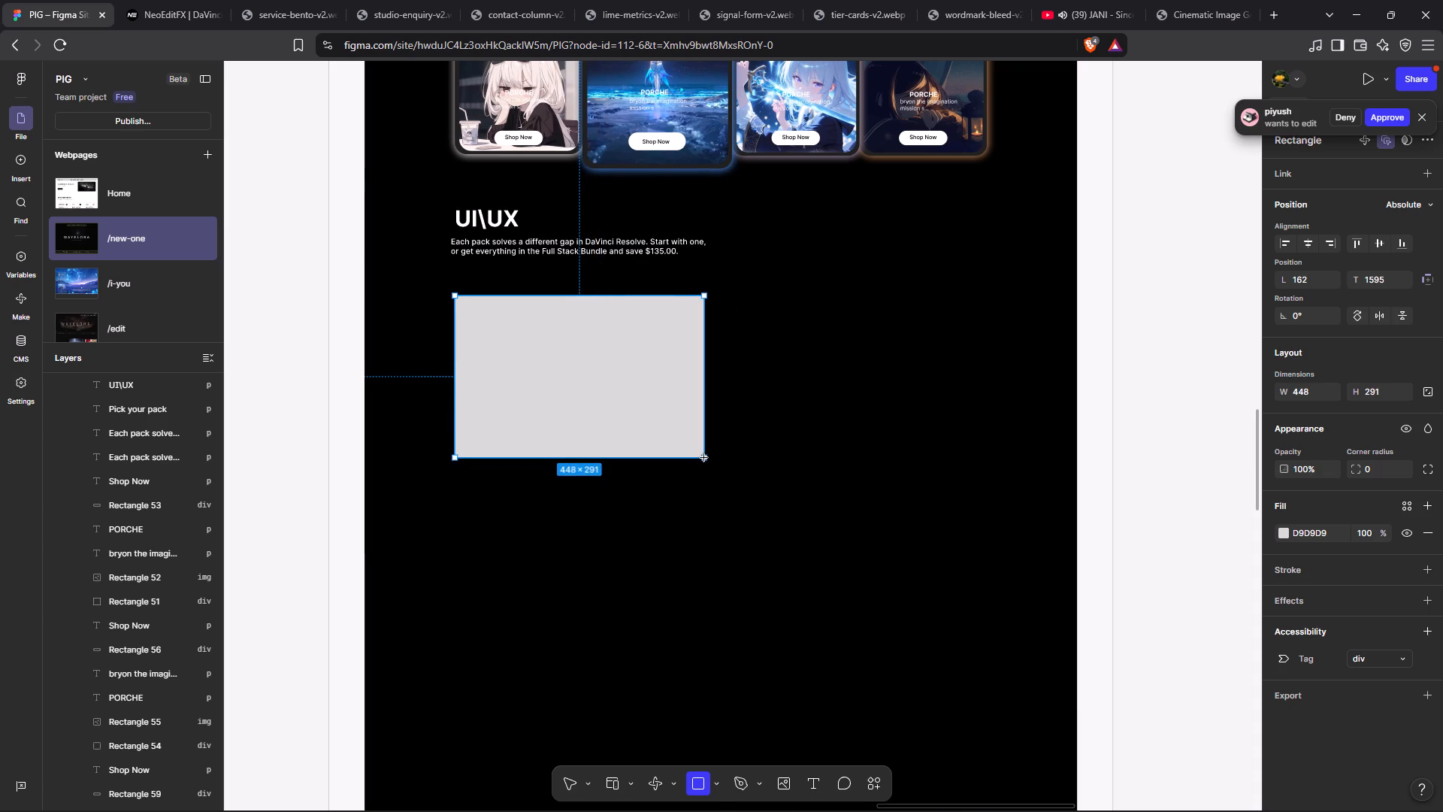
drag(704, 458, 702, 452)
click(610, 397)
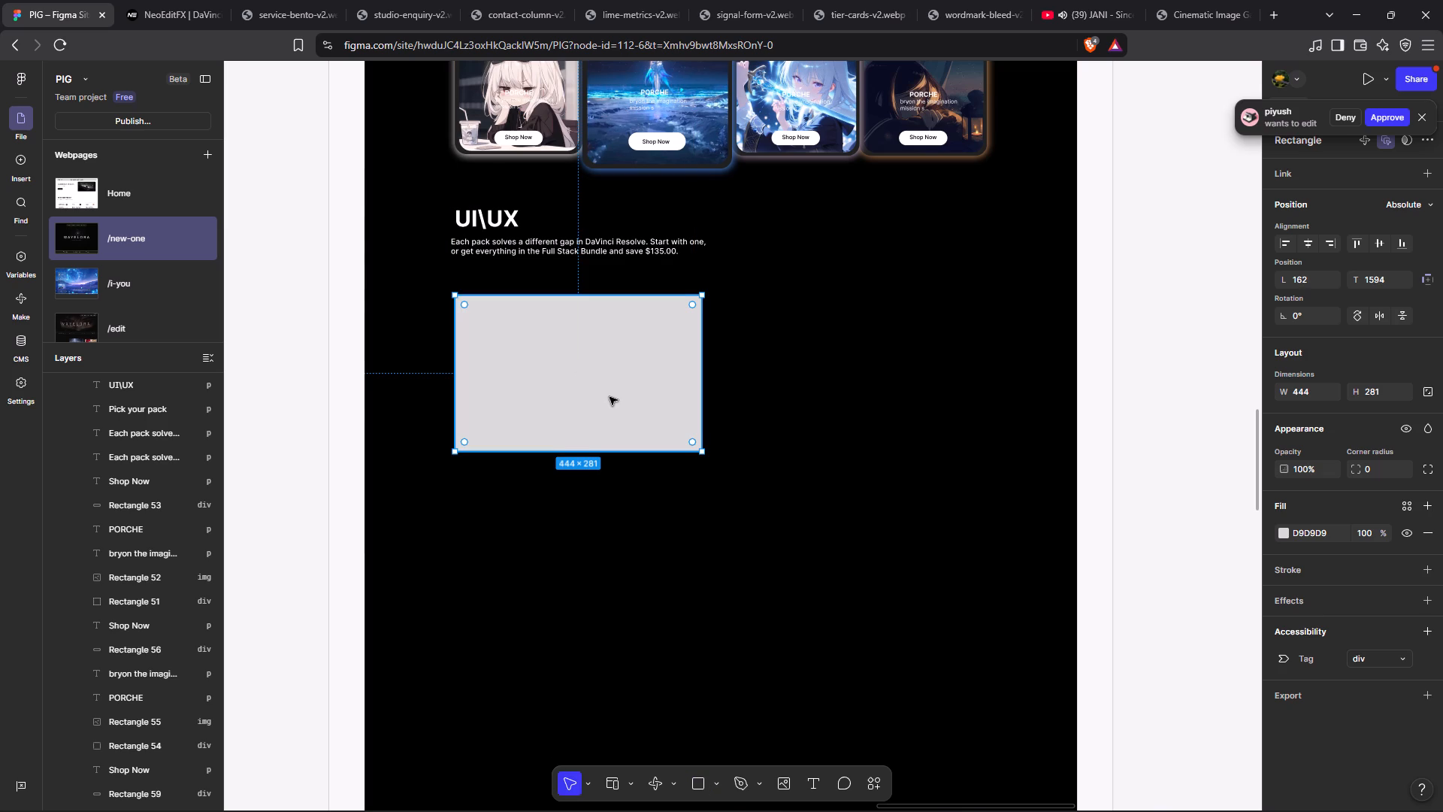
scroll(610, 397, up, 2)
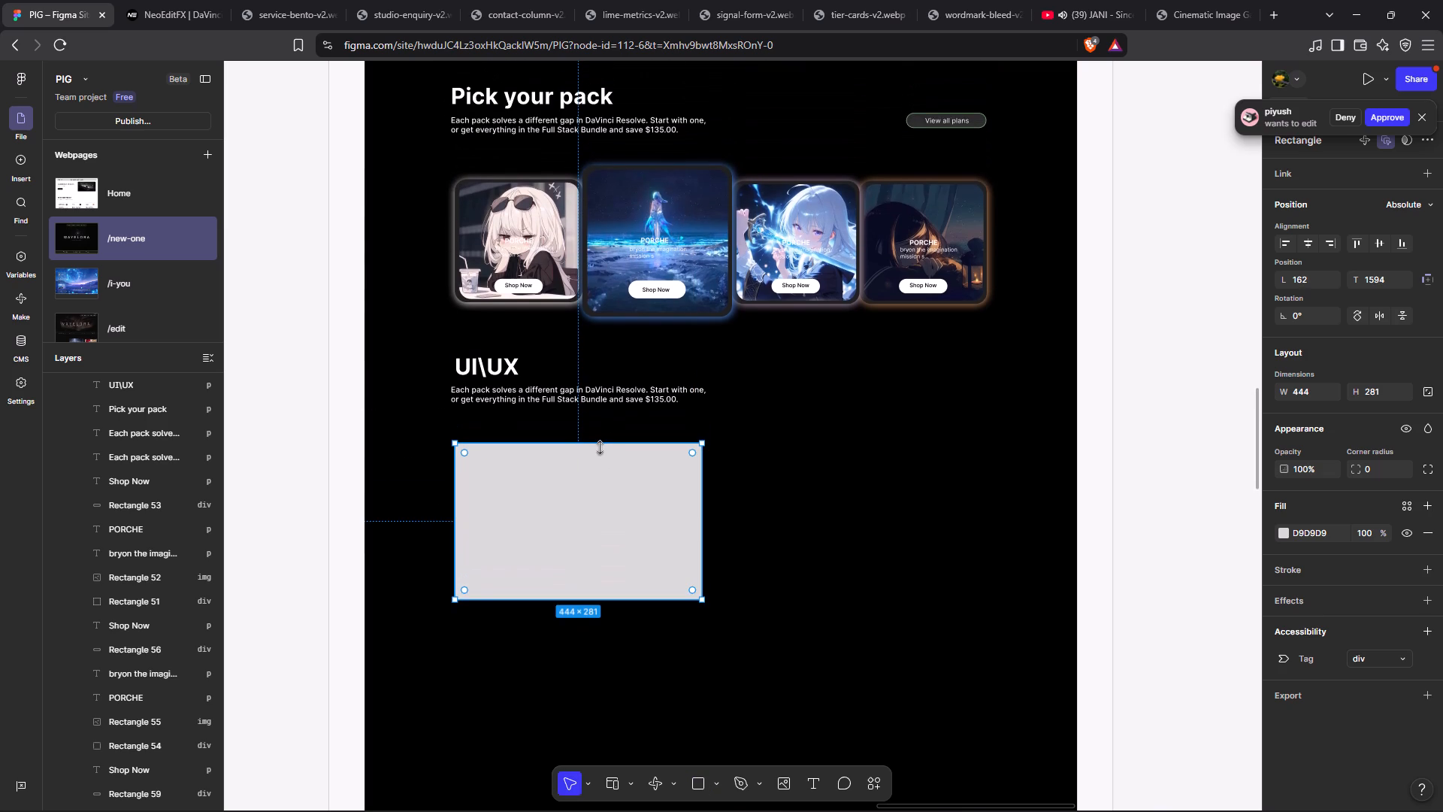
click(591, 602)
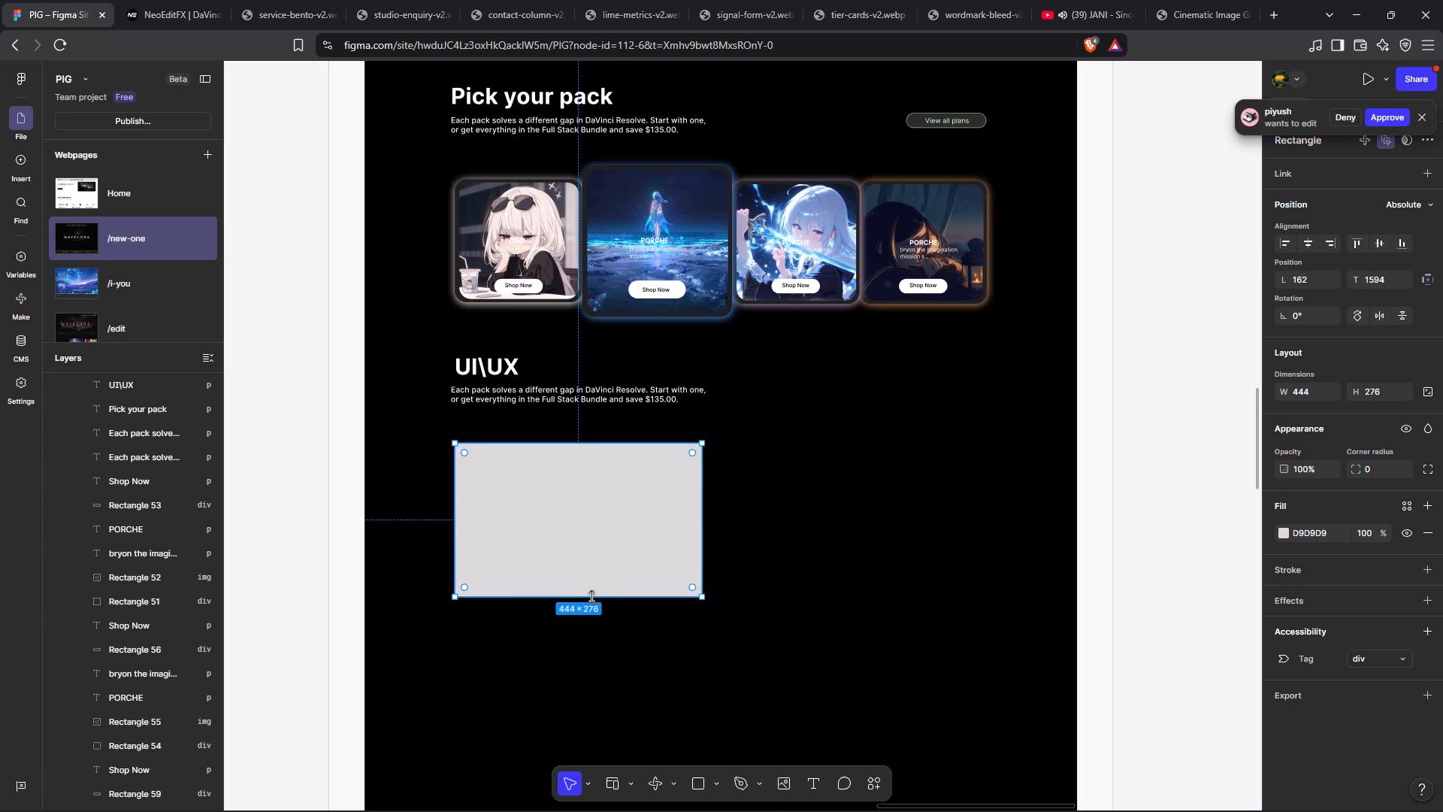
click(700, 540)
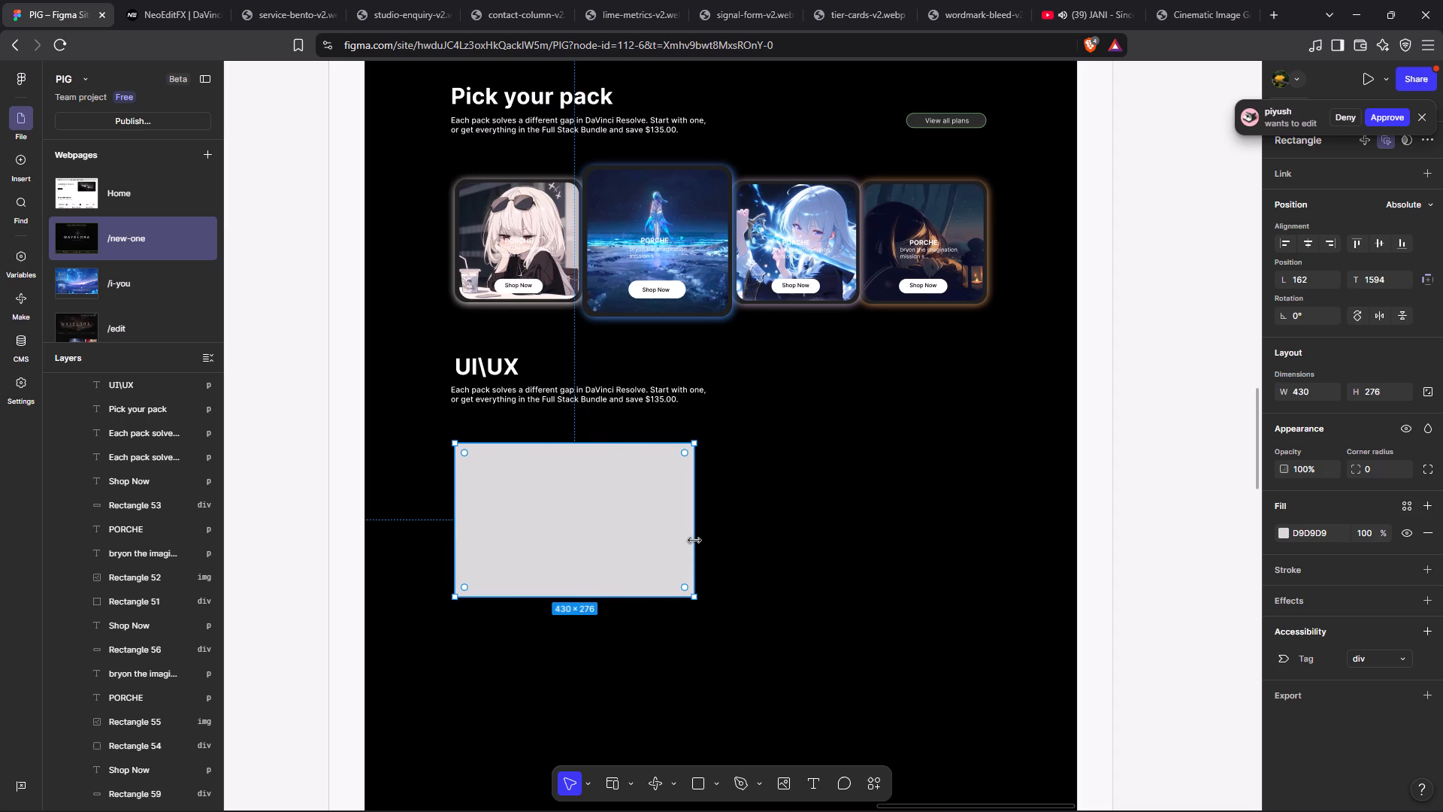
click(770, 556)
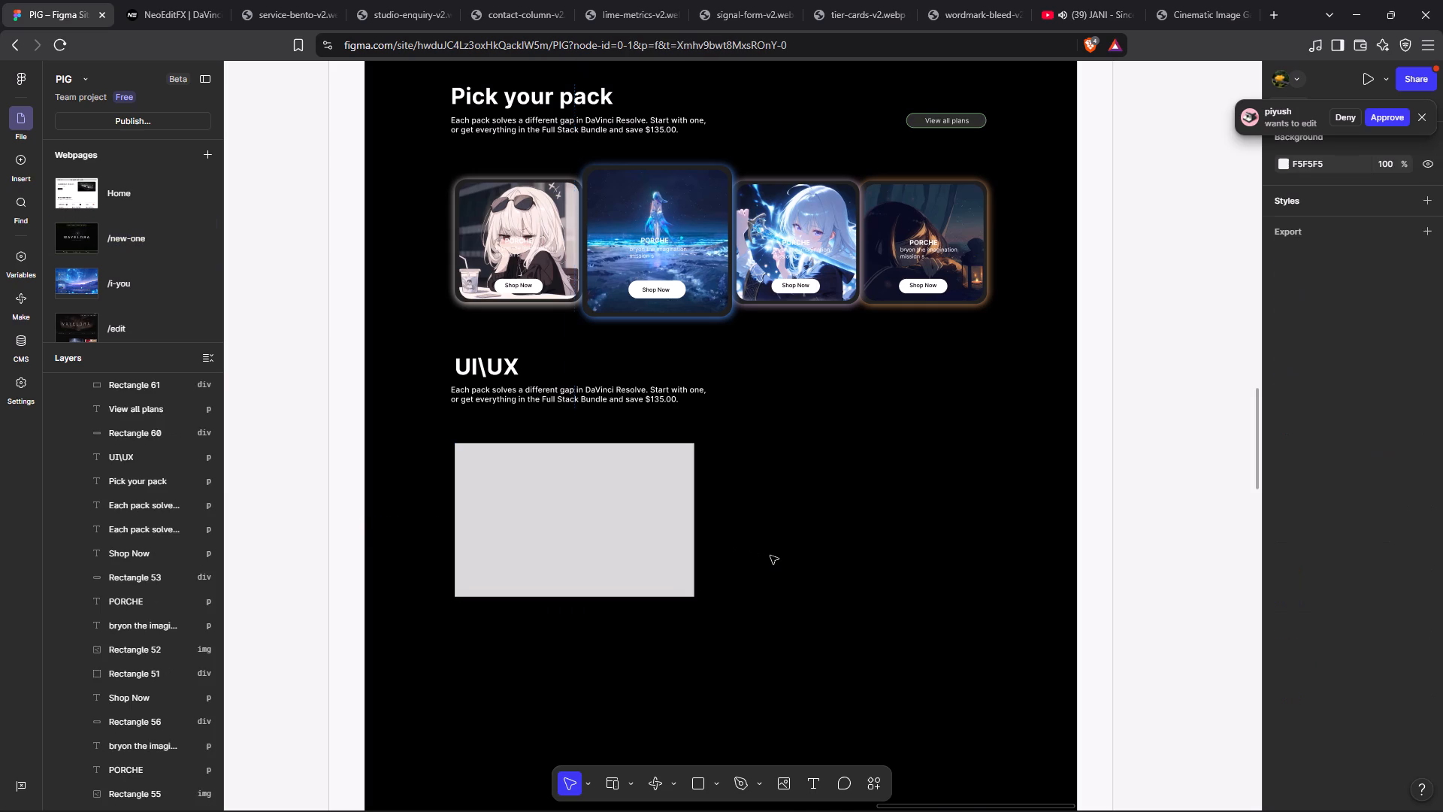
Round the corners of the grey rectangle under the UI\UX description to a radius of 17, checking it against the slider reference.
click(603, 513)
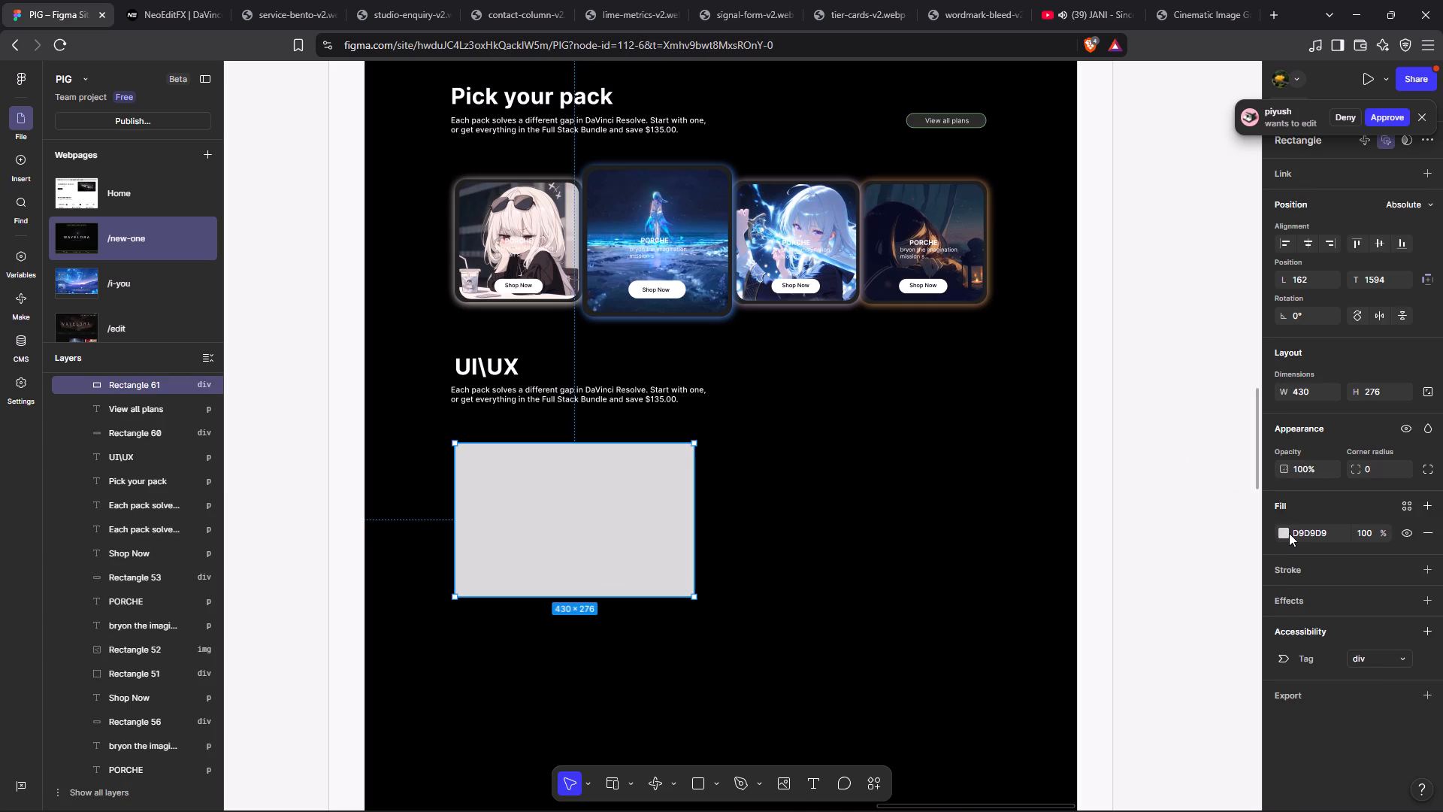
drag(1357, 468, 974, 441)
click(1223, 0)
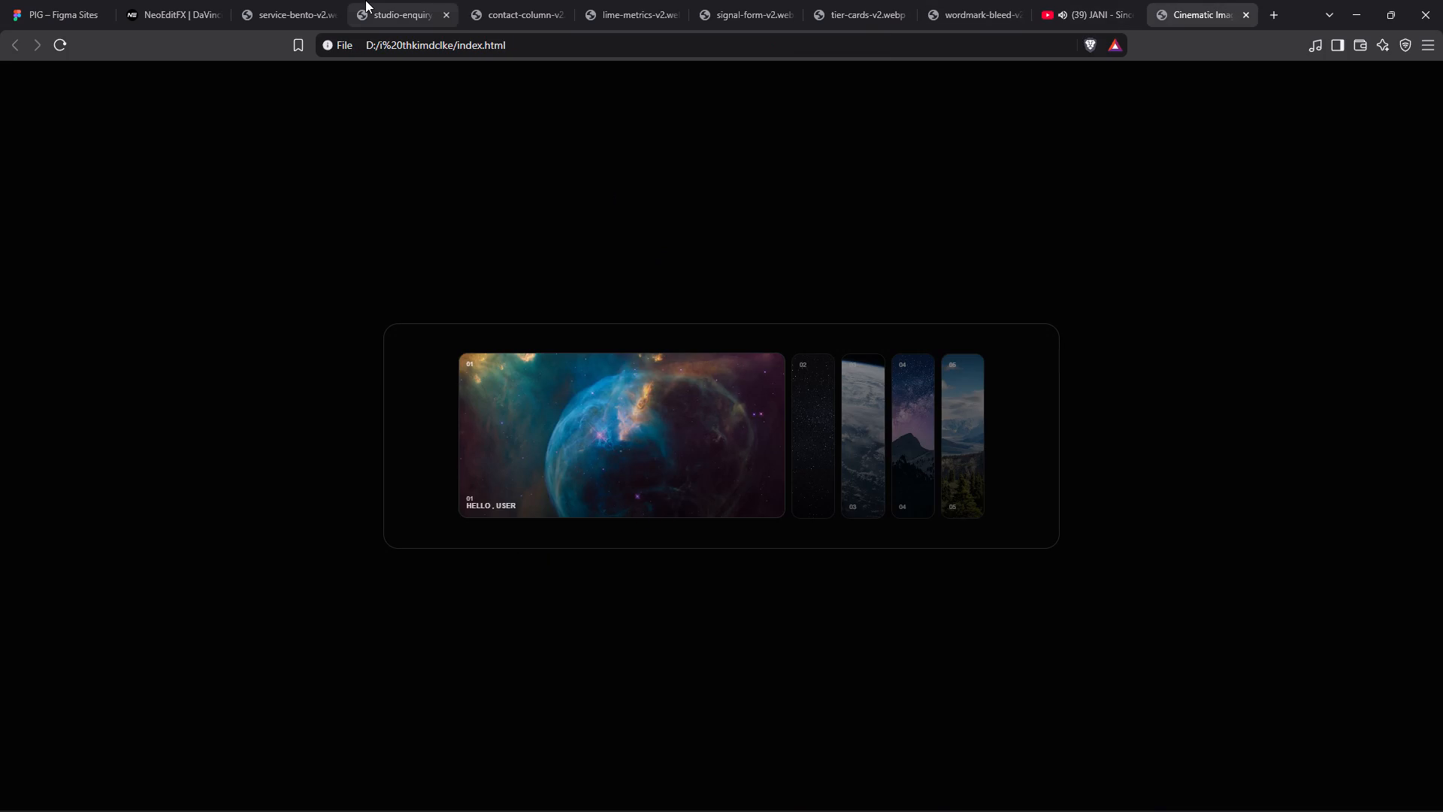
click(41, 0)
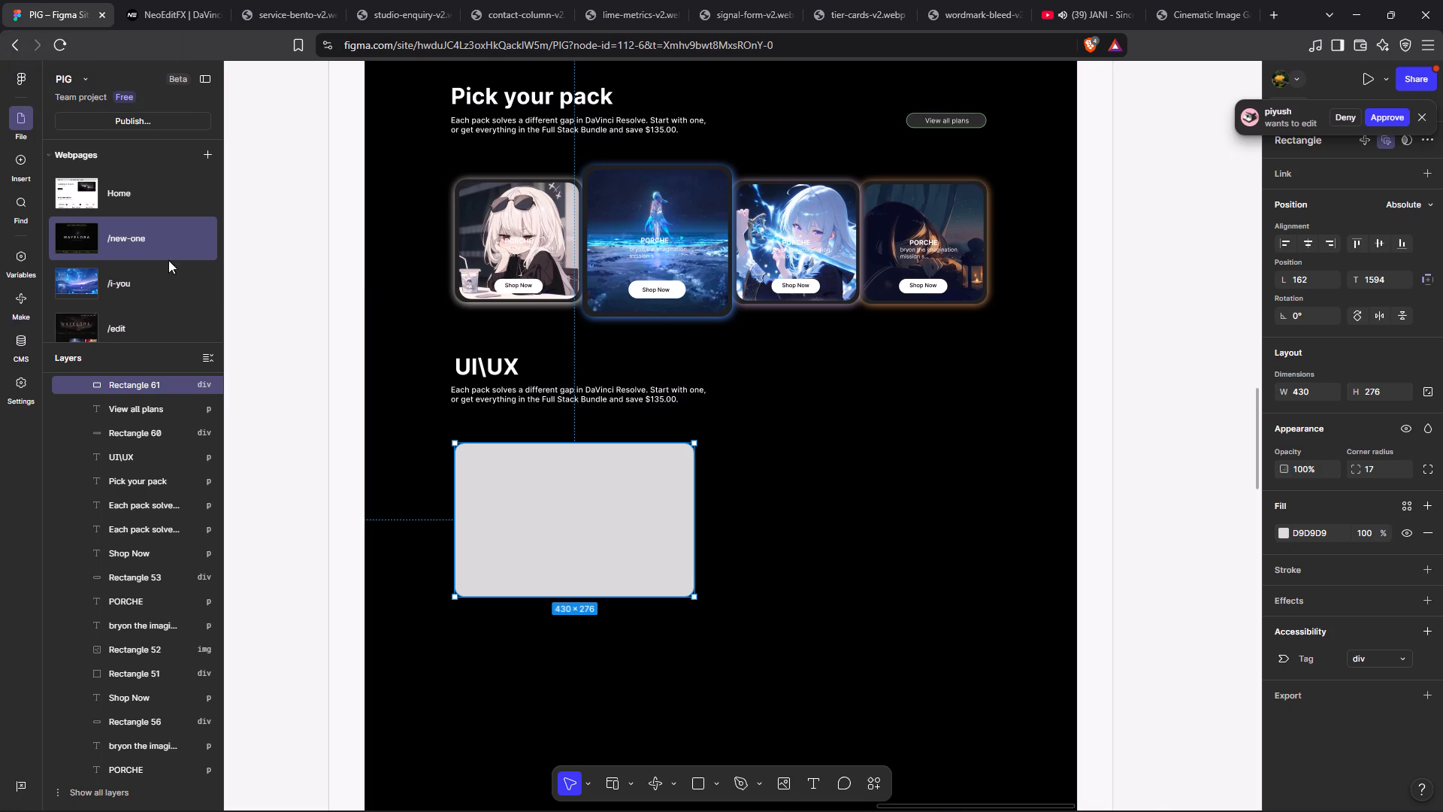
click(299, 392)
click(633, 603)
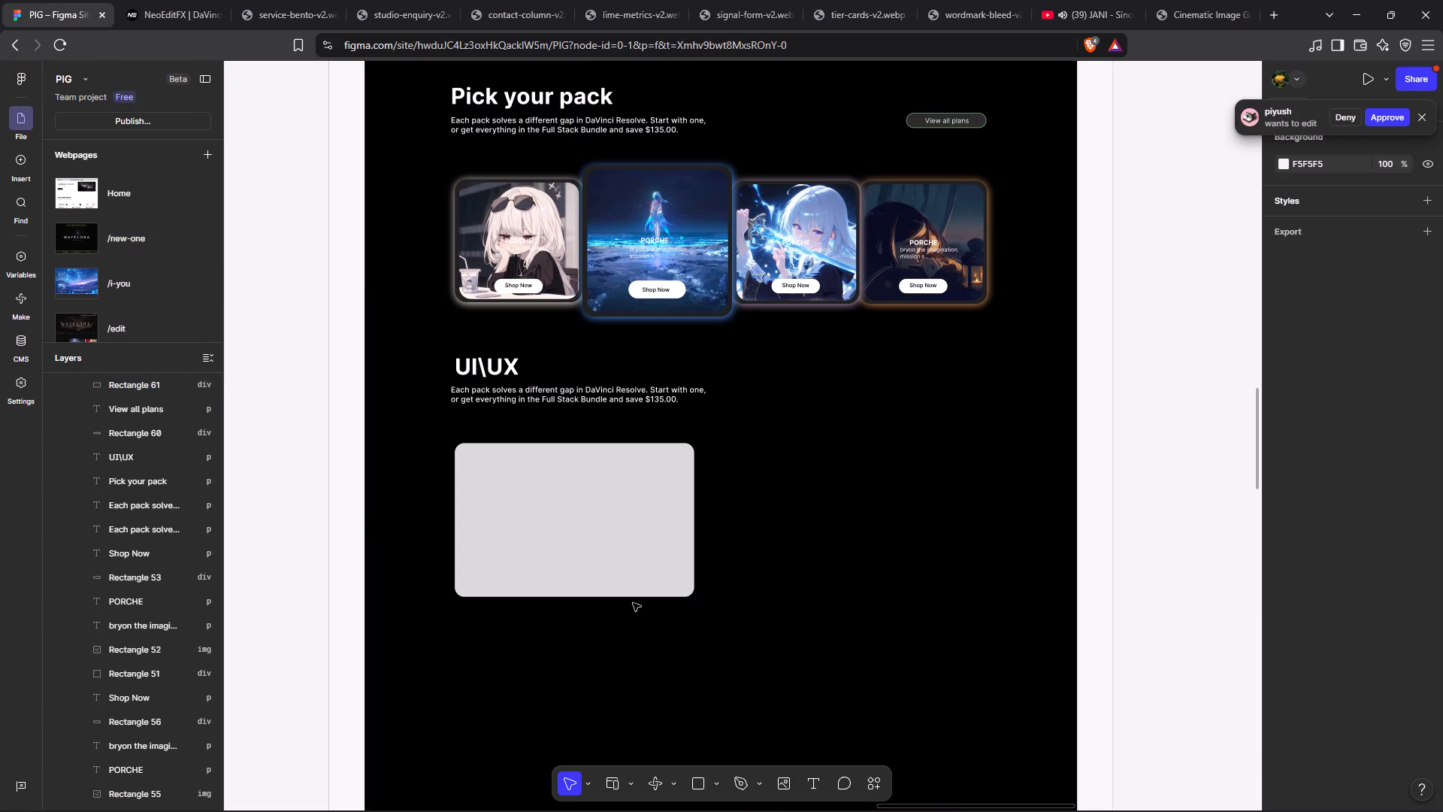
Enlarge the rounded rectangle under the UI\UX description to about 460 × 299, keeping its upper-left corner fixed.
click(604, 563)
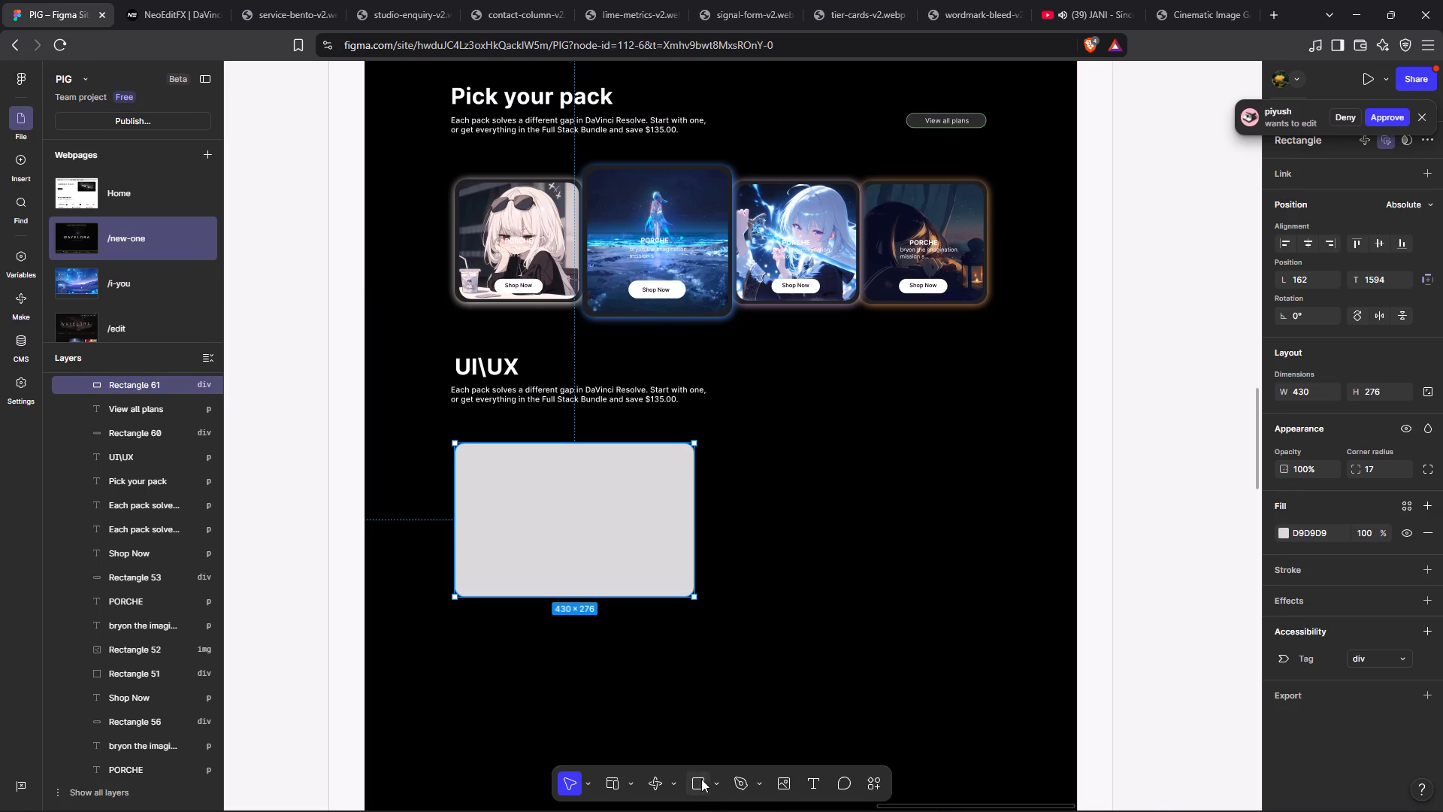
click(694, 526)
drag(692, 523, 704, 525)
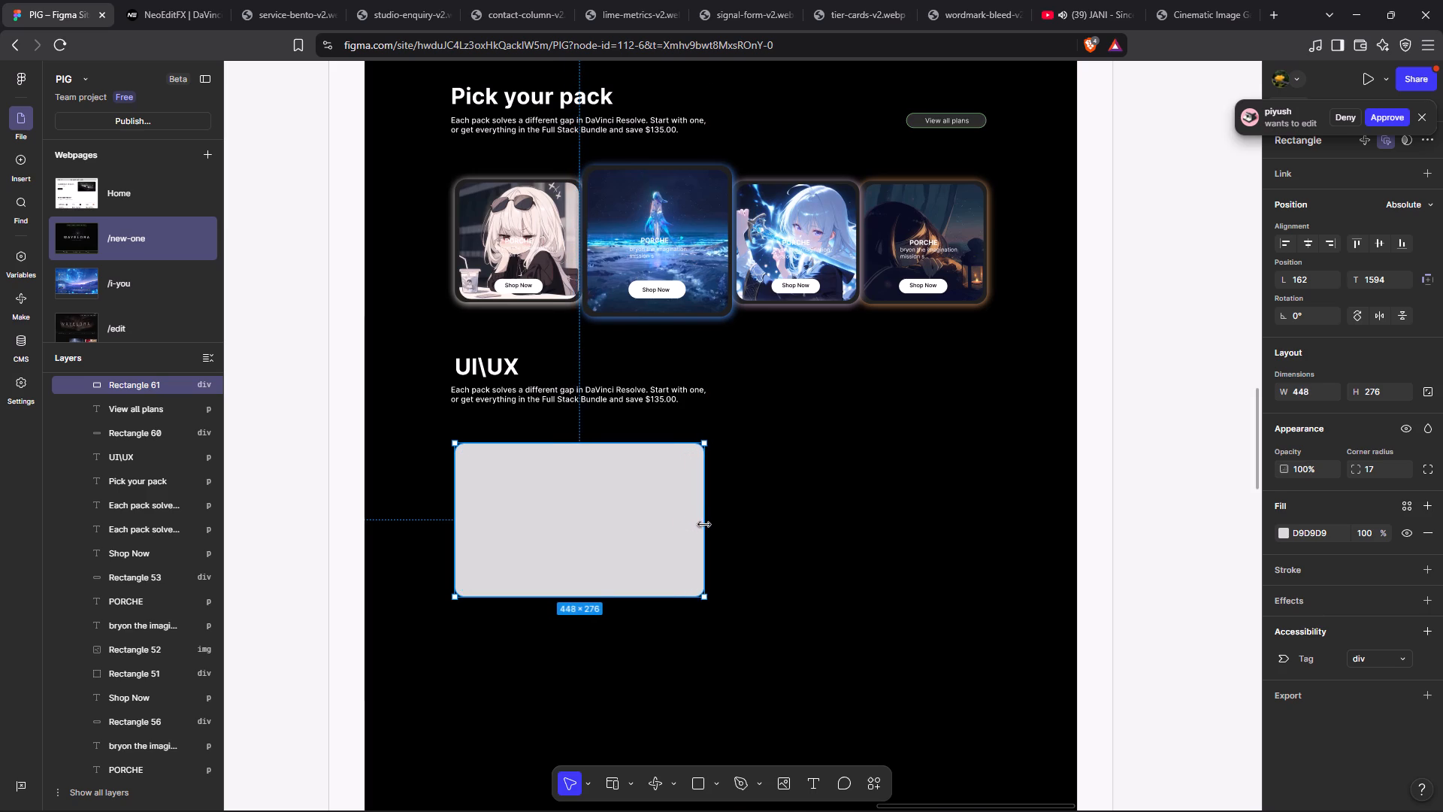
drag(704, 525, 709, 527)
drag(629, 601, 629, 607)
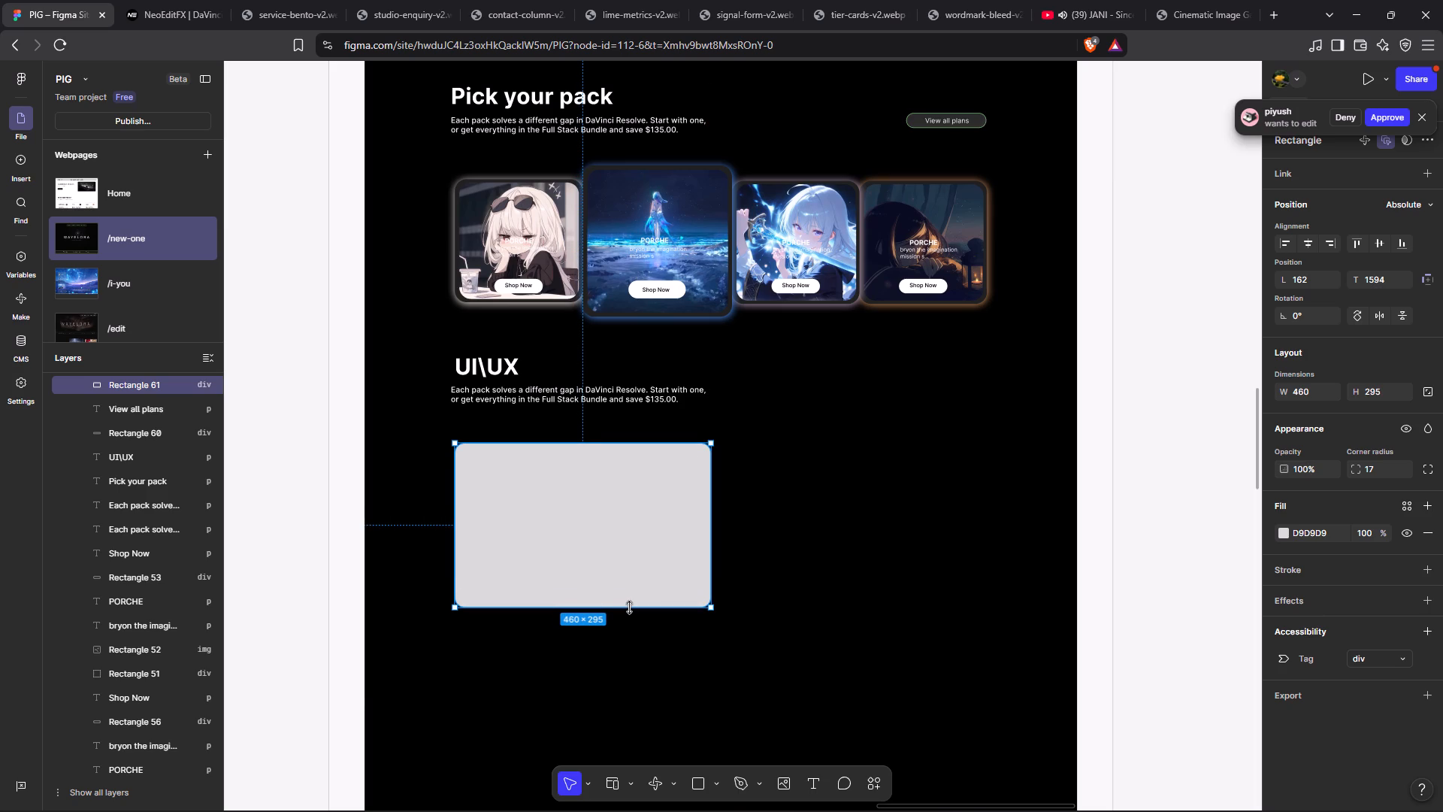
drag(629, 607, 629, 610)
click(280, 468)
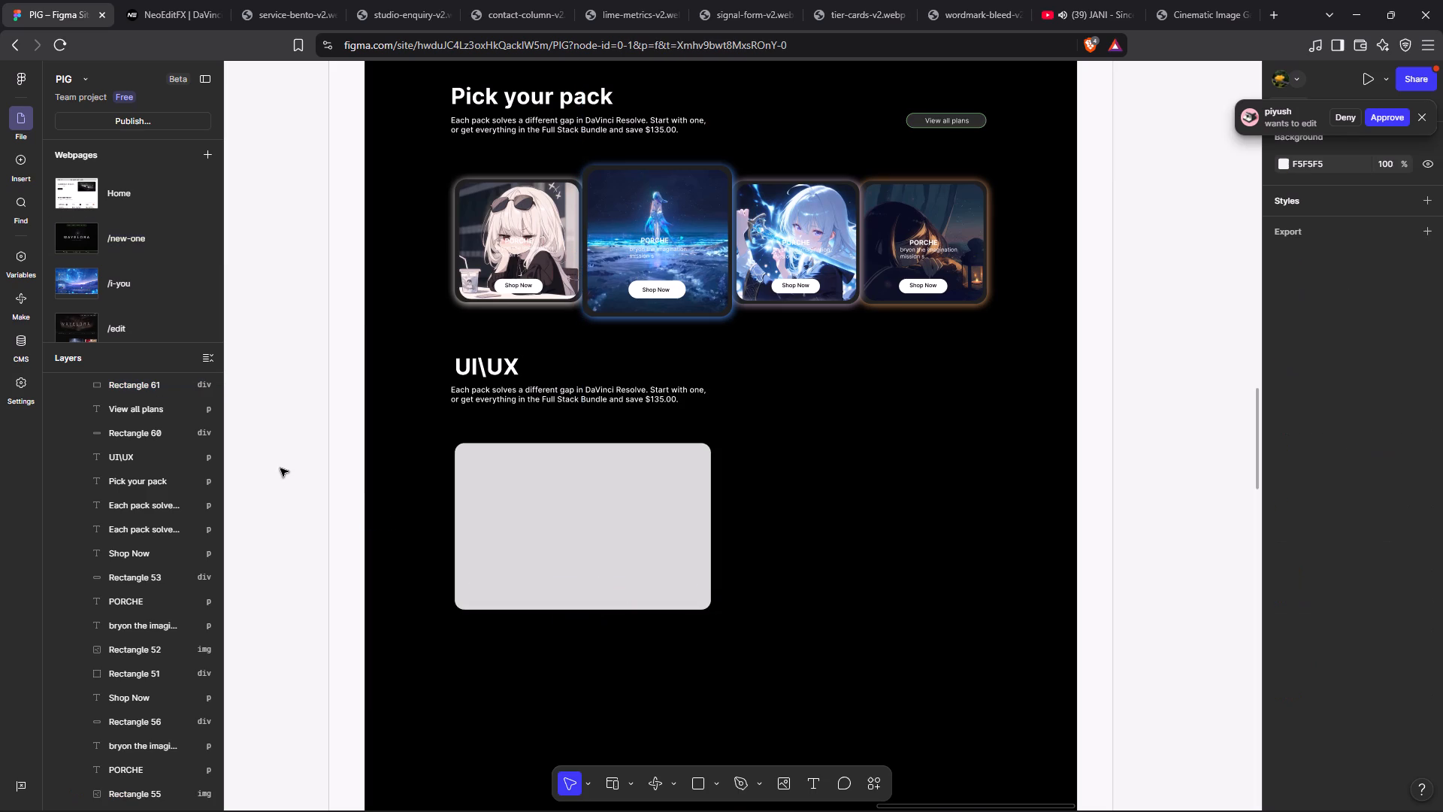
click(582, 577)
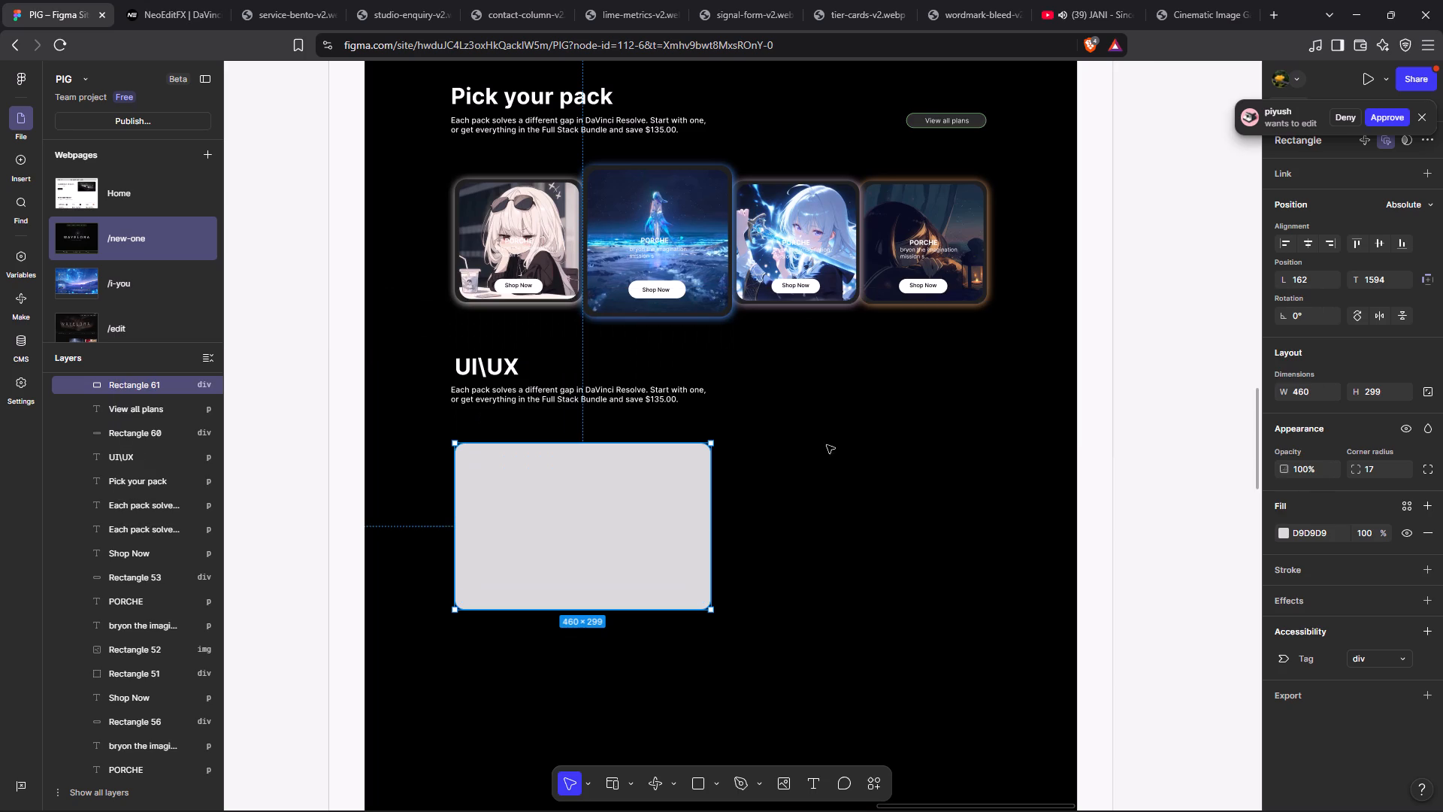
Check the slider reference and add a green 85D05C stroke at 25% opacity to the rounded rectangle under the UI\UX description.
click(1193, 0)
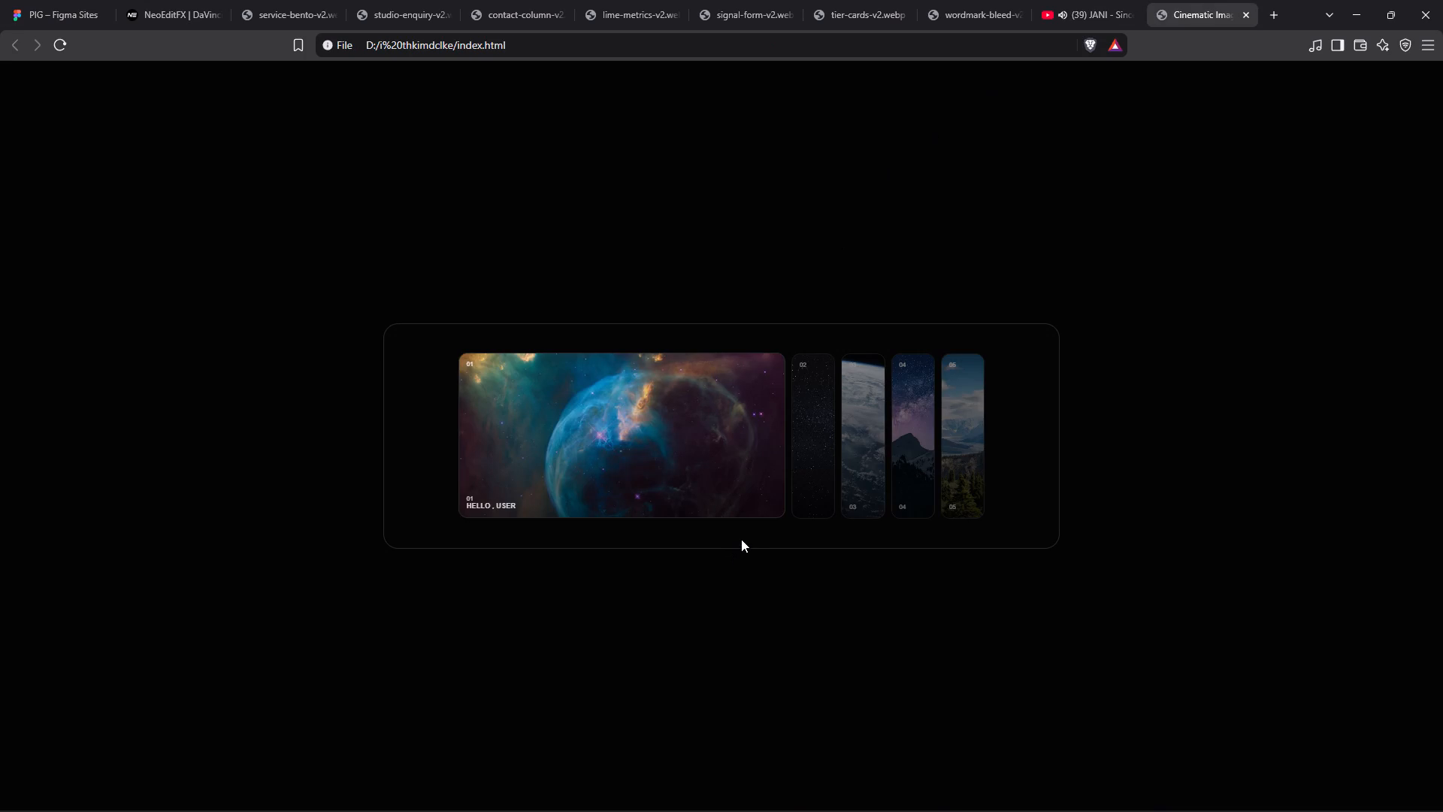
click(72, 0)
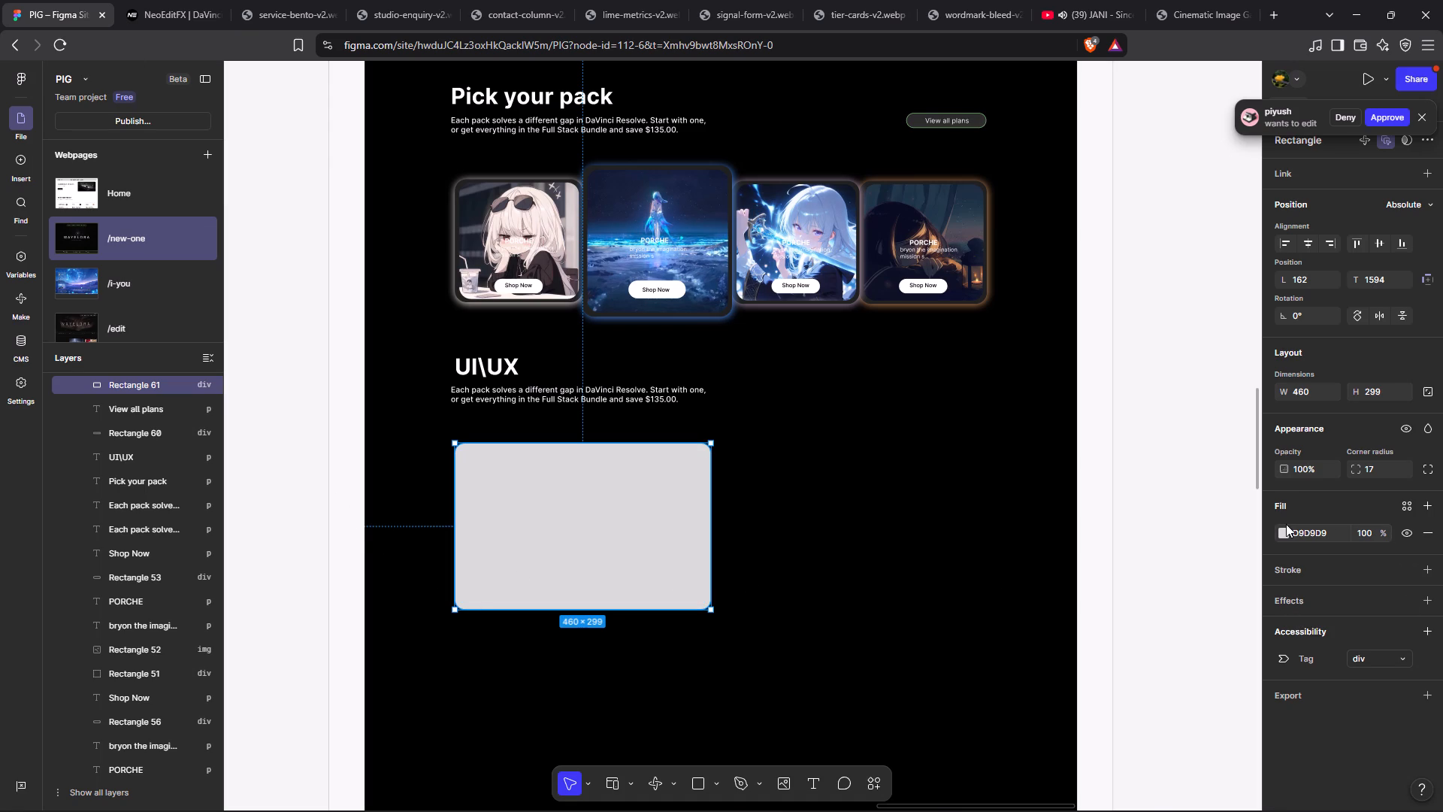
click(1432, 572)
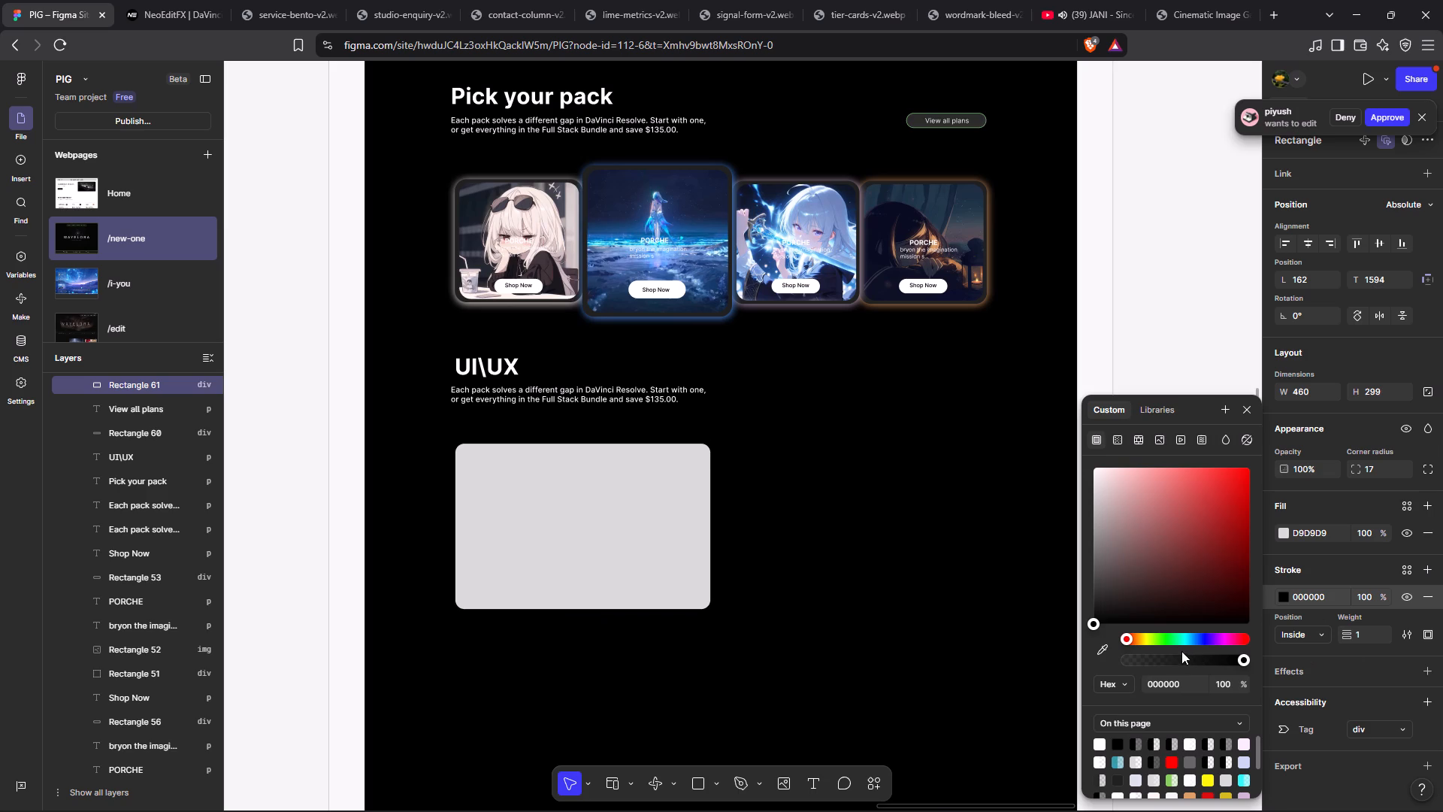
click(1177, 783)
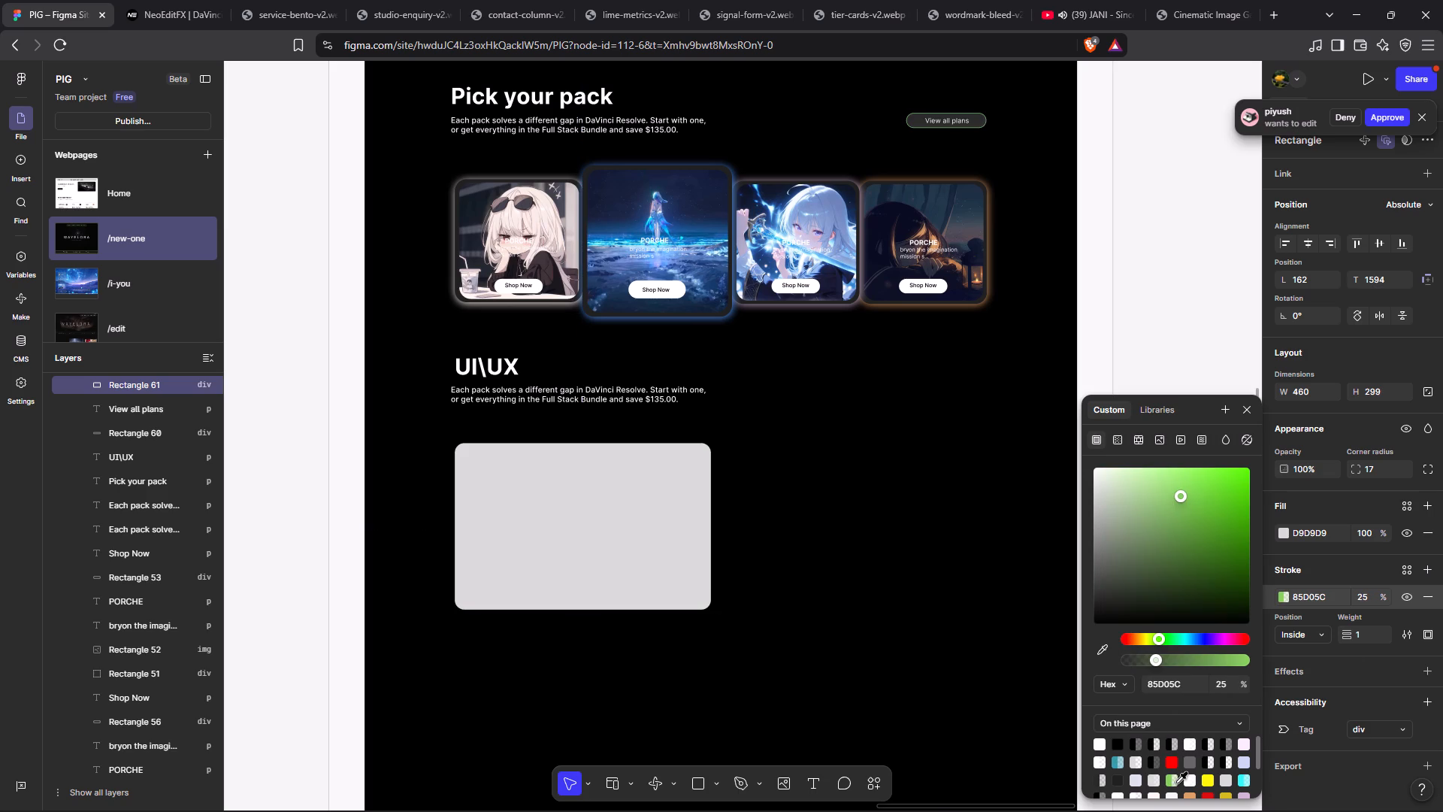
click(1225, 373)
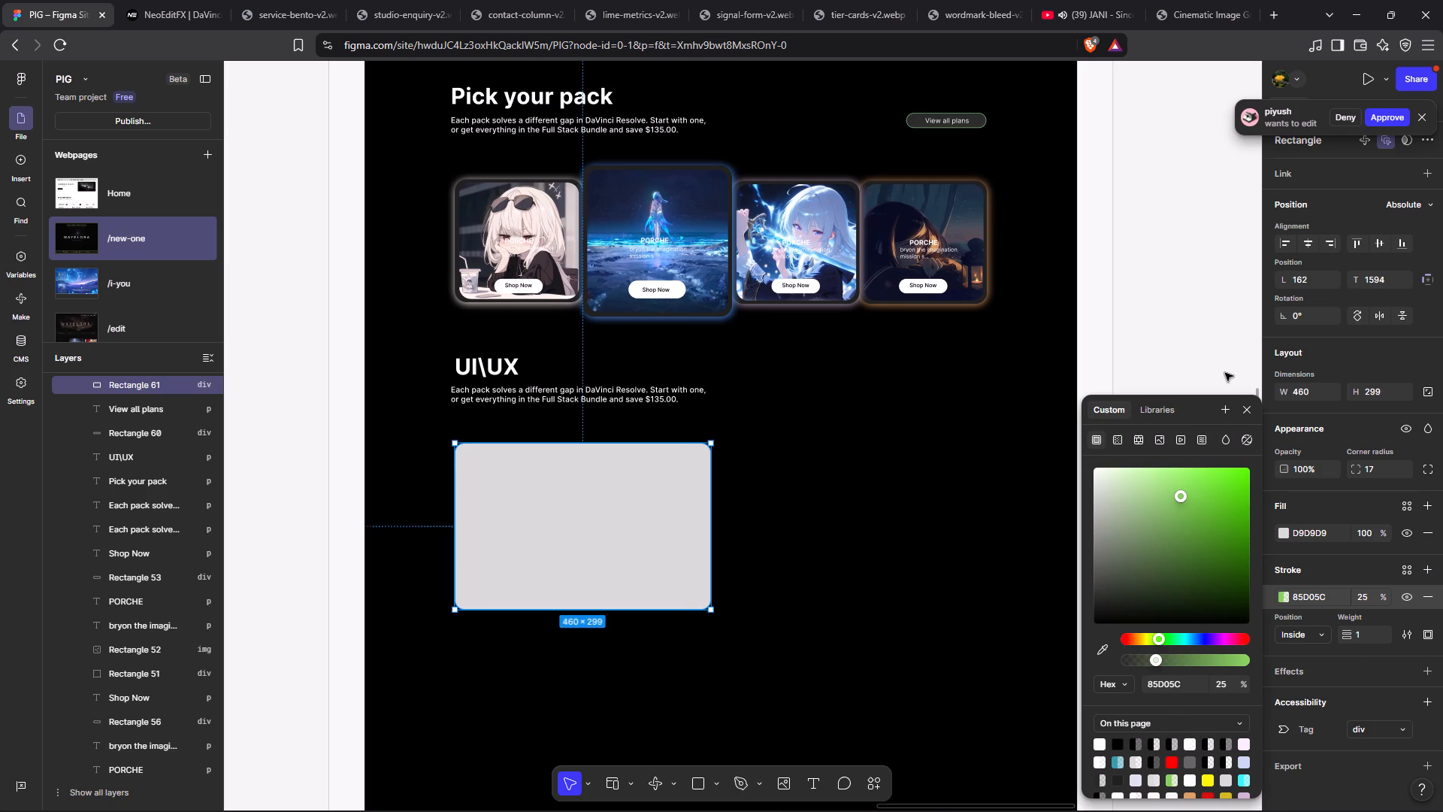
Replace the rounded rectangle's grey fill with the image "download (32)" from the Downloads folder.
click(637, 566)
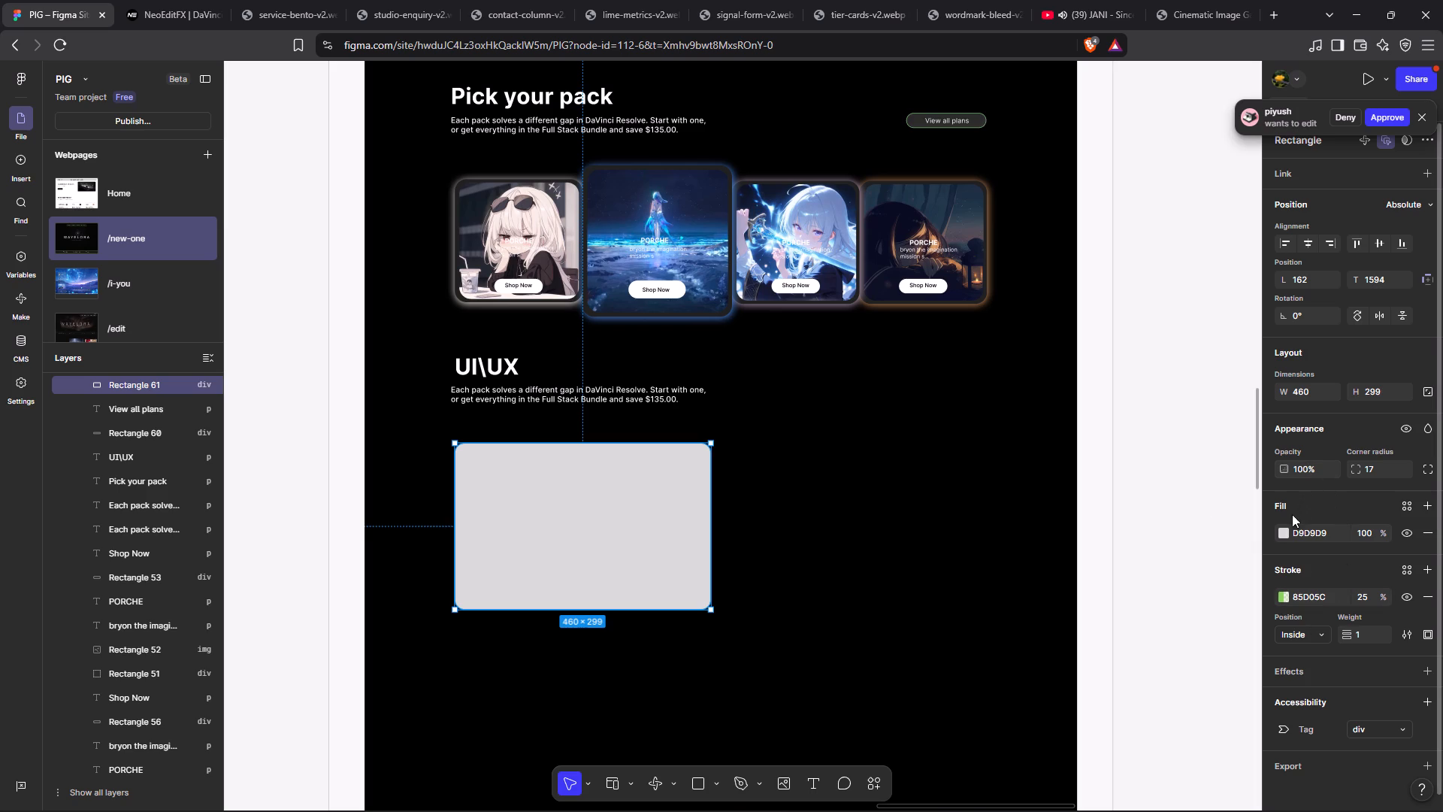
click(1286, 537)
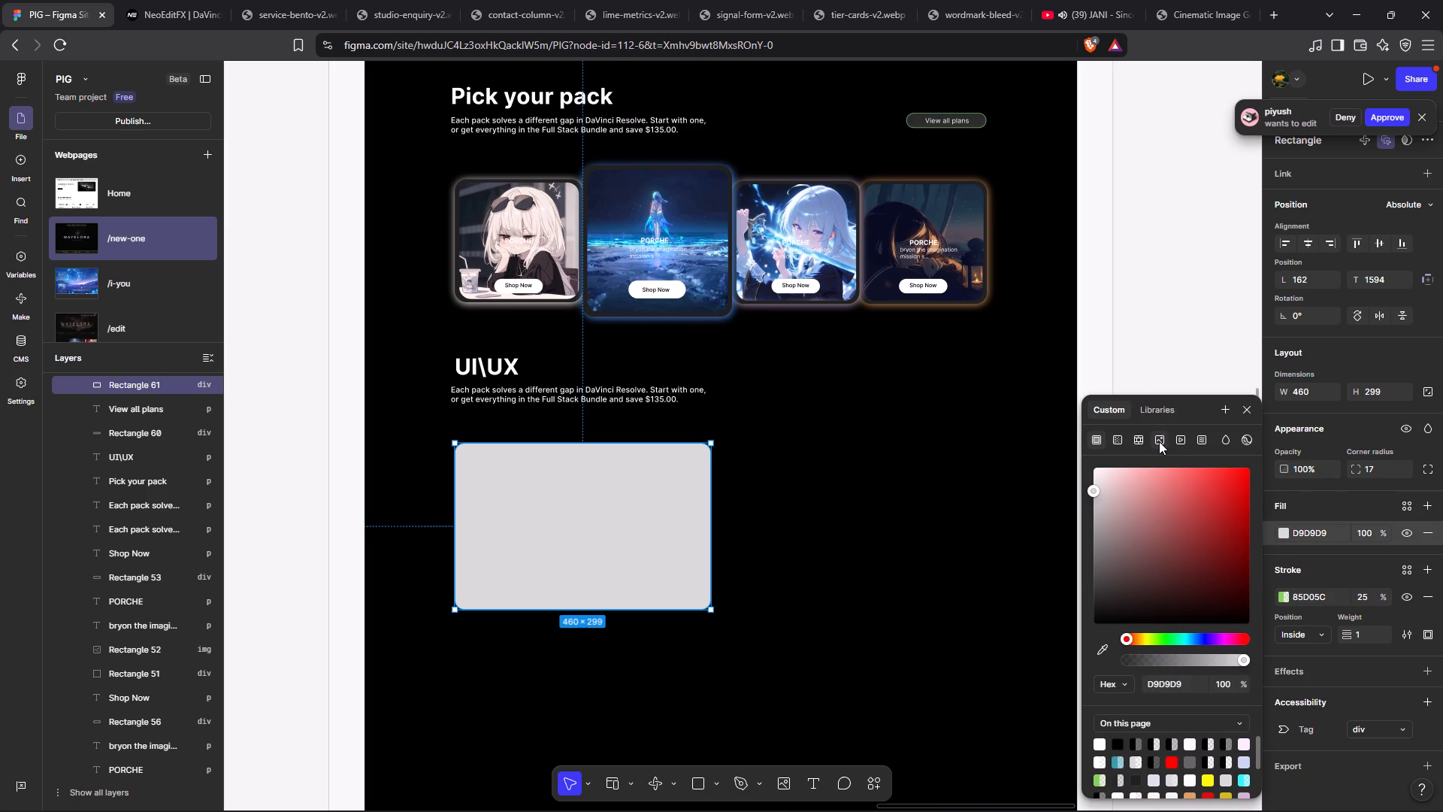
click(1159, 441)
click(1165, 504)
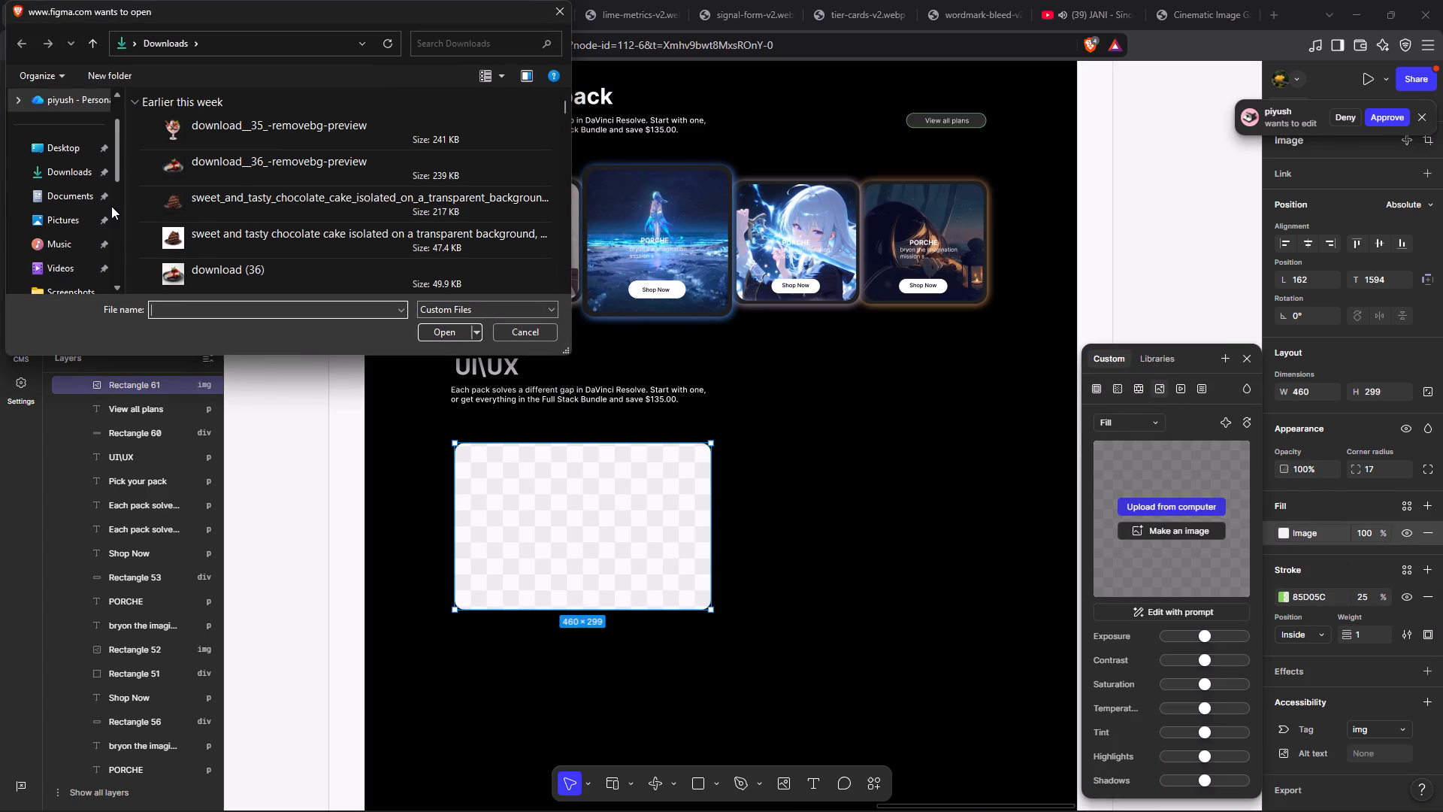
scroll(256, 244, down, 11)
scroll(256, 244, right, 1)
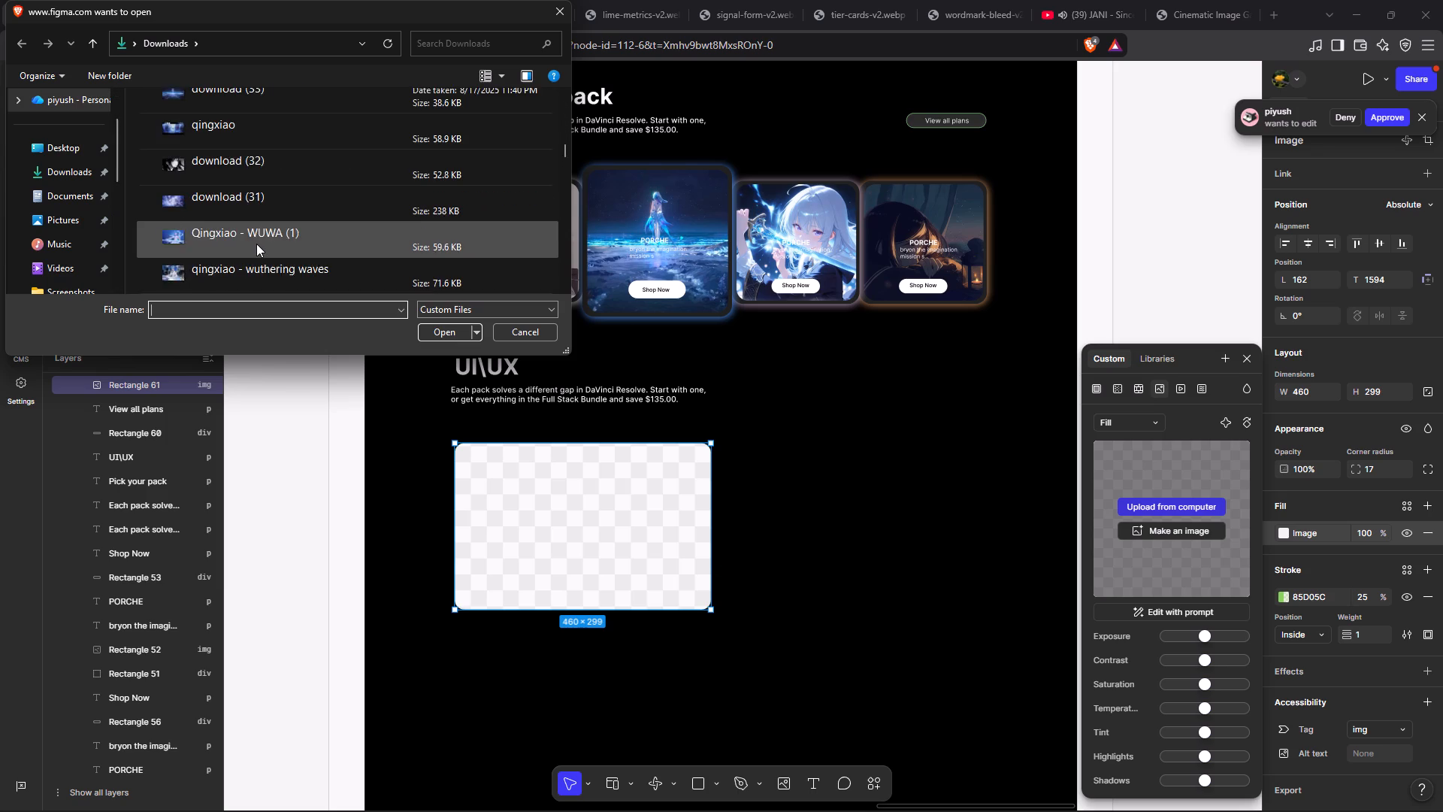
scroll(256, 244, right, 1)
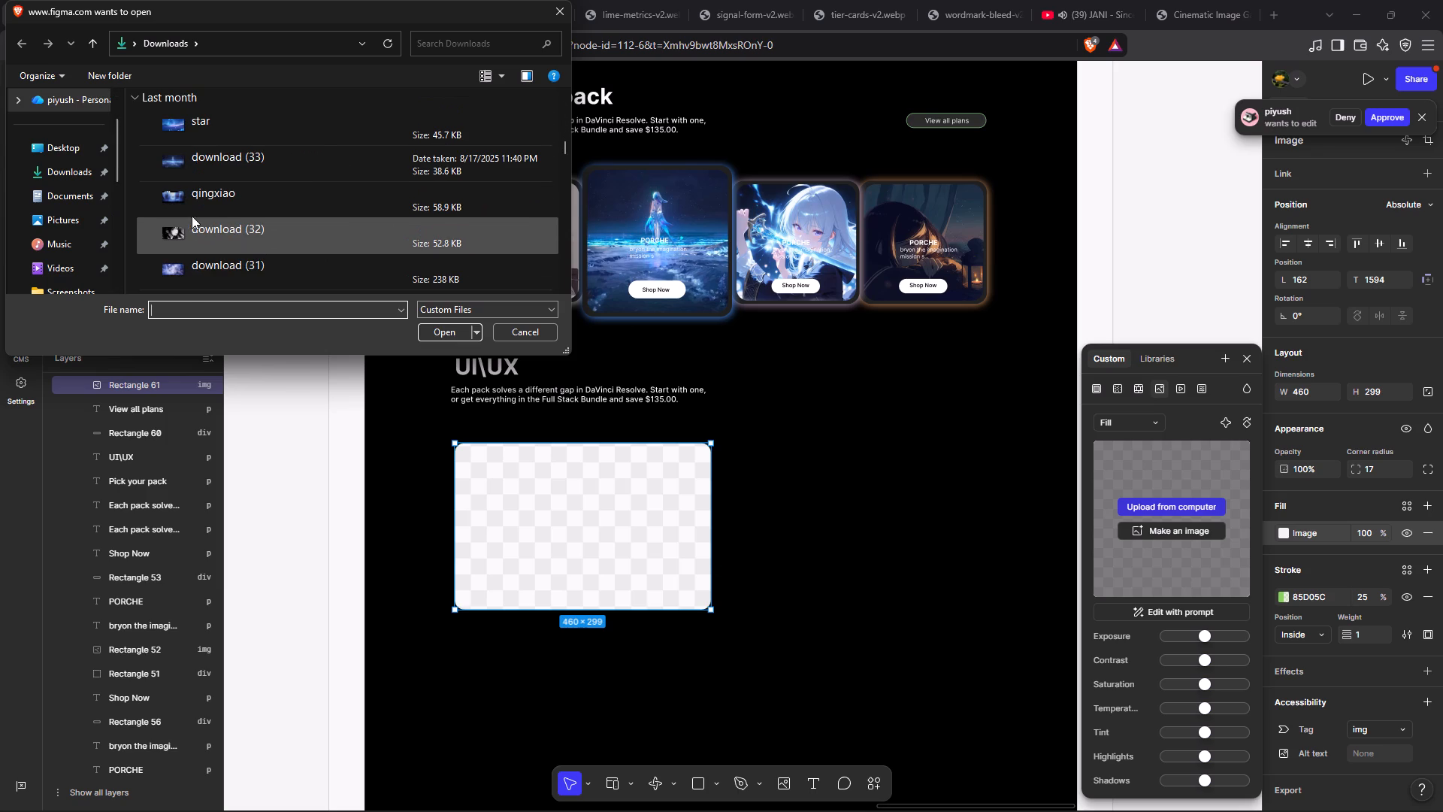
click(174, 233)
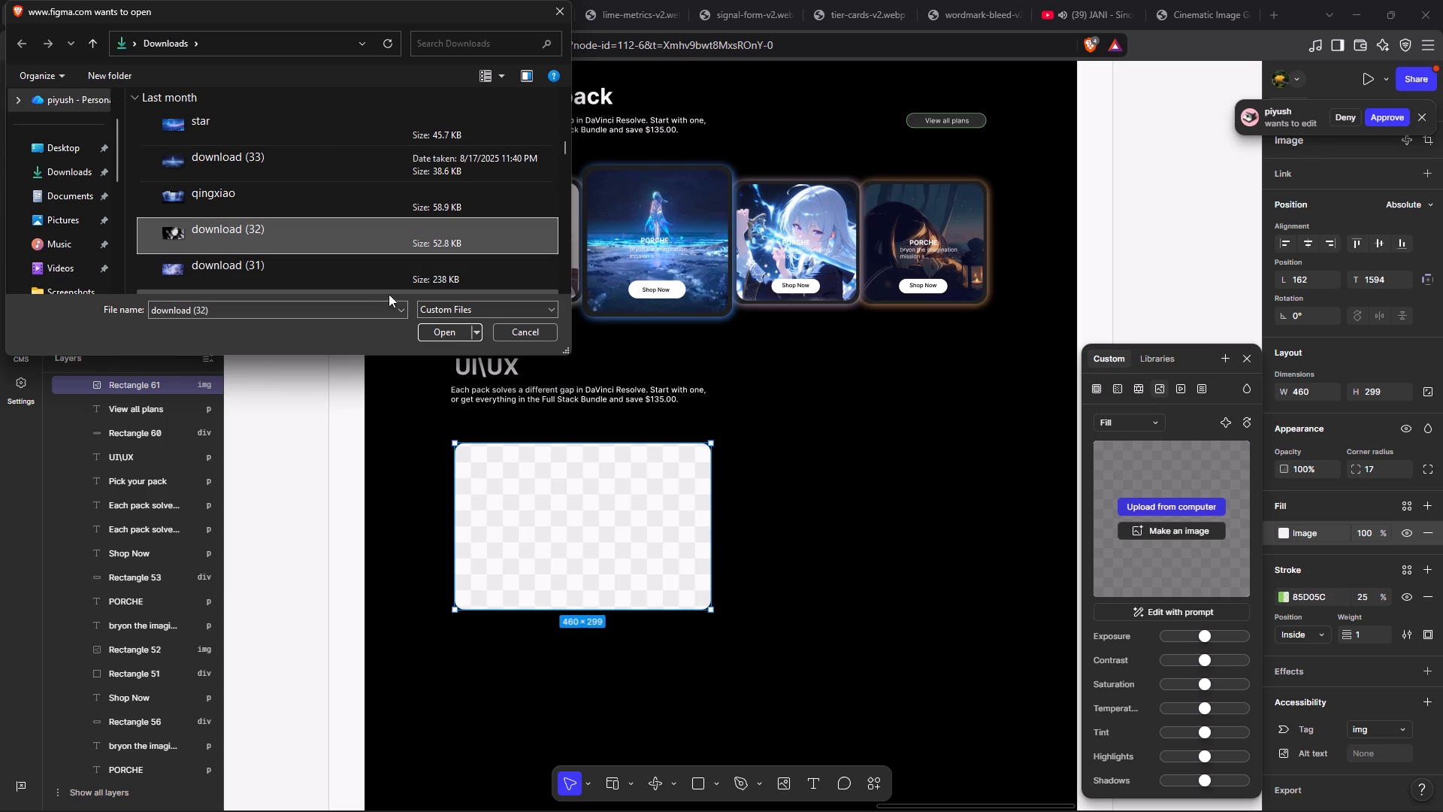
click(451, 332)
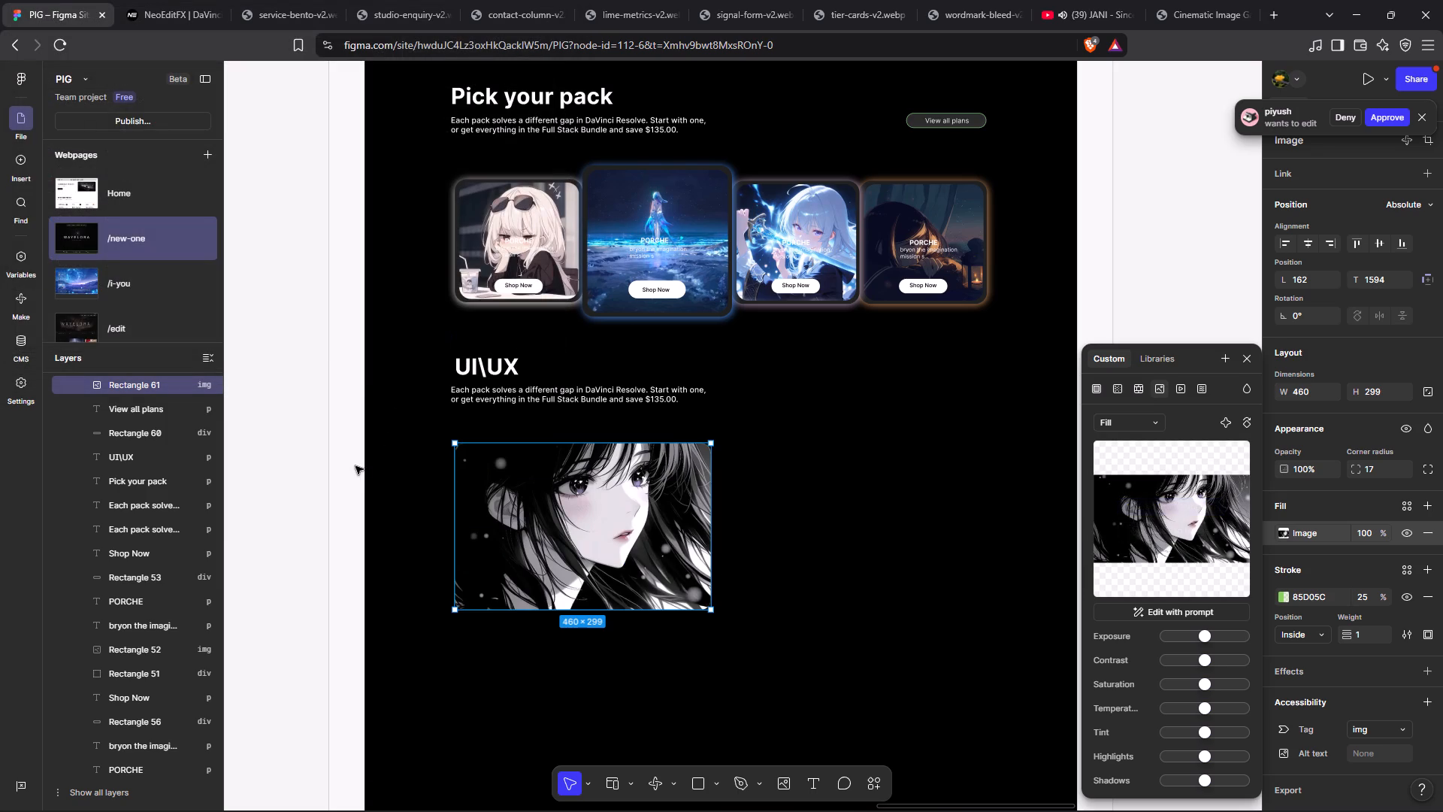
click(288, 427)
click(288, 427)
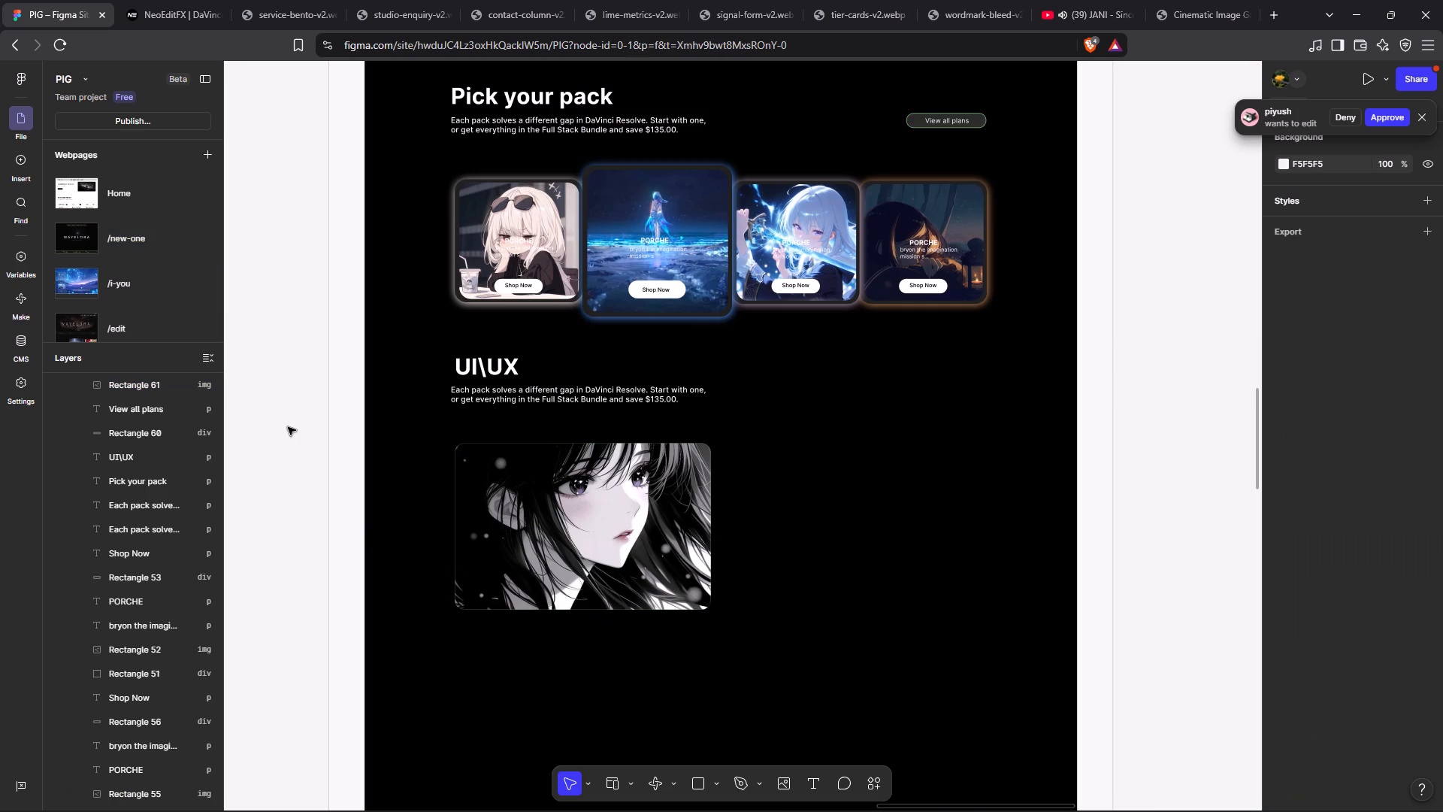
Try a different stroke weight on the UI\UX image panel, and set its stroke position to outside.
click(623, 541)
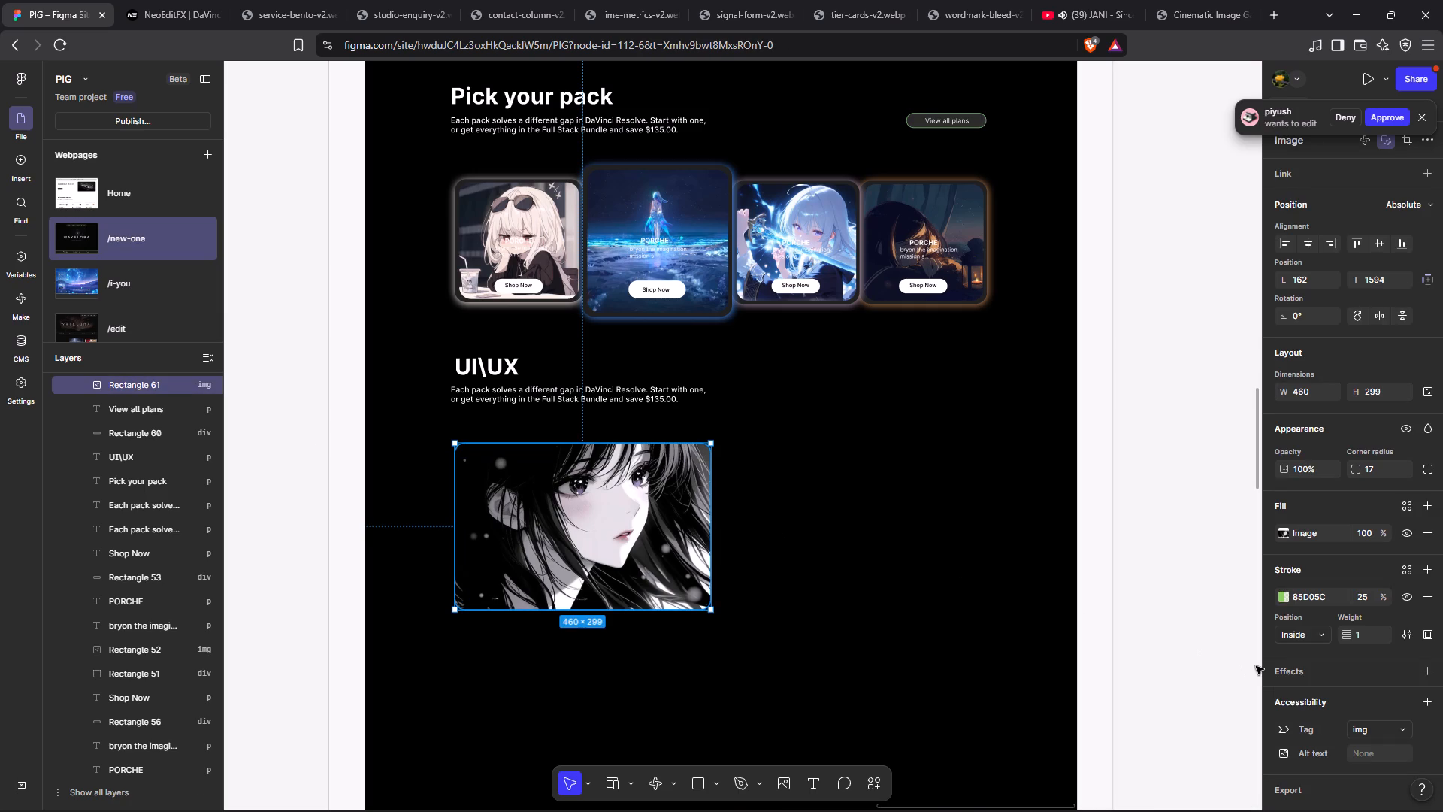
drag(1351, 636, 727, 435)
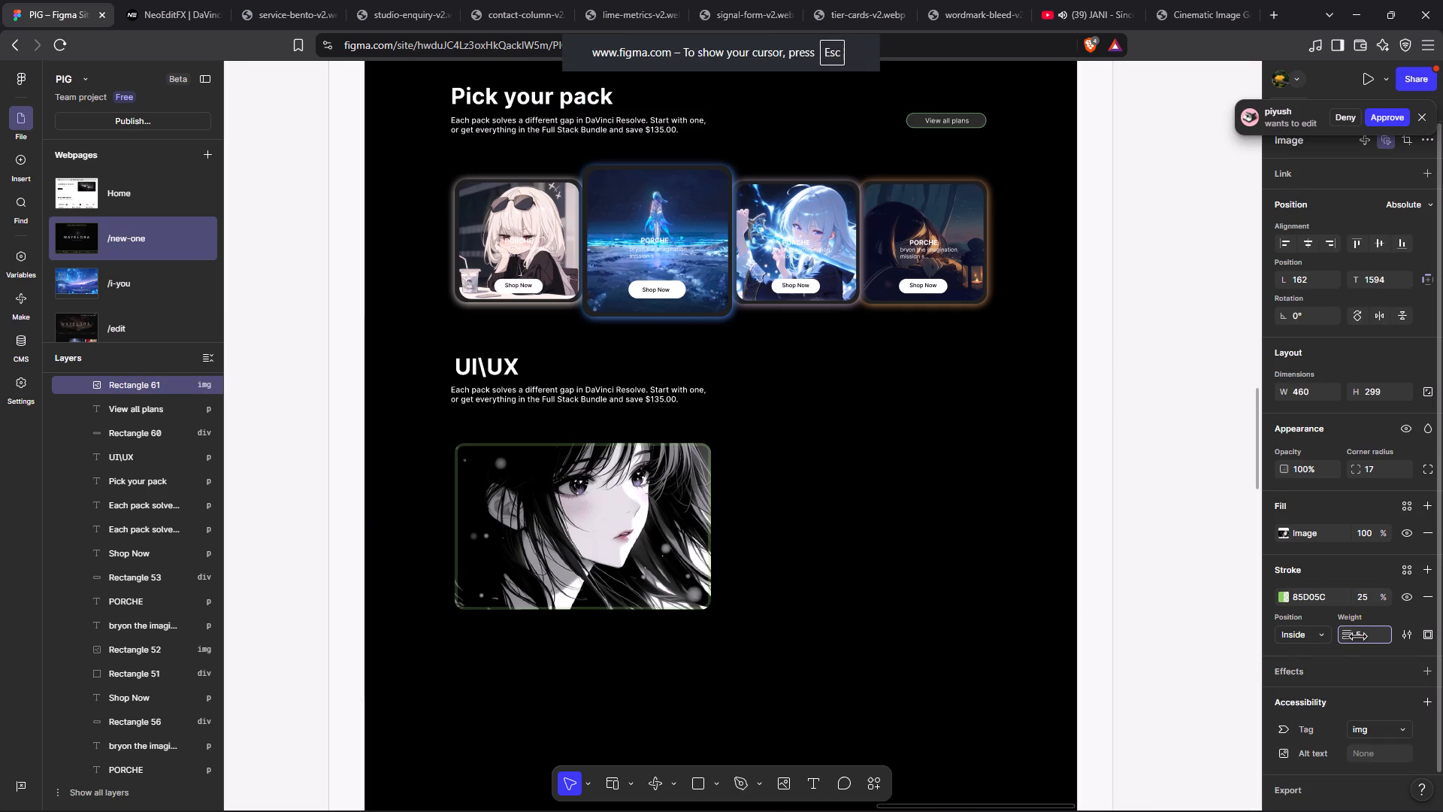
drag(727, 435, 1351, 636)
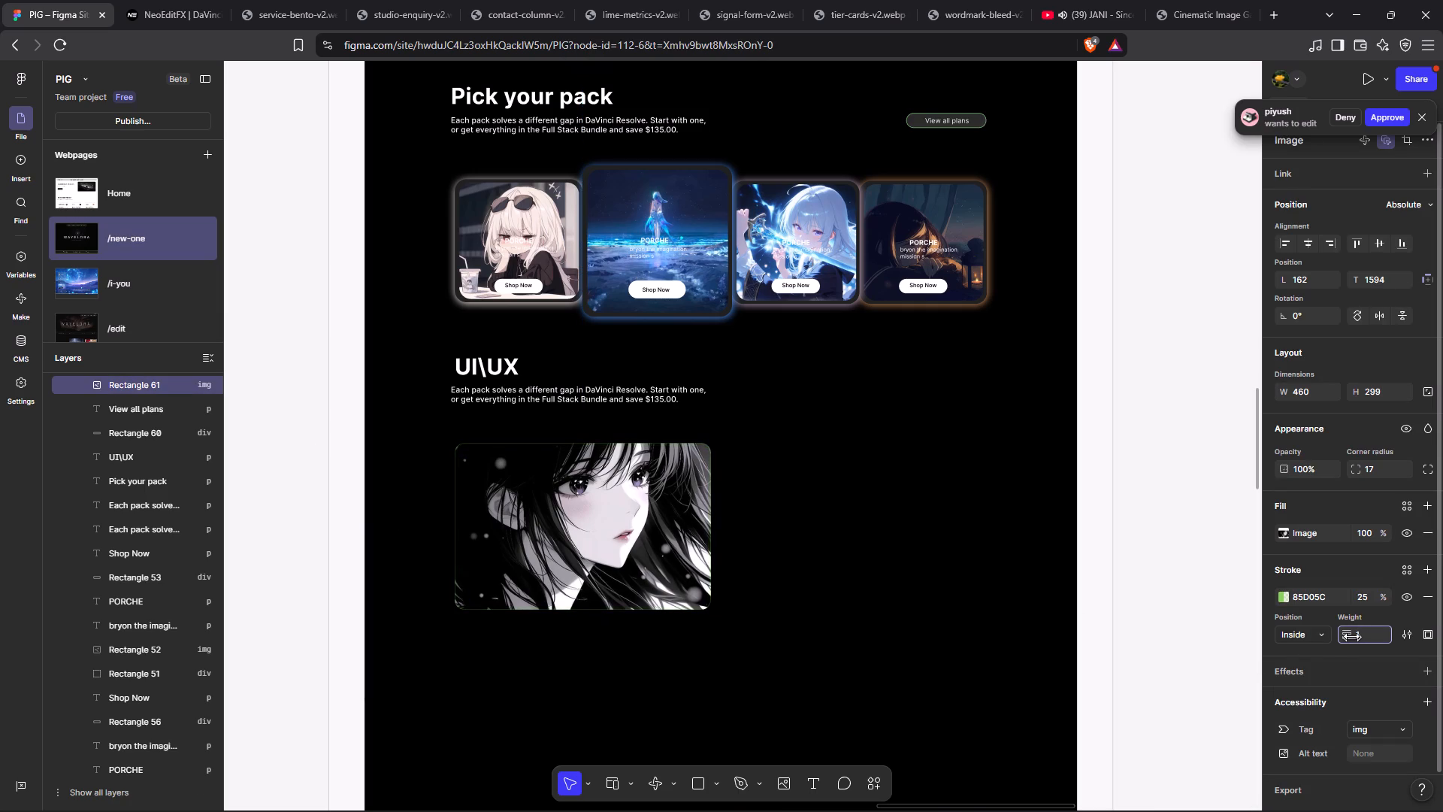
drag(1351, 636, 721, 436)
click(1324, 635)
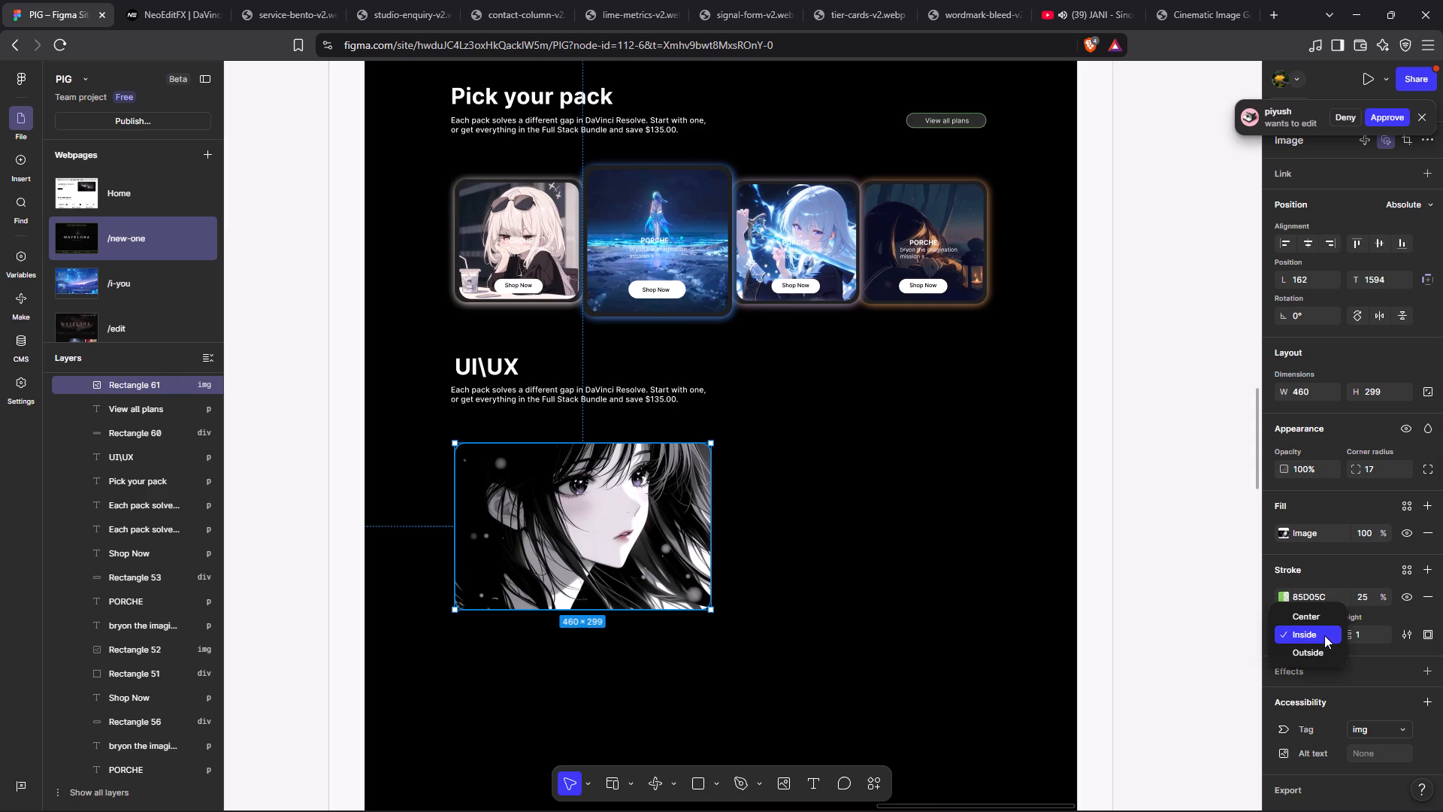
click(1324, 647)
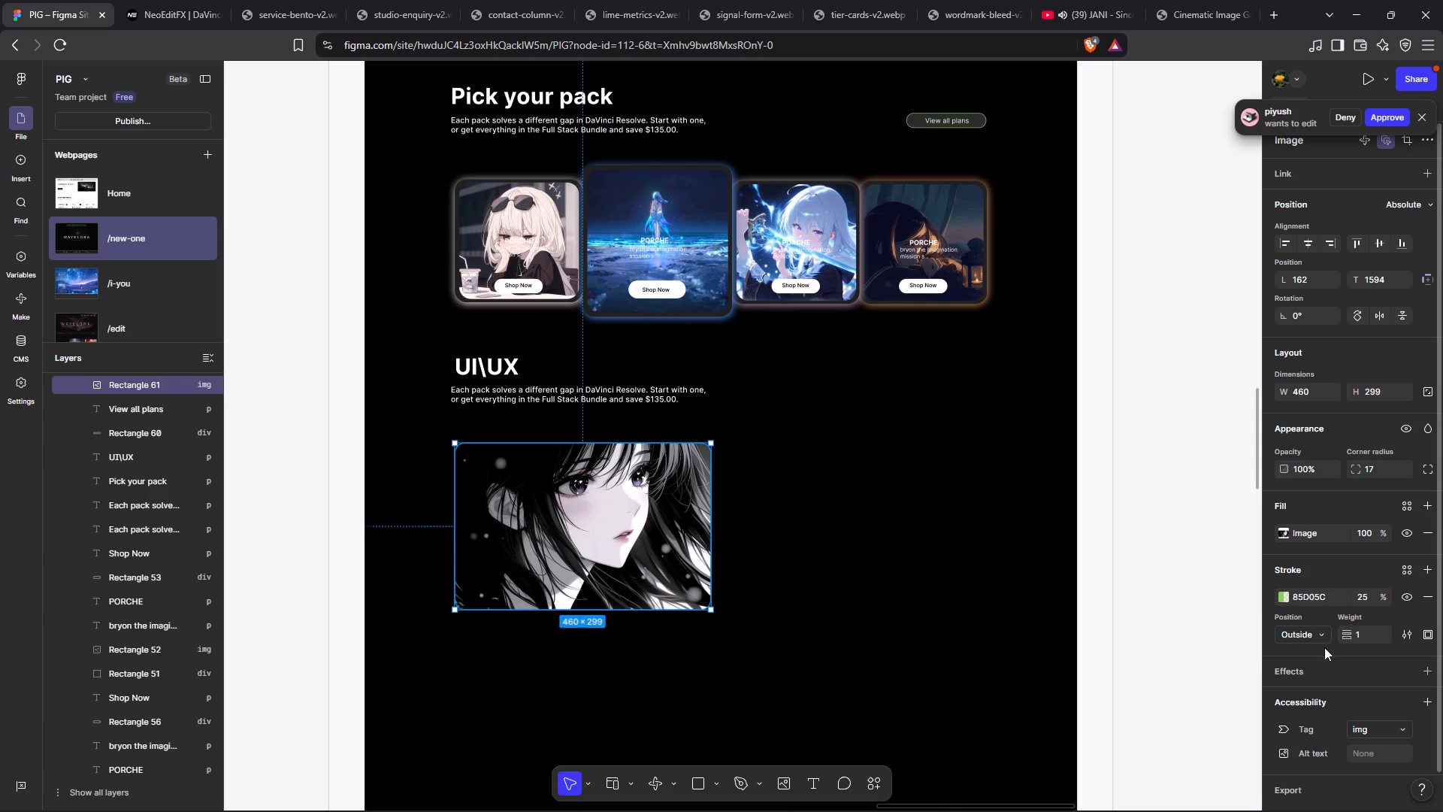
click(1177, 595)
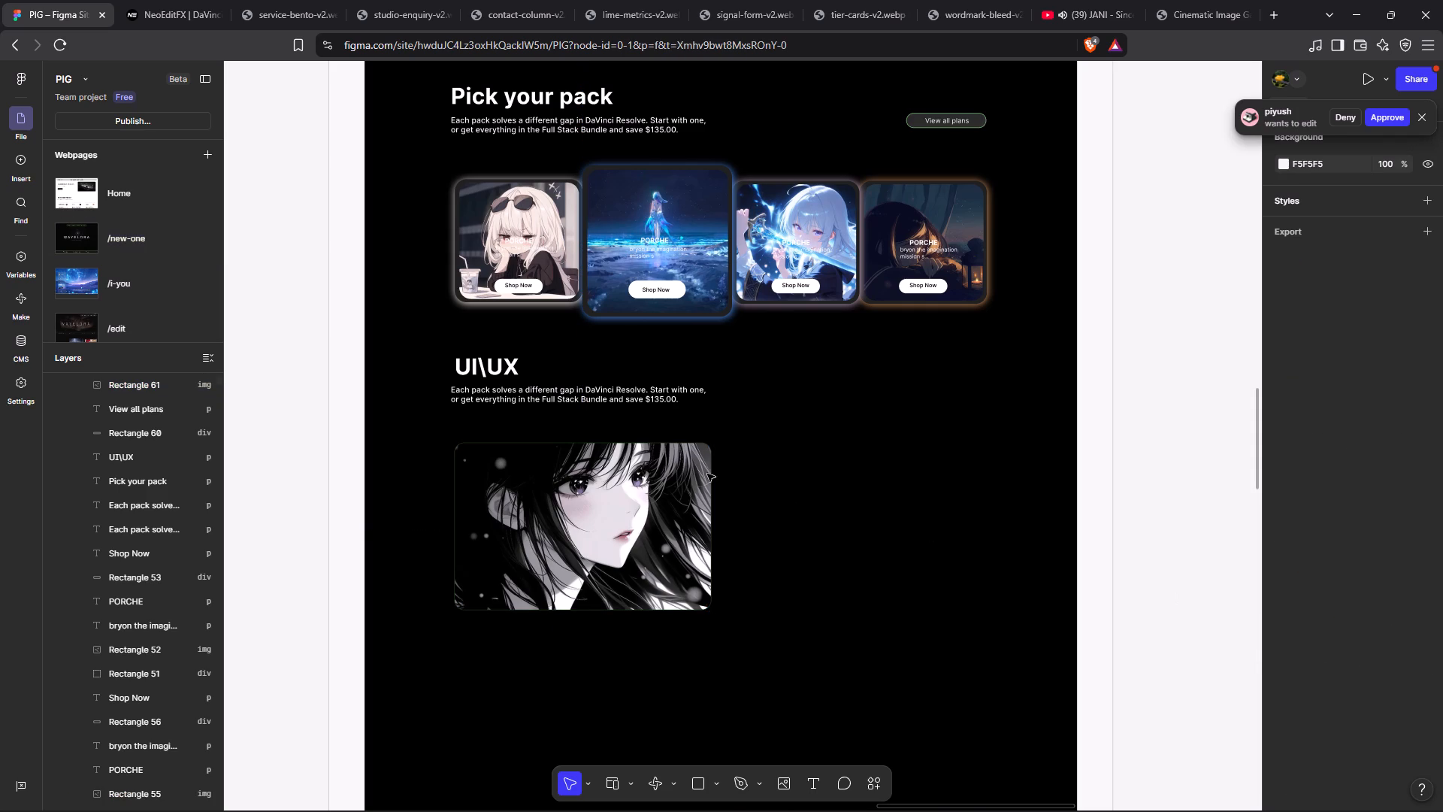
Set the stroke weight of the UI\UX image panel to 1.2.
click(692, 466)
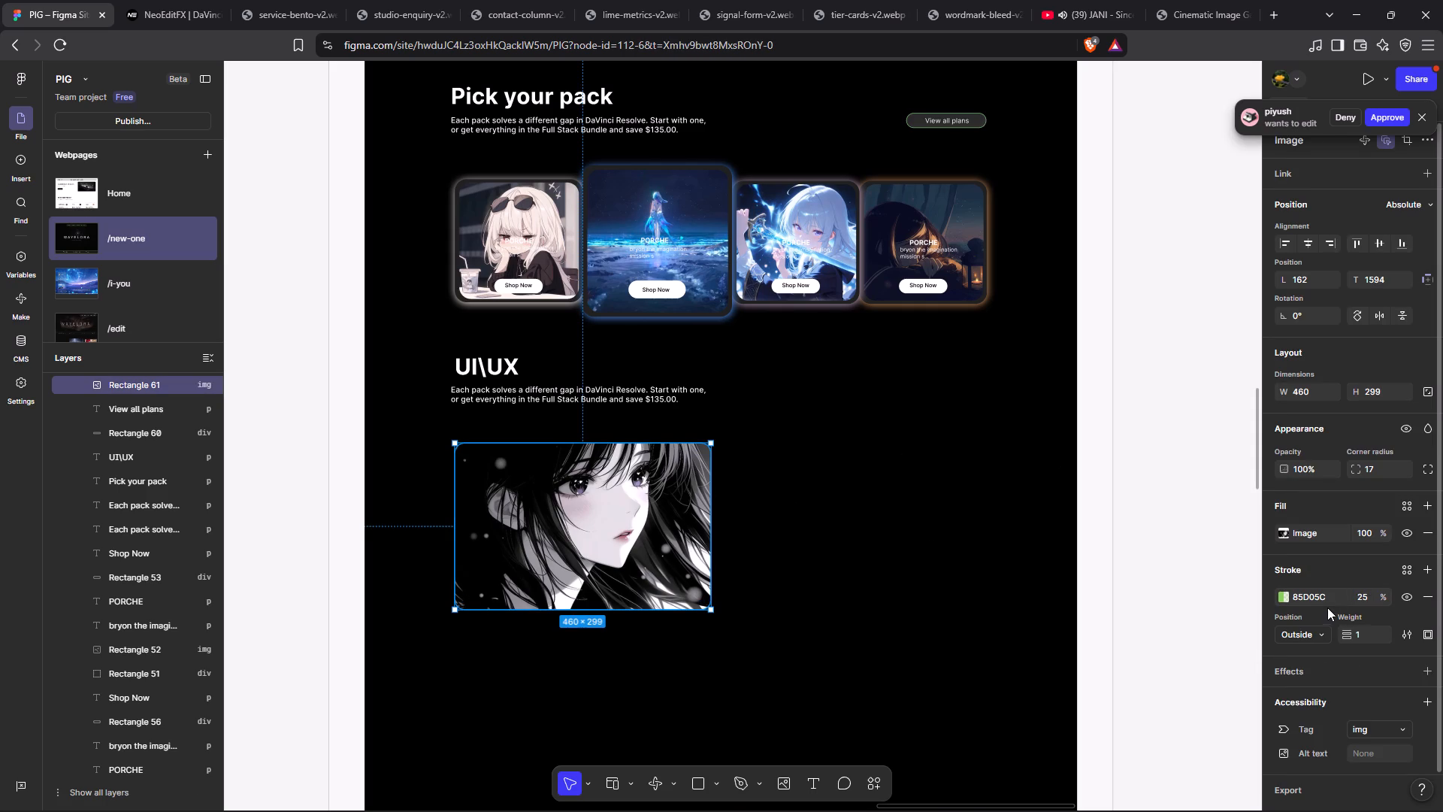
click(1360, 638)
key(Delete)
key(Down)
text(10)
key(BackSpace)
text(.2)
key(Return)
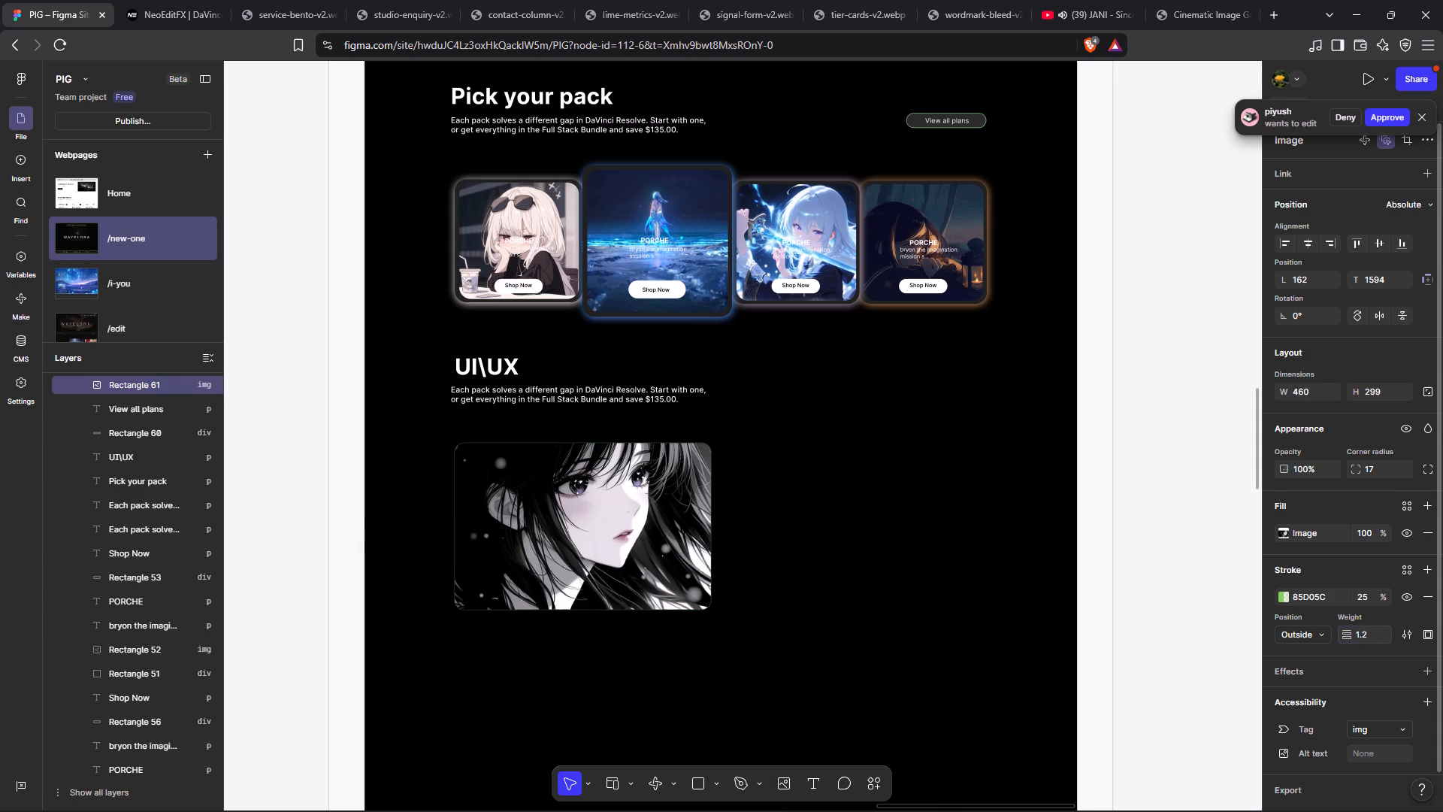
click(1195, 535)
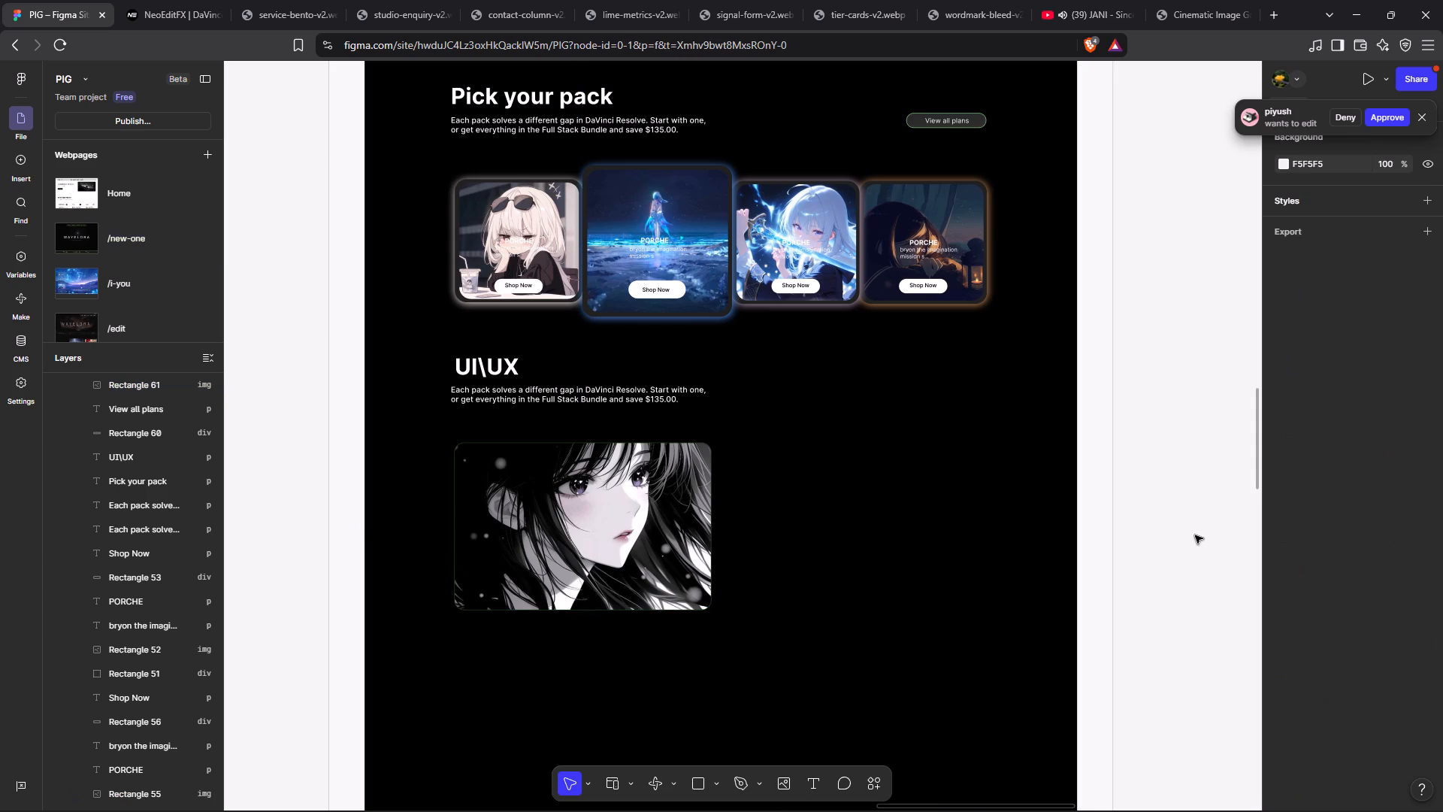
click(655, 497)
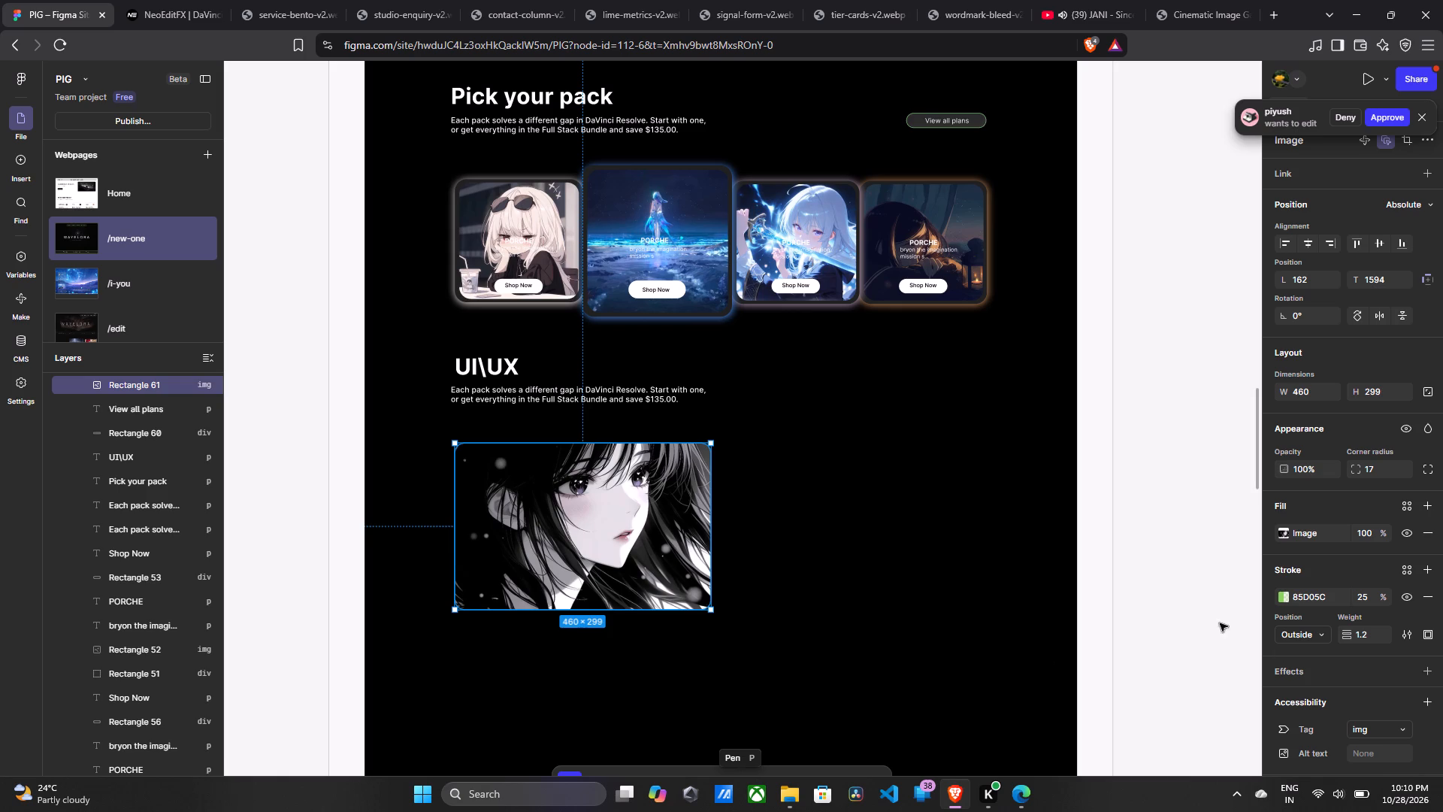
click(1145, 538)
Duplicate the UI\UX image panel and place the copy beside the original, level with it, at about 640 from the left and 1594 from the top.
click(594, 497)
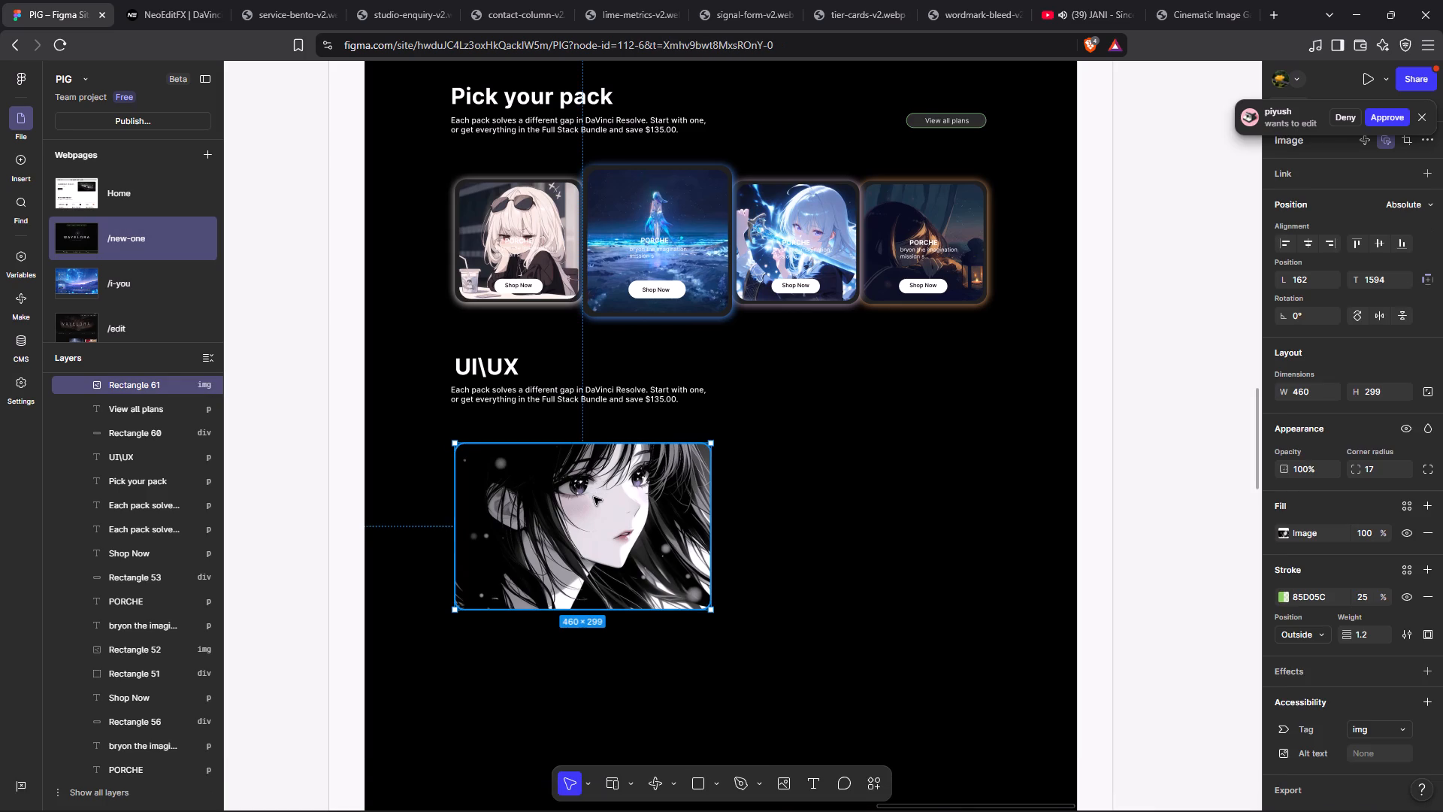
key(ctrl+d)
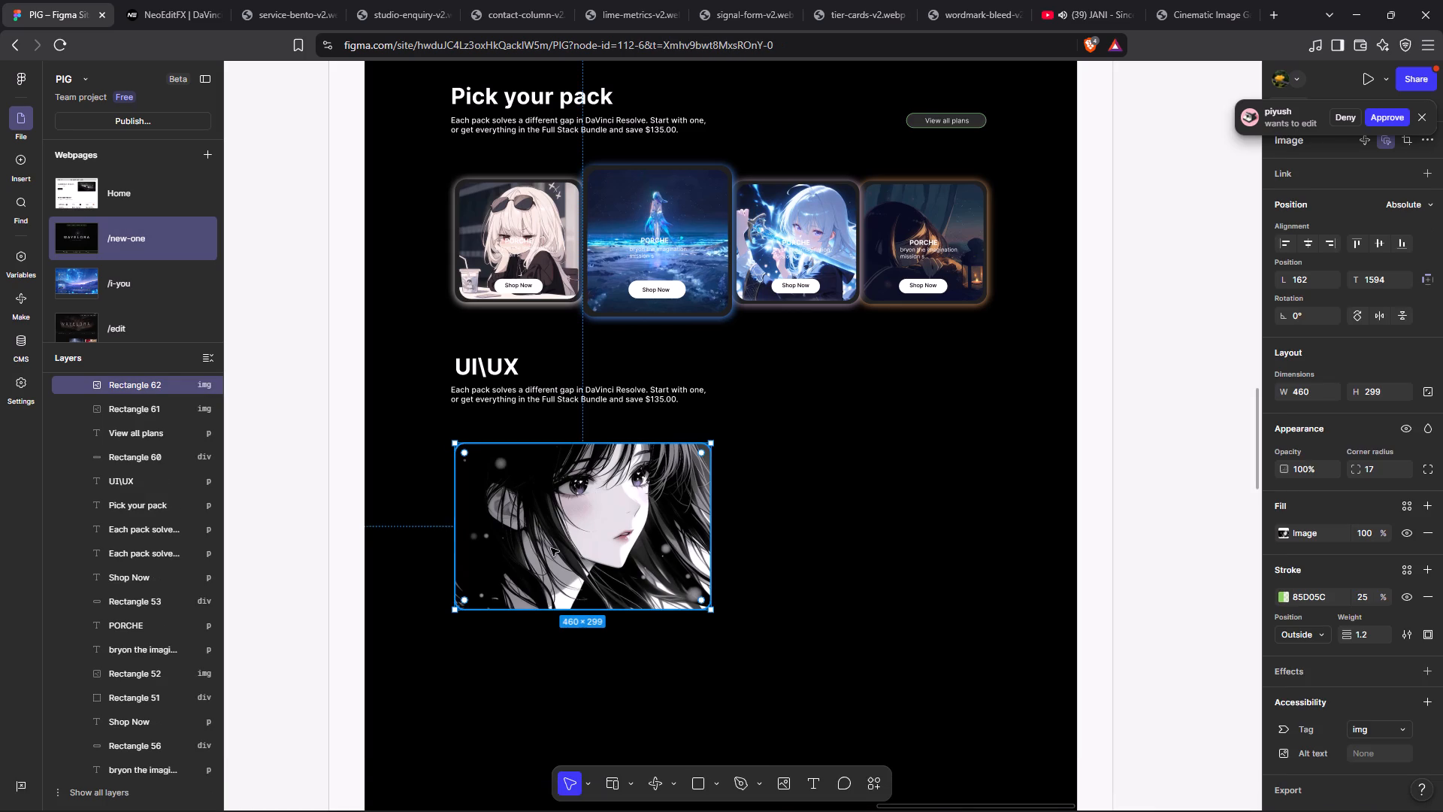
drag(551, 548, 761, 545)
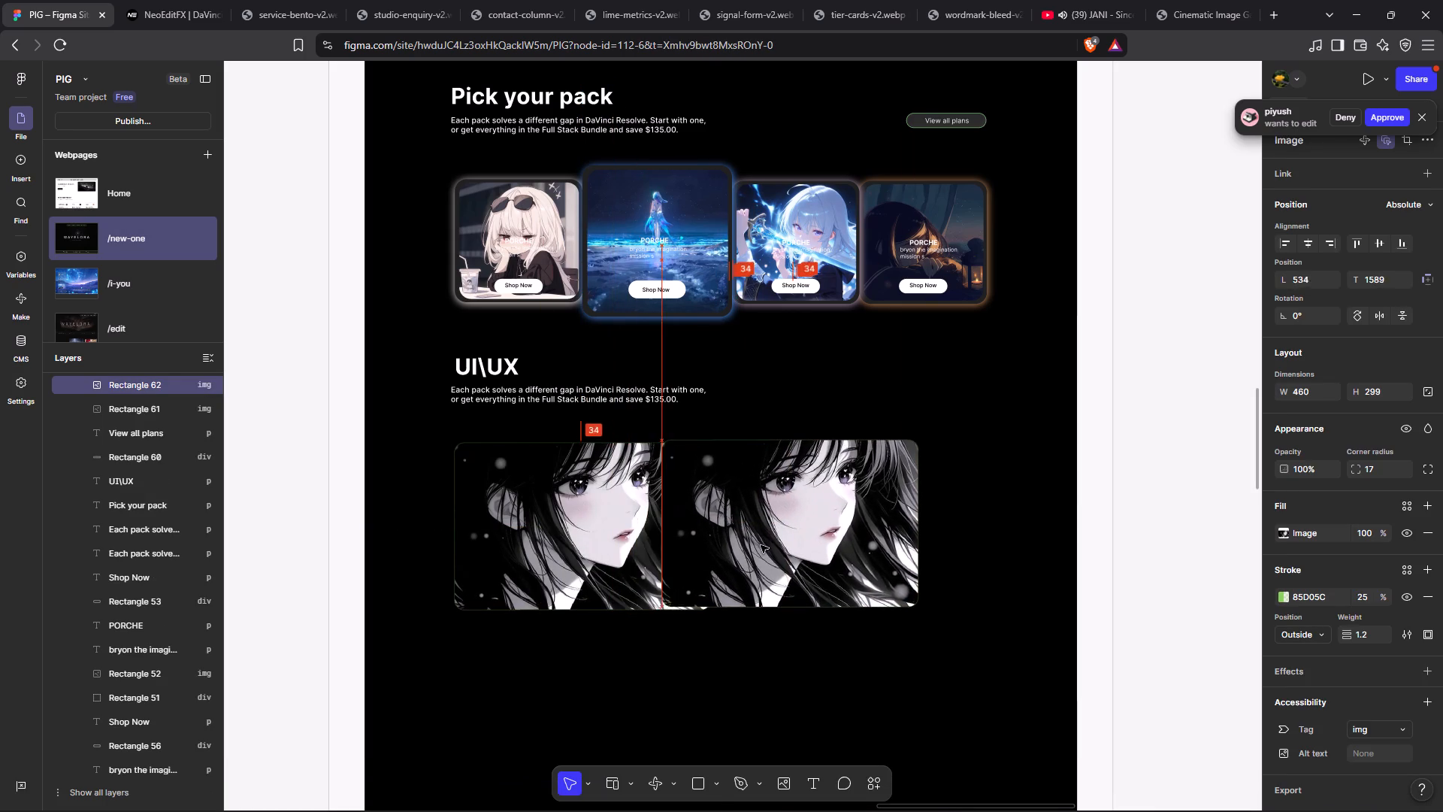
drag(761, 545, 812, 550)
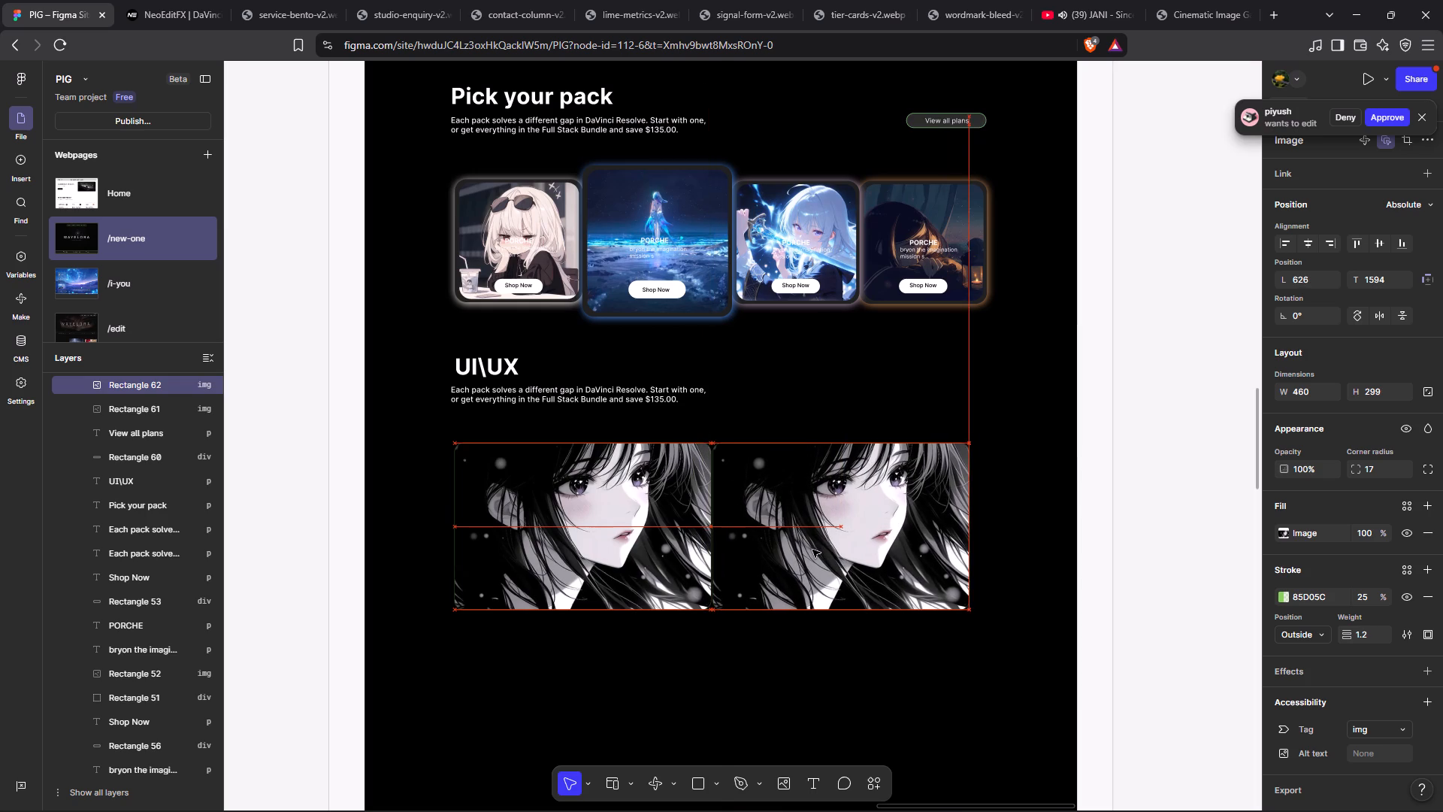
drag(812, 550, 814, 550)
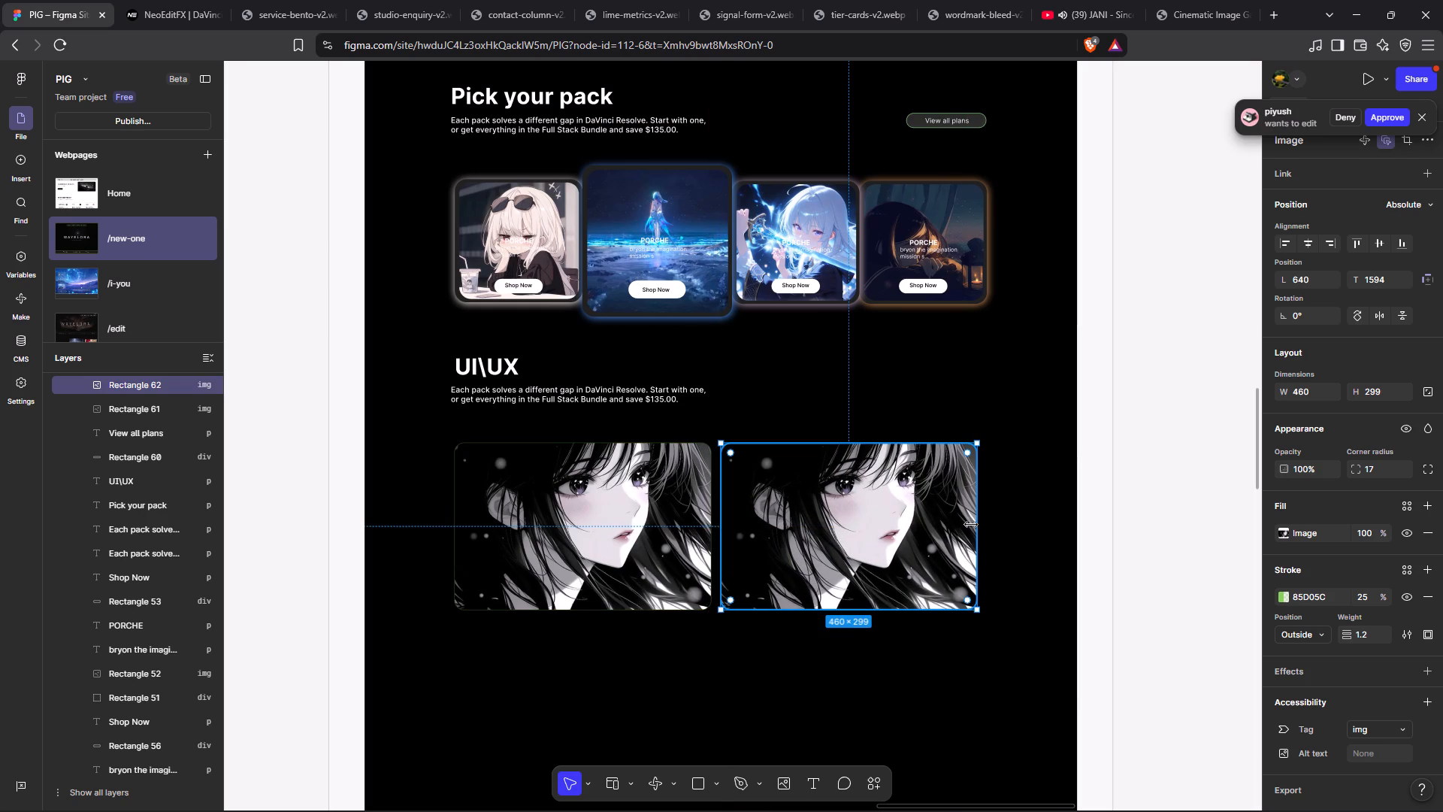
Narrow the duplicated image panel to about 91 × 299, keeping its left edge fixed.
drag(977, 526, 780, 544)
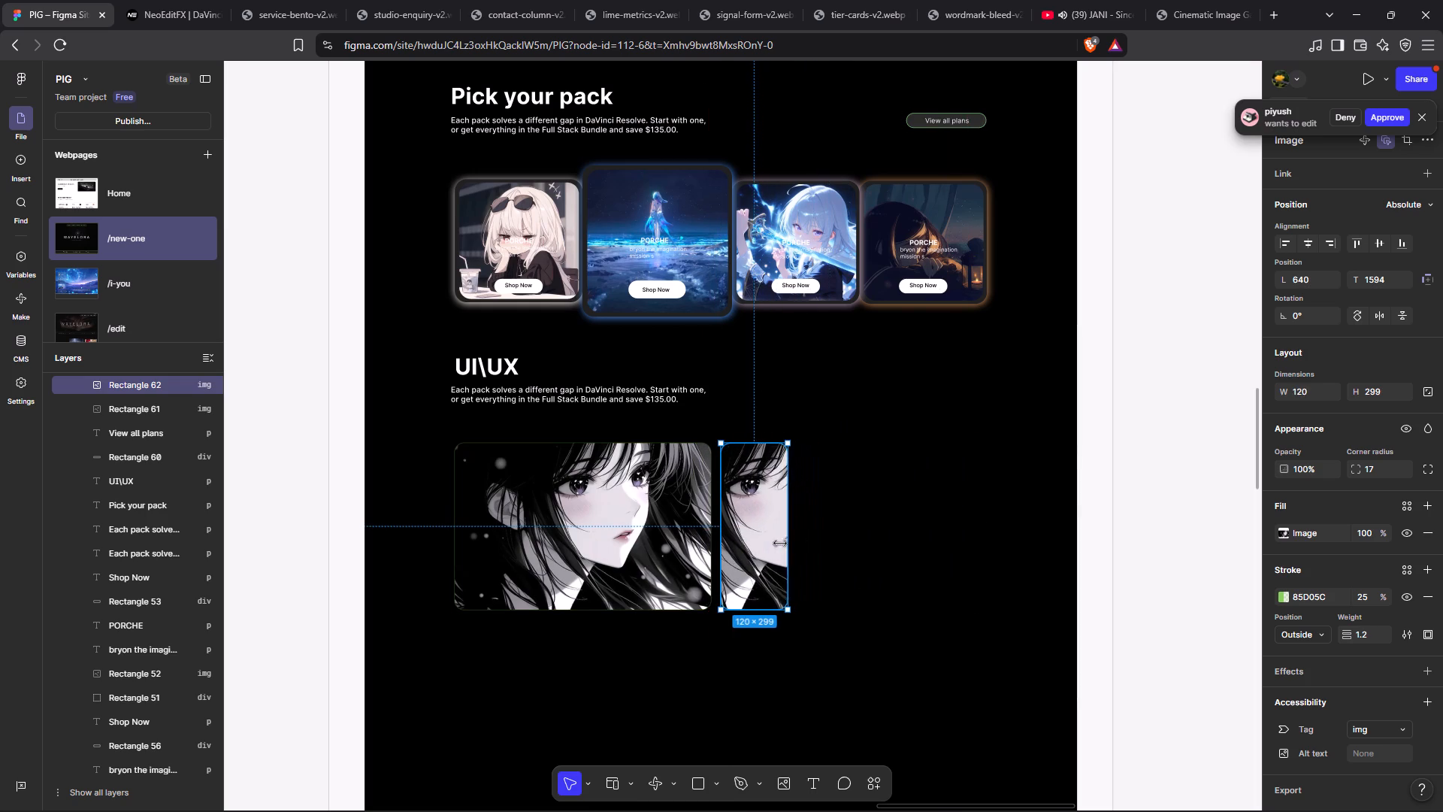
drag(780, 544, 771, 543)
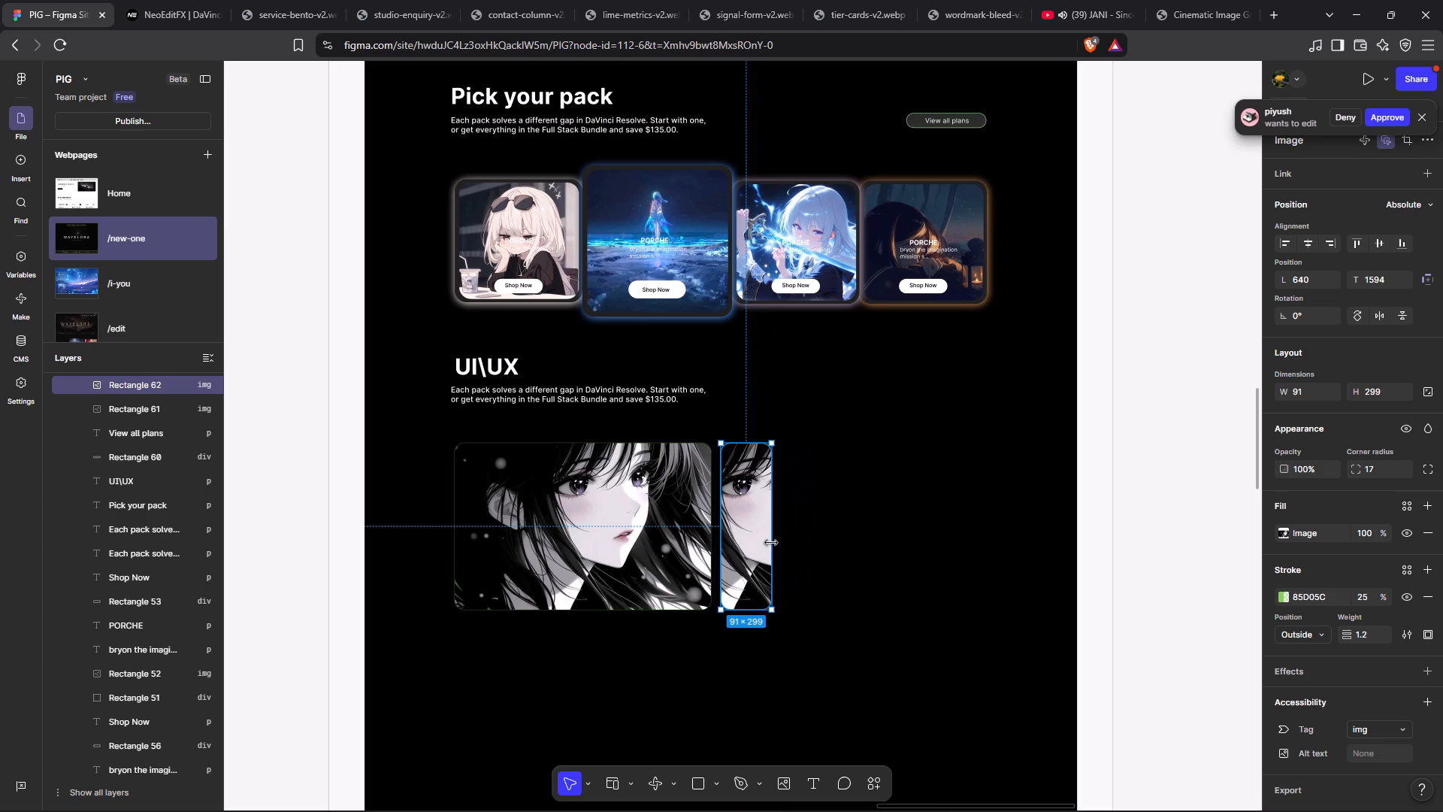
click(1146, 436)
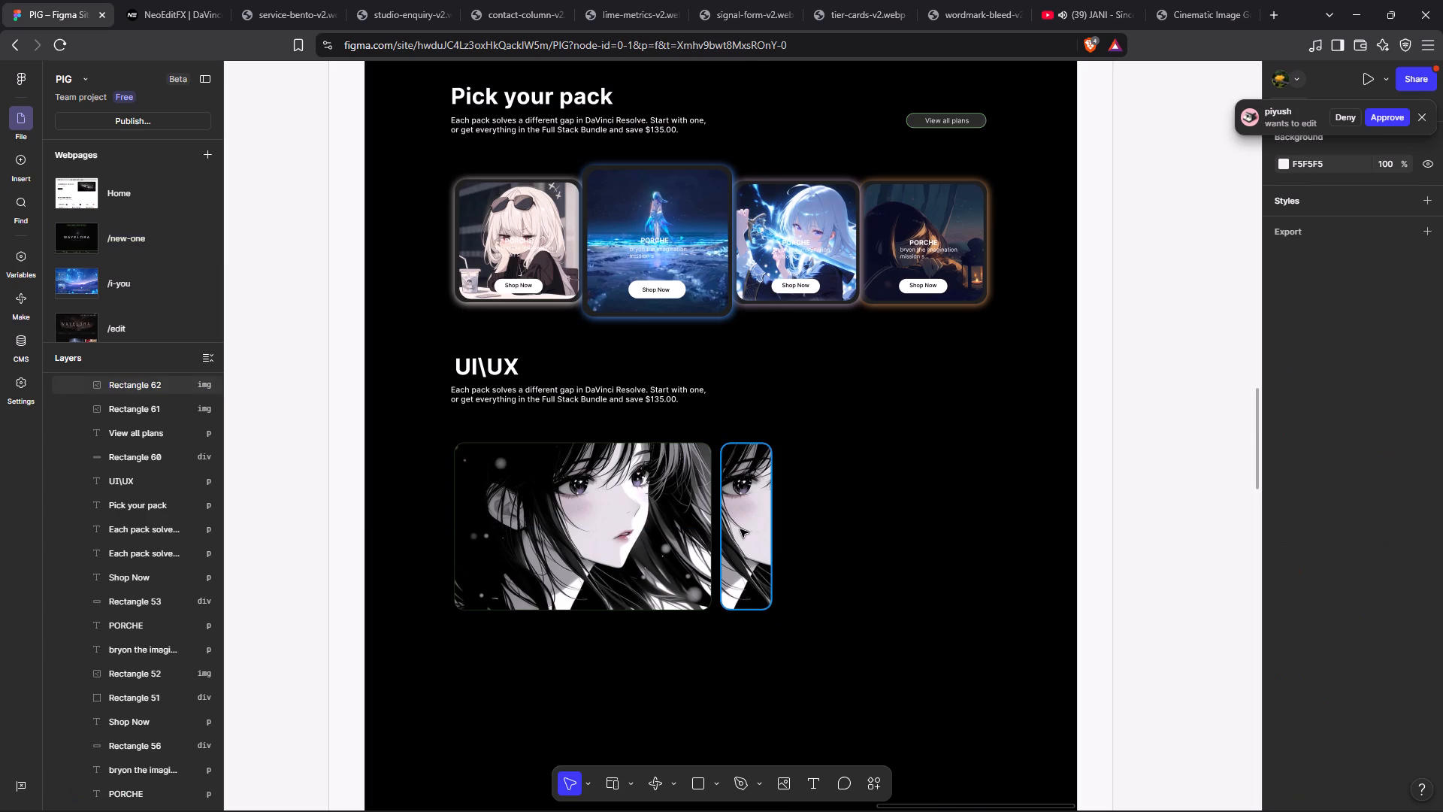
Duplicate the narrow UI\UX image panel three times, placing the copies level in a row at 749, 858 and 967 from the left, 18 apart.
click(740, 529)
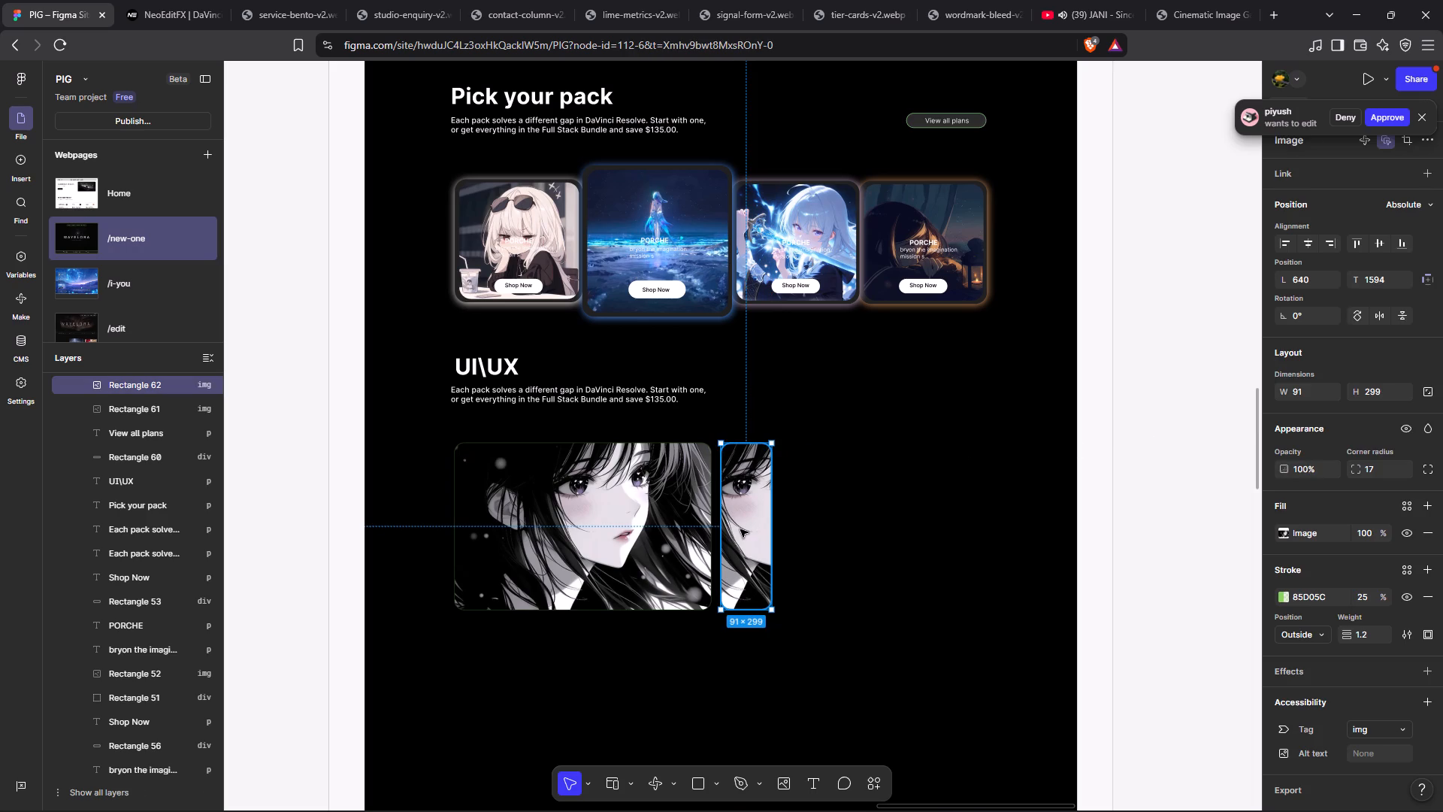
key(ctrl+d)
drag(740, 529, 798, 530)
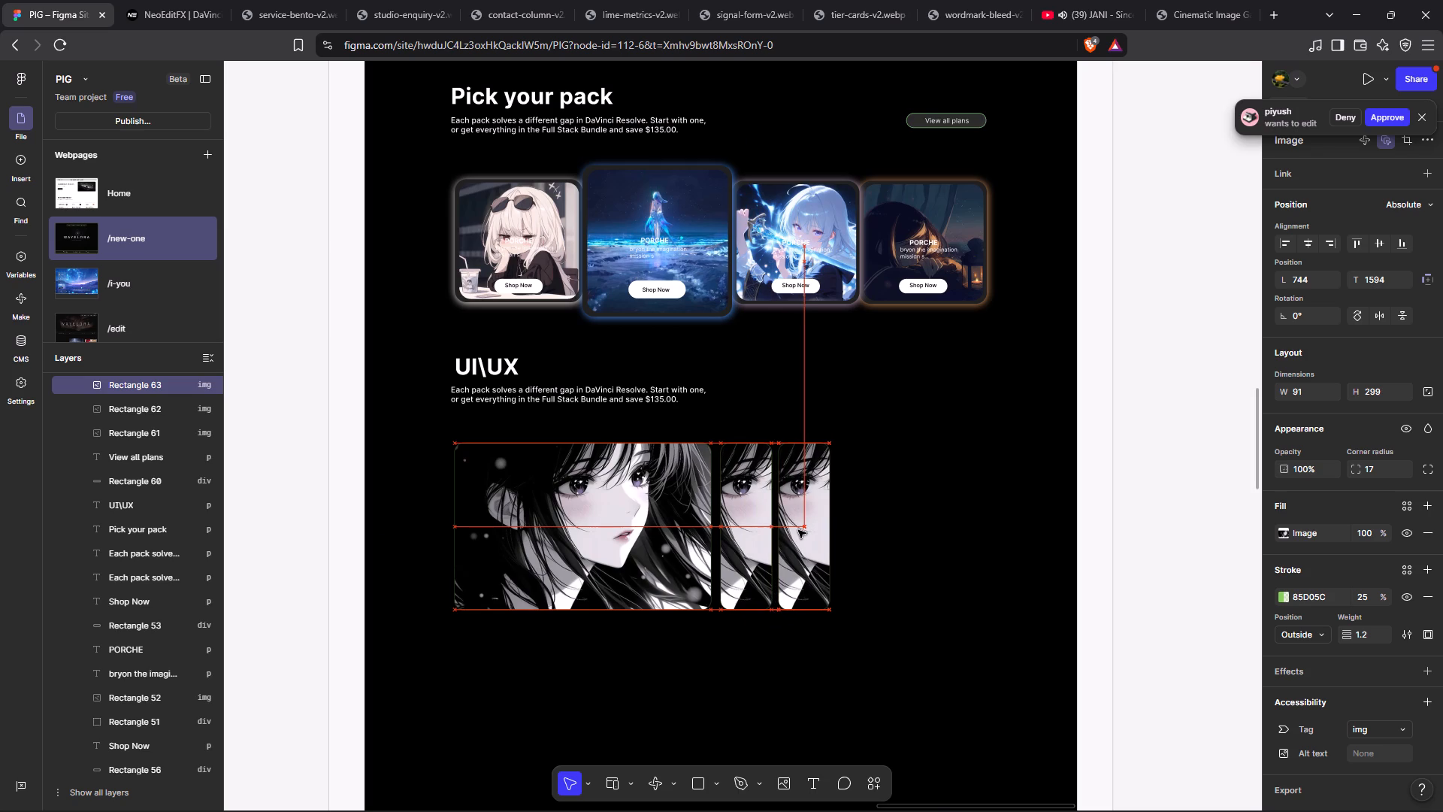
drag(798, 530, 800, 530)
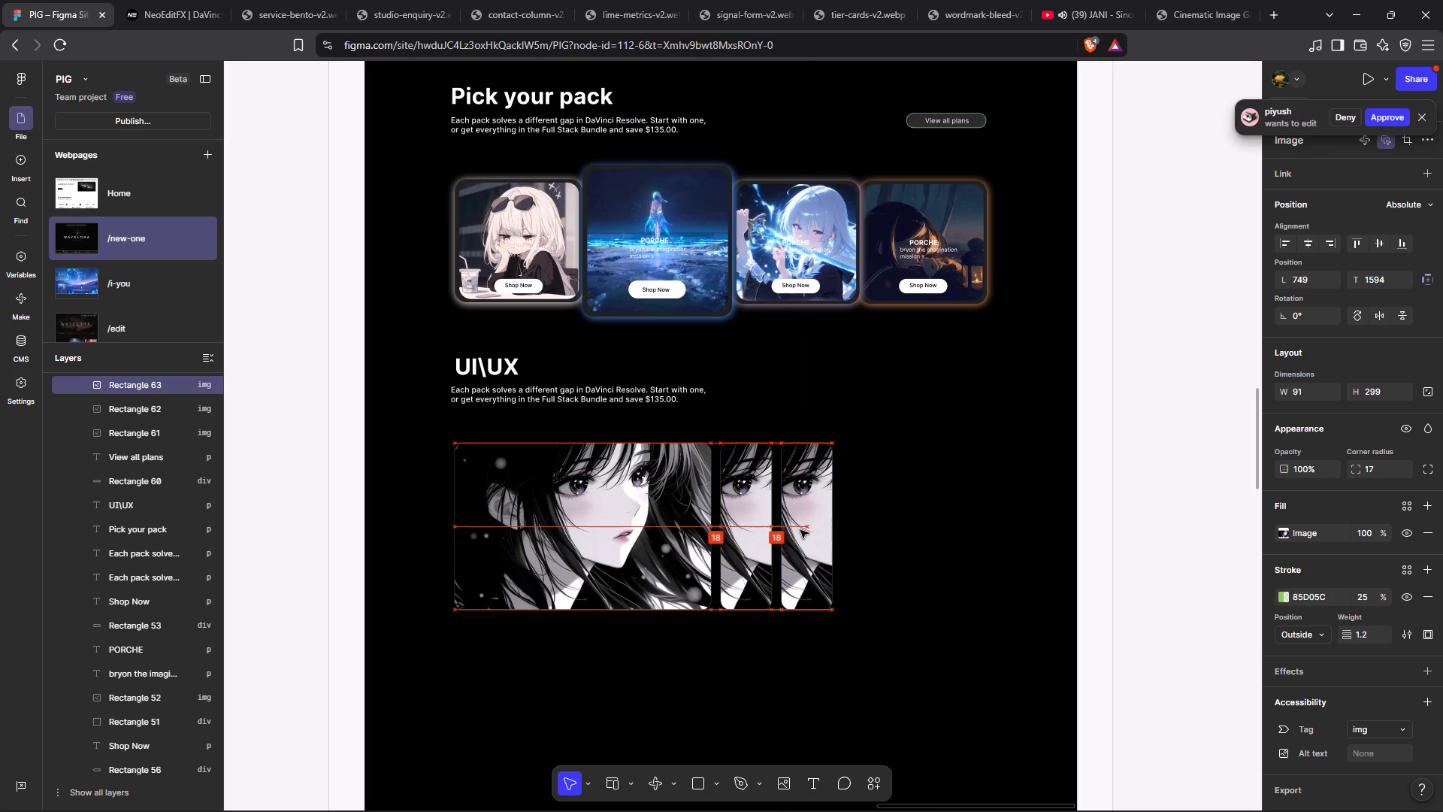
drag(800, 530, 801, 531)
key(ctrl+d)
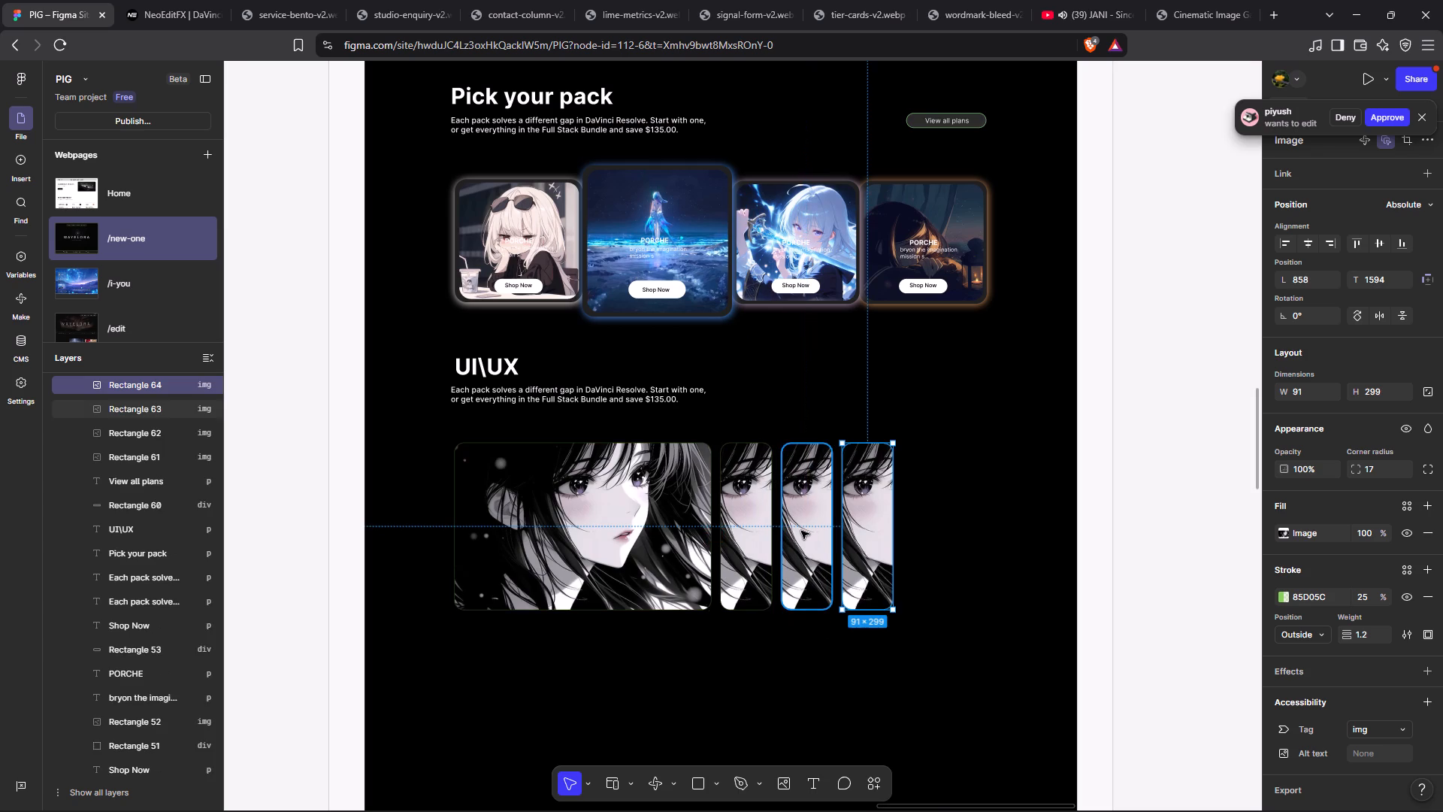
key(ctrl+d)
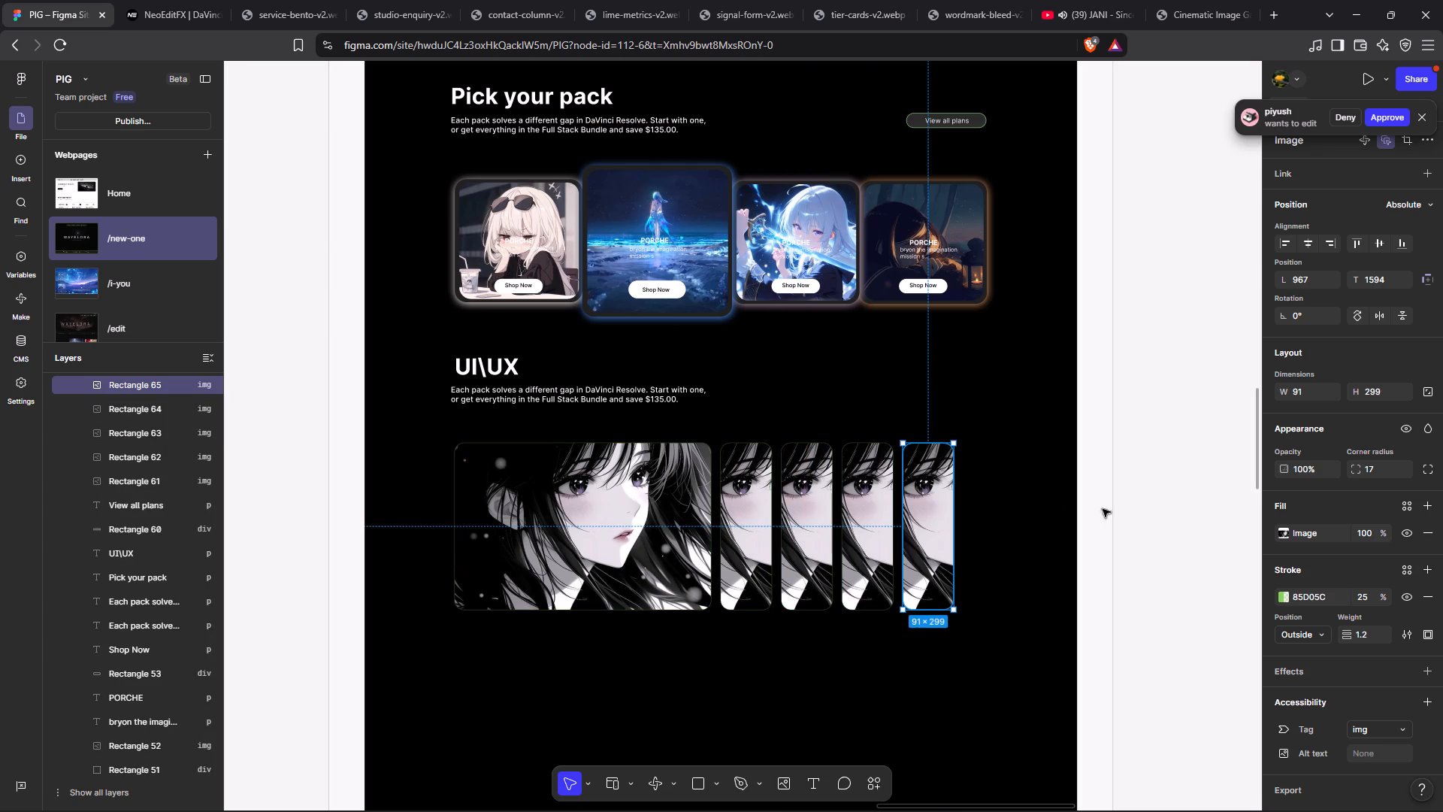
click(1156, 520)
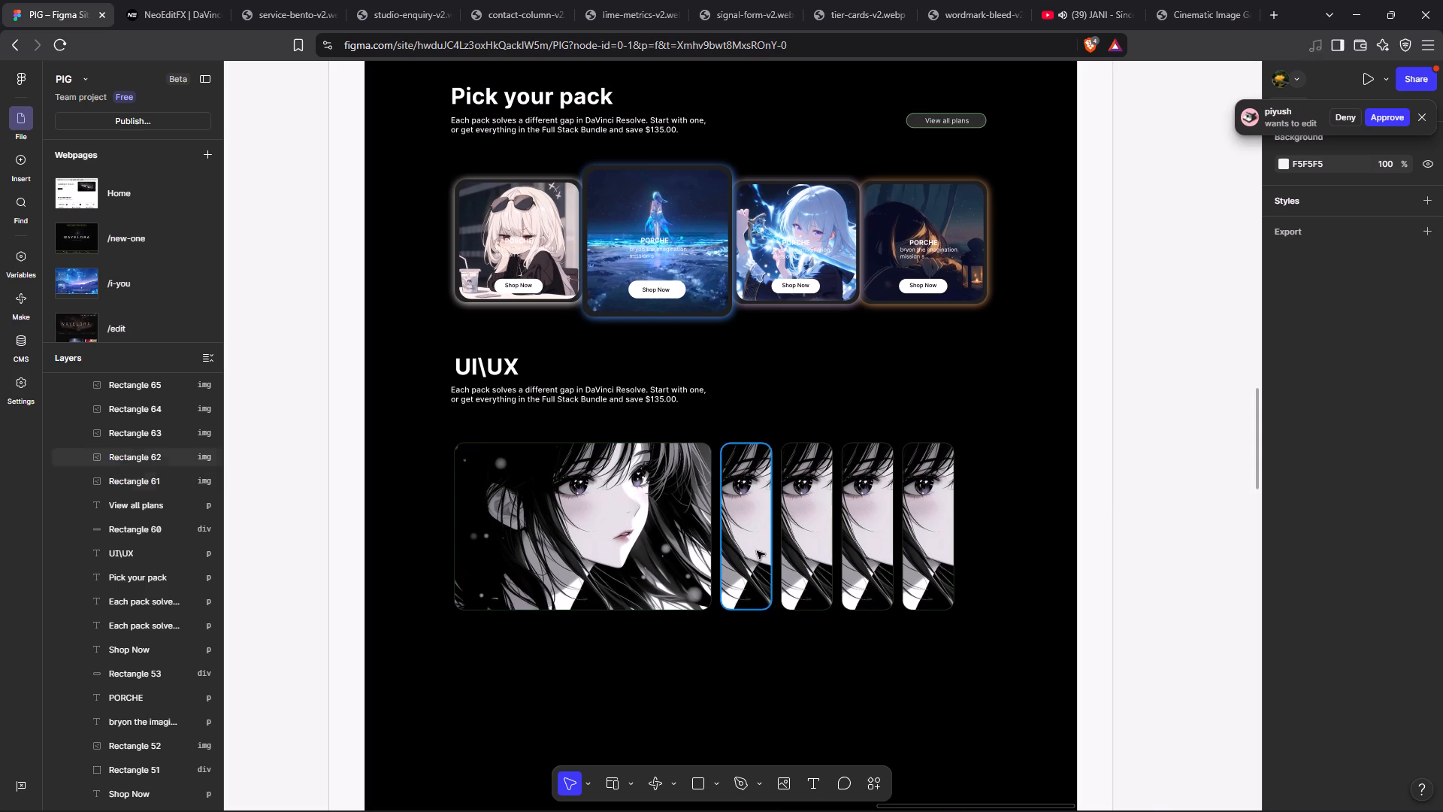
Shift the four narrow image panels together slightly to the right, away from the wide panel, keeping them level with it.
drag(758, 425, 806, 477)
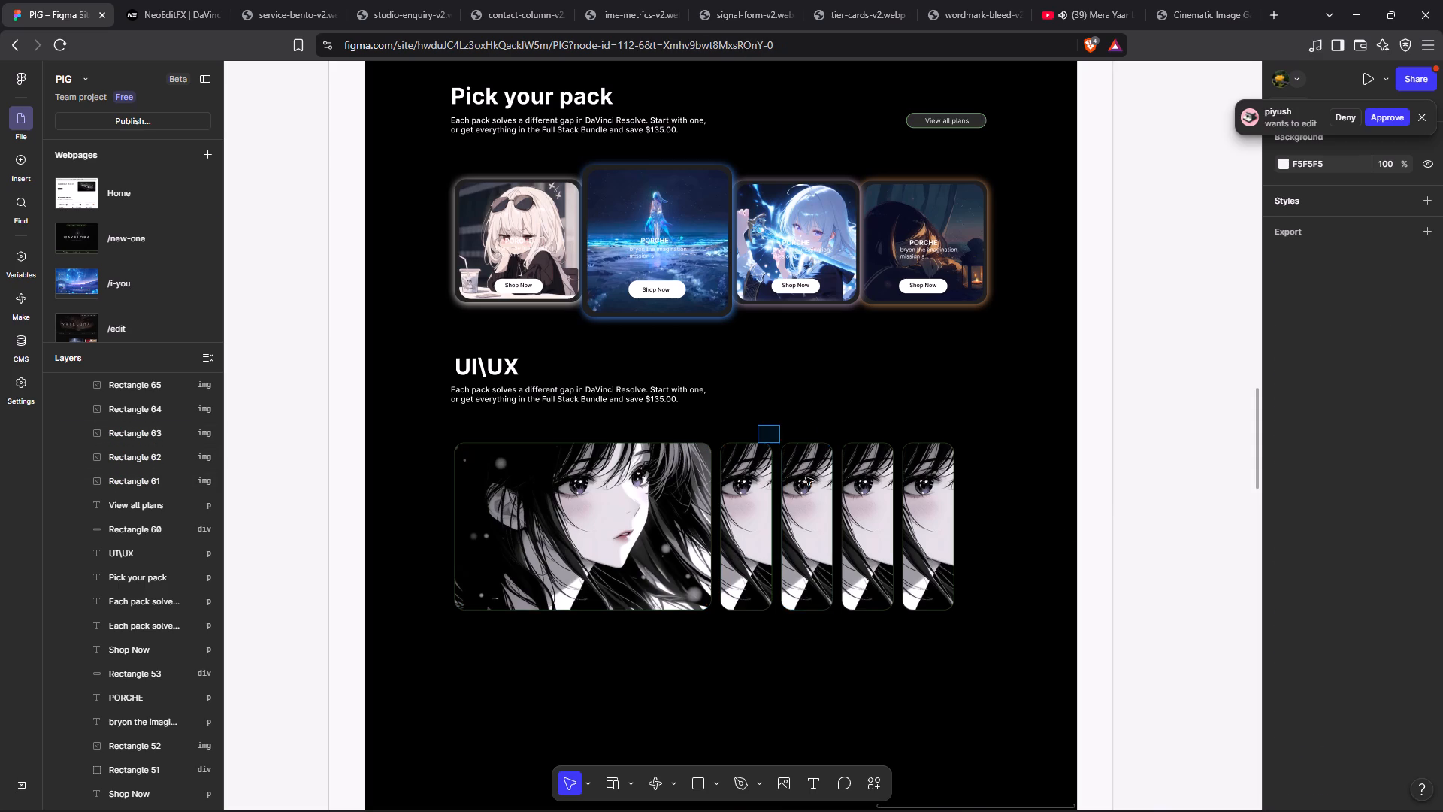
drag(806, 477, 962, 541)
drag(823, 523, 846, 523)
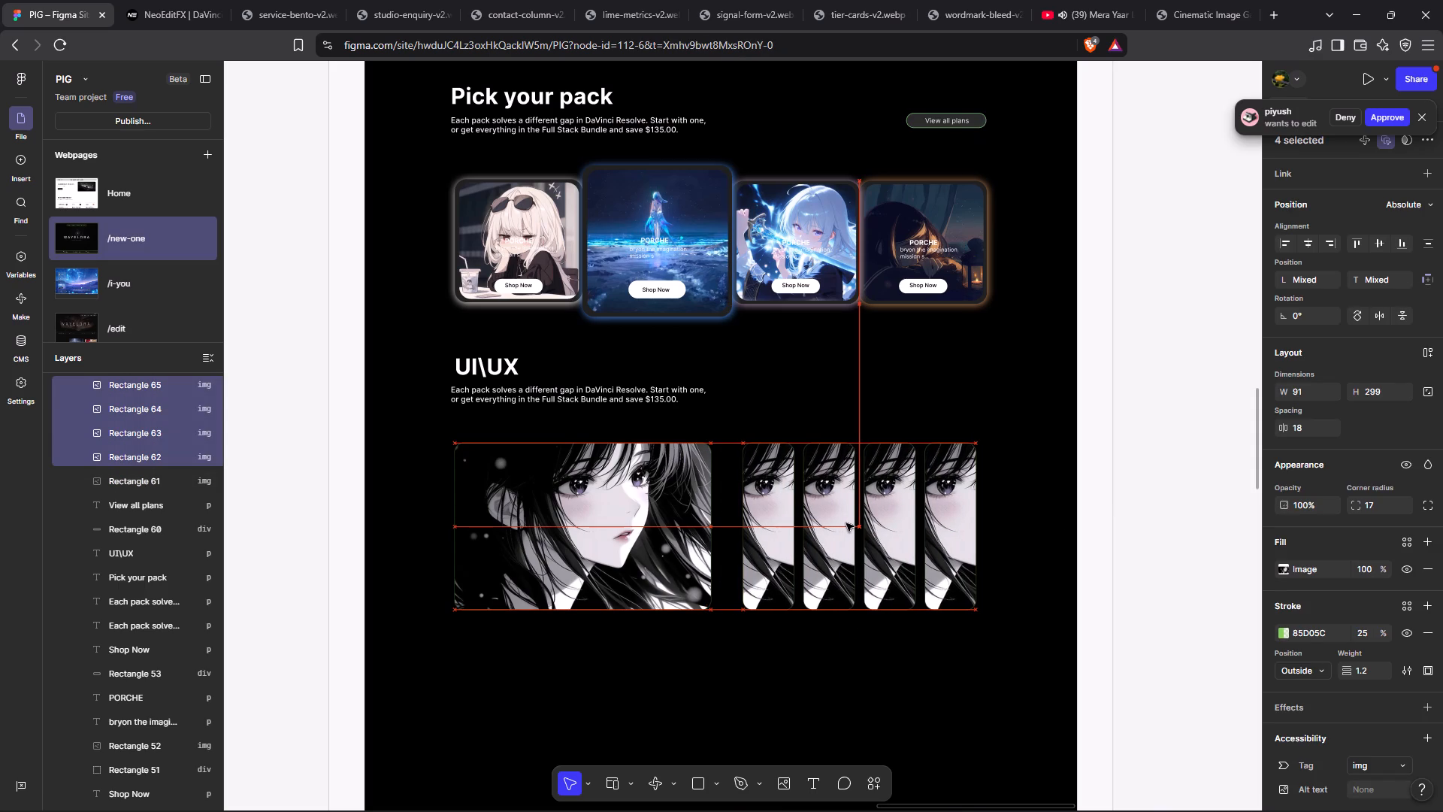
drag(846, 523, 840, 524)
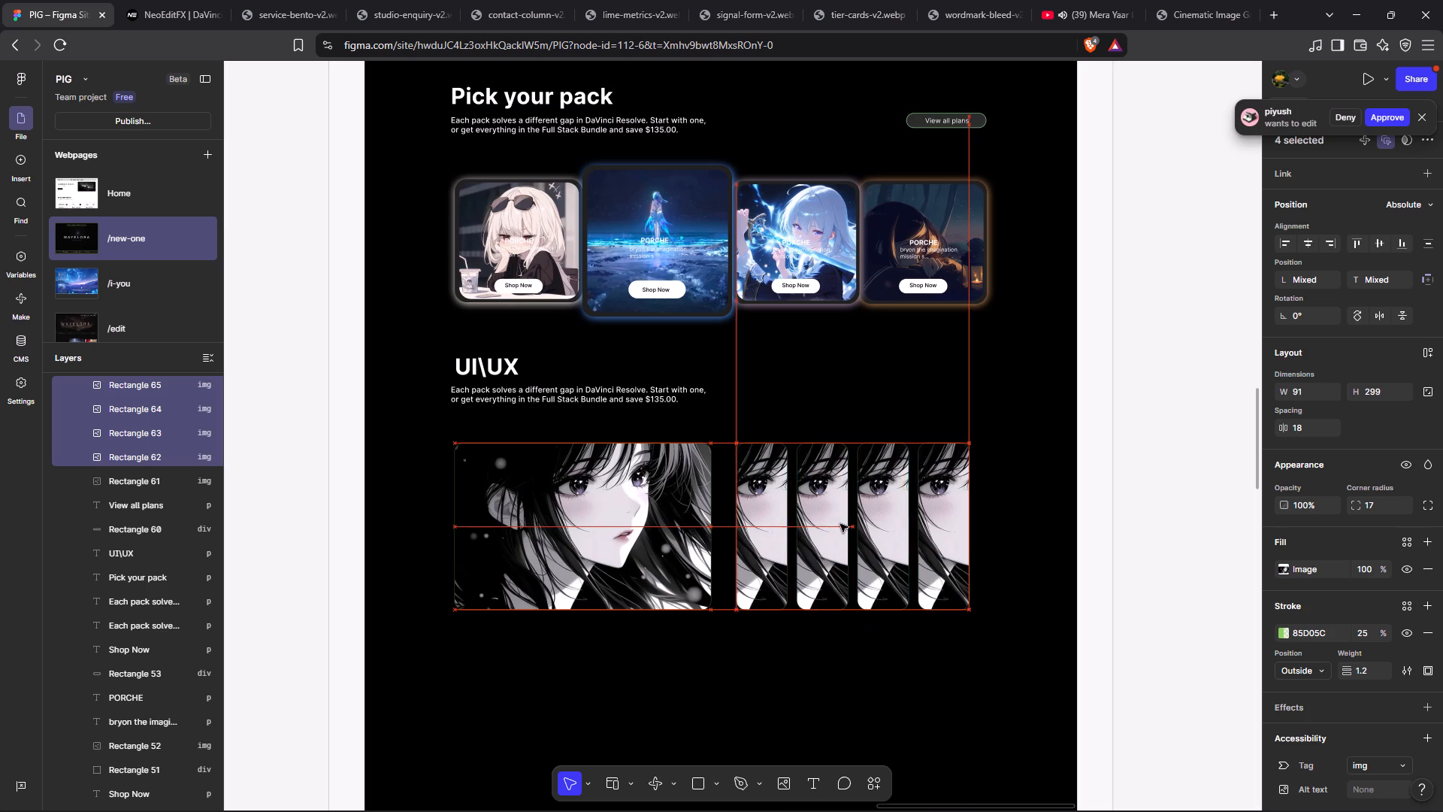
drag(840, 524, 836, 523)
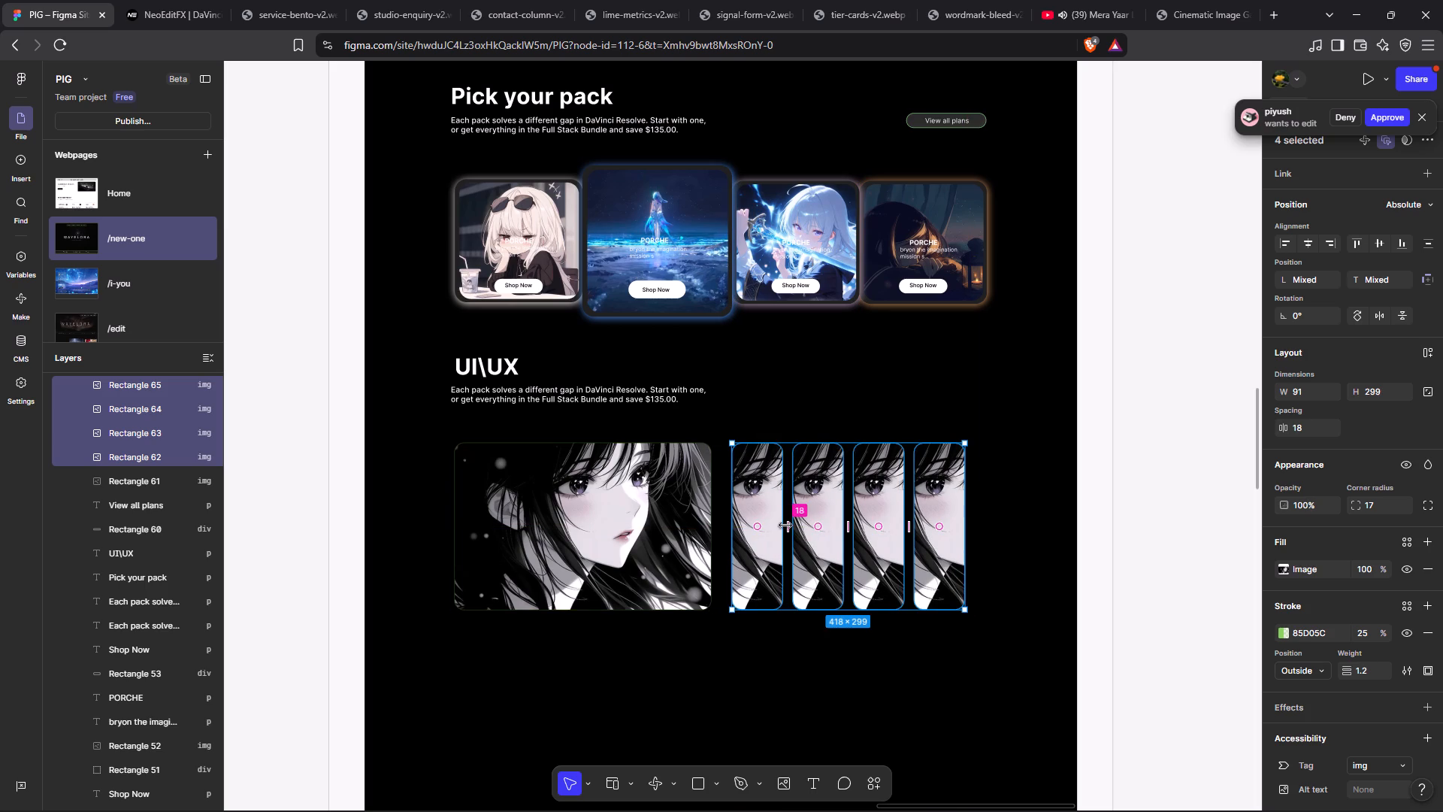
Set the spacing between the four narrow image panels to 10.
click(787, 526)
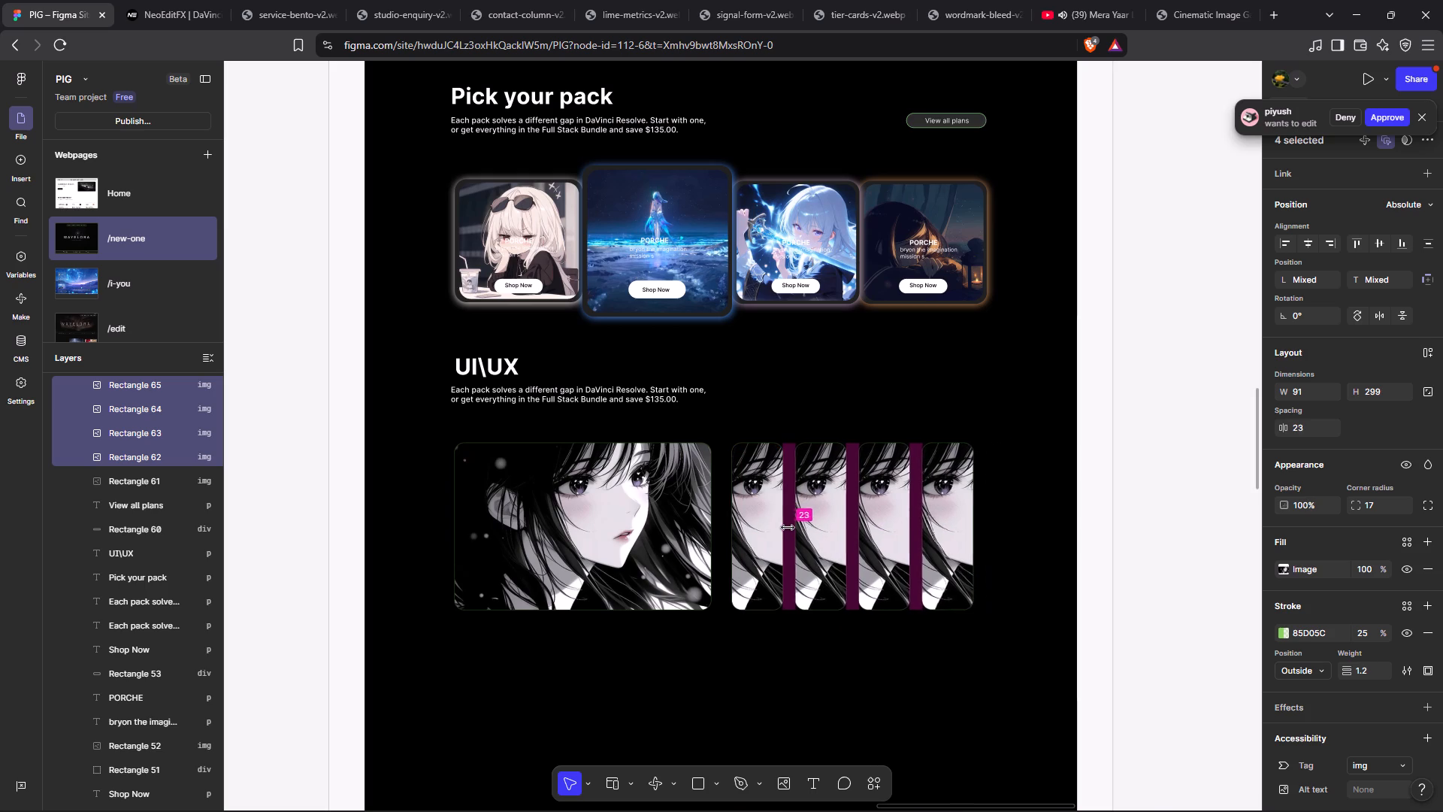
click(788, 528)
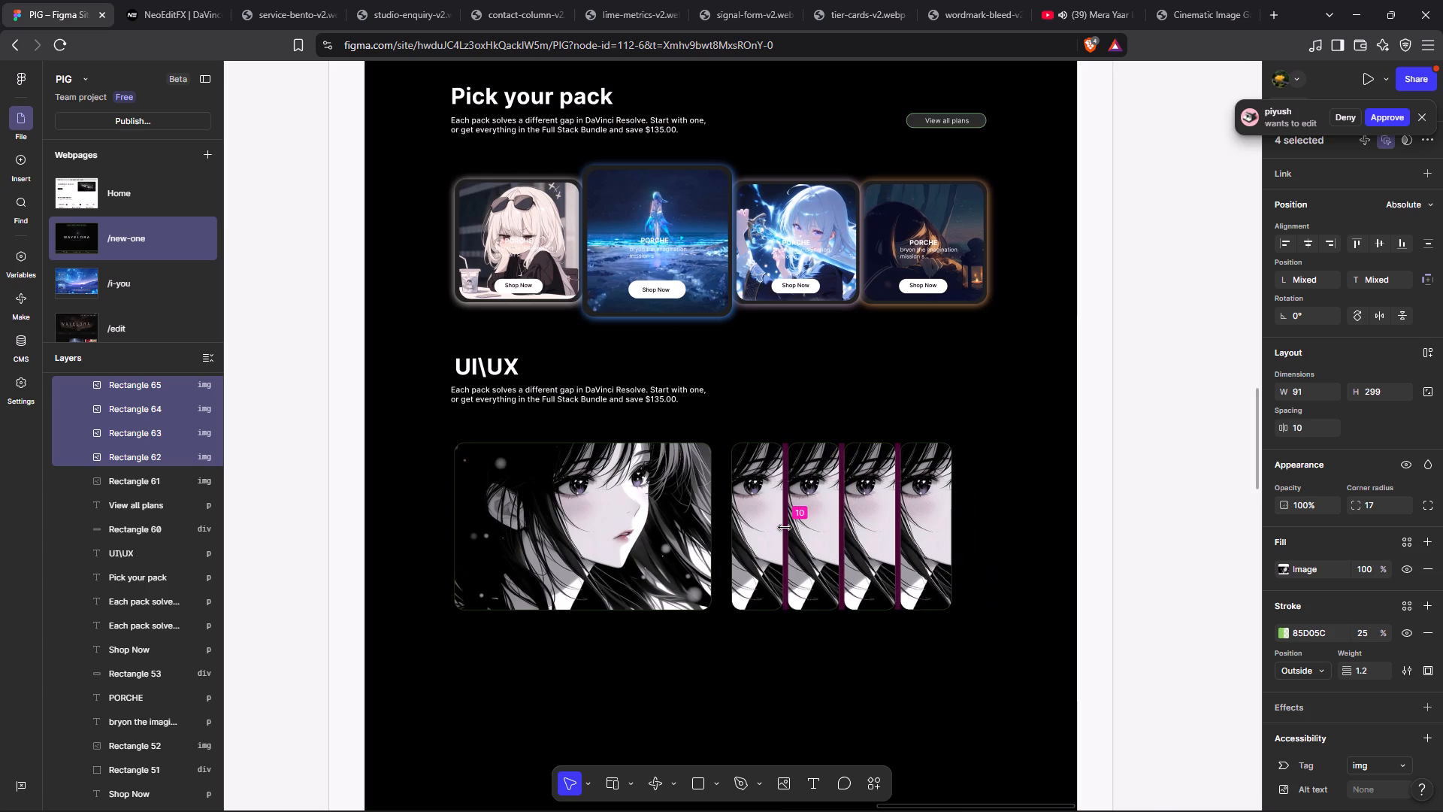
click(1236, 441)
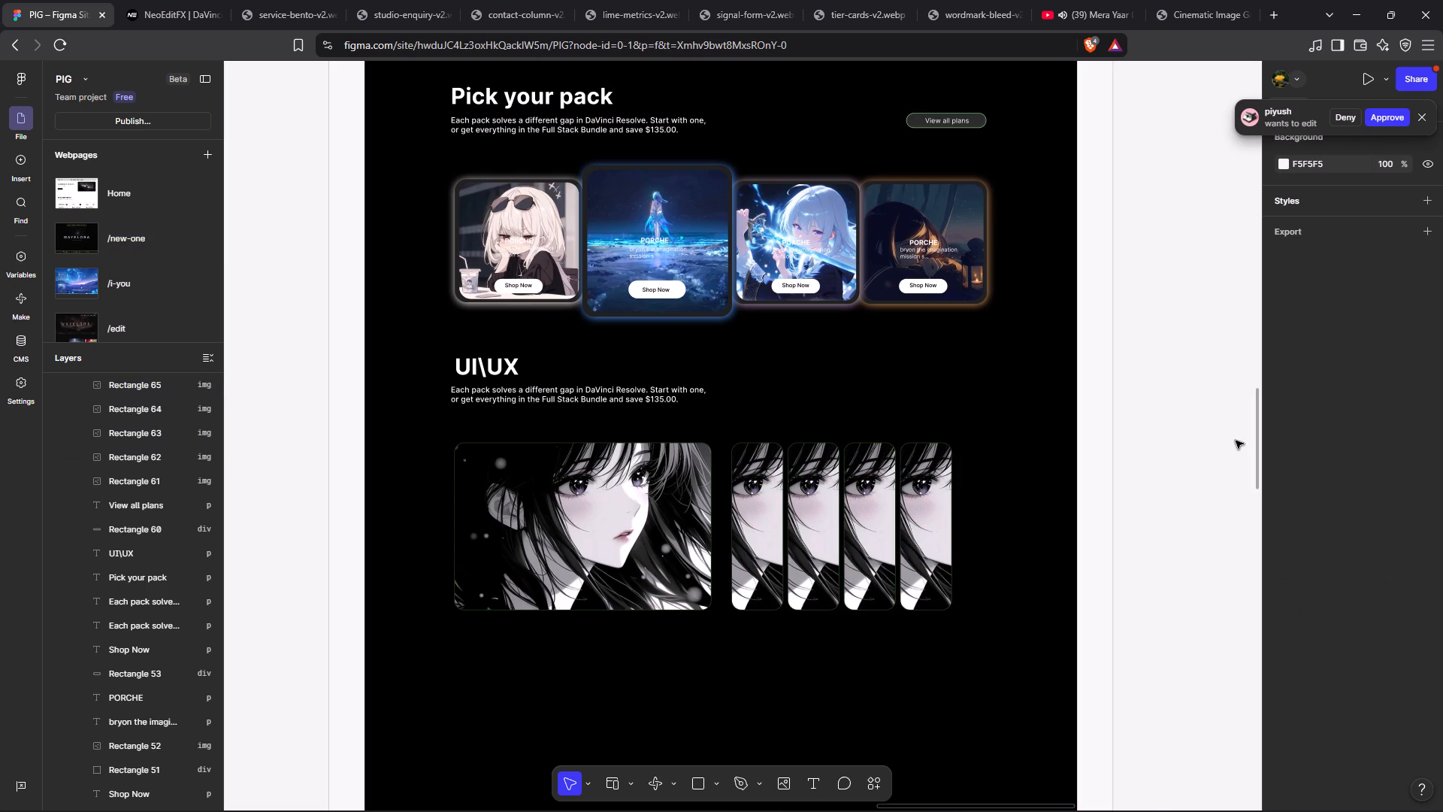
Move the wide UI\UX image panel to 190 from the left and 1594 from the top, 10 away from the first narrow panel.
click(632, 481)
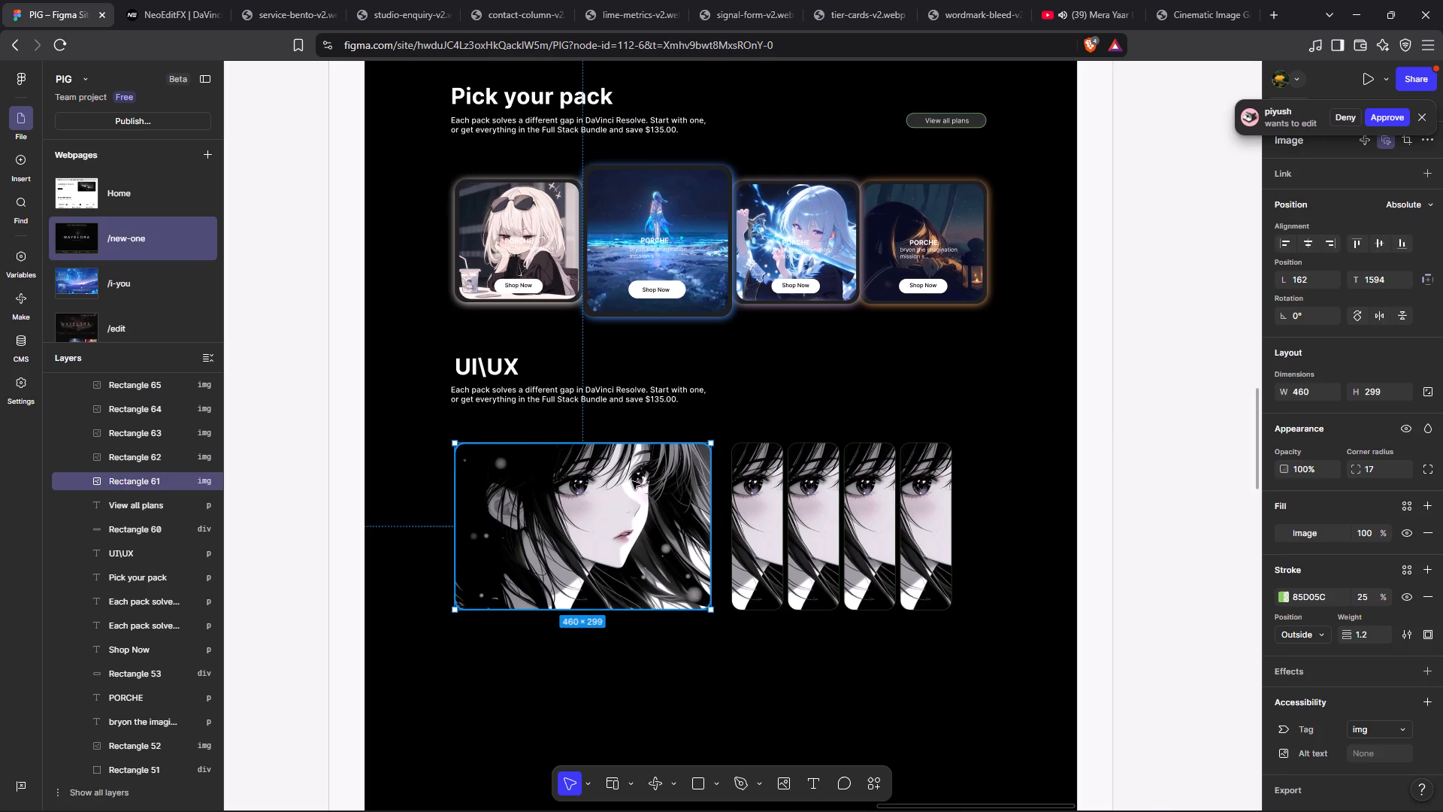
drag(628, 515, 632, 519)
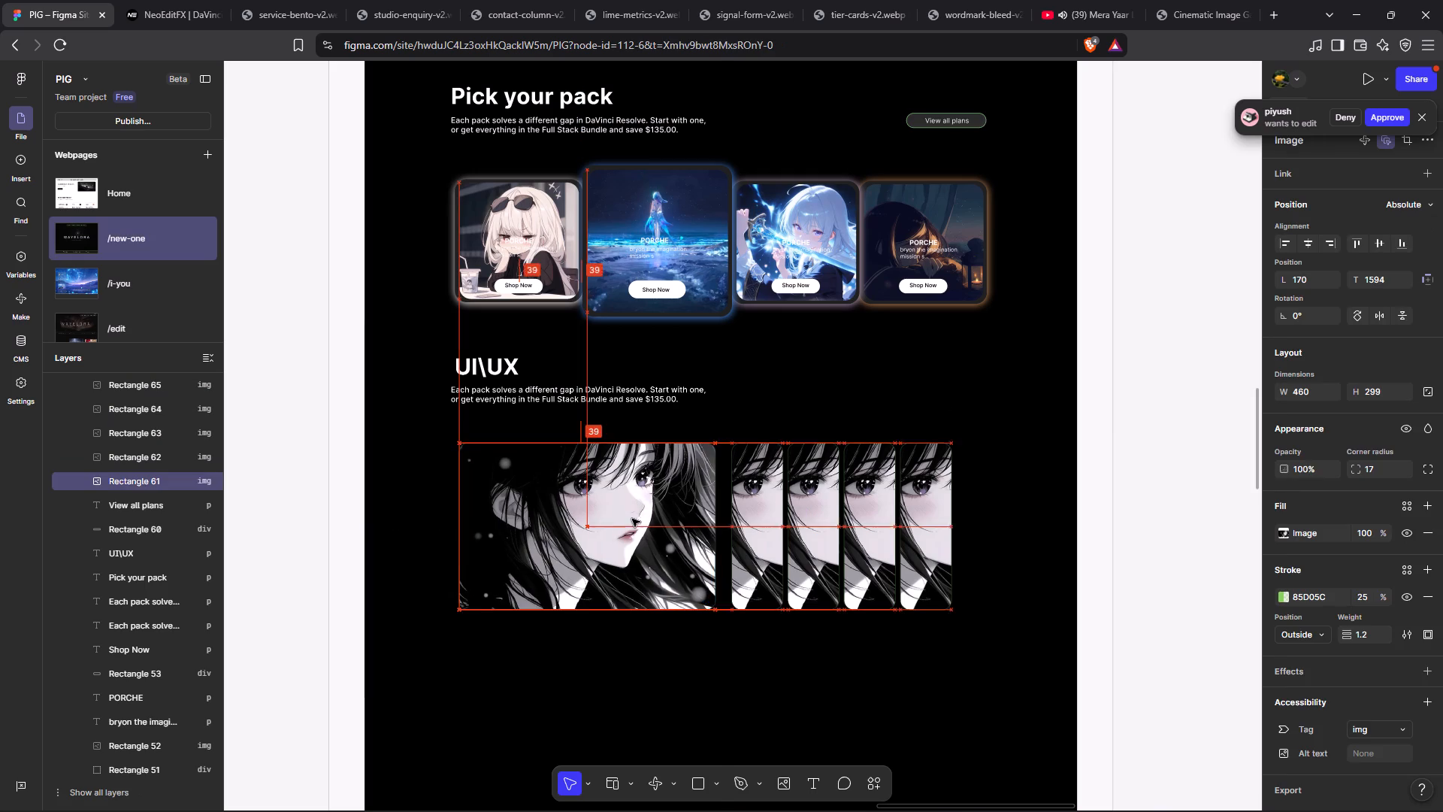
drag(632, 519, 642, 514)
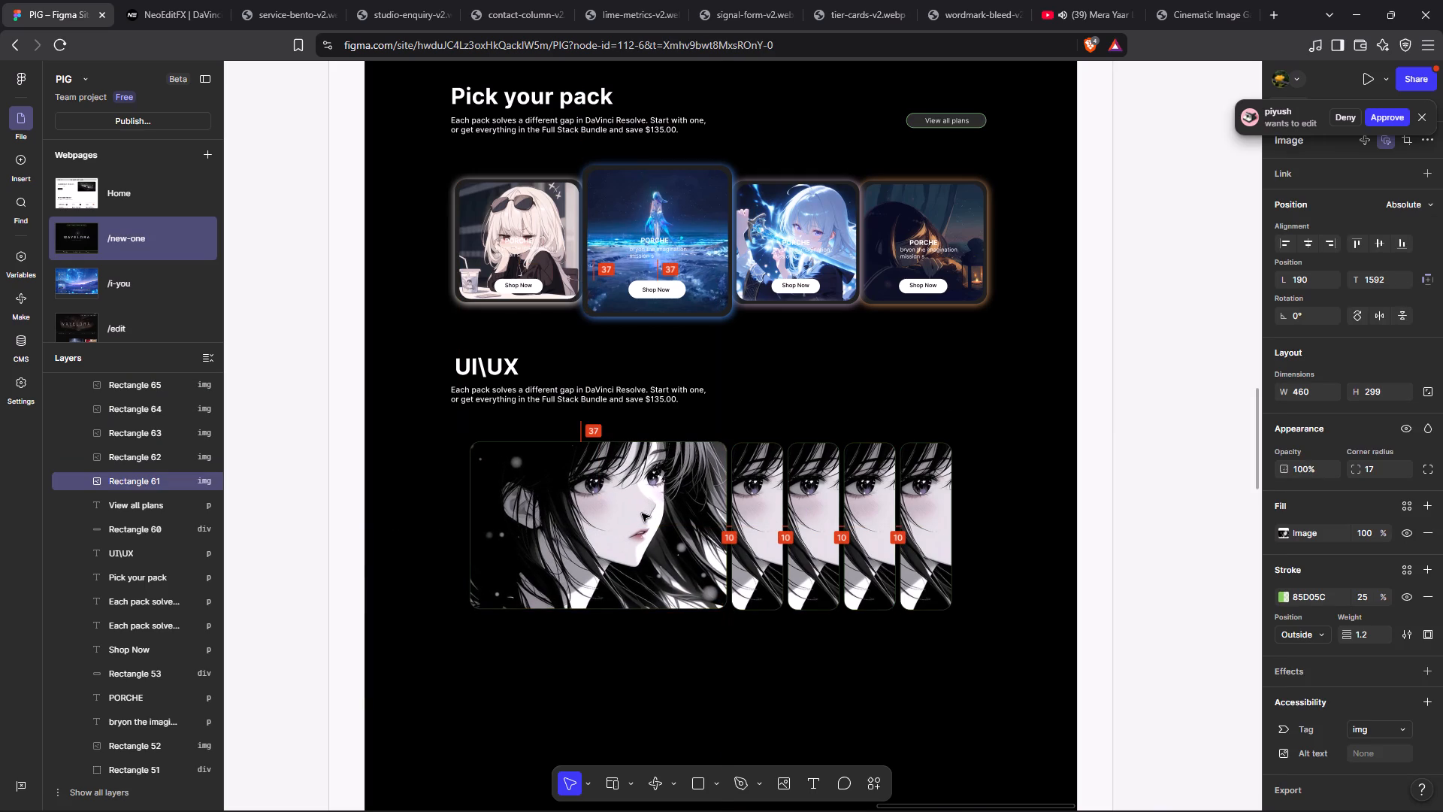
drag(642, 514, 642, 514)
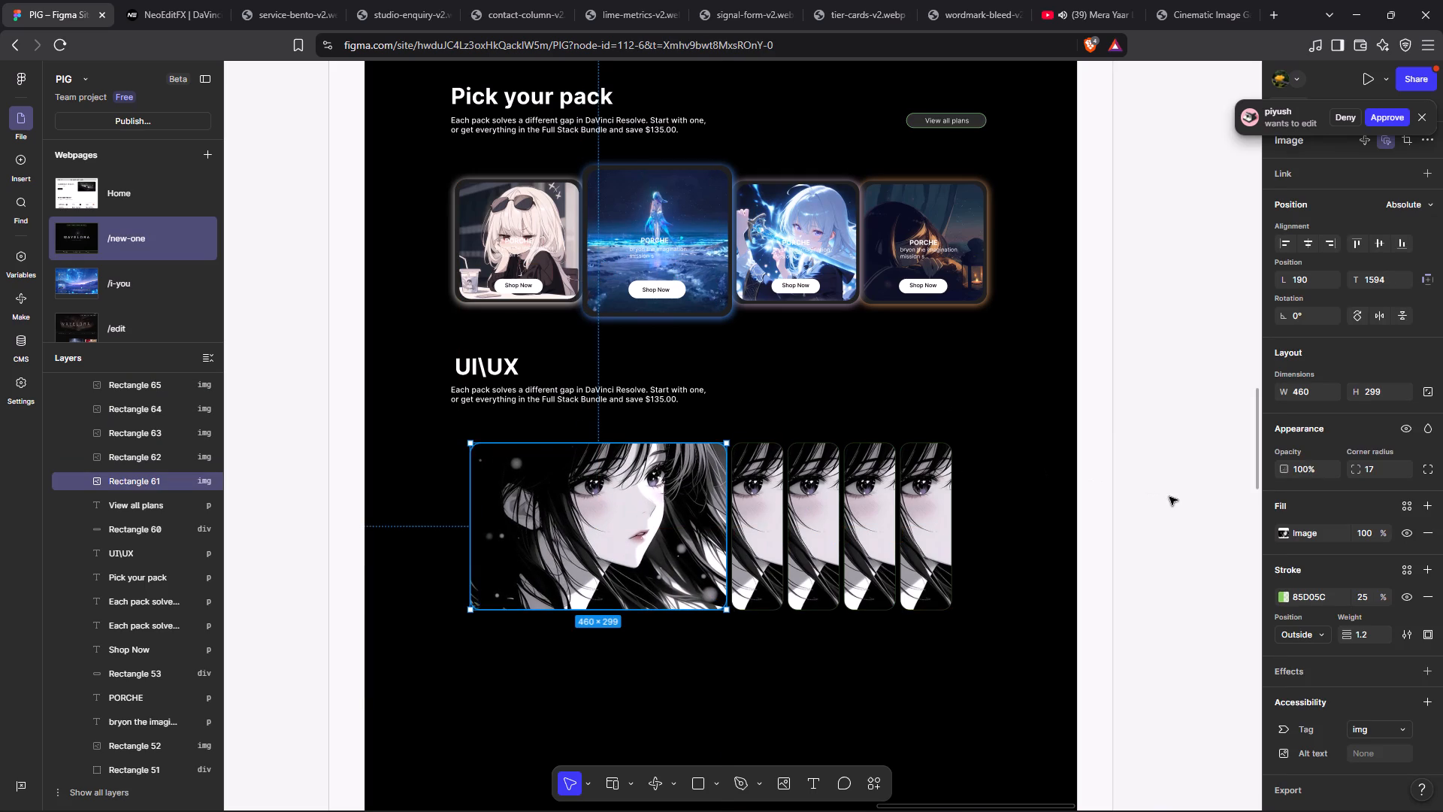
click(1169, 497)
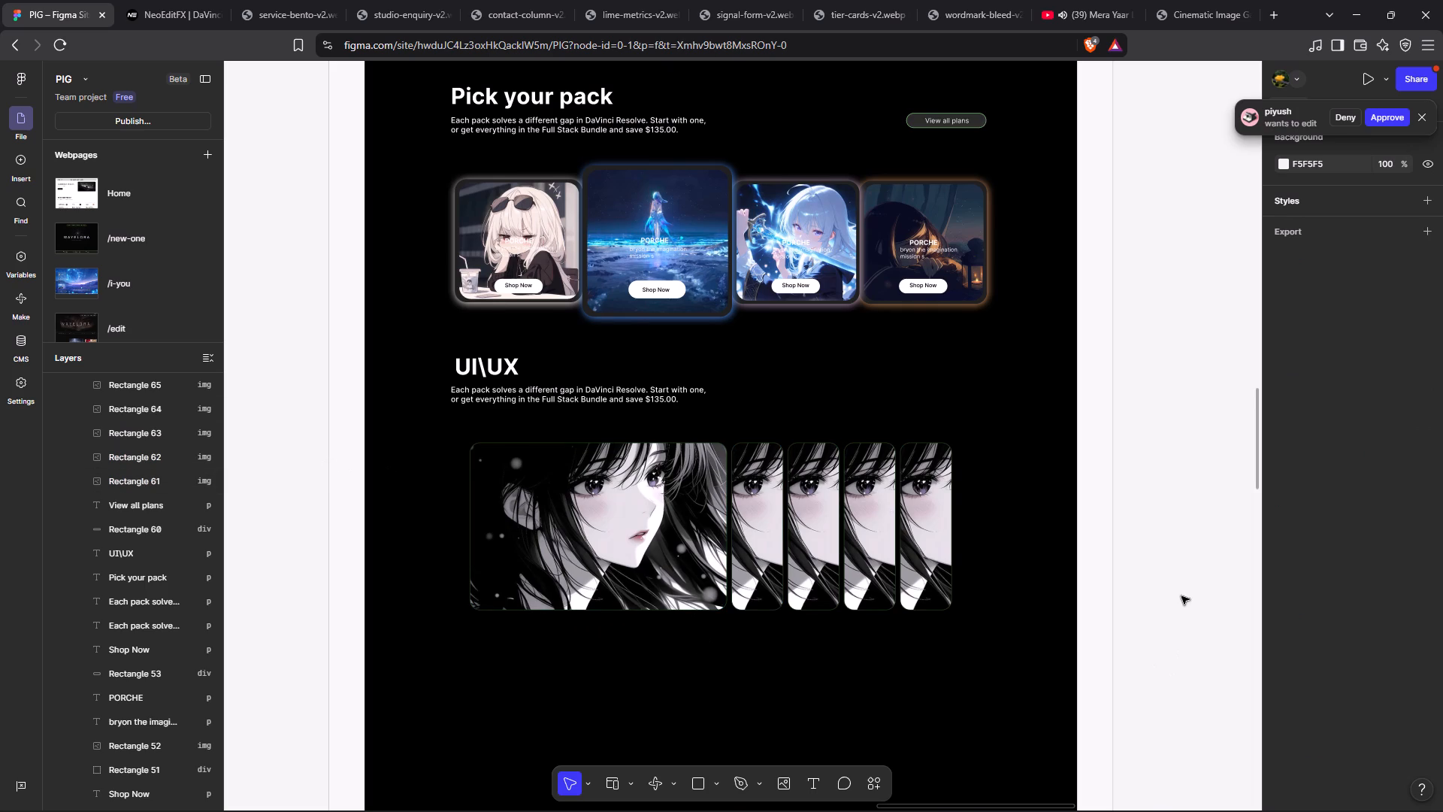
Review the /new-one page layout from the Wayelora hero down through the pack cards and the UI\UX image row.
scroll(1181, 596, up, 6)
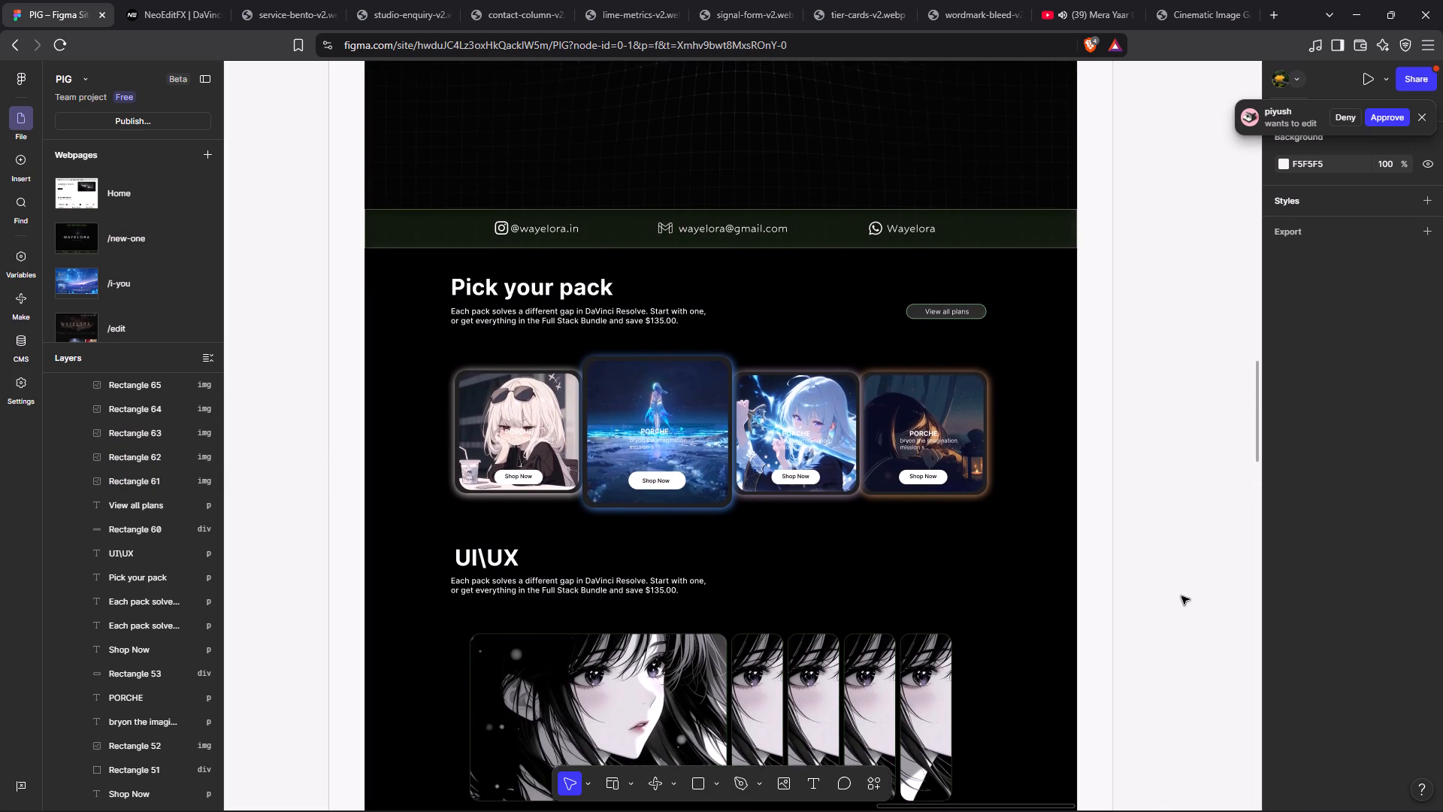
scroll(1181, 596, up, 9)
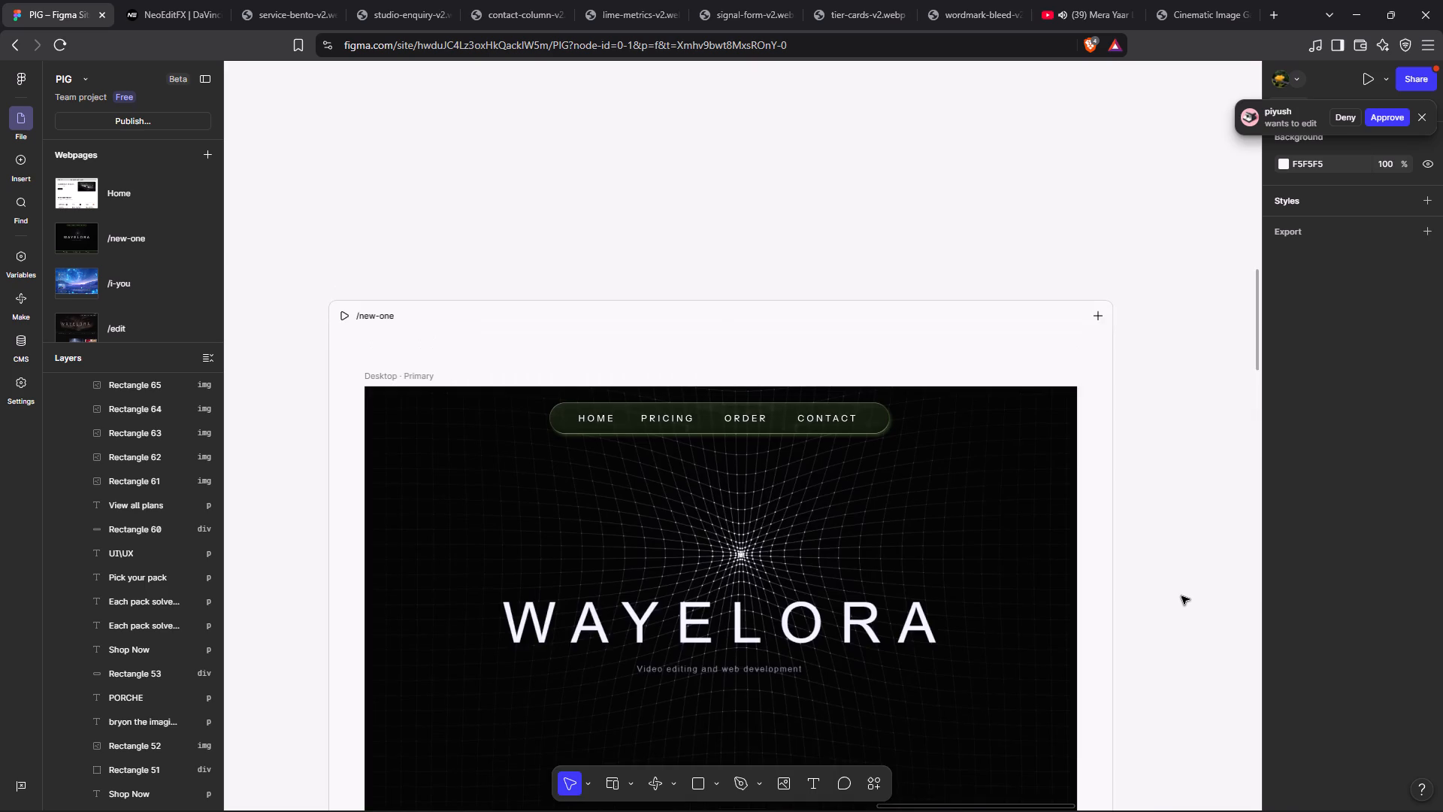
scroll(1181, 596, down, 13)
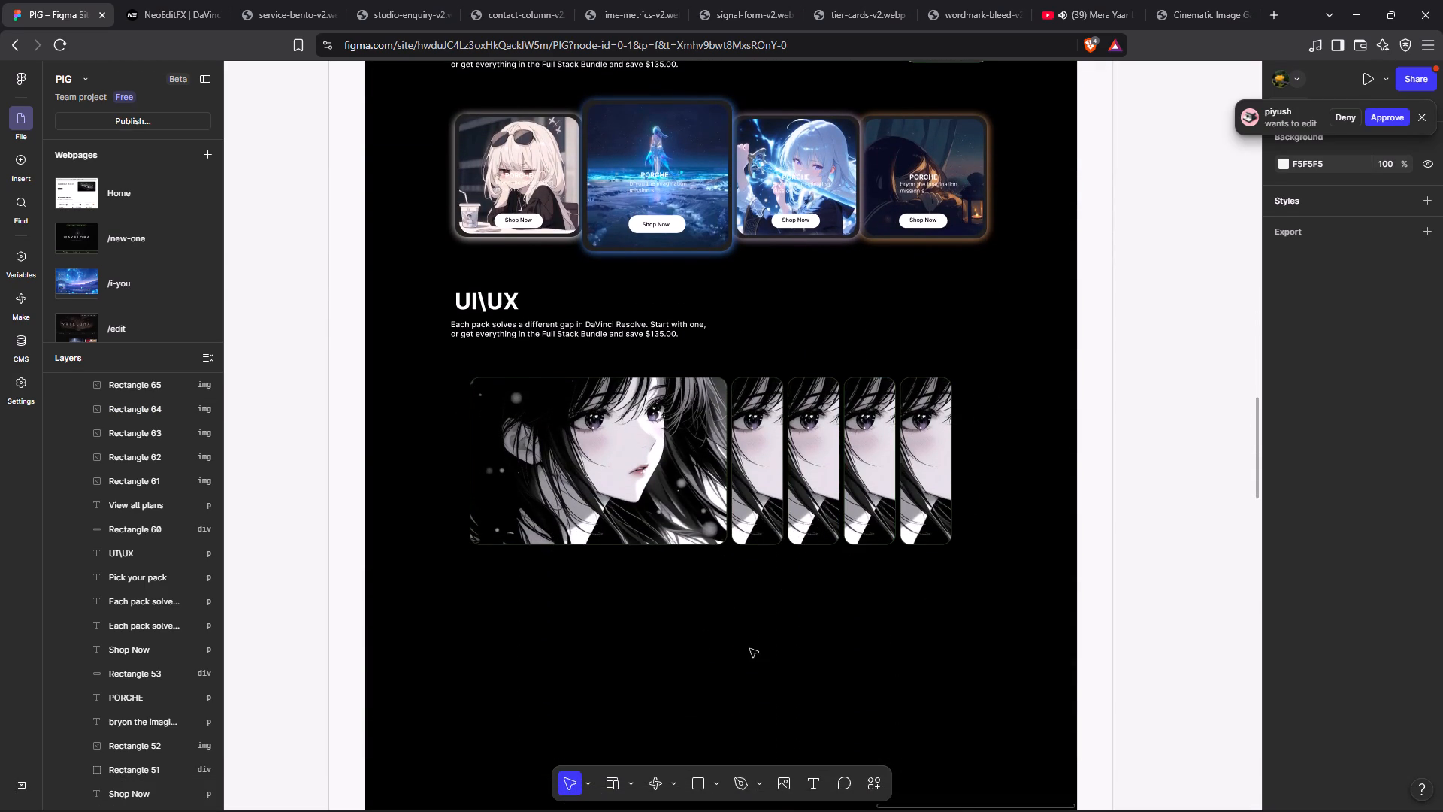
scroll(982, 378, up, 3)
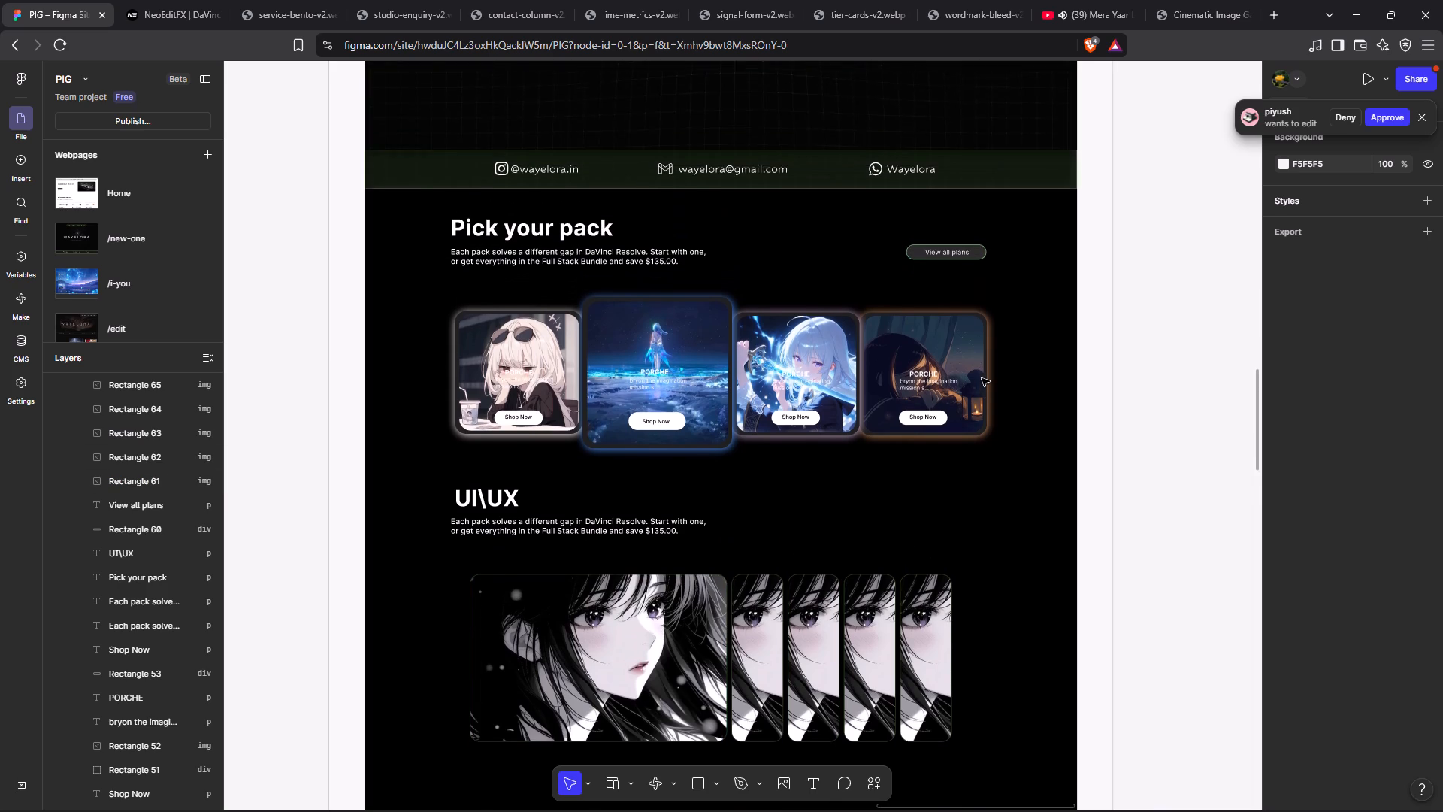
scroll(982, 378, up, 2)
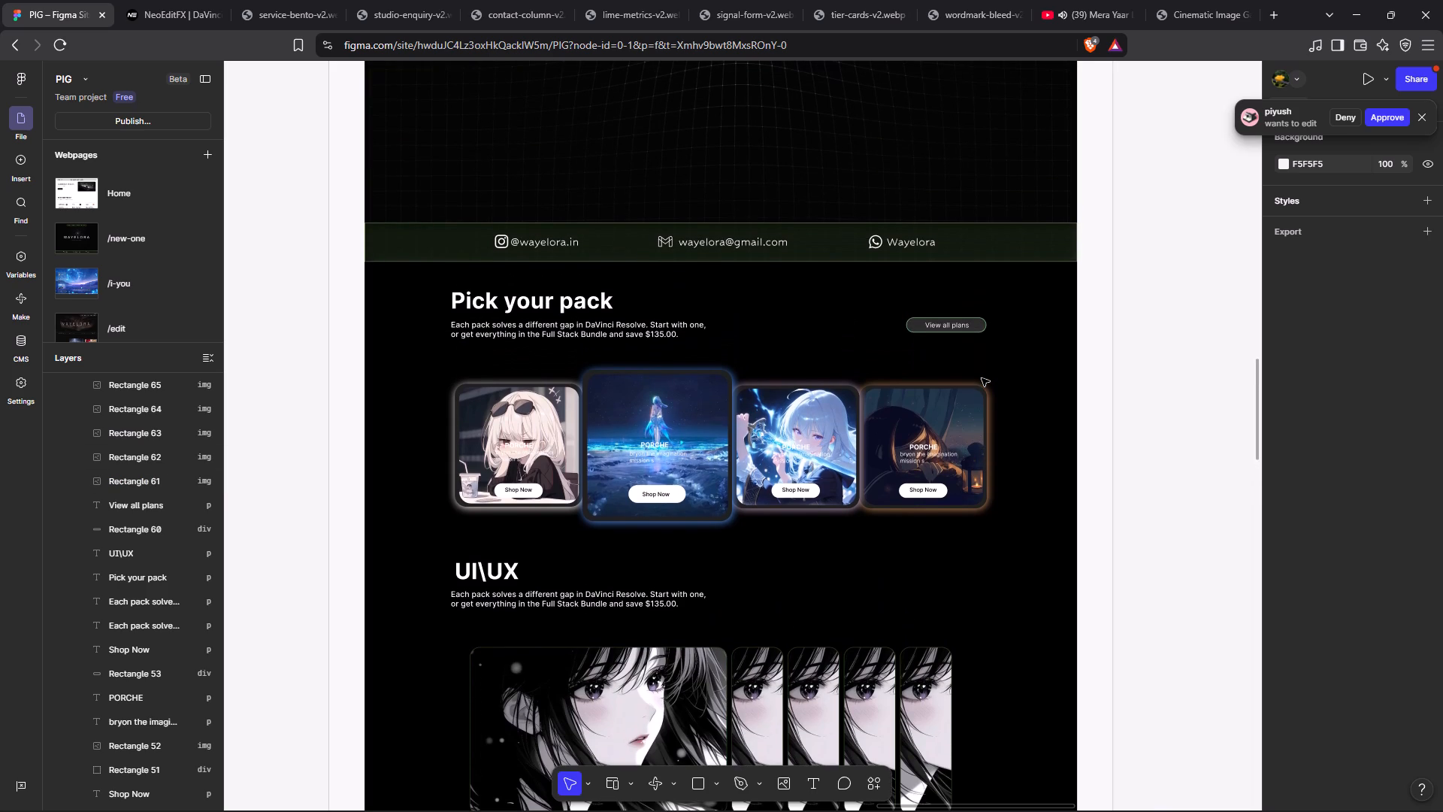